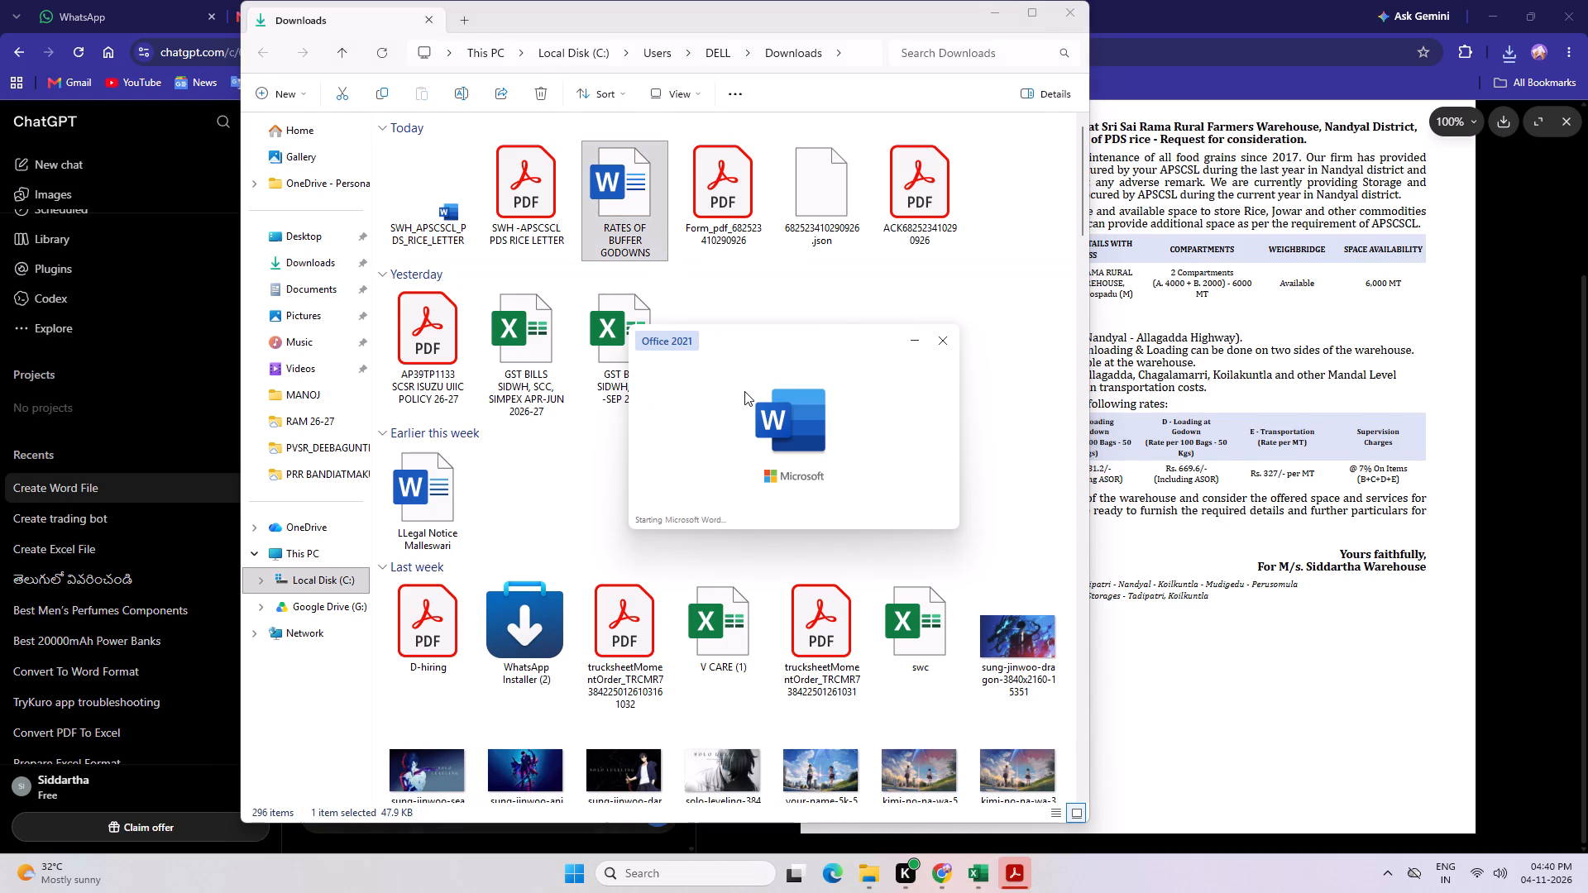
left_click(1587, 0)
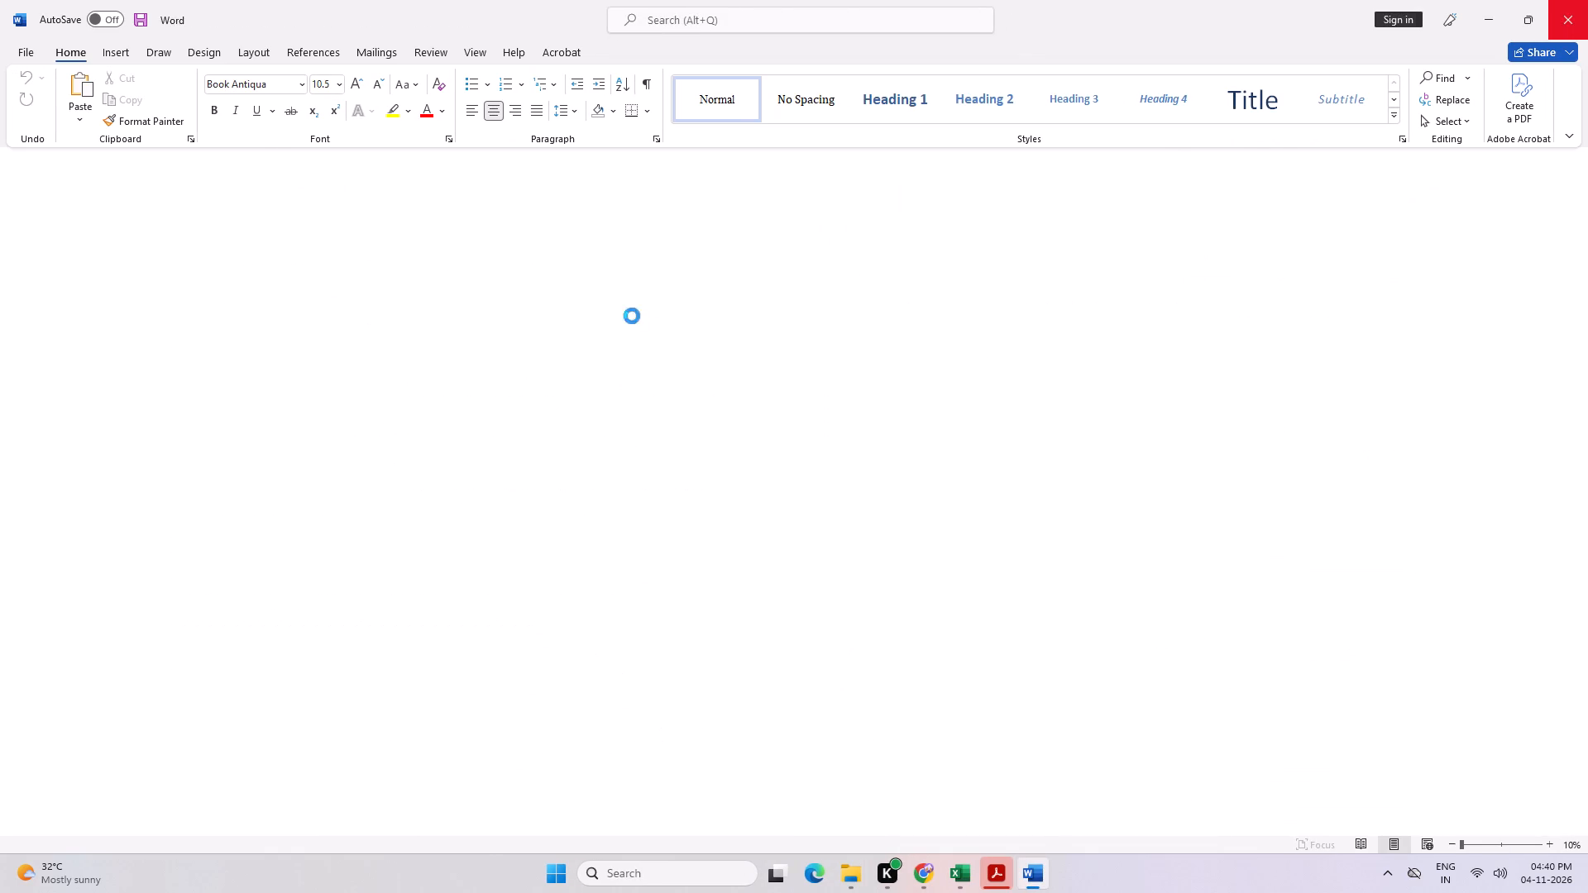
double_click(435, 203)
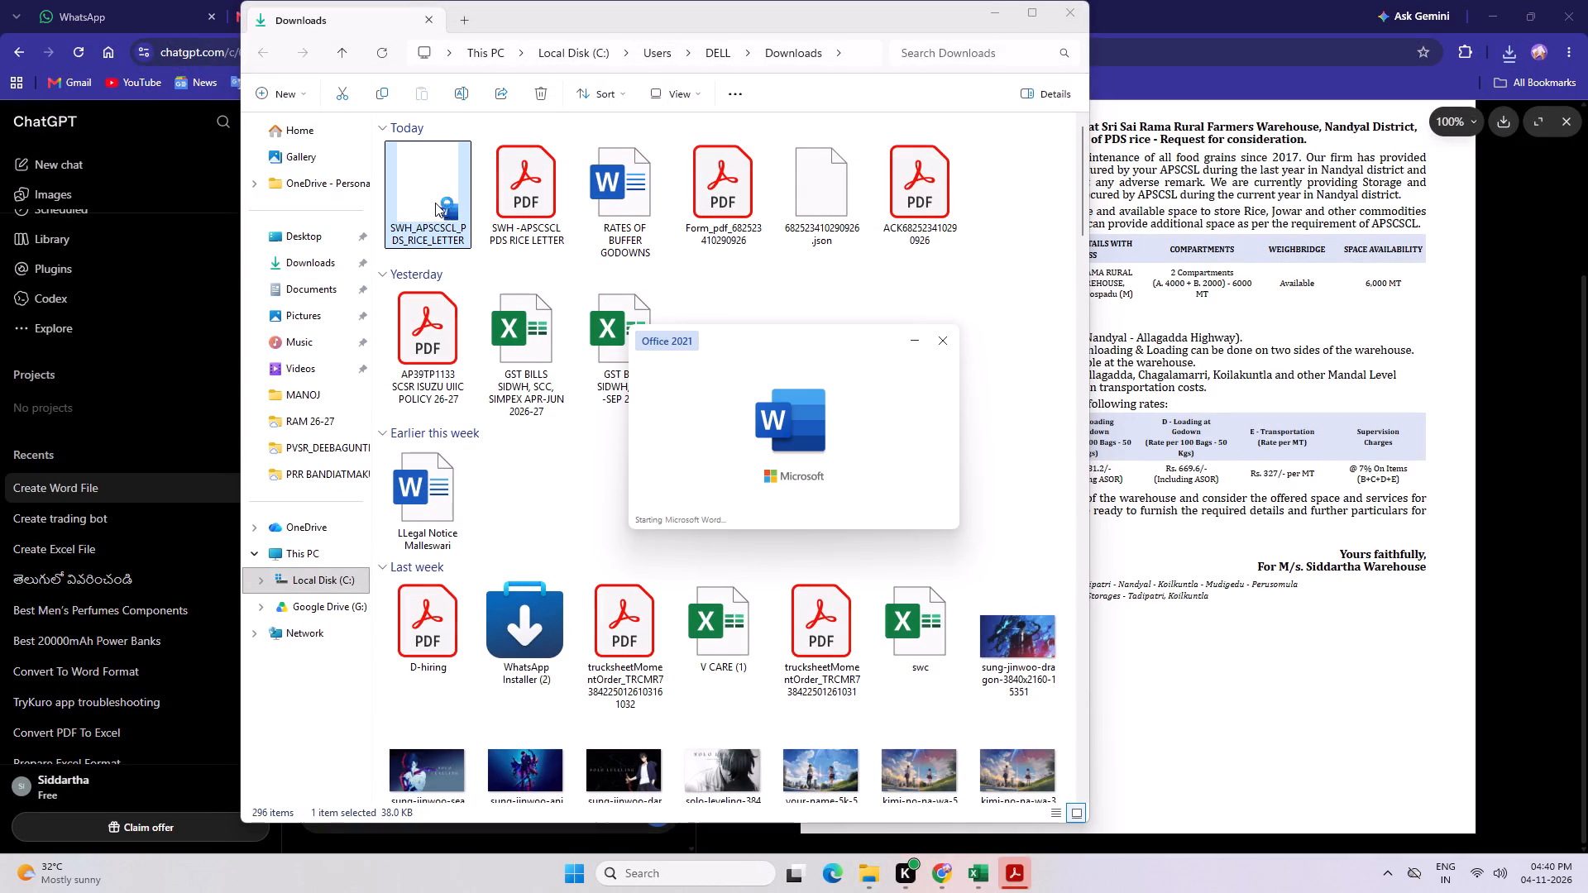
left_click(671, 74)
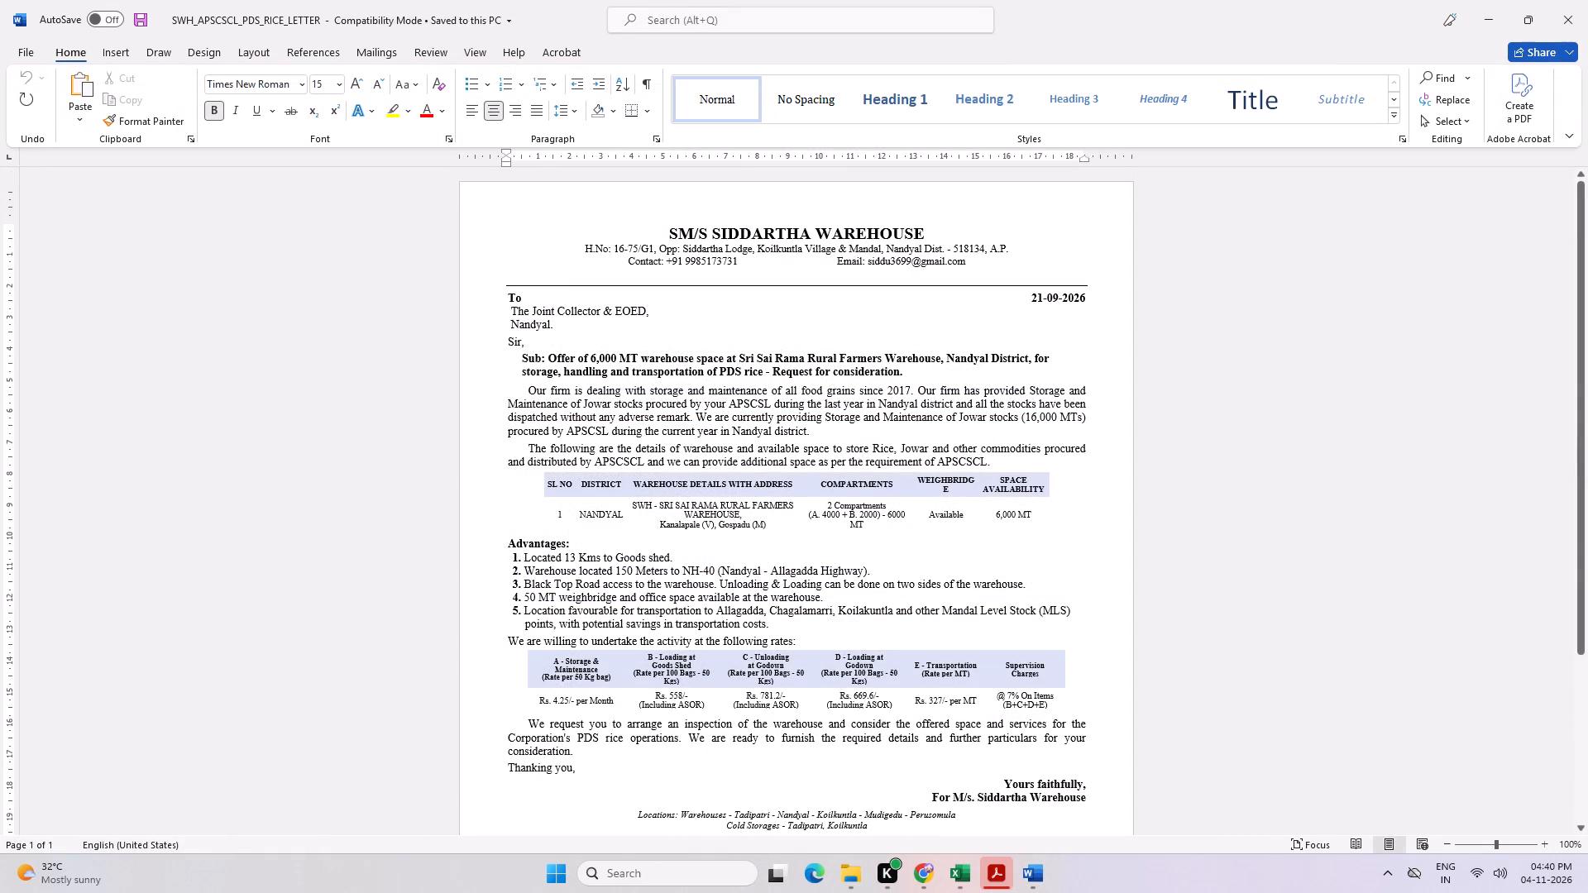
left_click(658, 510)
left_click(696, 485)
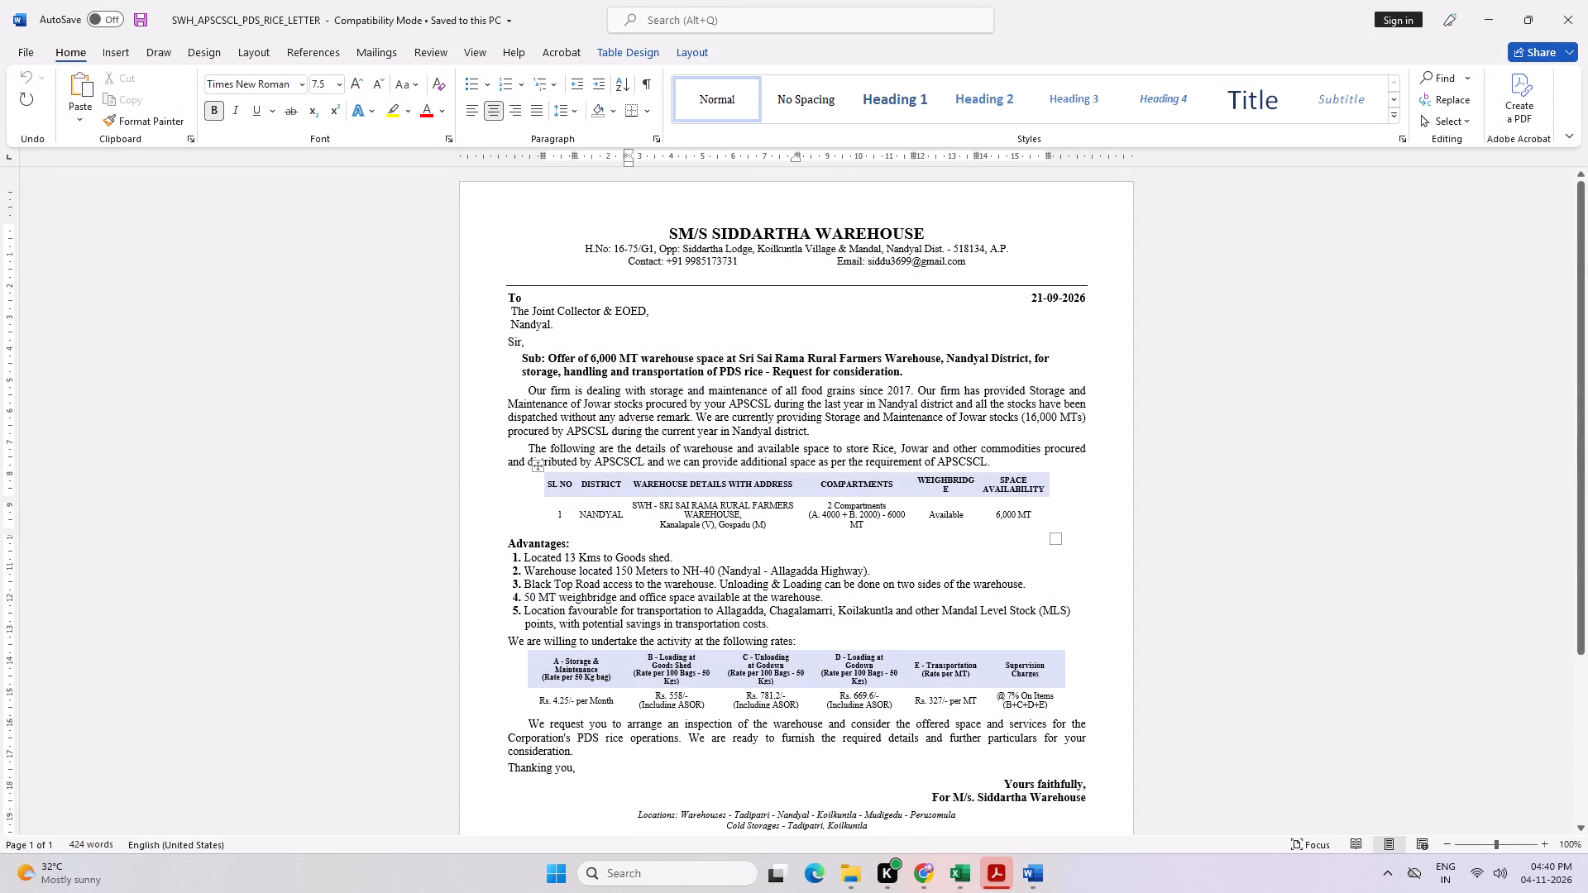
scroll(669, 552, "down", 3)
Open the SWH-LETTER HEAD-NEW document from the RAM 26-27 folder.
left_click(848, 884)
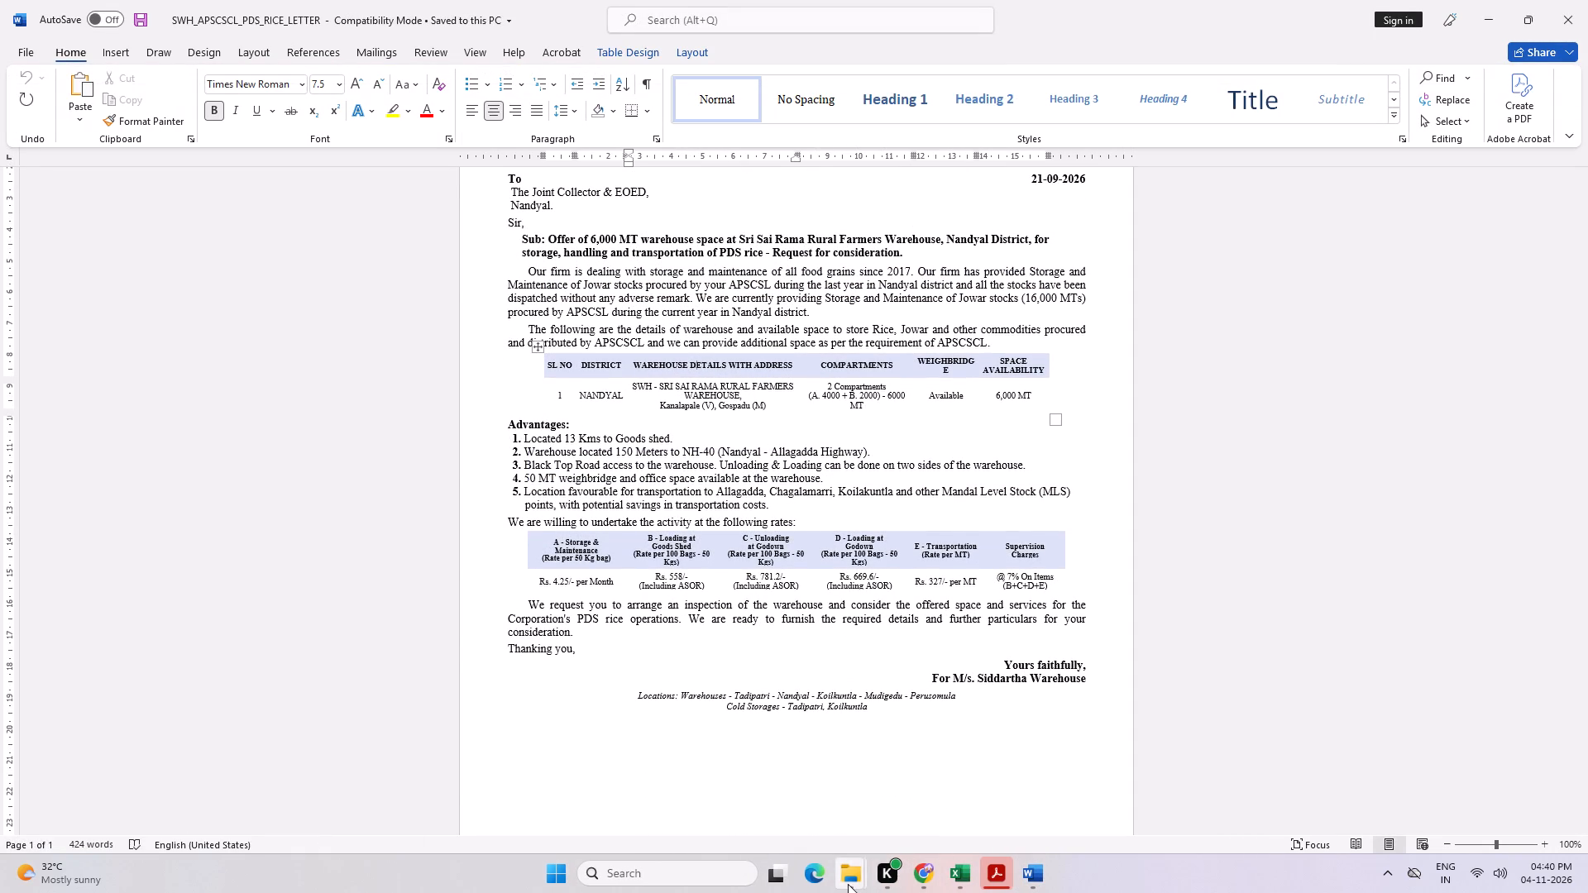
left_click(801, 804)
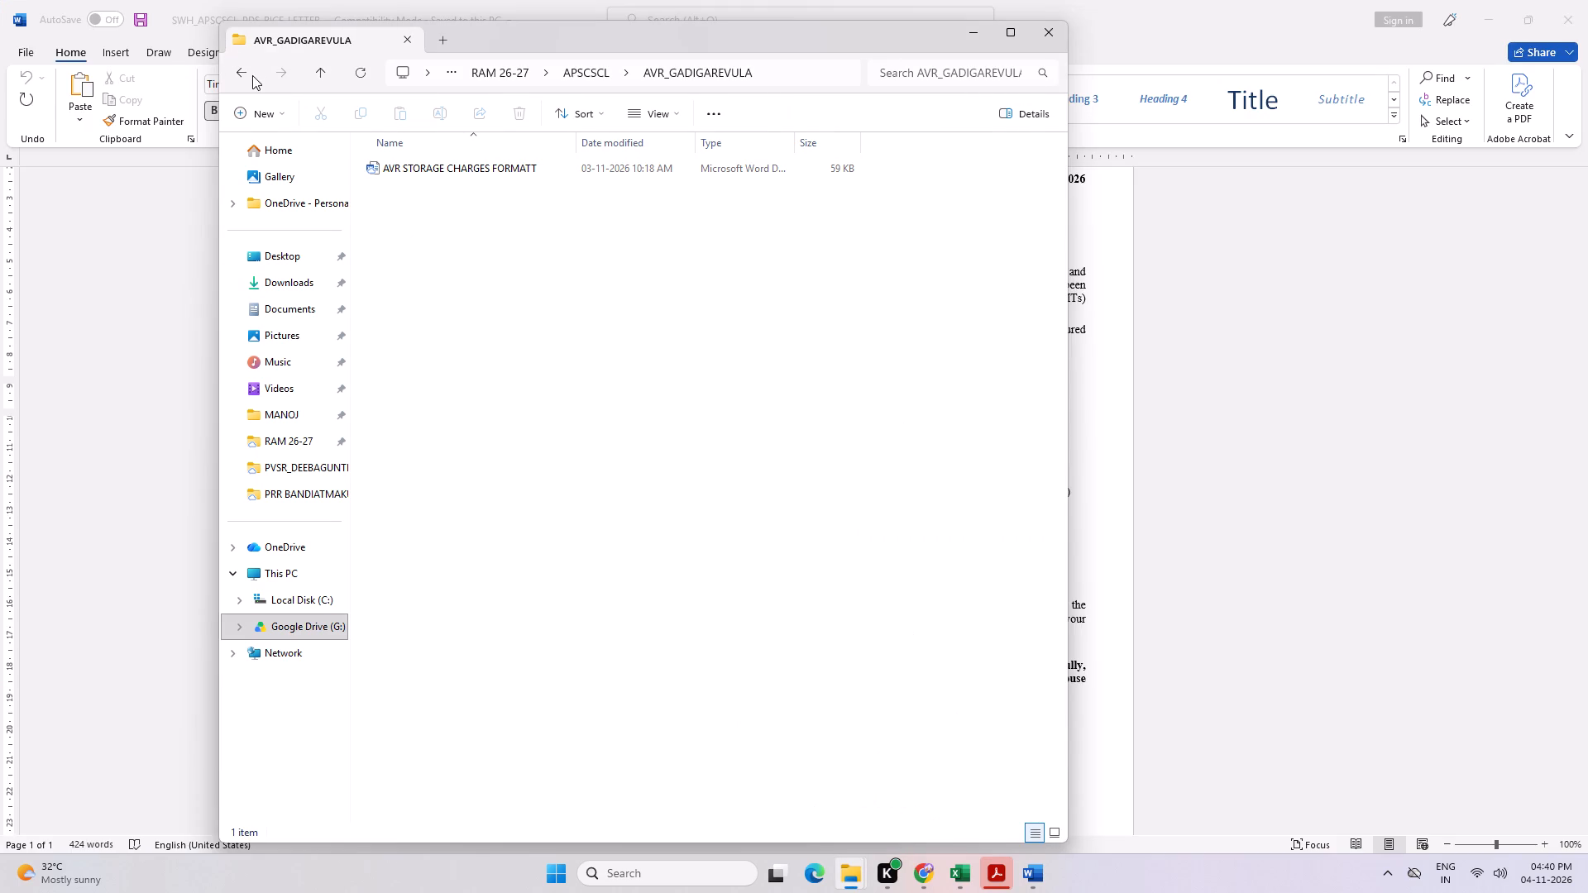
left_click(236, 64)
left_click(236, 64)
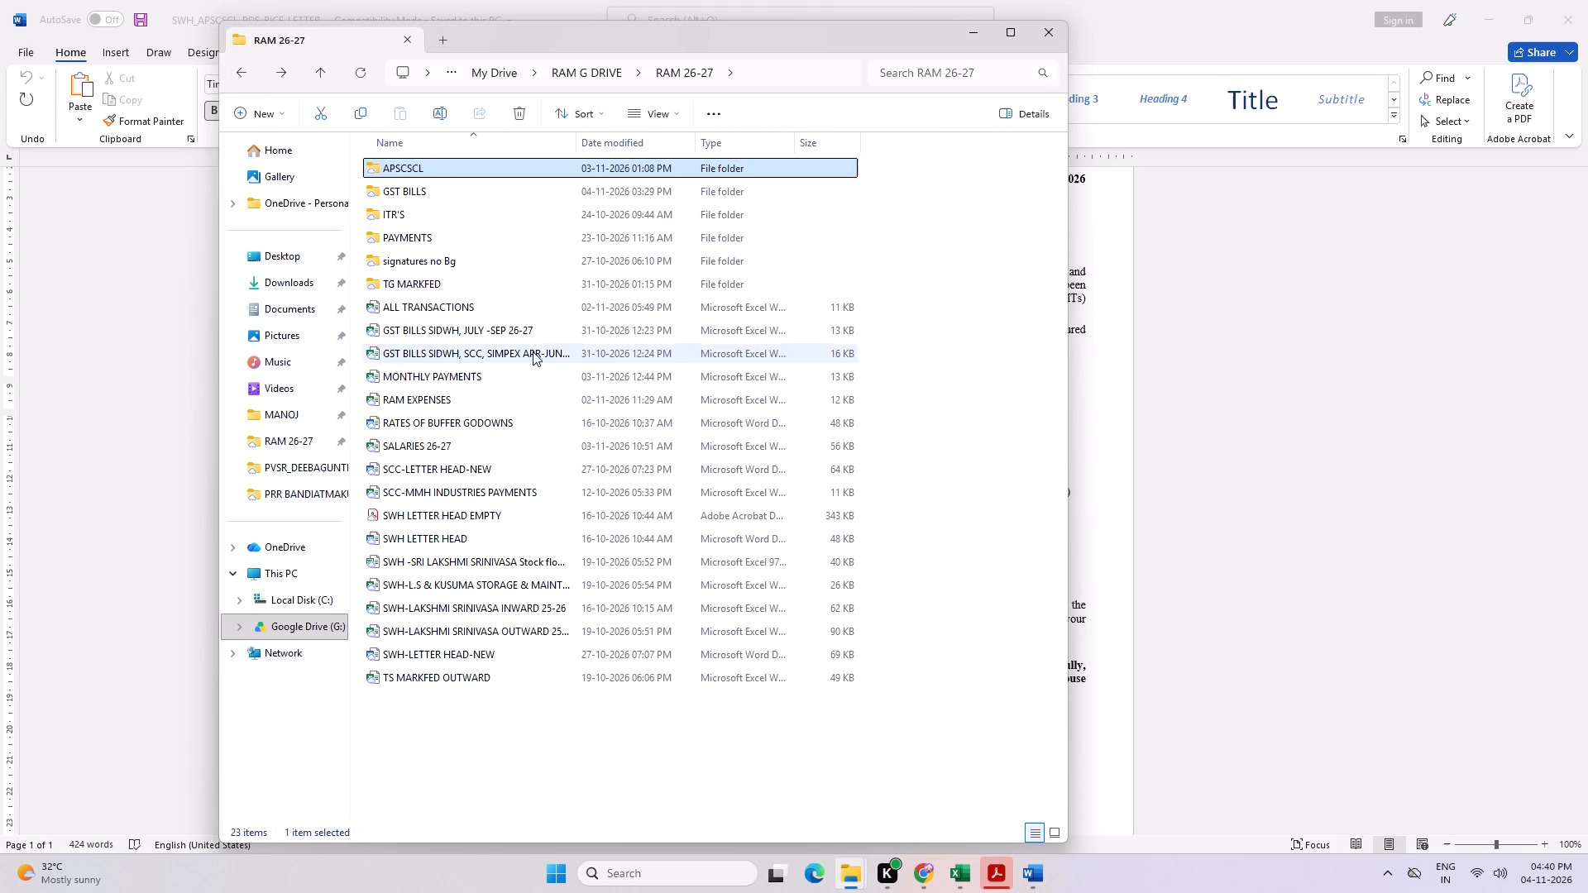
double_click(463, 661)
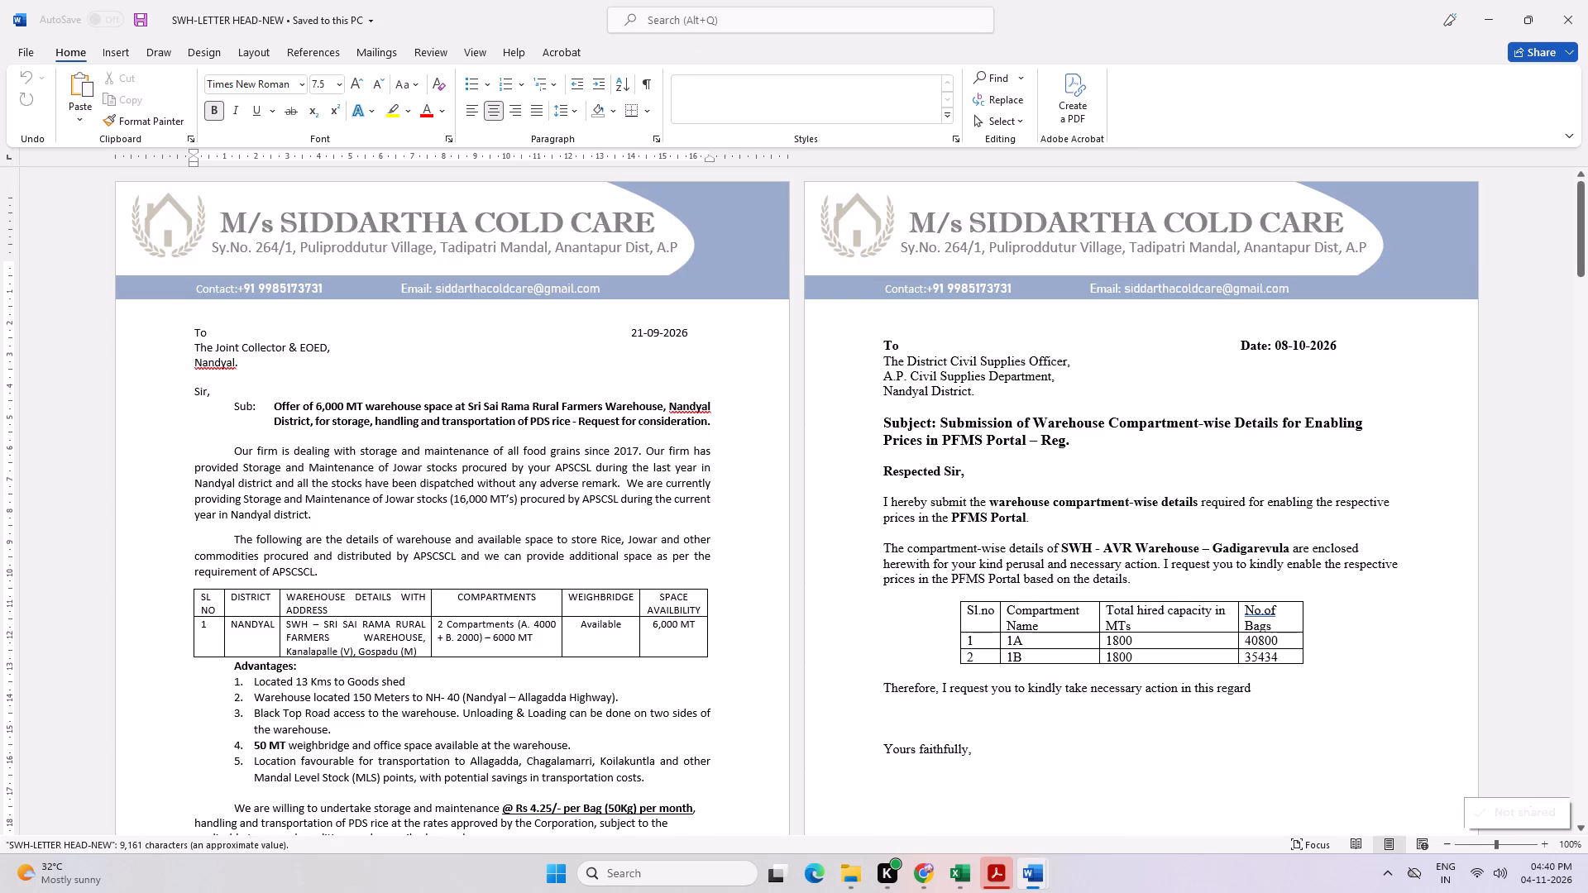
Look through the letterhead document's letters, including the 6,000 MT warehouse space offer to the Joint Collector on its first page.
scroll(824, 551, "up", 5, "ctrl")
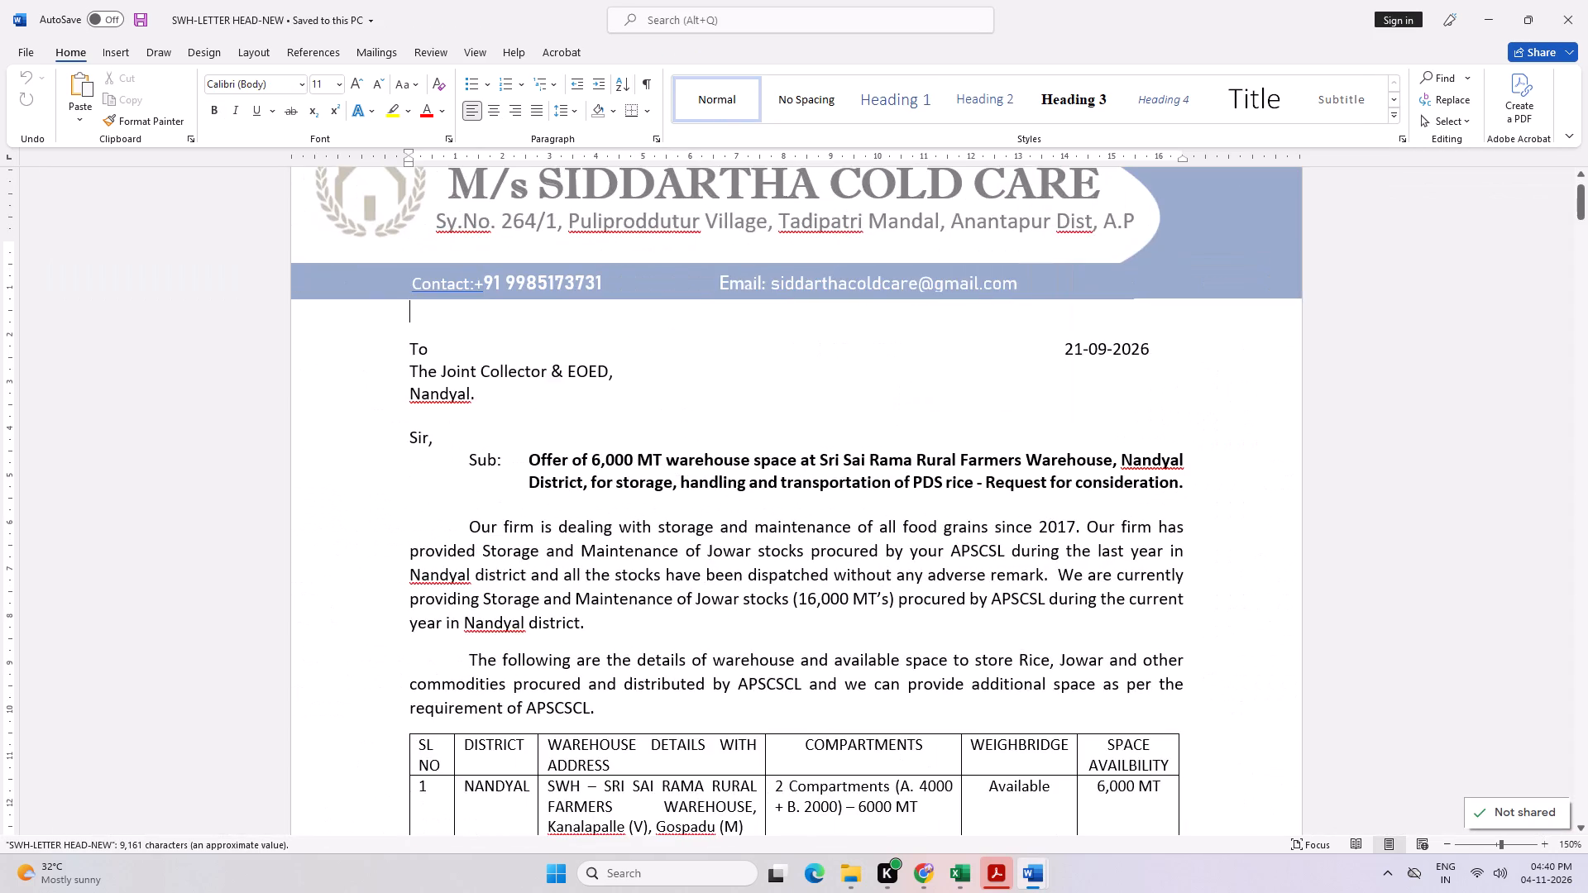
scroll(824, 551, "down", 17)
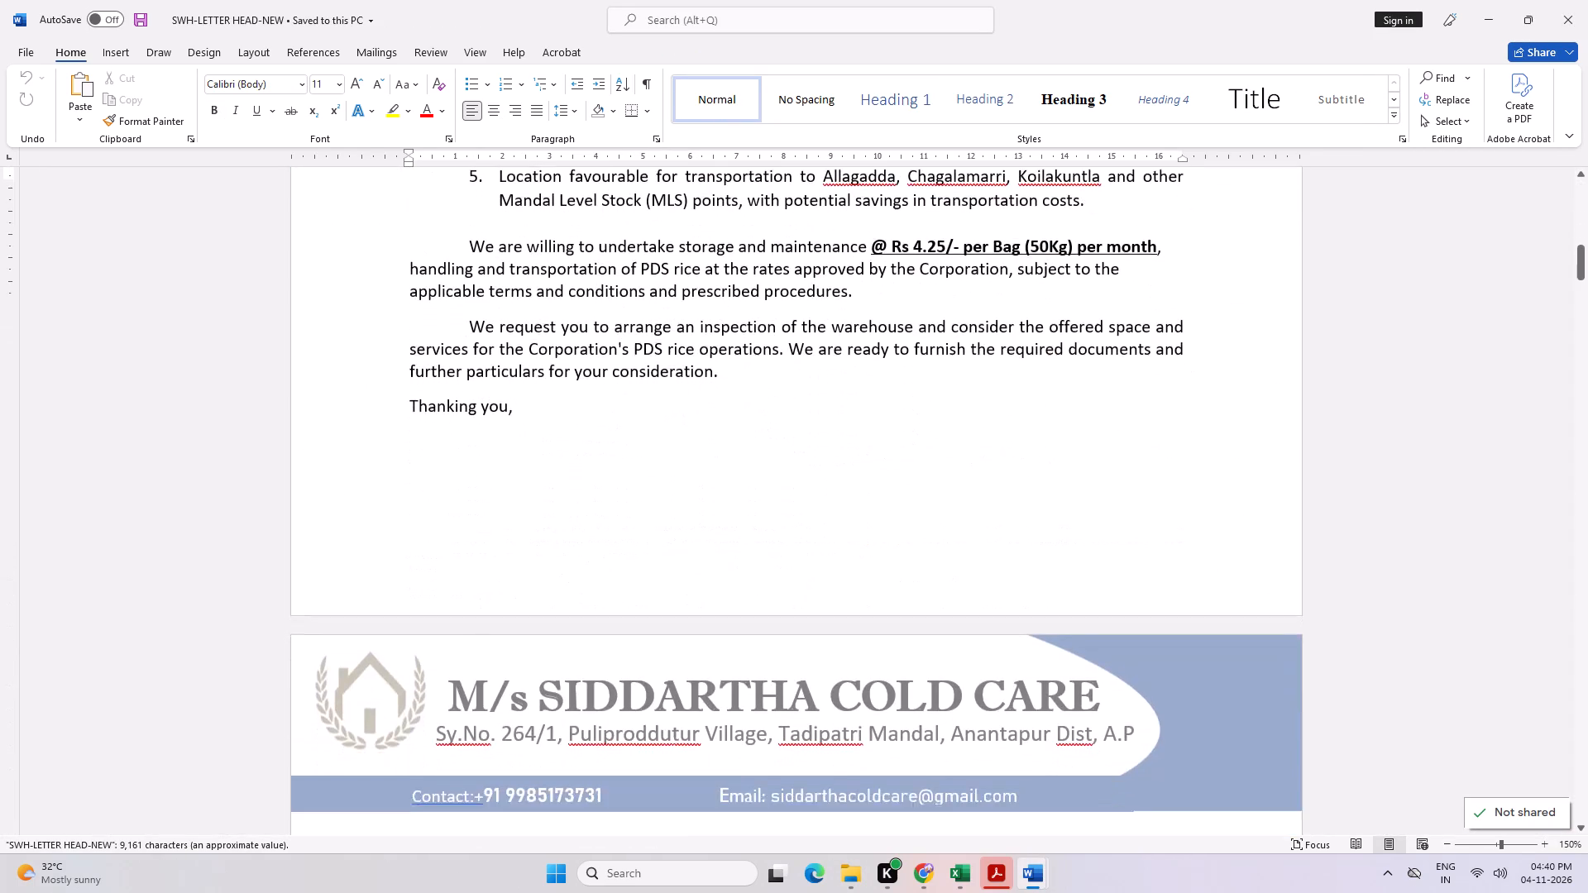
scroll(831, 562, "down", 20)
scroll(831, 562, "down", 12)
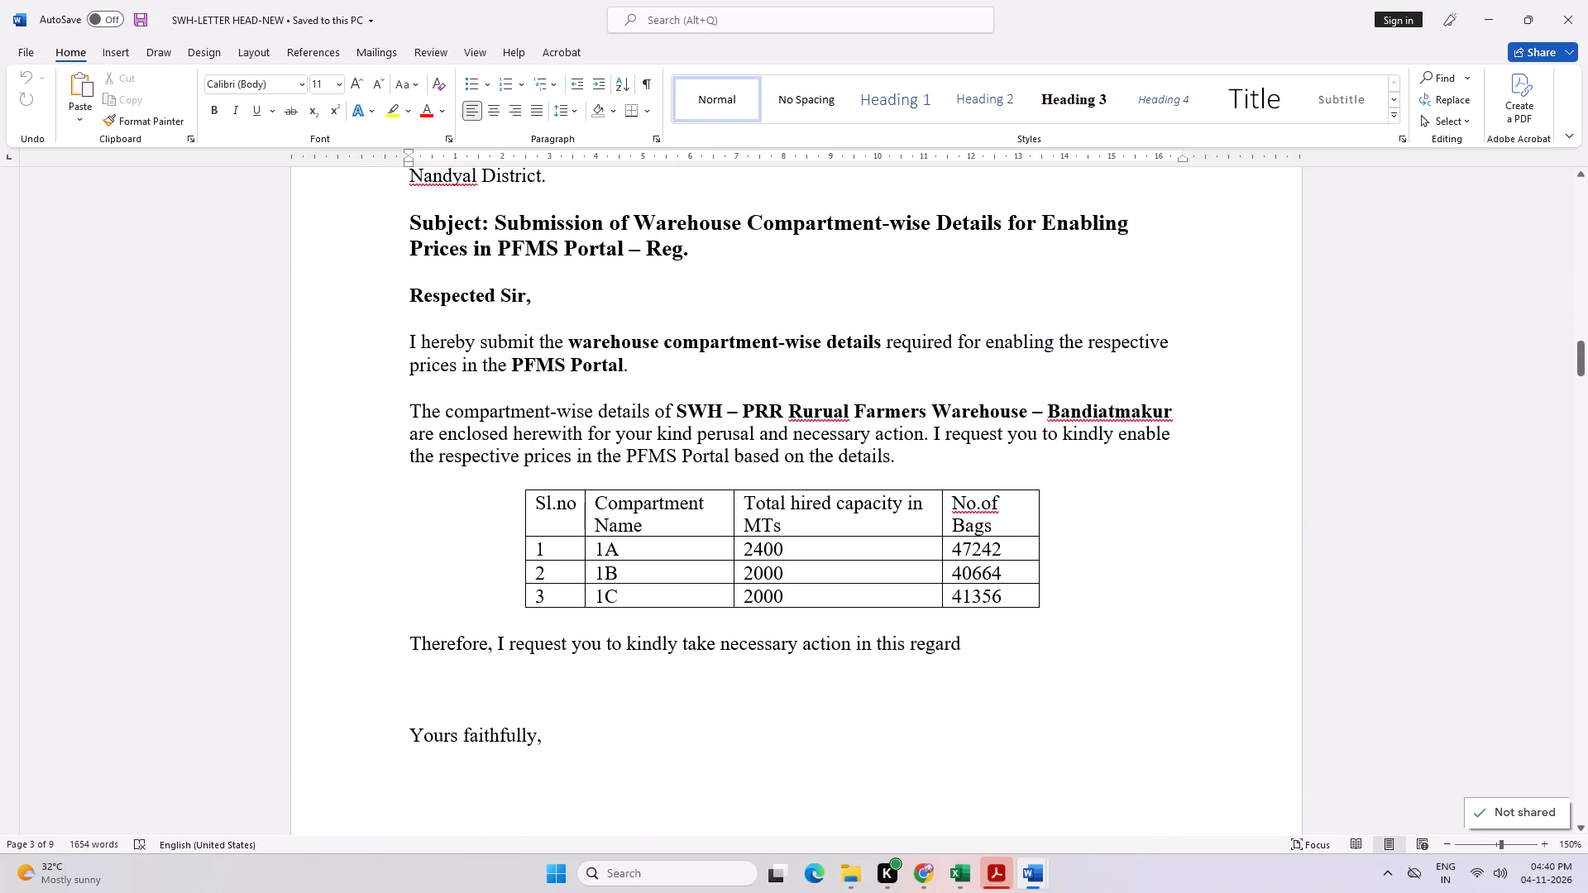
scroll(830, 532, "down", 20)
scroll(830, 532, "down", 20)
scroll(830, 532, "down", 13)
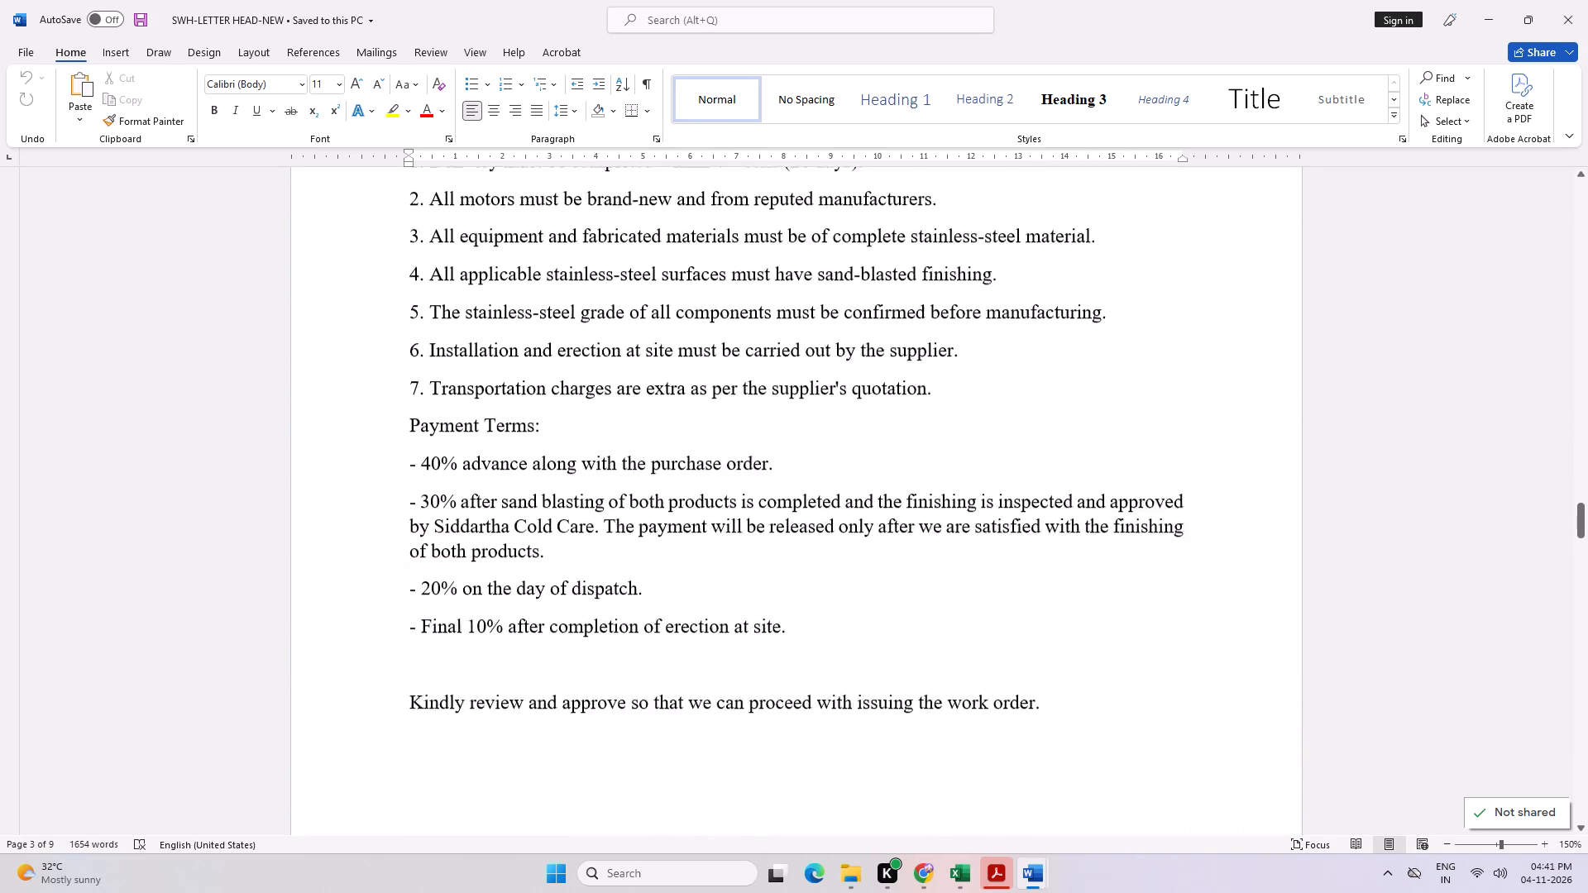
scroll(825, 556, "down", 20)
scroll(825, 556, "down", 5)
key("ctrl+Home")
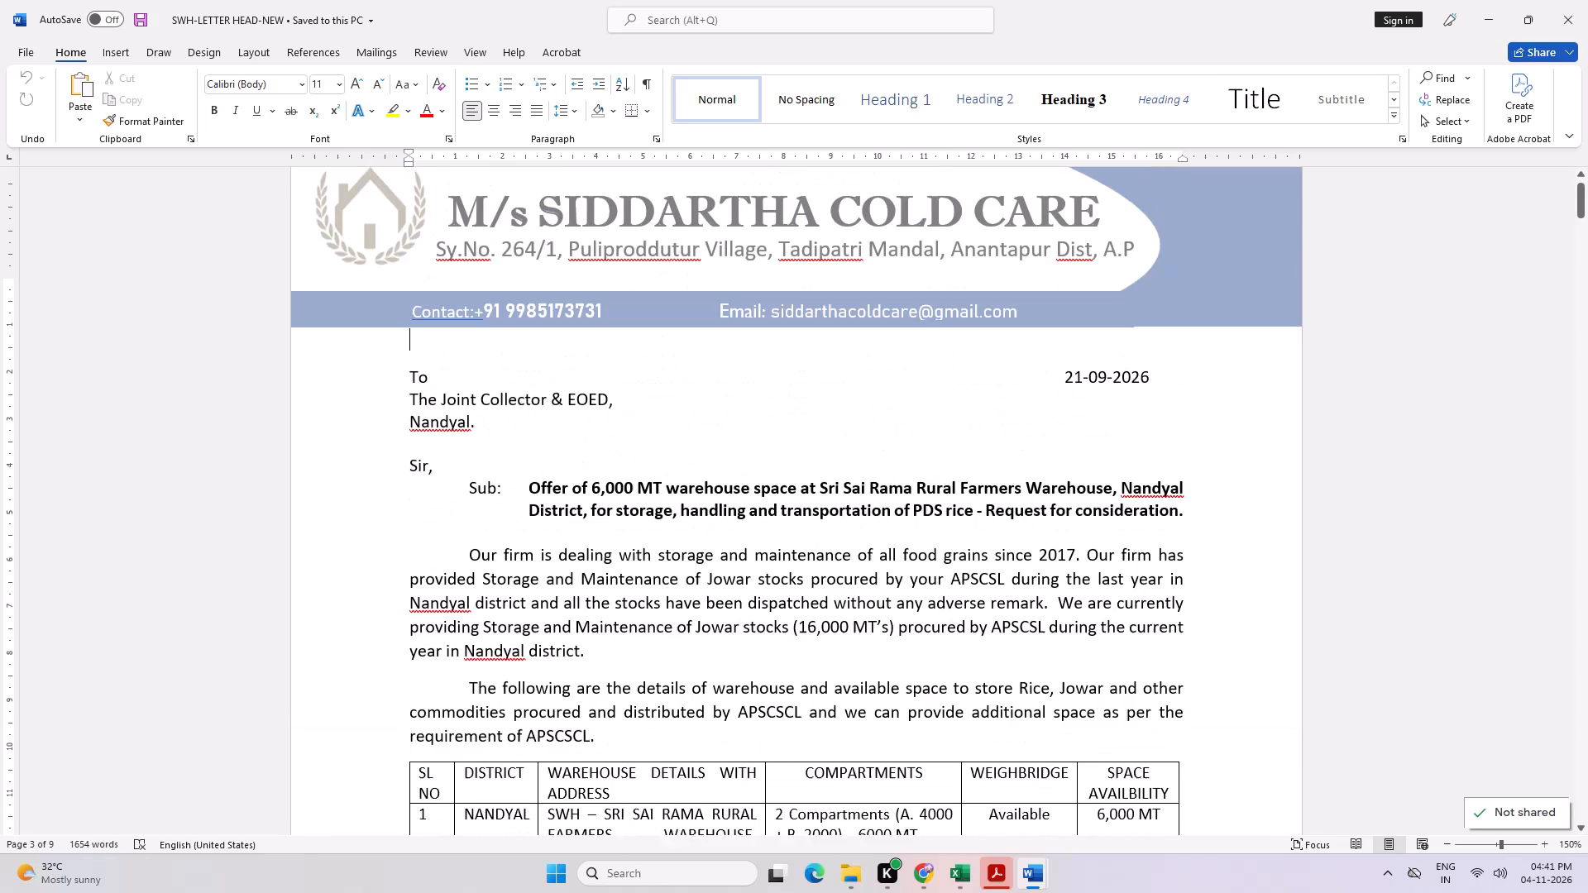
scroll(438, 428, "down", 14)
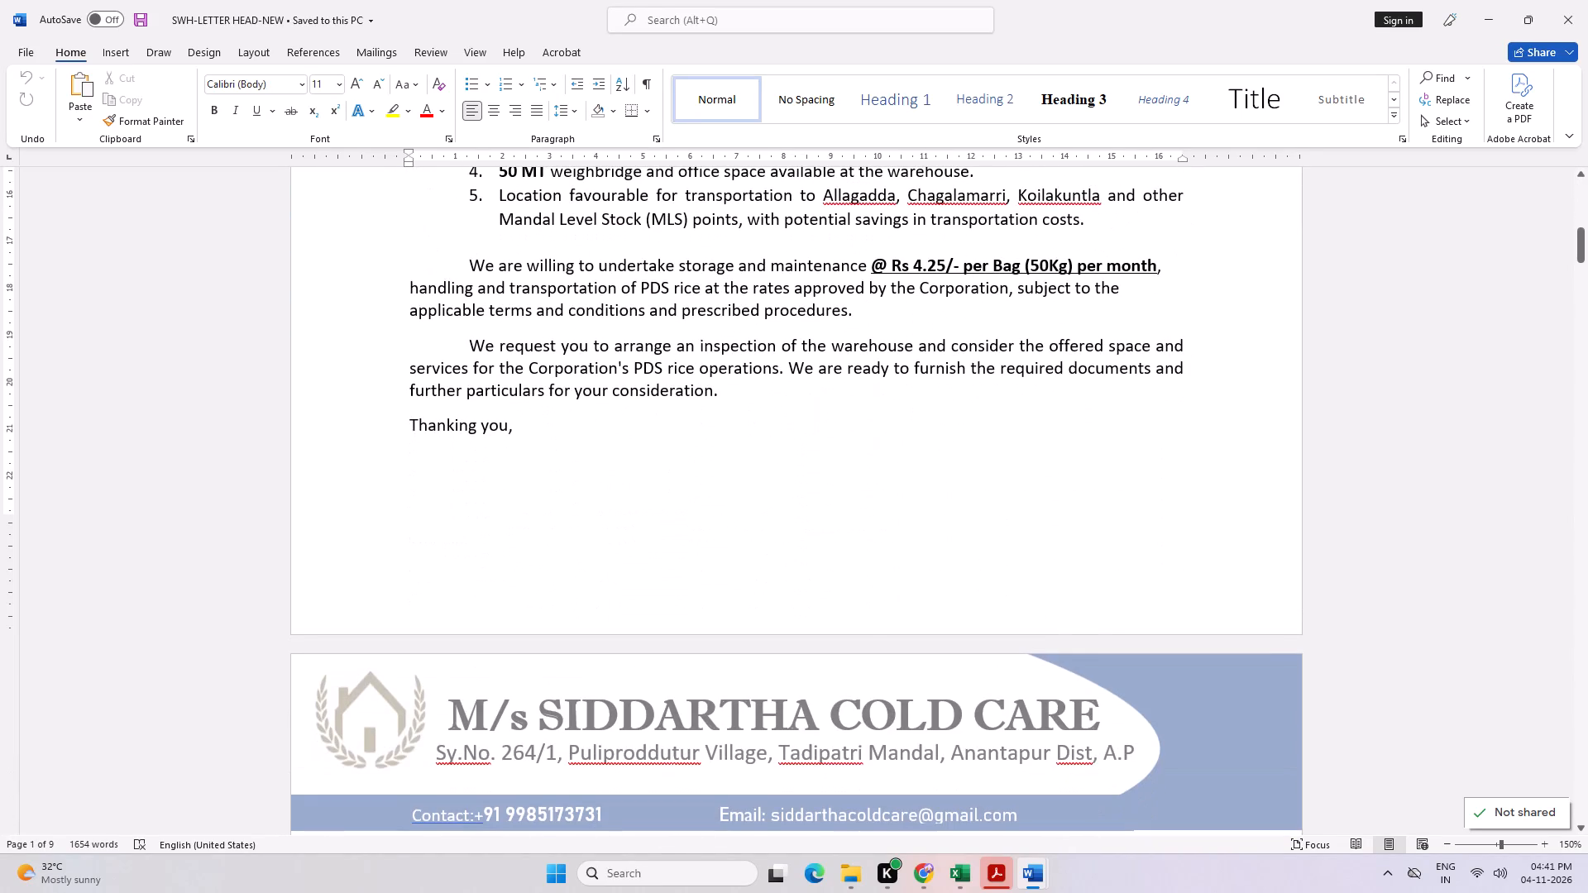
scroll(593, 485, "up", 4)
Compare the "We are willing to undertake" paragraph of the letterhead letter with the rates section of the converted letter.
key("alt+Tab")
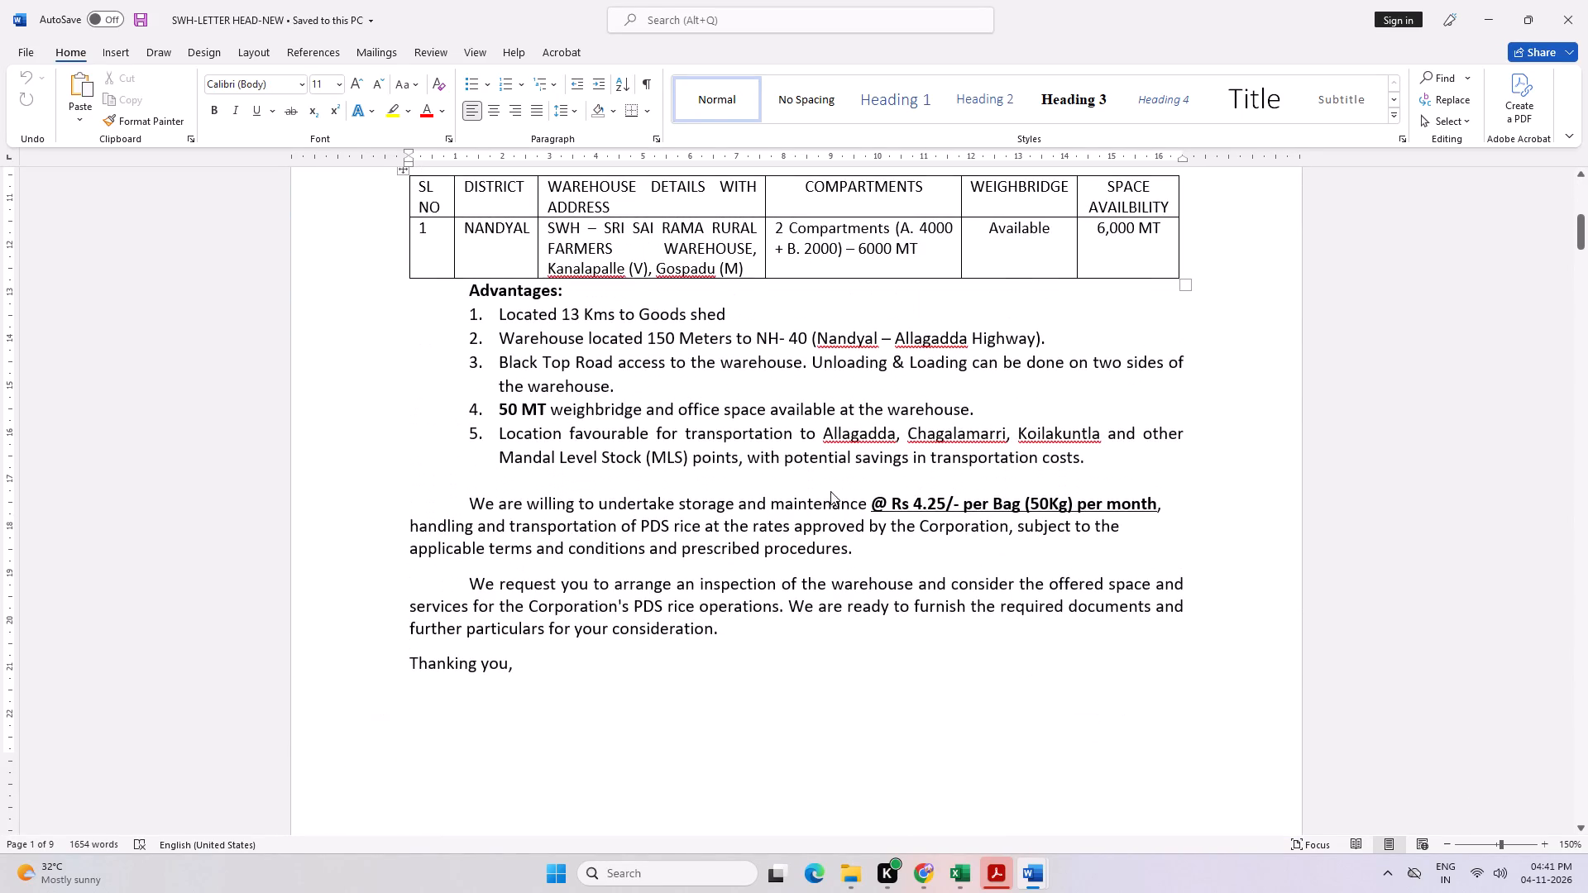
key("alt+Tab")
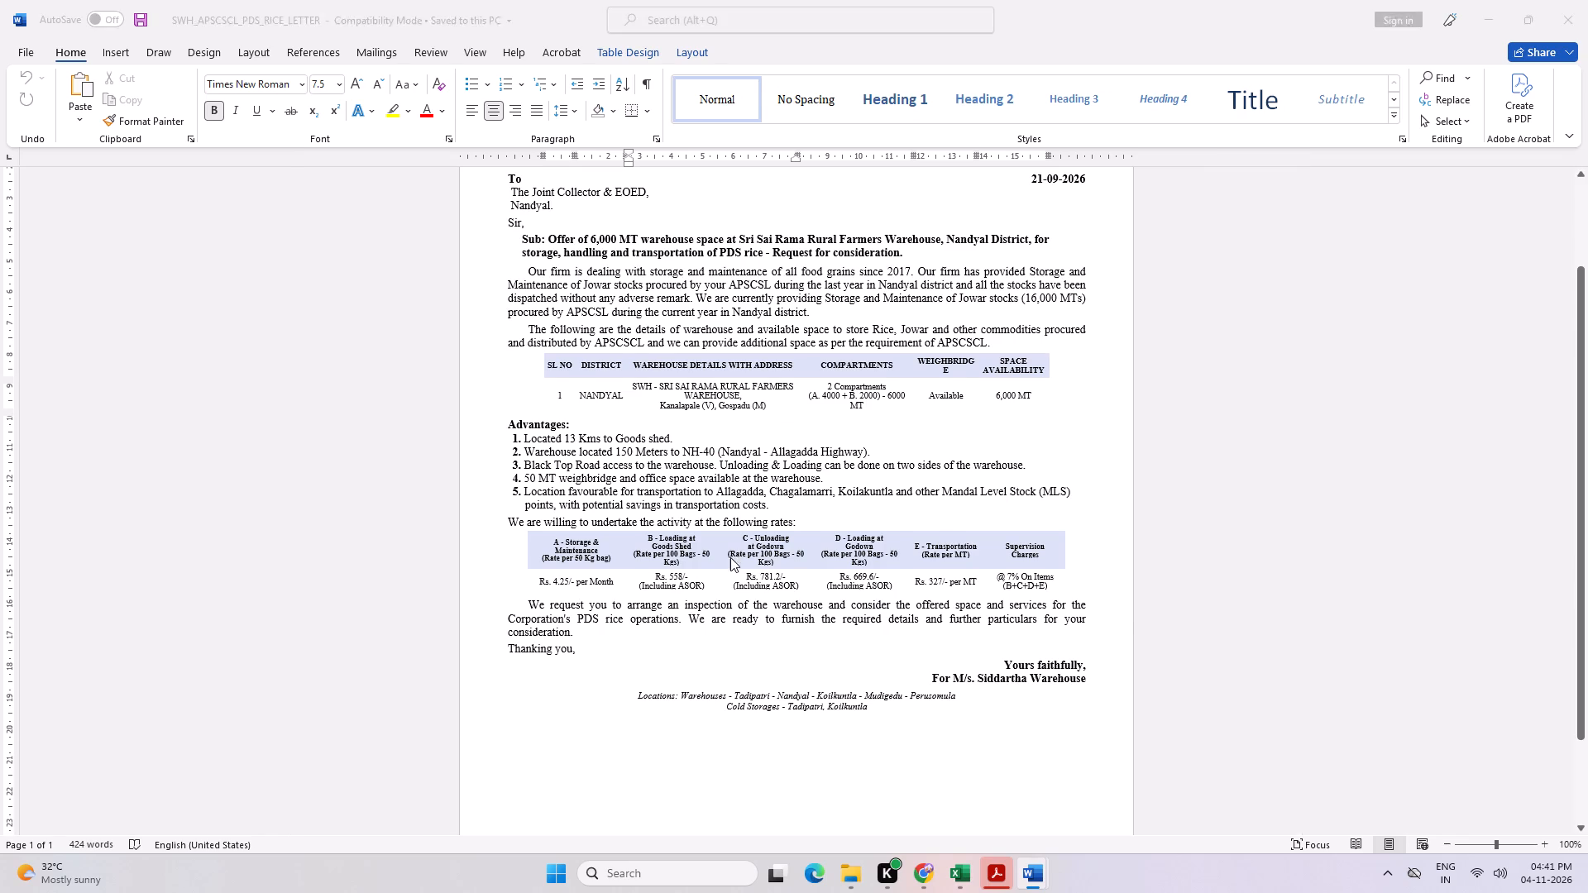
key("alt+Tab")
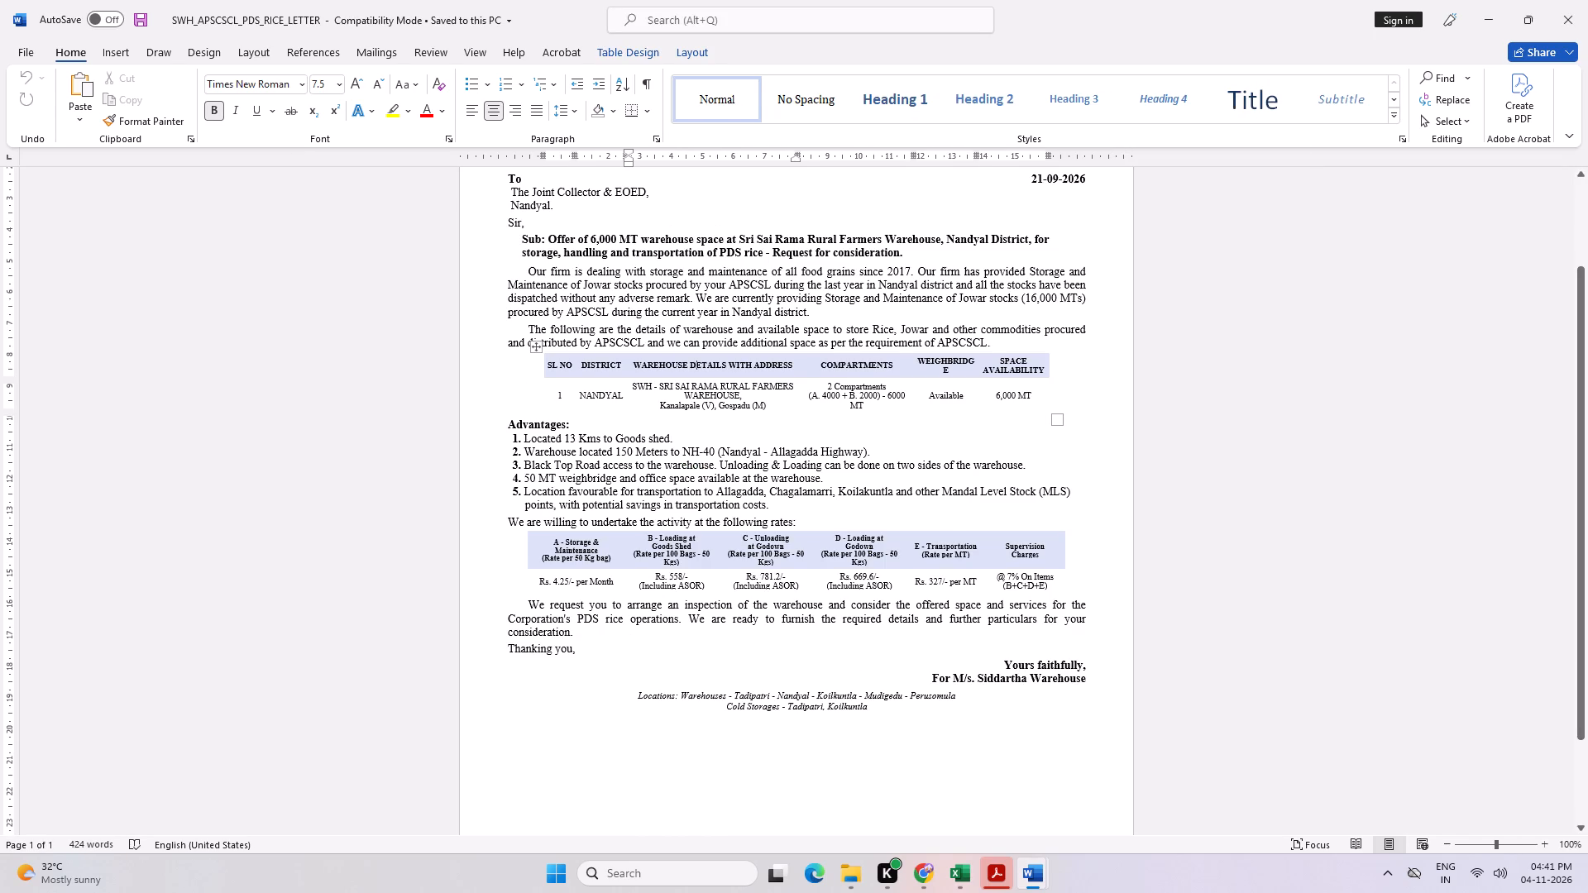
key("alt+Tab")
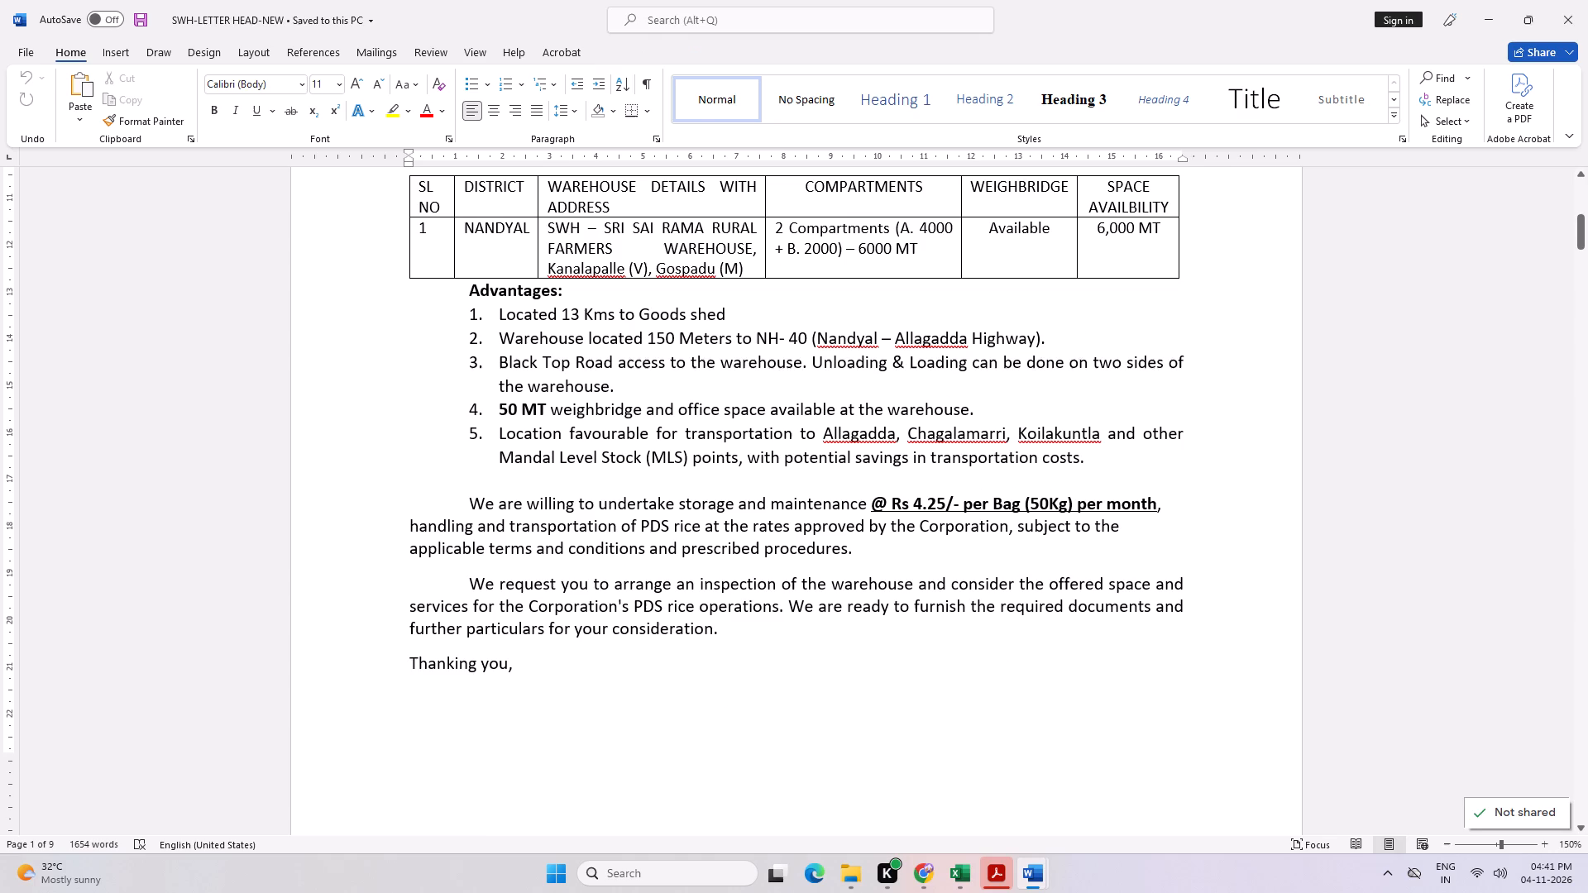
key("alt+Tab")
key("alt+Tab")
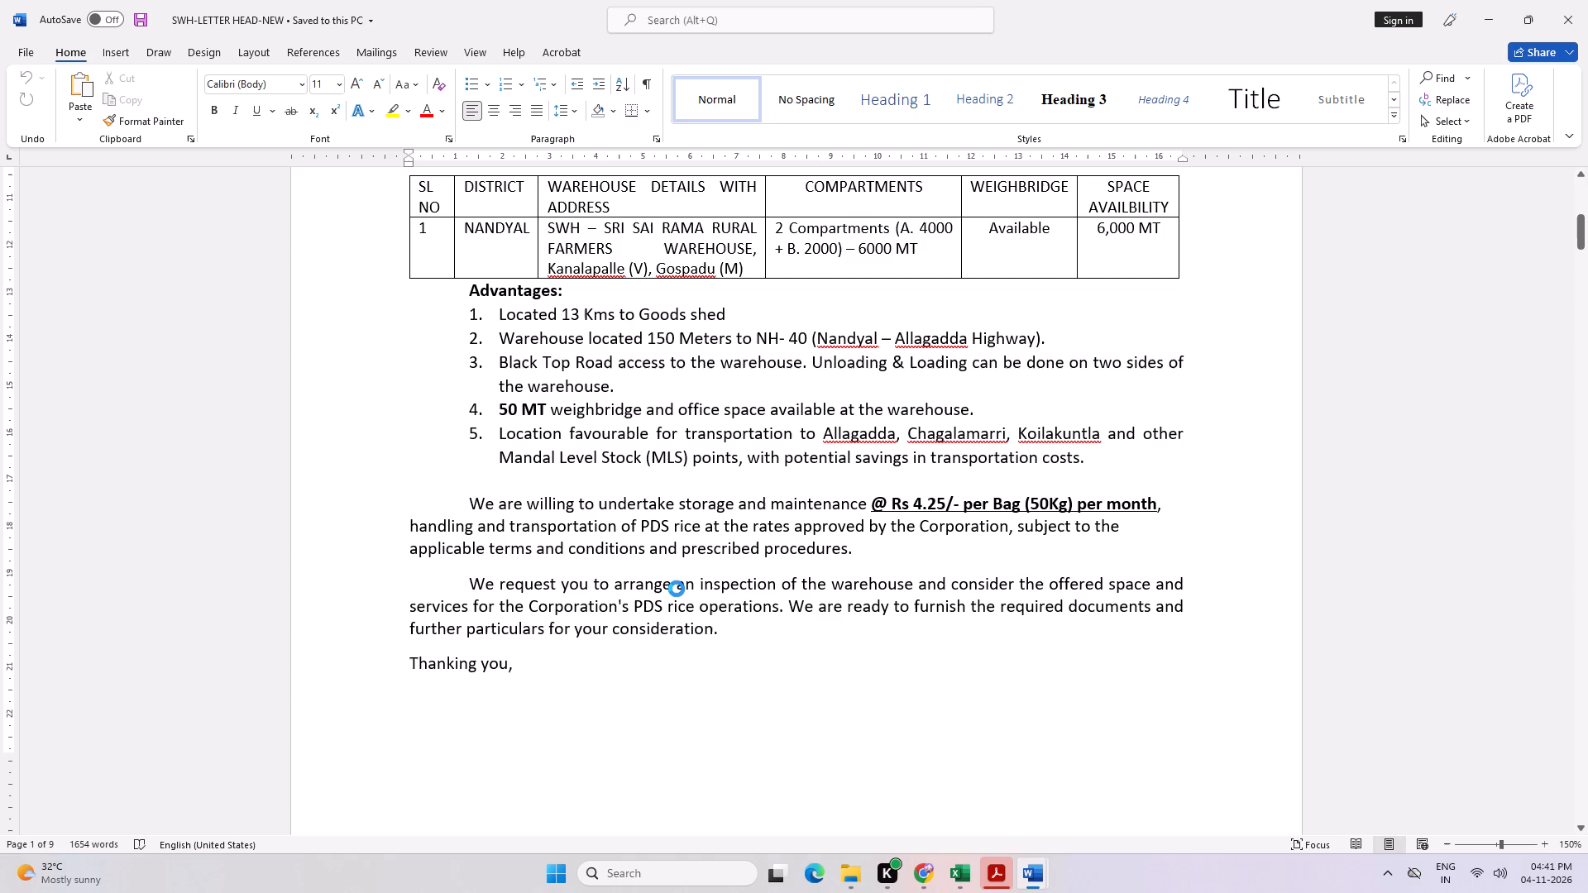
key("alt+Tab")
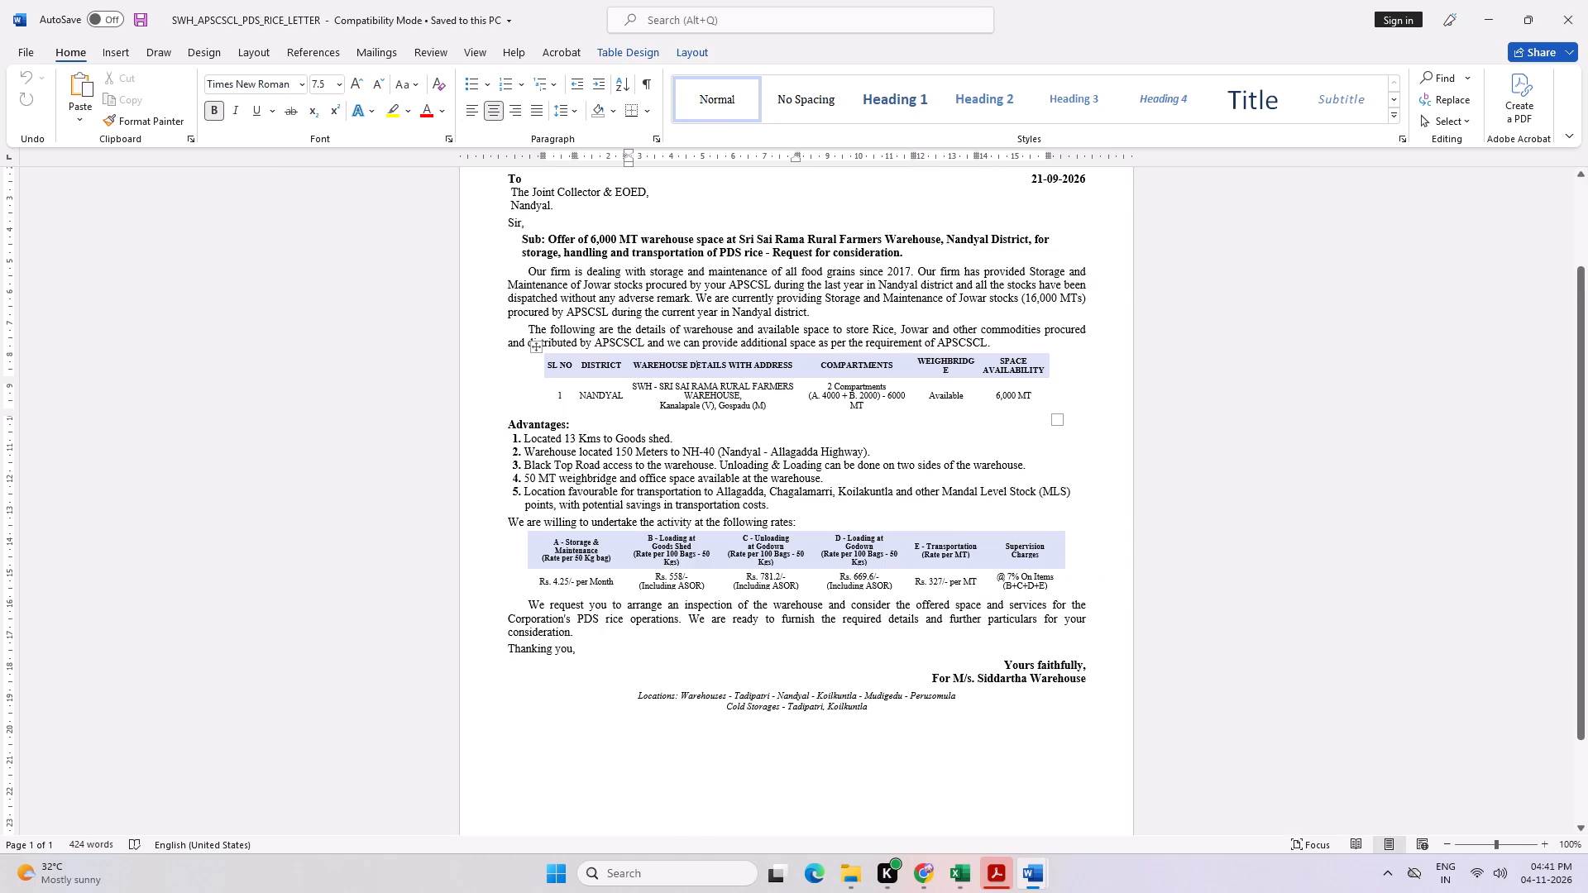
key("alt+Tab")
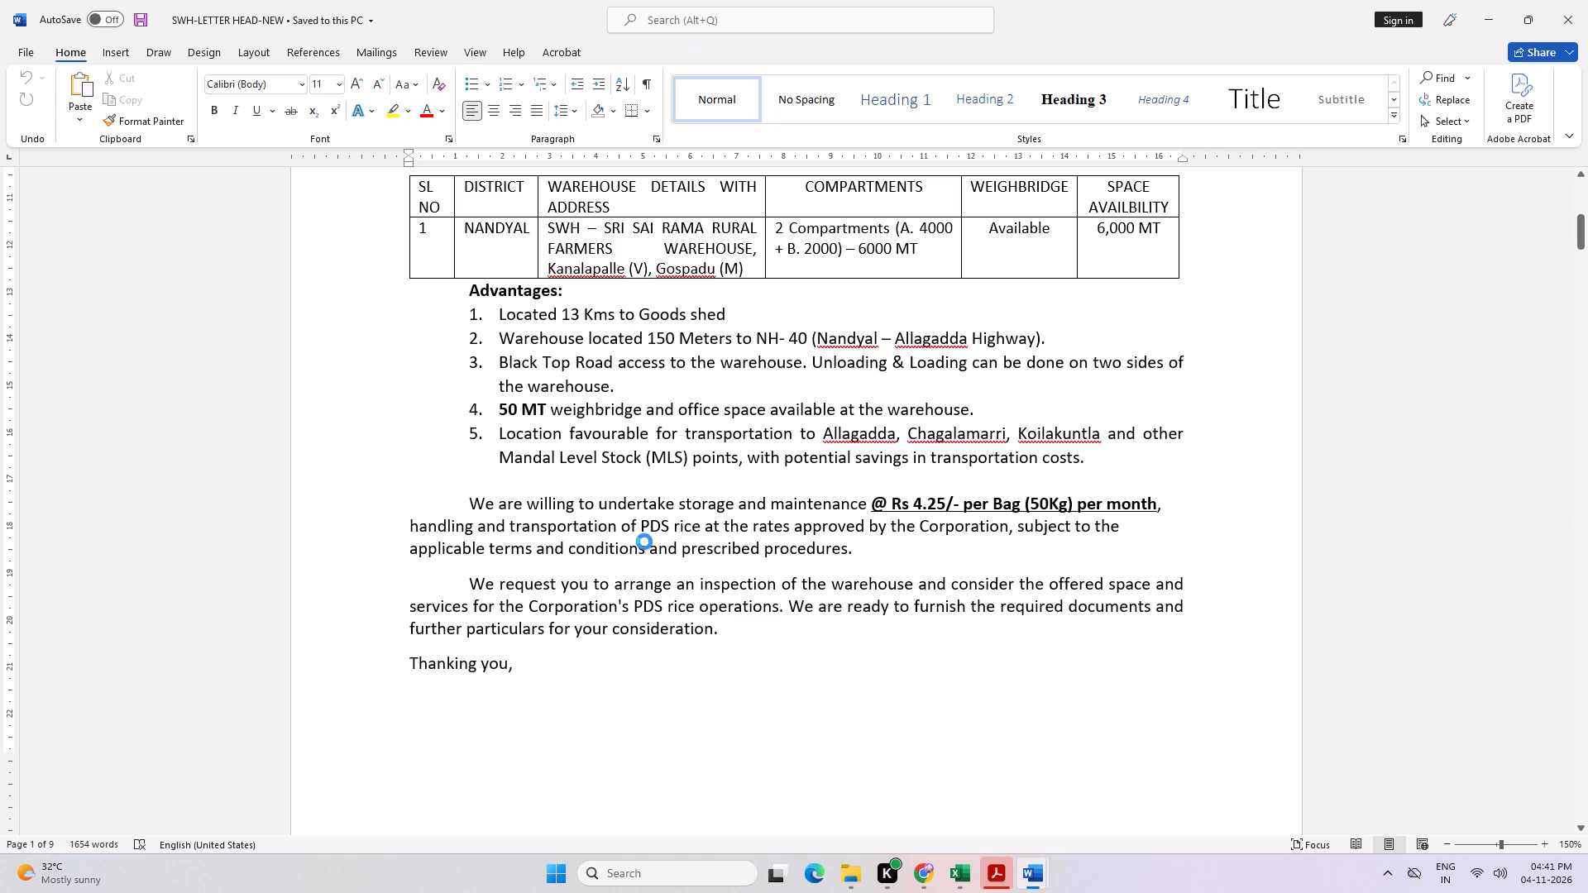
Insert "the activity at the following rates:" after "We are willing to undertake" in the letterhead letter, following the converted letter's wording.
left_click(678, 501)
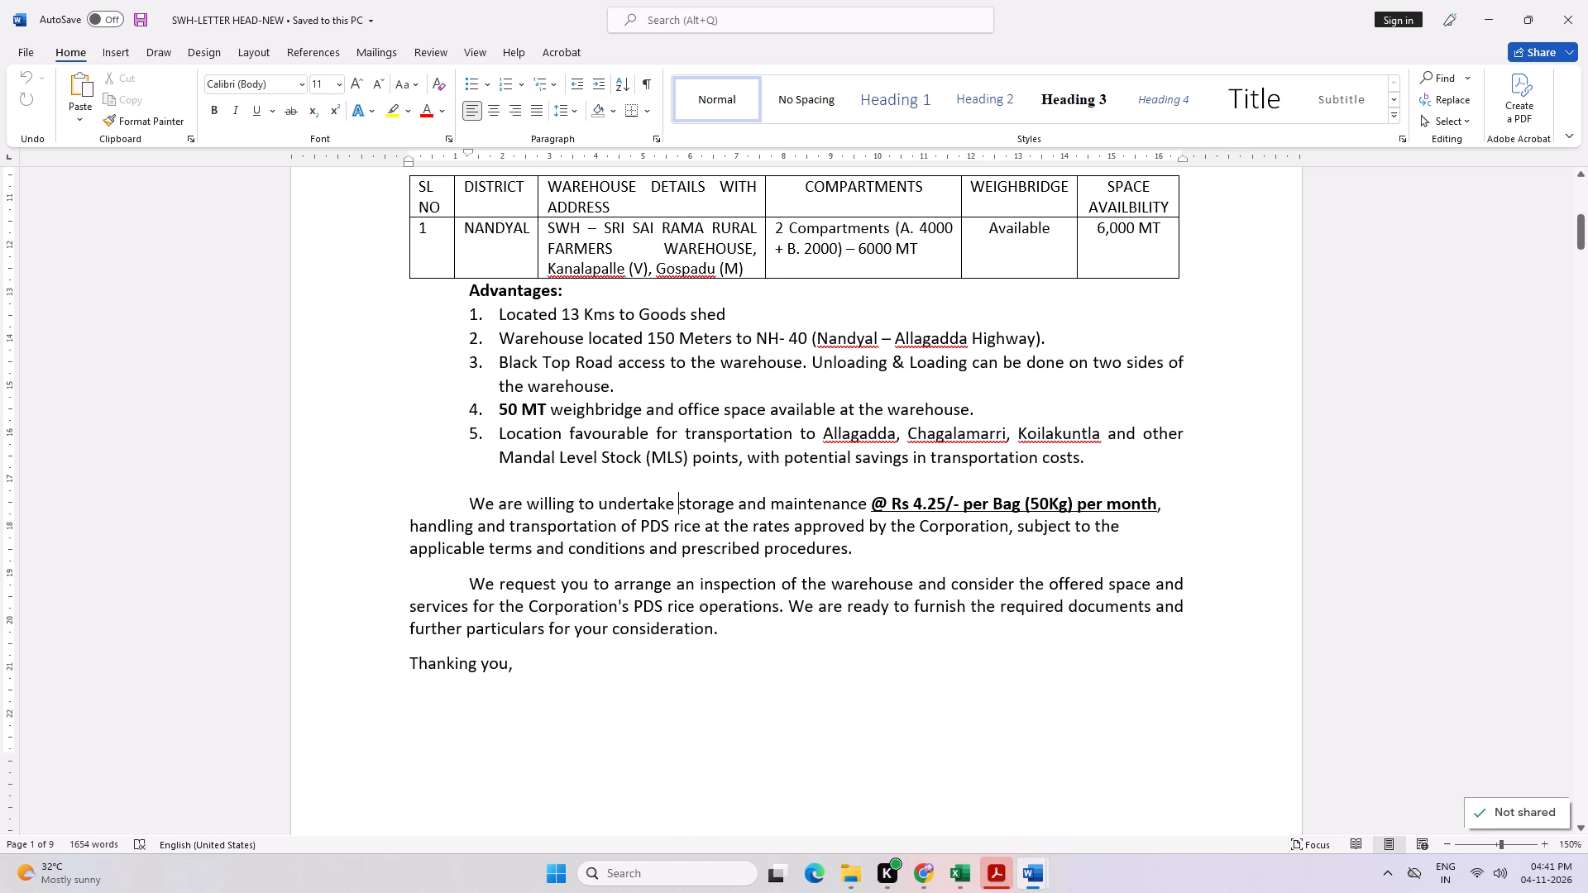
key("alt+Tab")
key("alt+Tab")
type("the")
key("space")
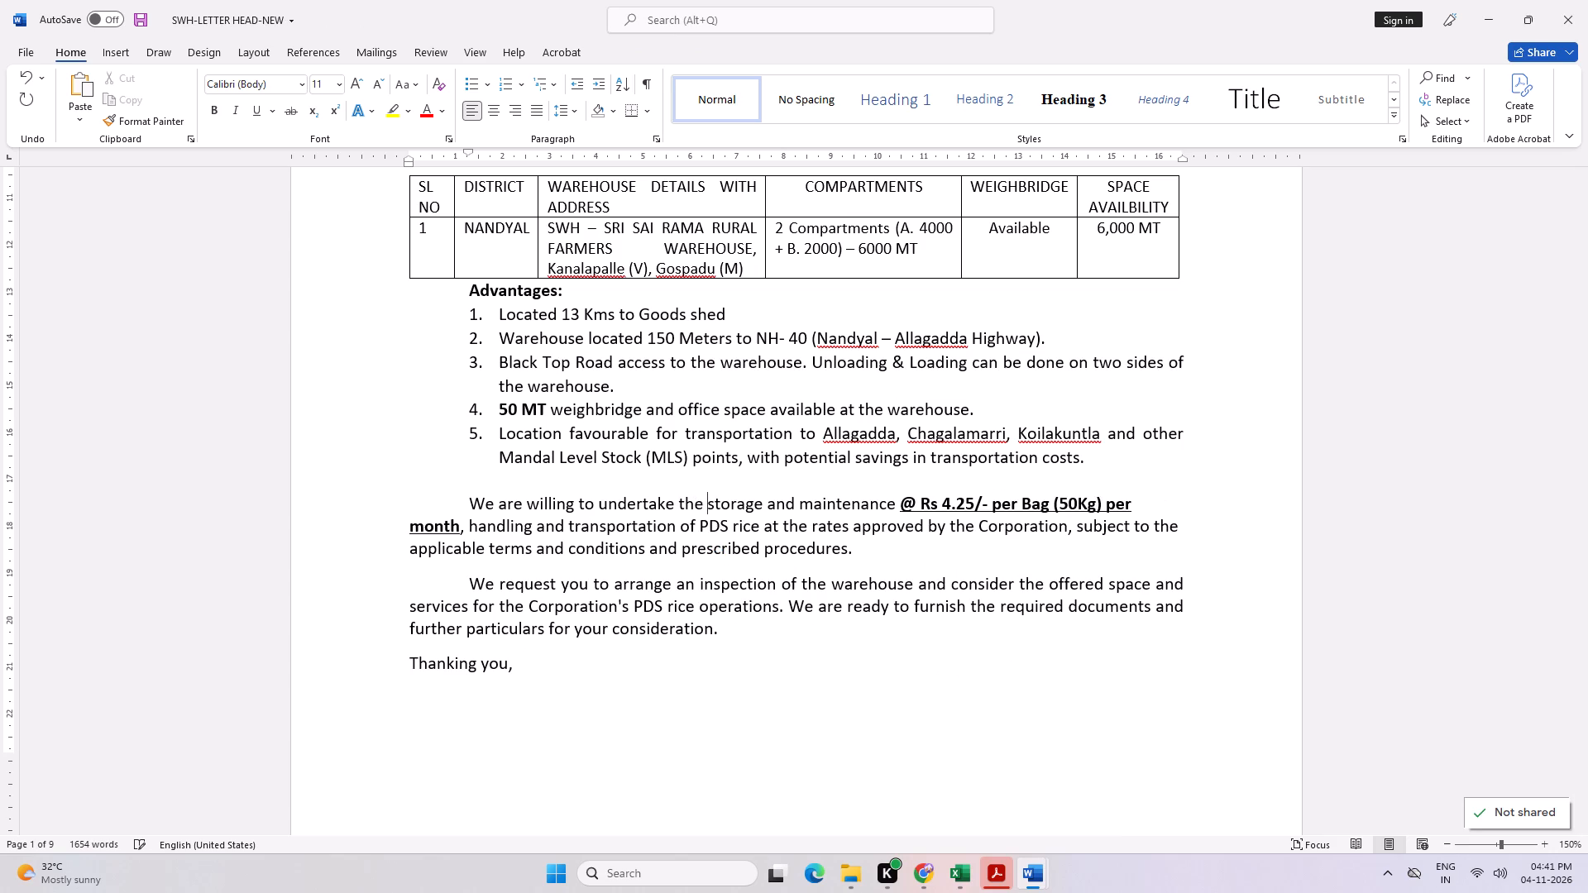
type("activity")
key("space")
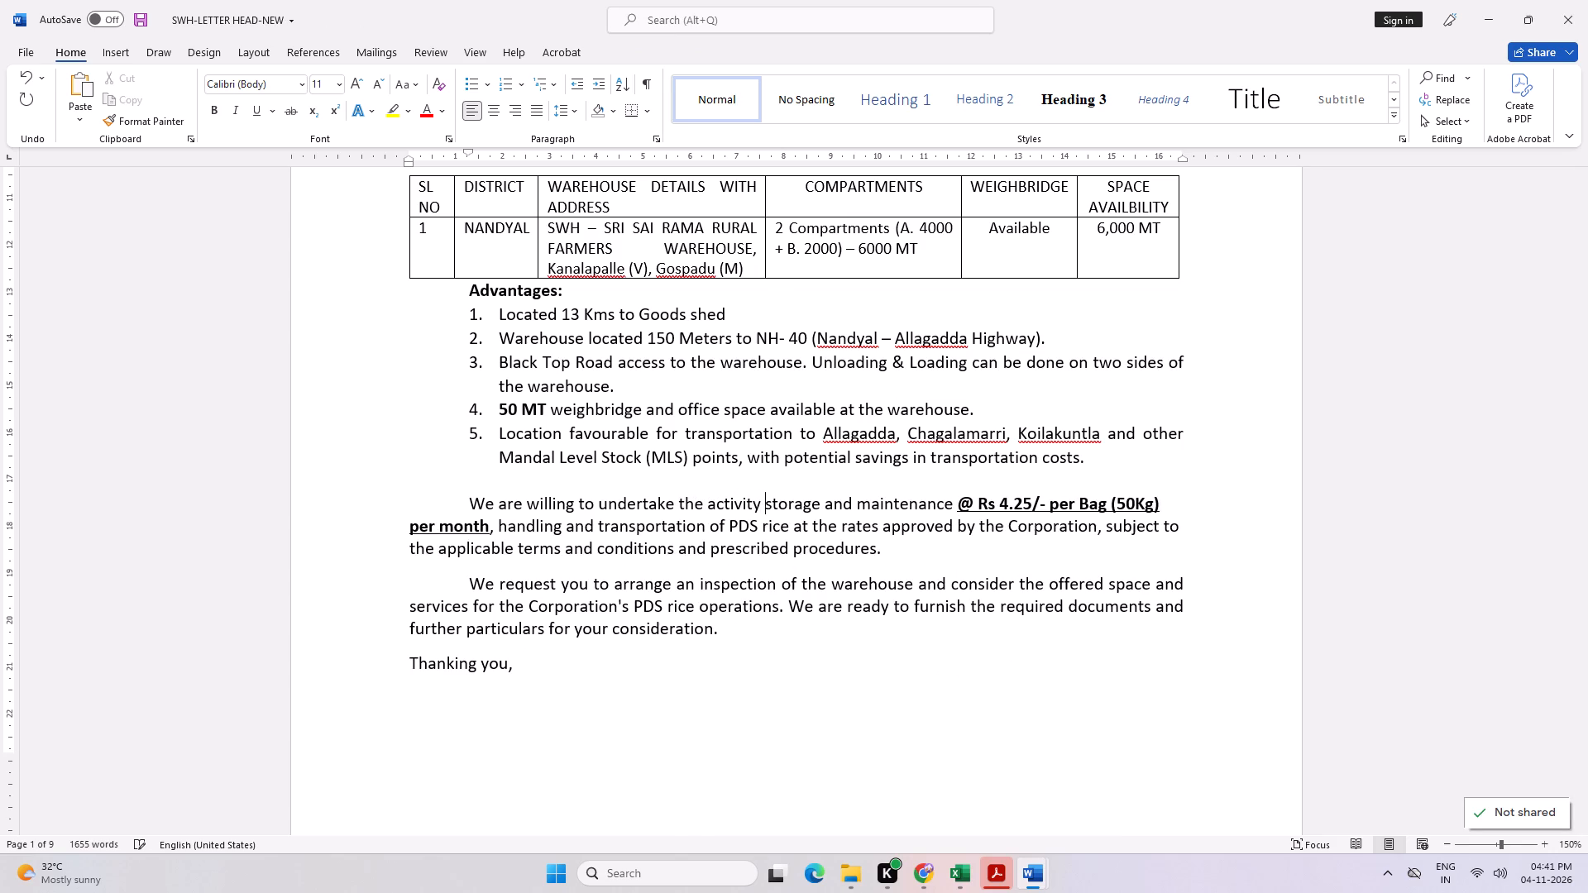
key("alt+Tab")
key("alt+Tab")
type("at the")
key("space")
type("following")
key("space")
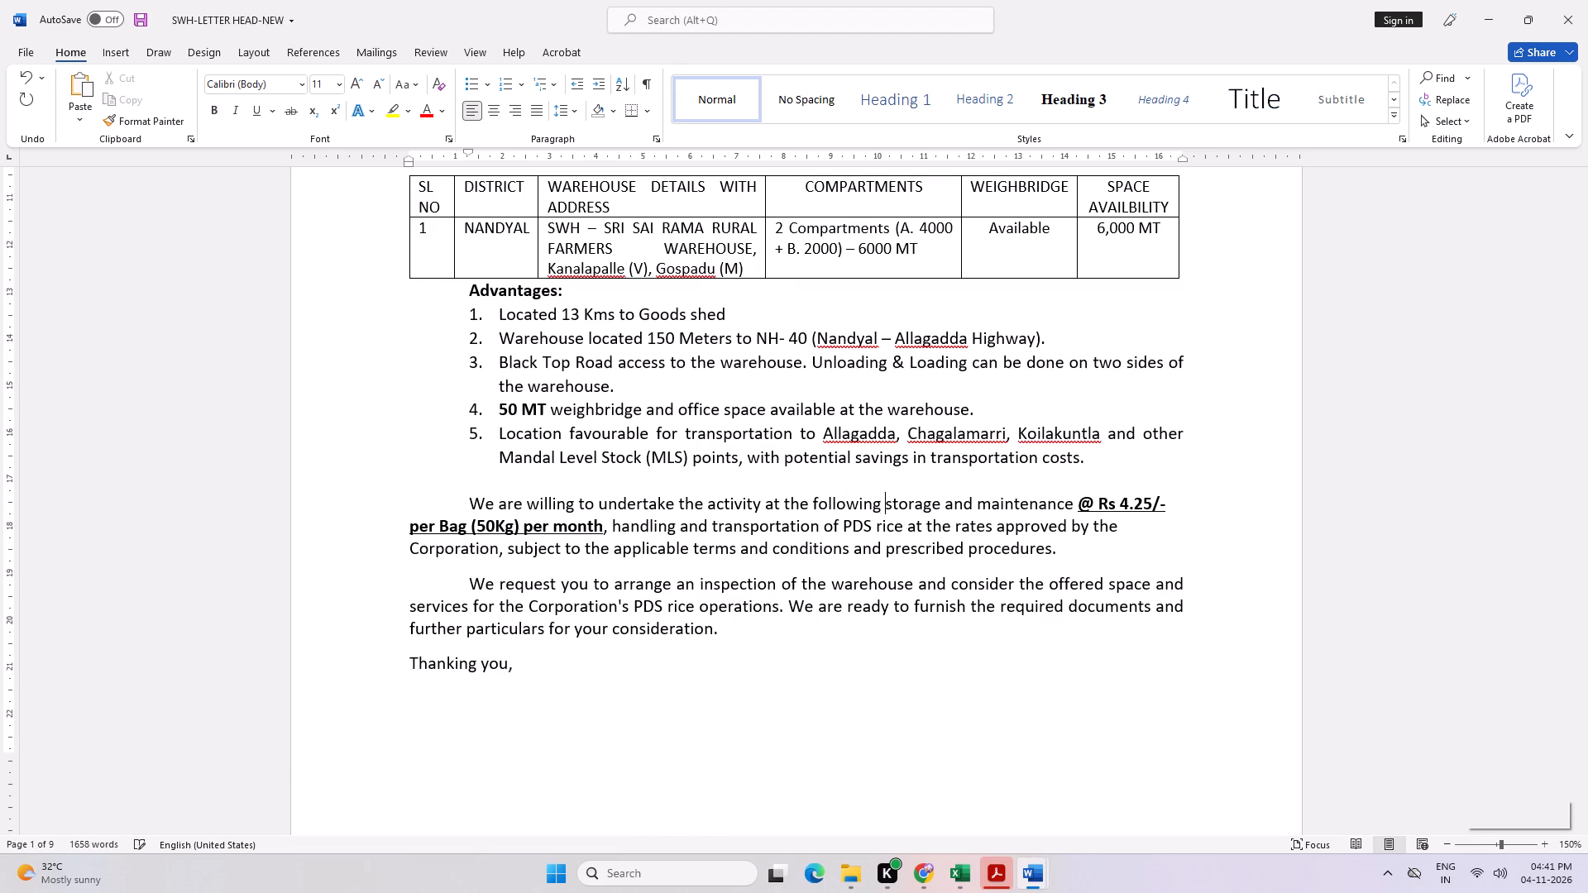
key("alt+Tab")
key("alt+Tab")
type("rates")
key("space")
key("alt+Tab")
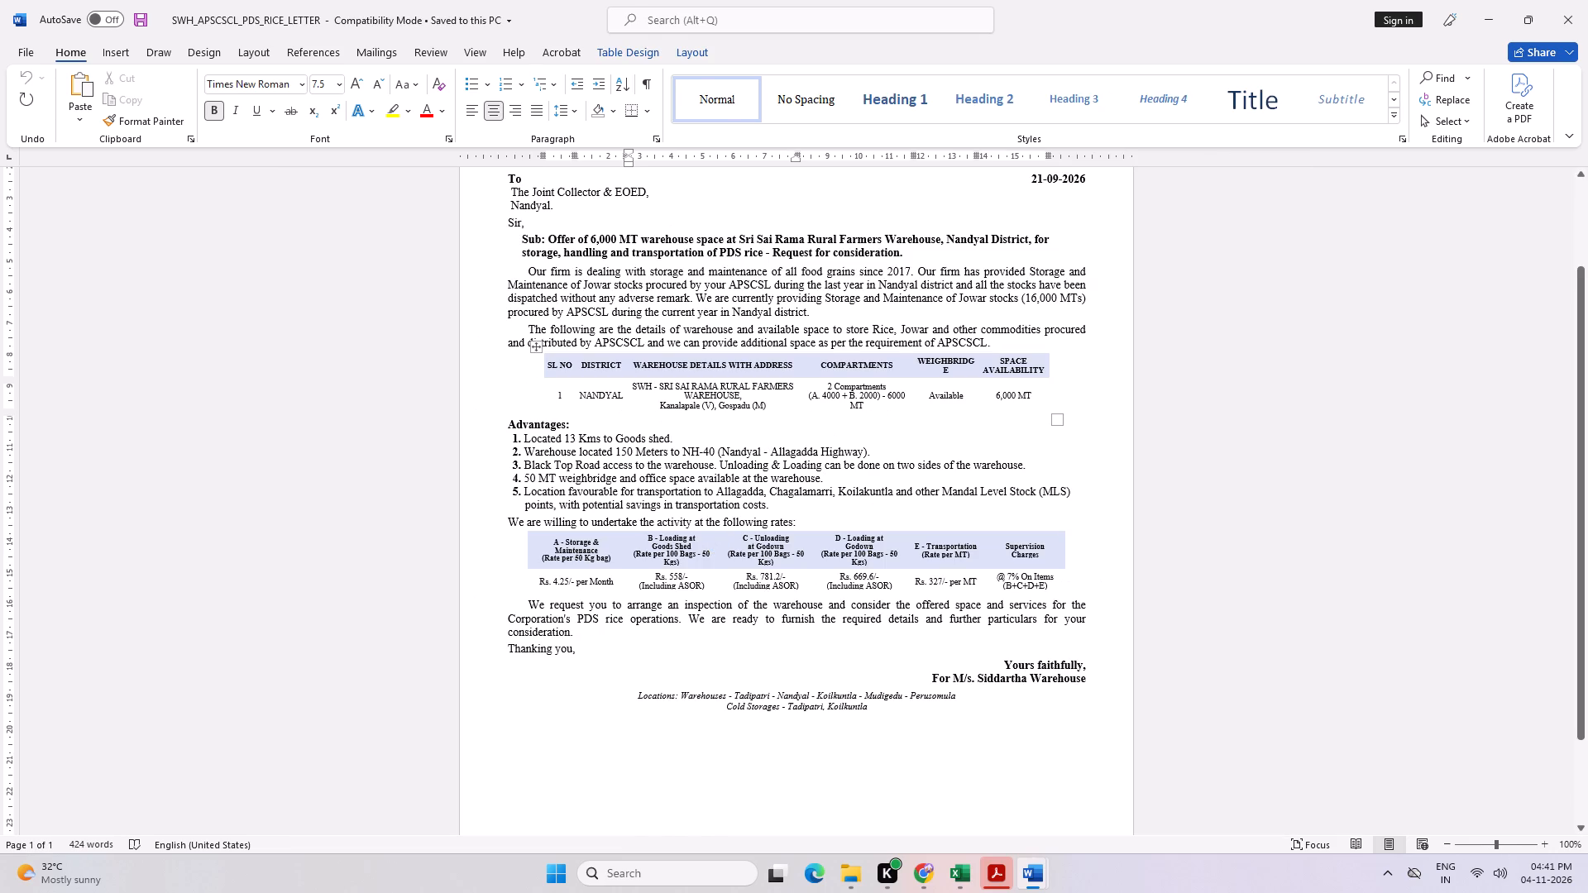
key("alt+Tab")
key("BackSpace")
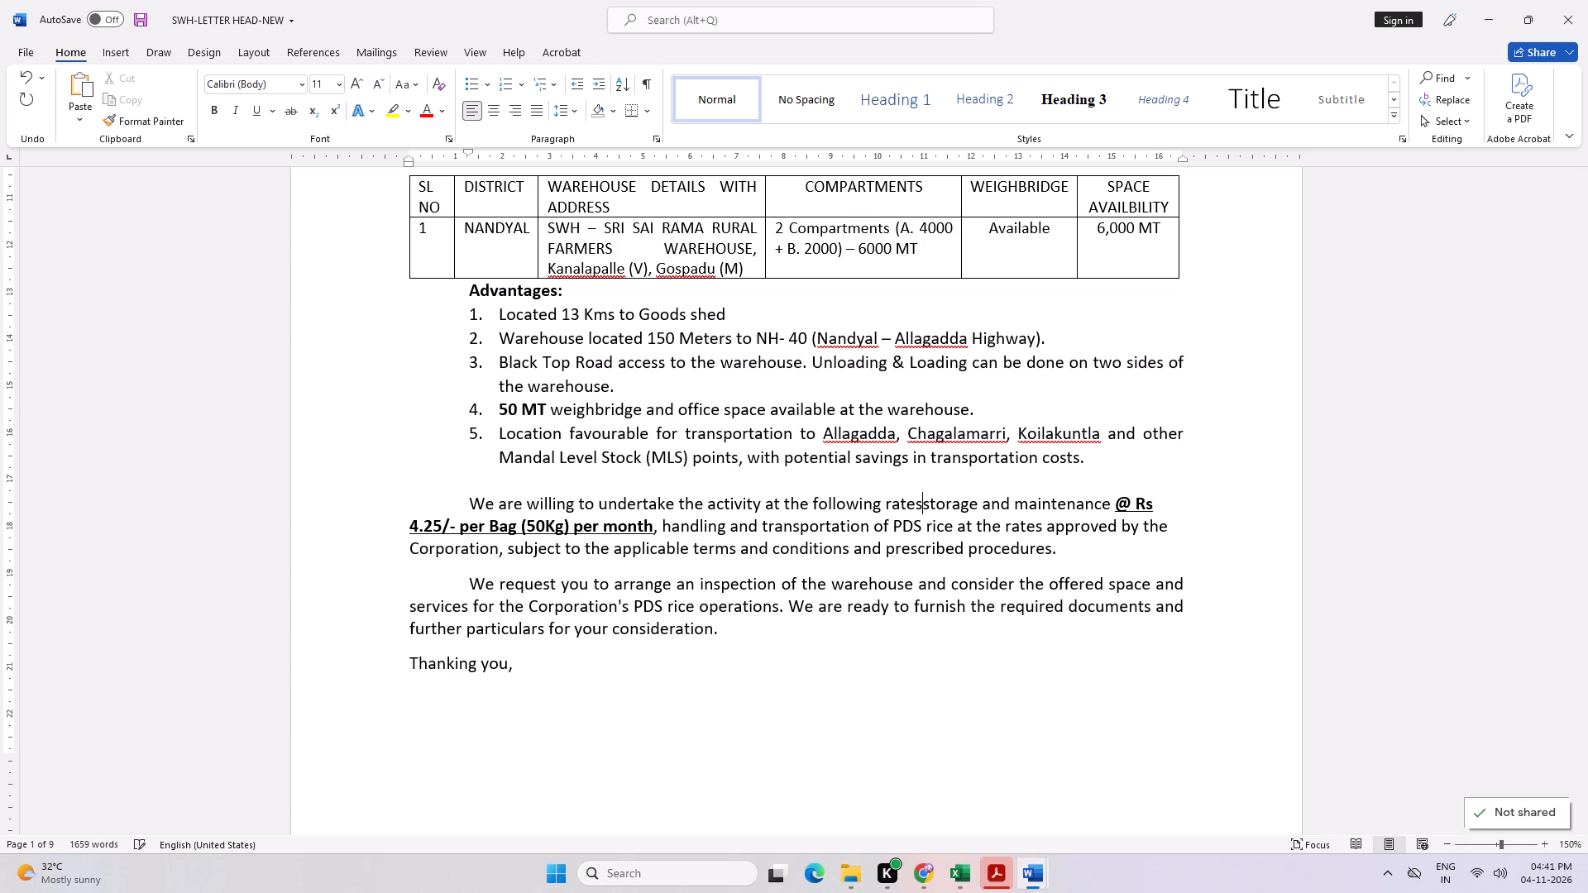
type(":")
key("space")
key("alt+Tab")
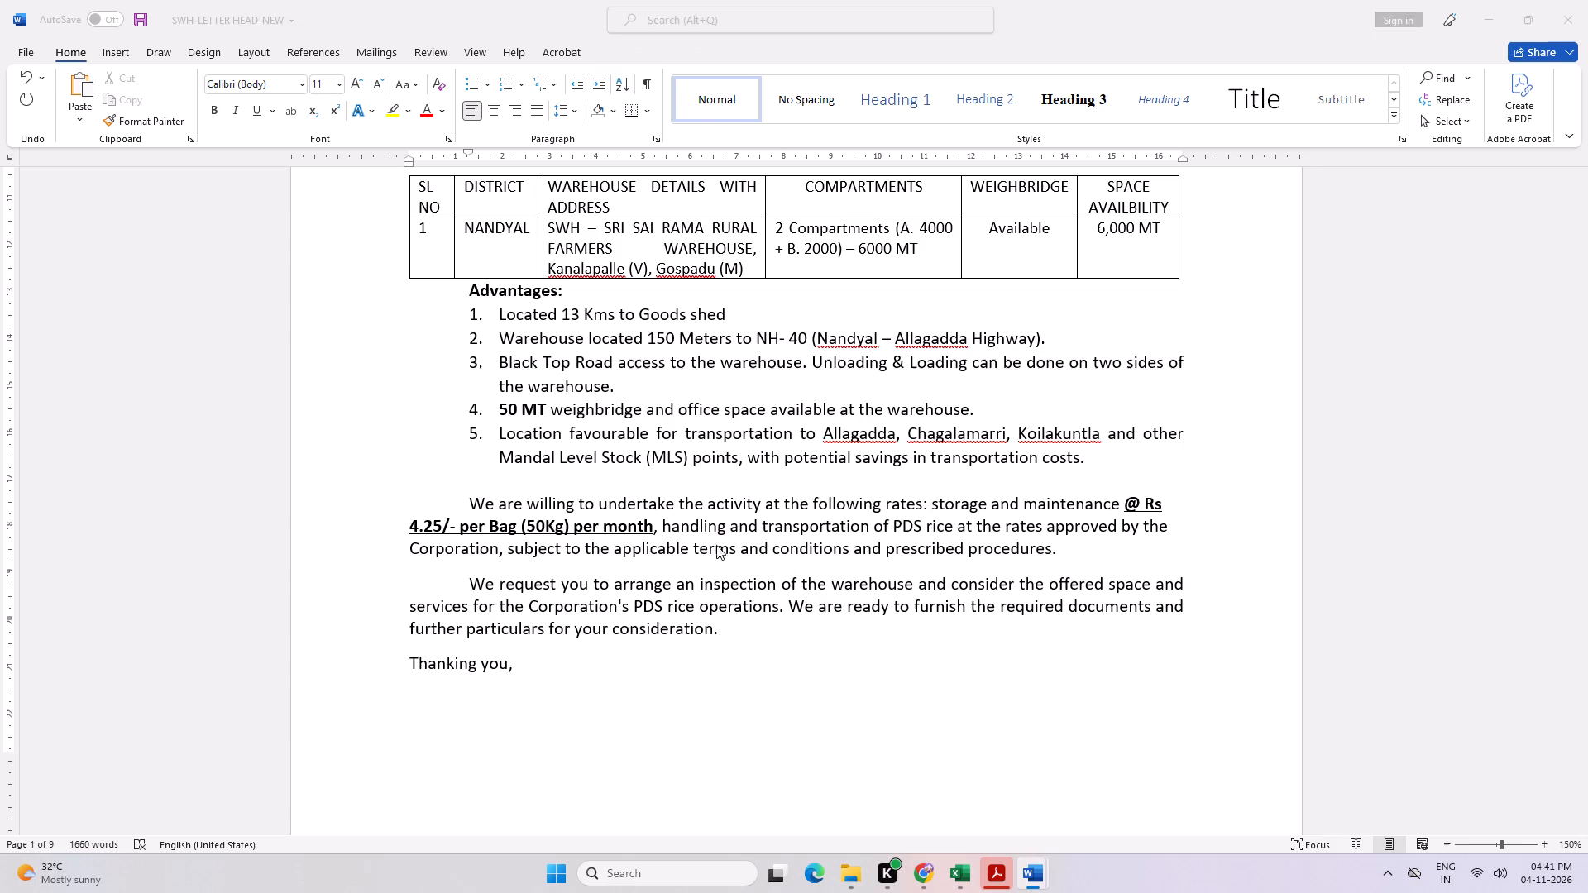
key("alt+Tab")
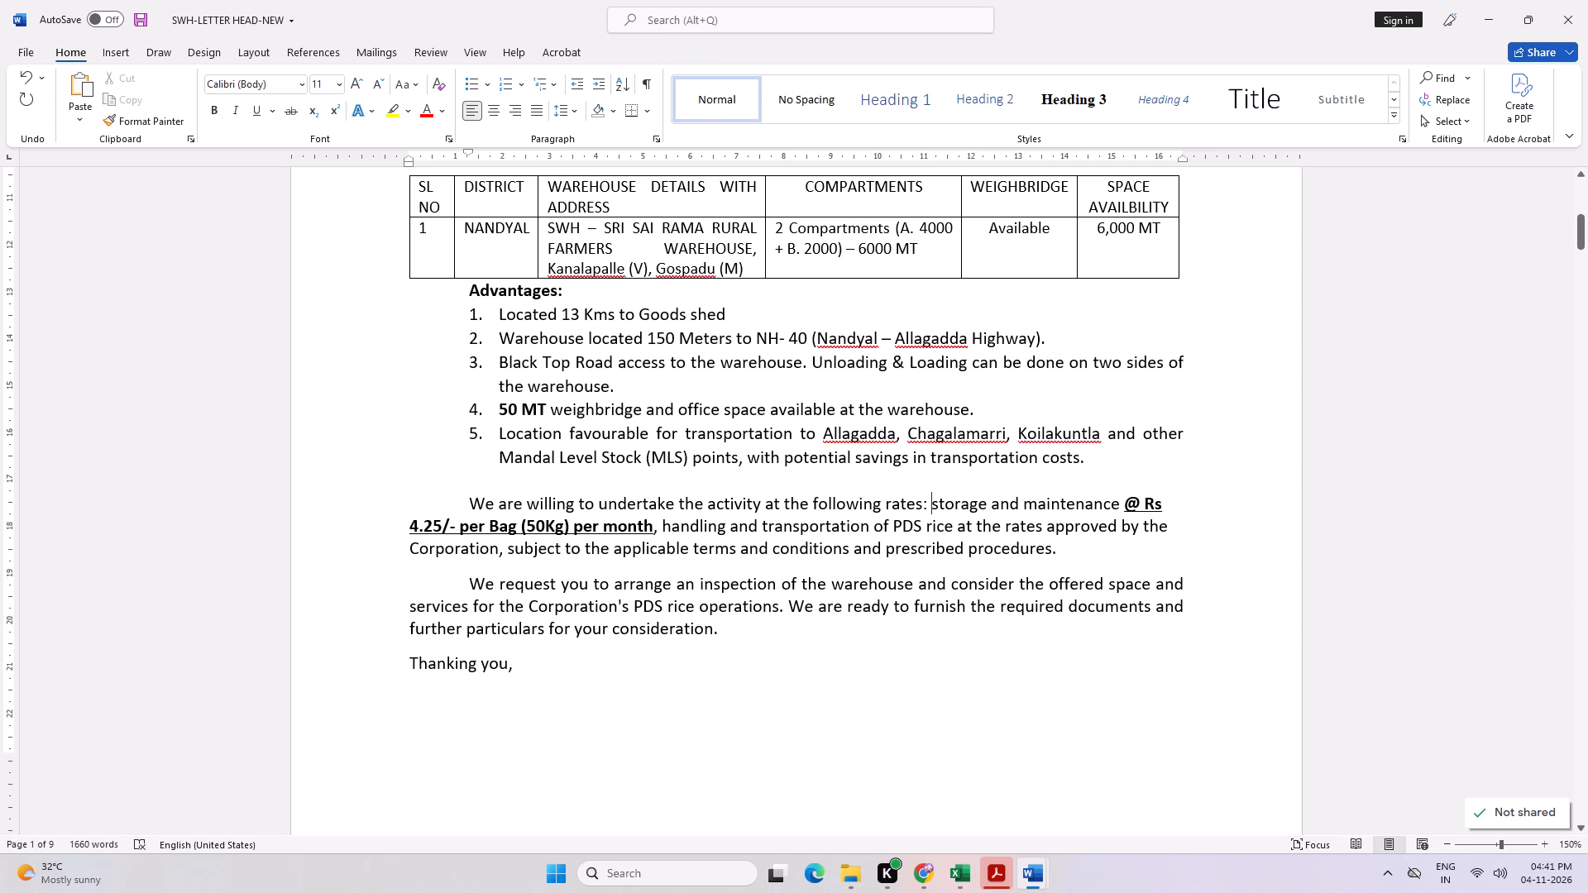
Delete the rest of that paragraph, from "storage and maintenance" through "prescribed procedures.".
key("shift+Down")
key("shift+Down")
key("shift+Down")
key("shift+Down")
key("shift+Down")
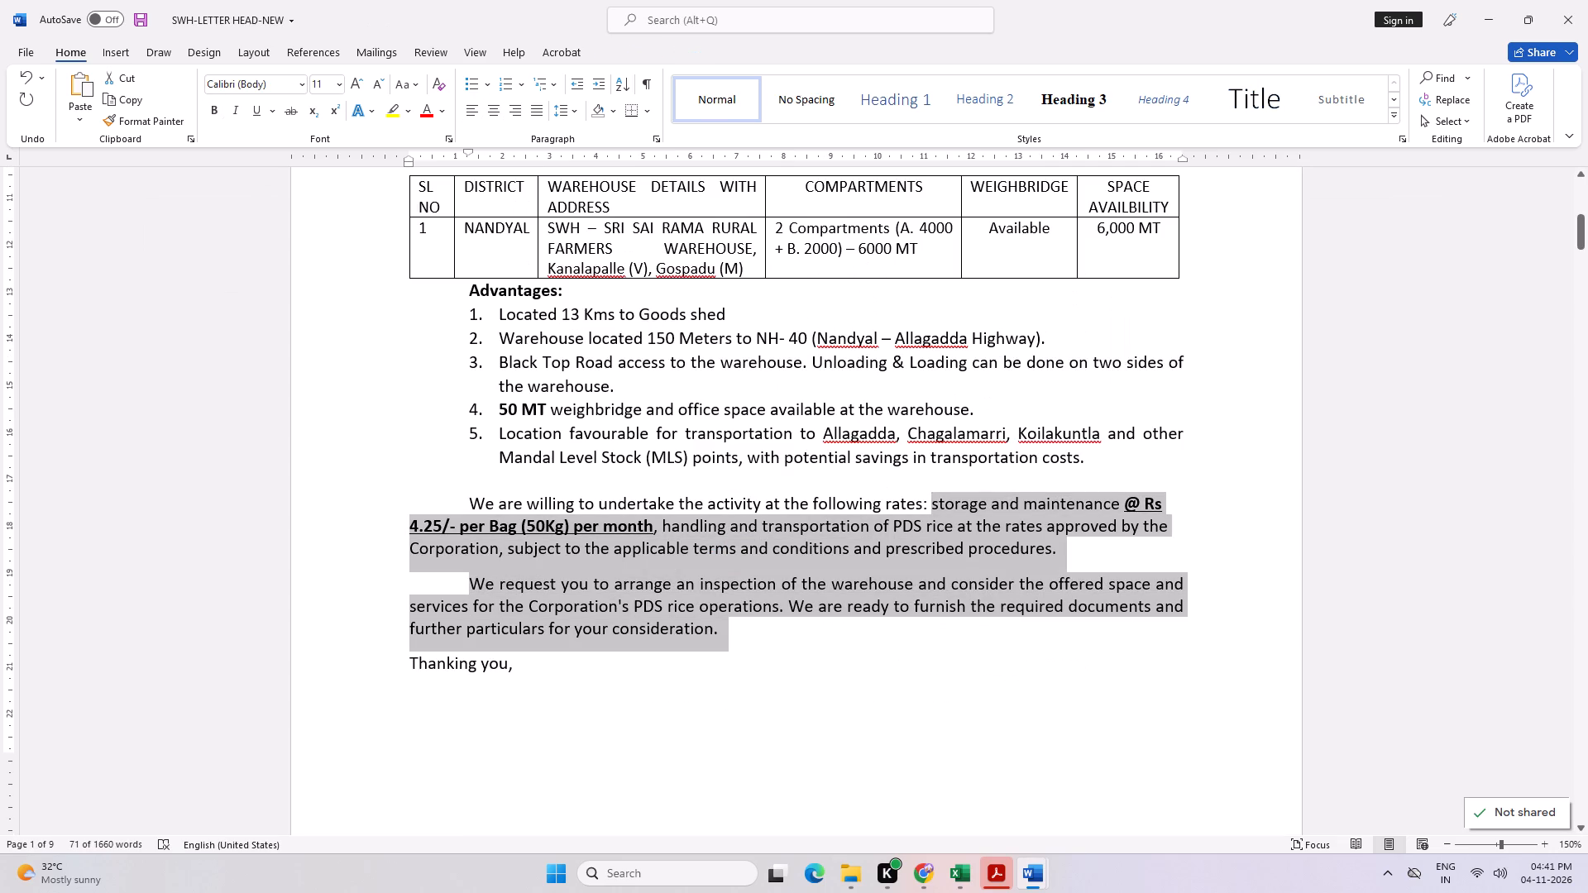
key("shift+Down")
key("shift+Up")
key("shift+Up")
key("shift+Up")
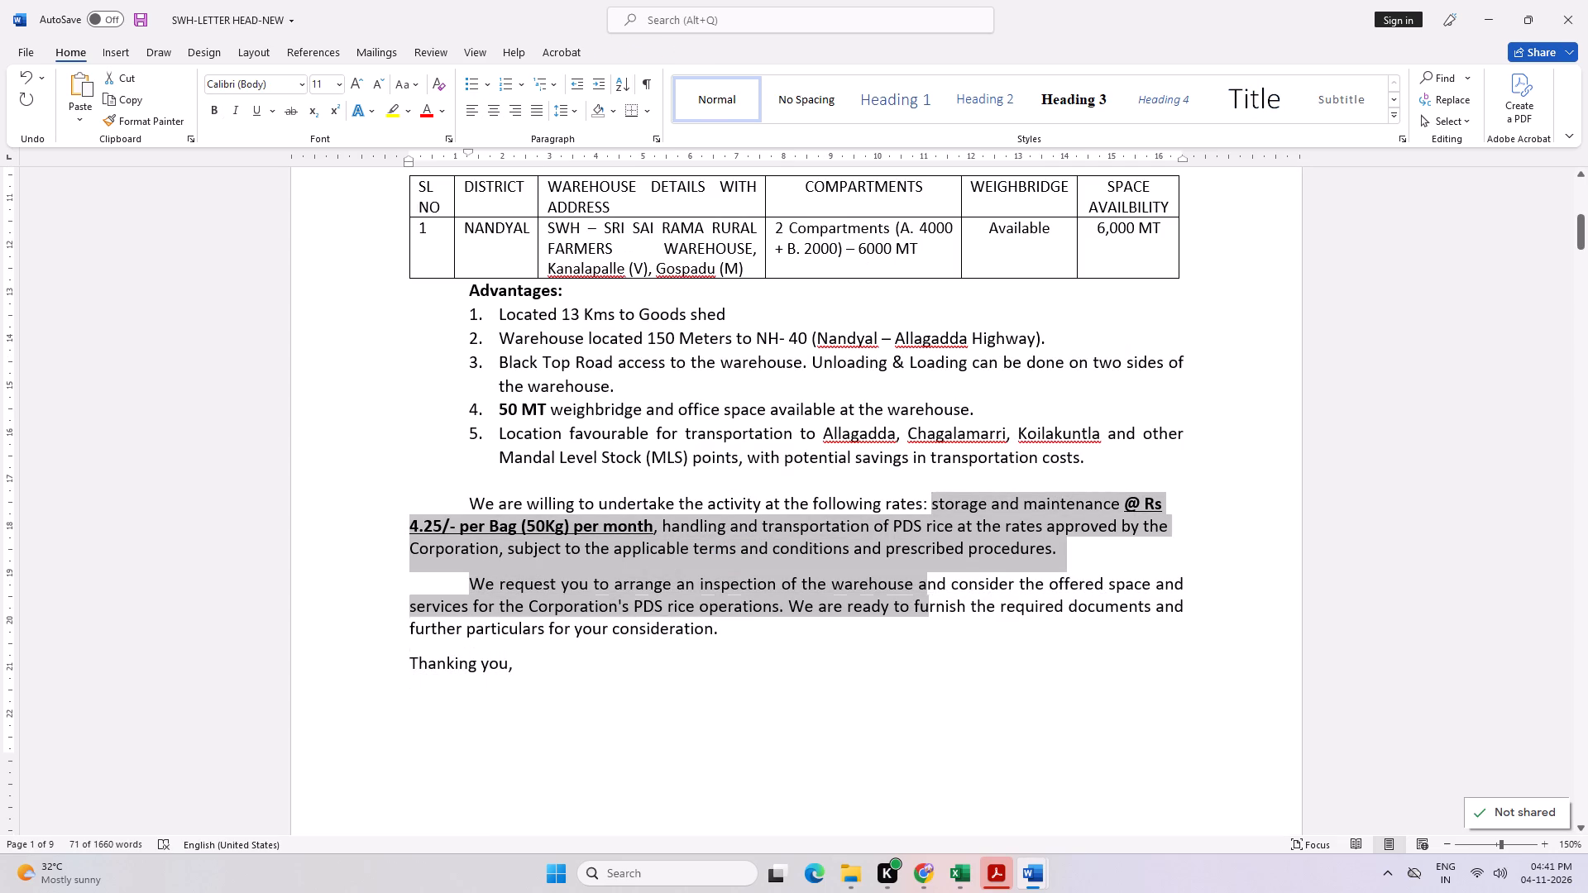
key("shift+Up")
key("ctrl+shift+Right")
key("ctrl+shift+Right")
key("ctrl+shift+Right")
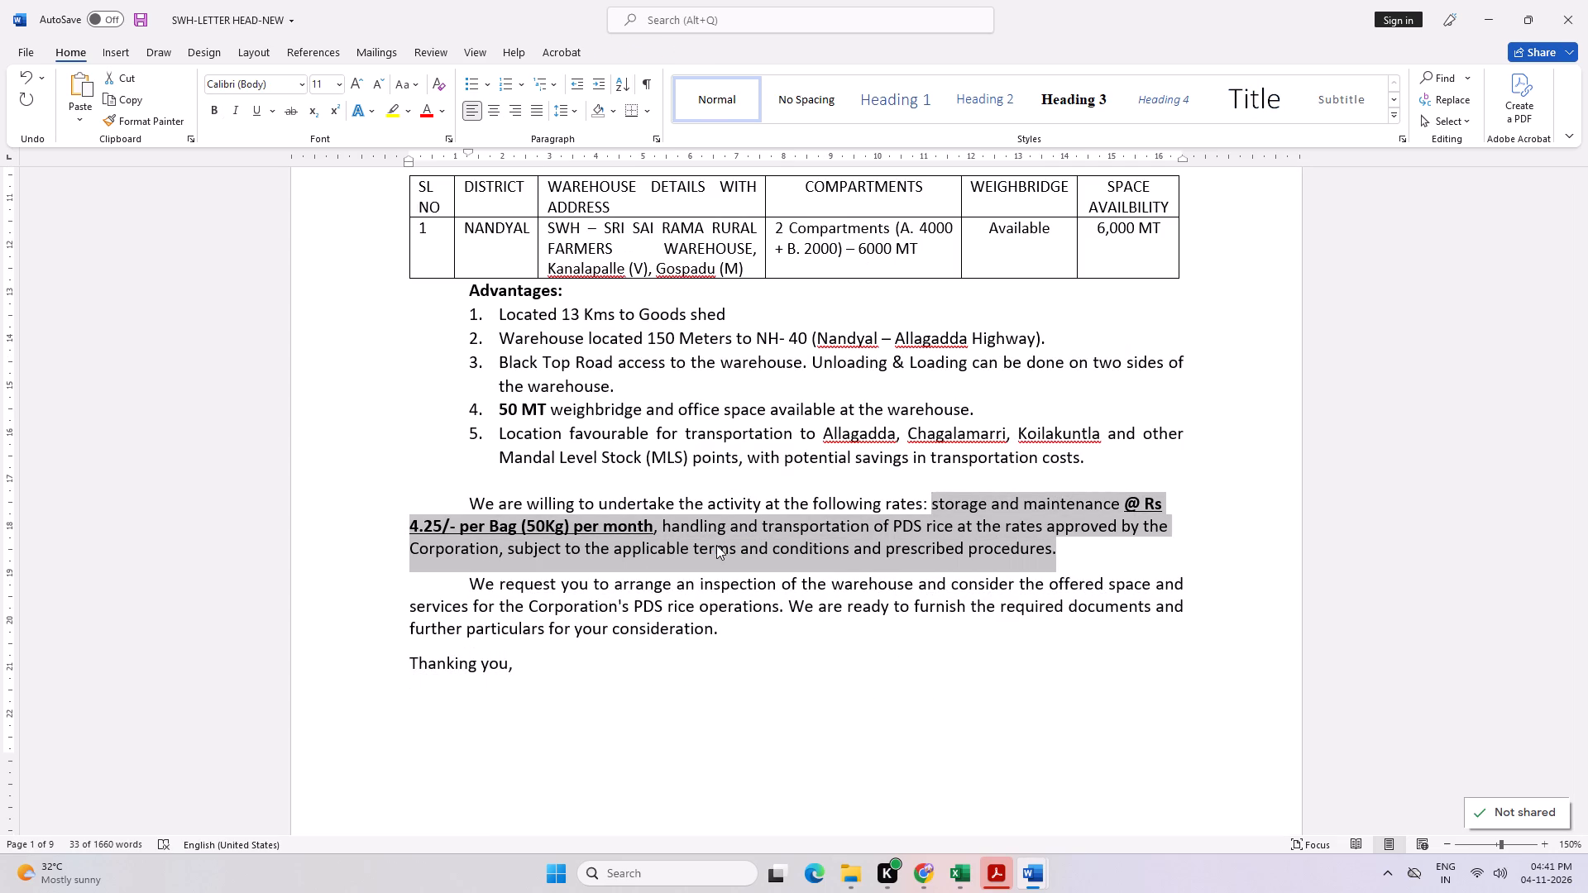
key("Delete")
Add an empty line beneath the "following rates:" sentence, where the converted letter has its rates table.
key("alt+Tab")
key("alt+Tab")
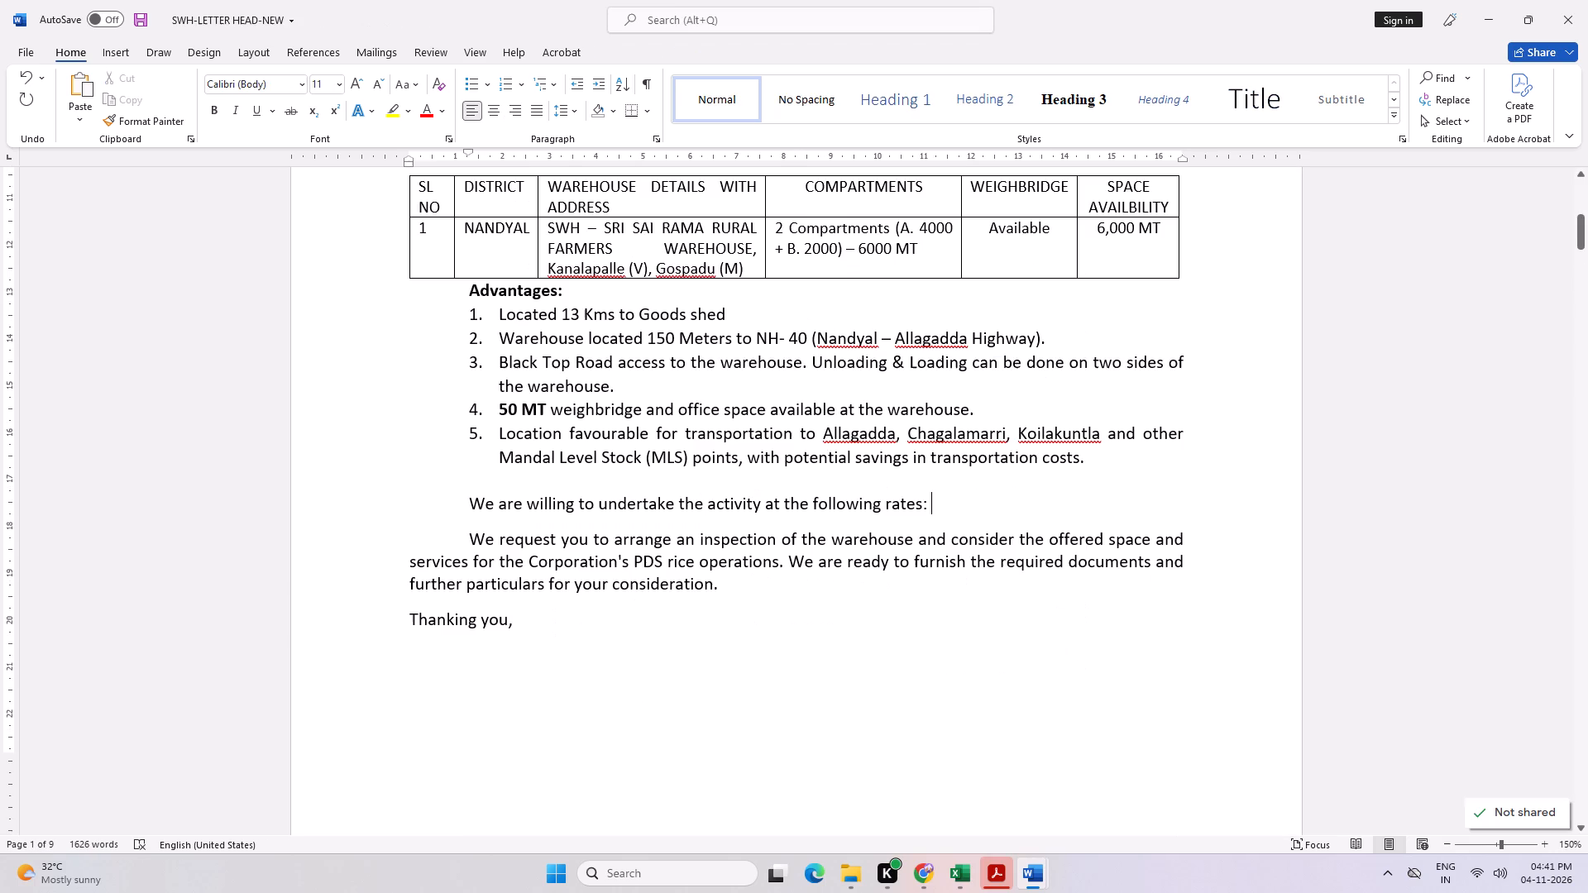
key("Return")
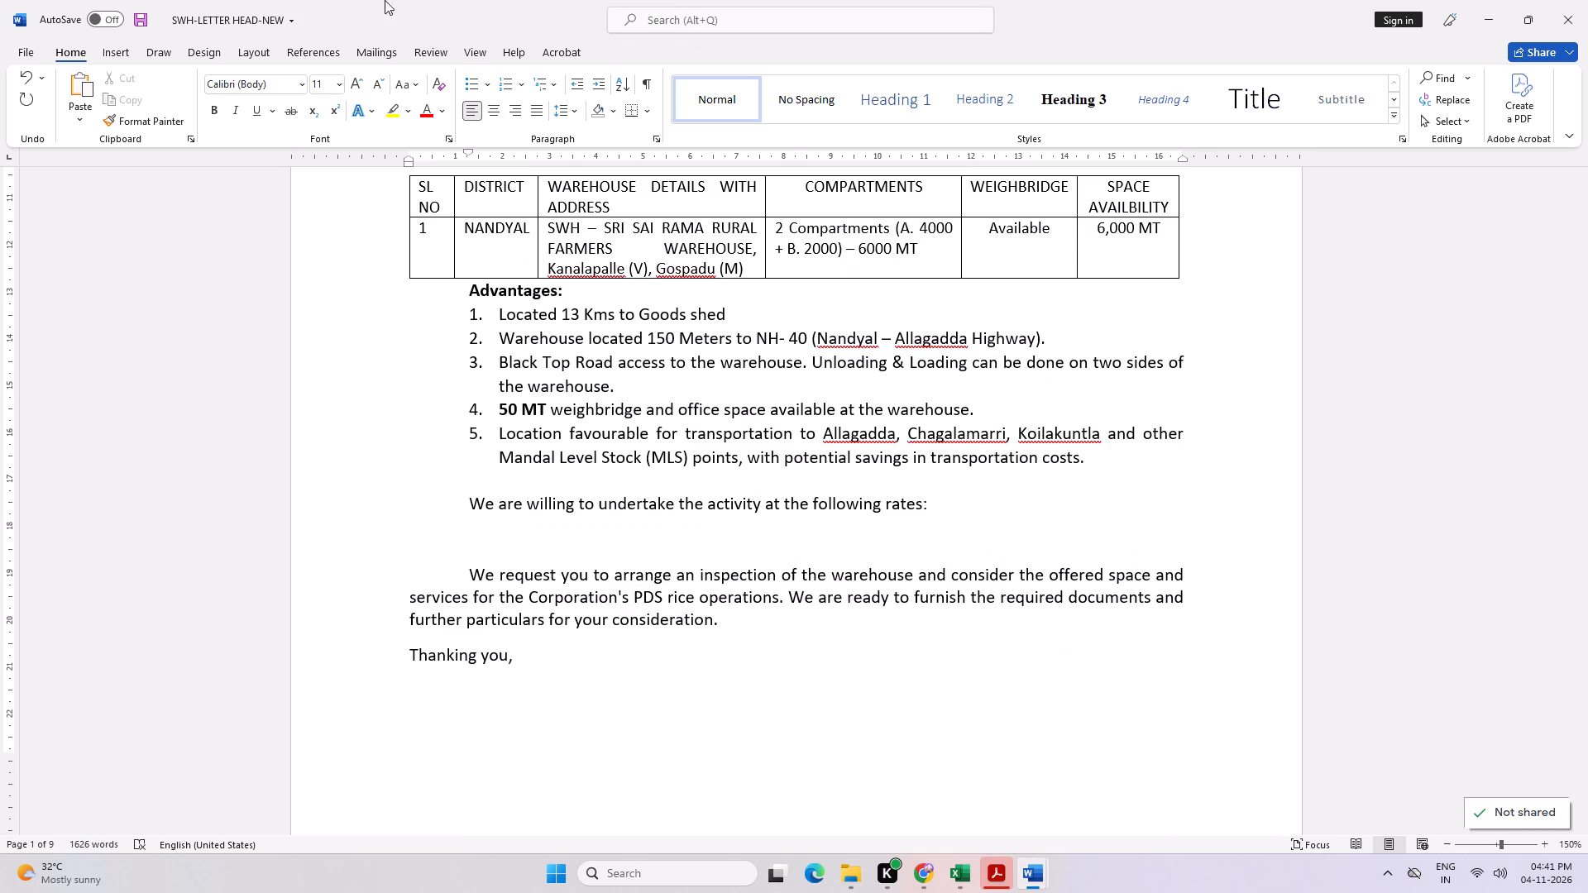
scroll(762, 433, "up", 4)
scroll(750, 454, "down", 2)
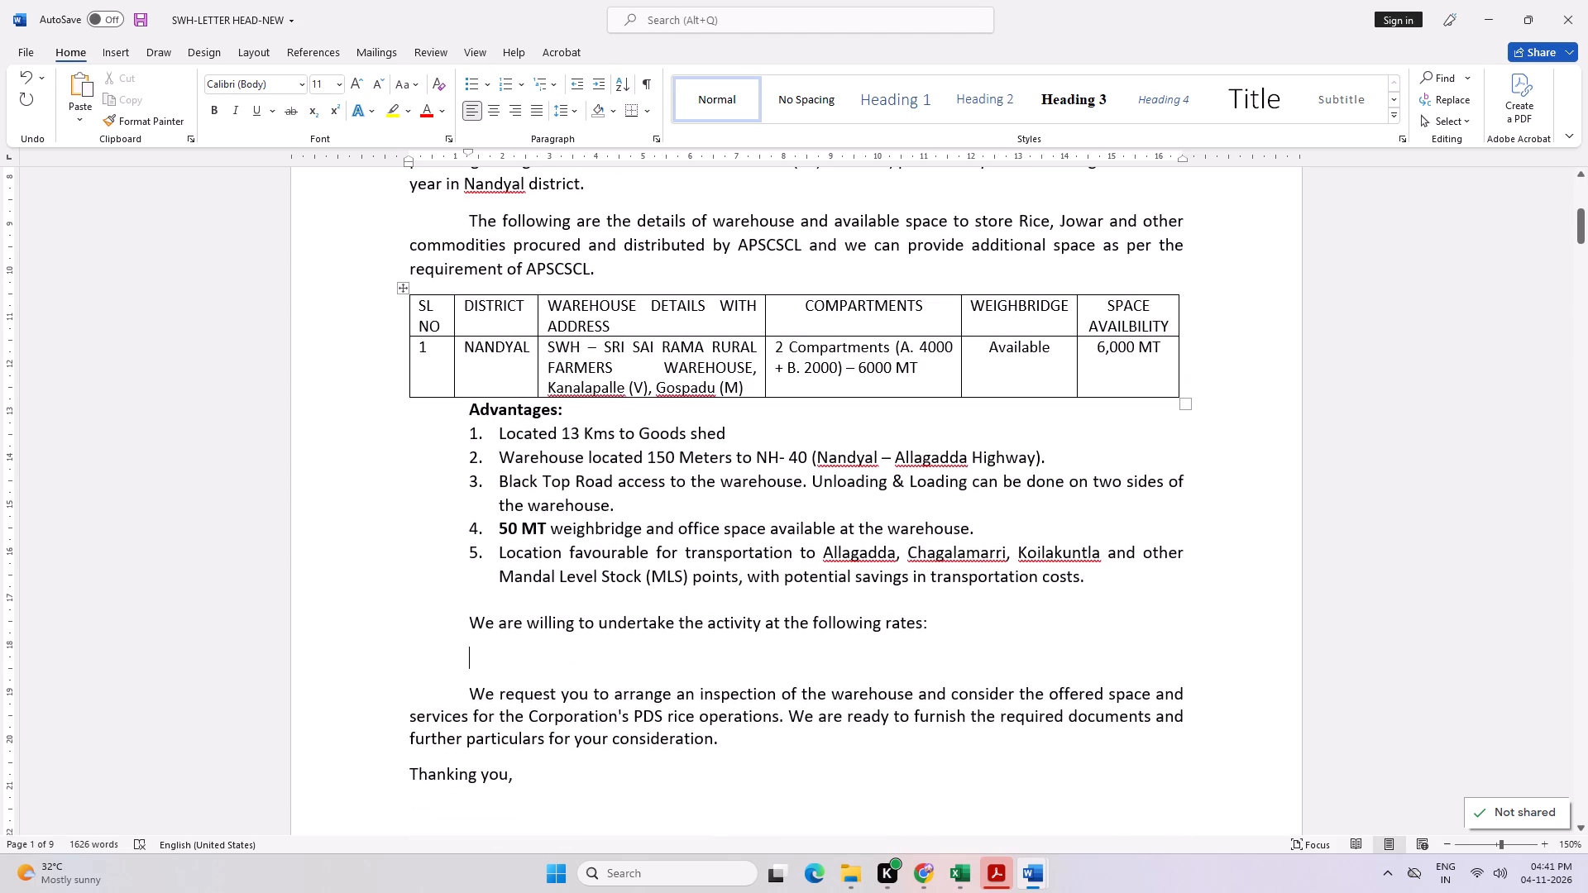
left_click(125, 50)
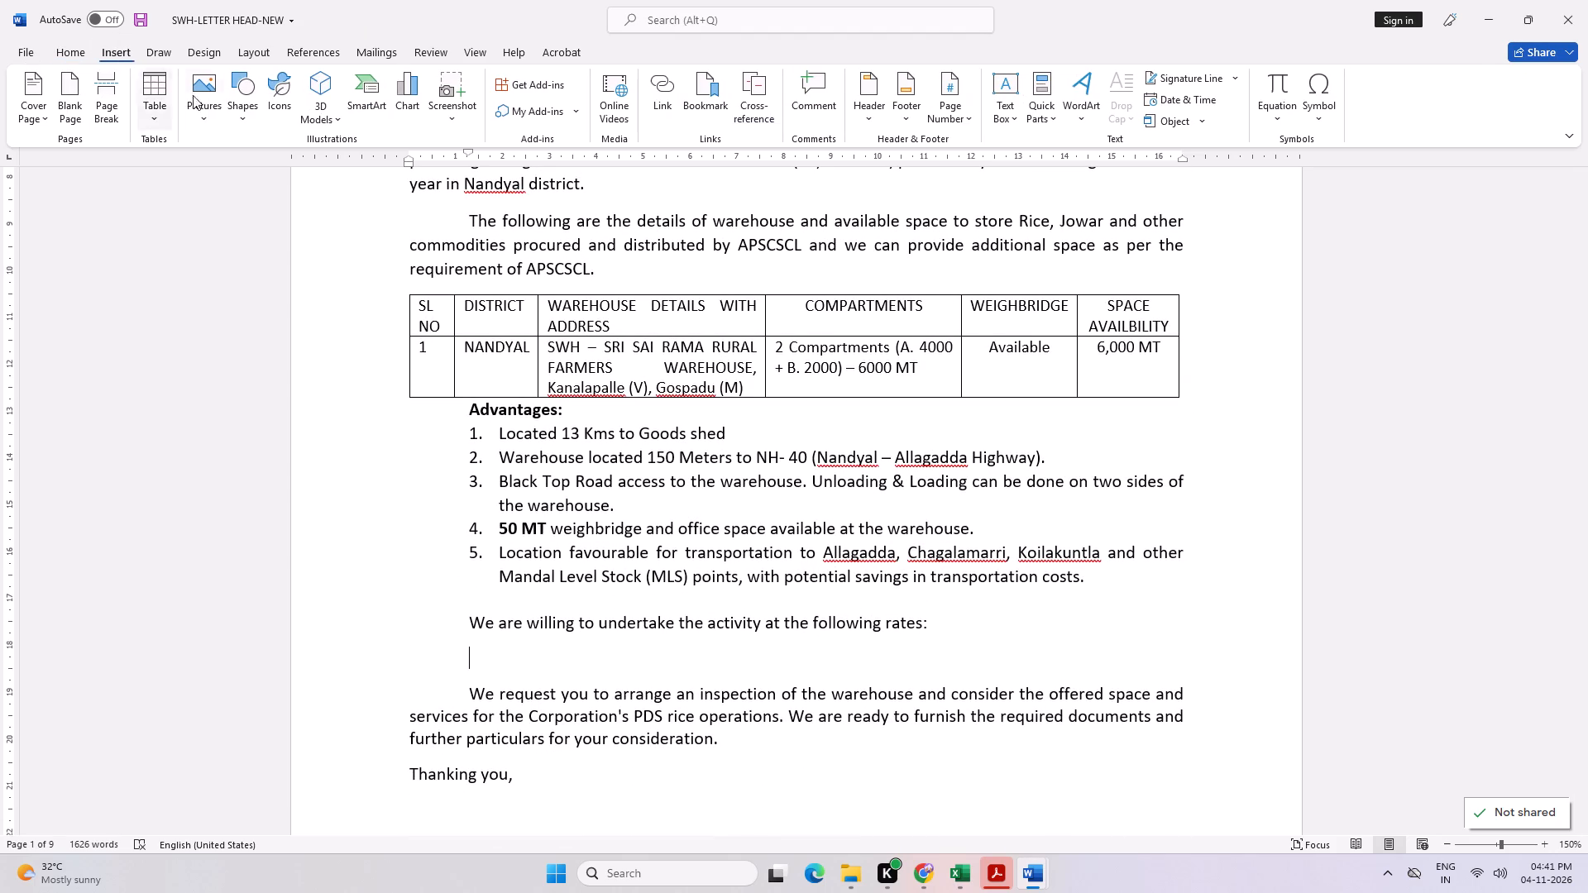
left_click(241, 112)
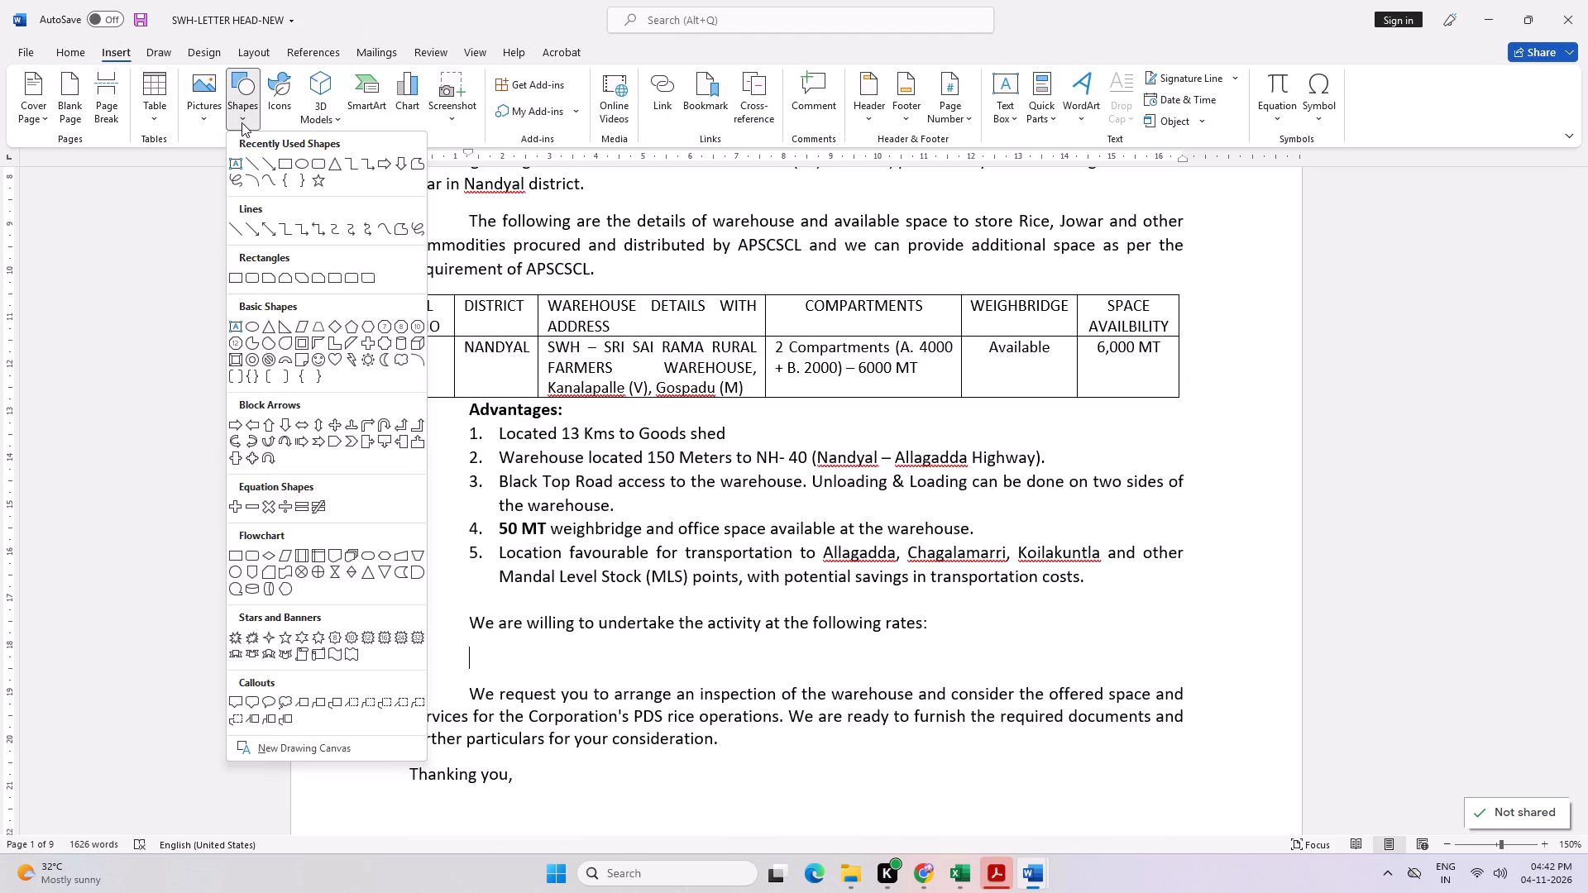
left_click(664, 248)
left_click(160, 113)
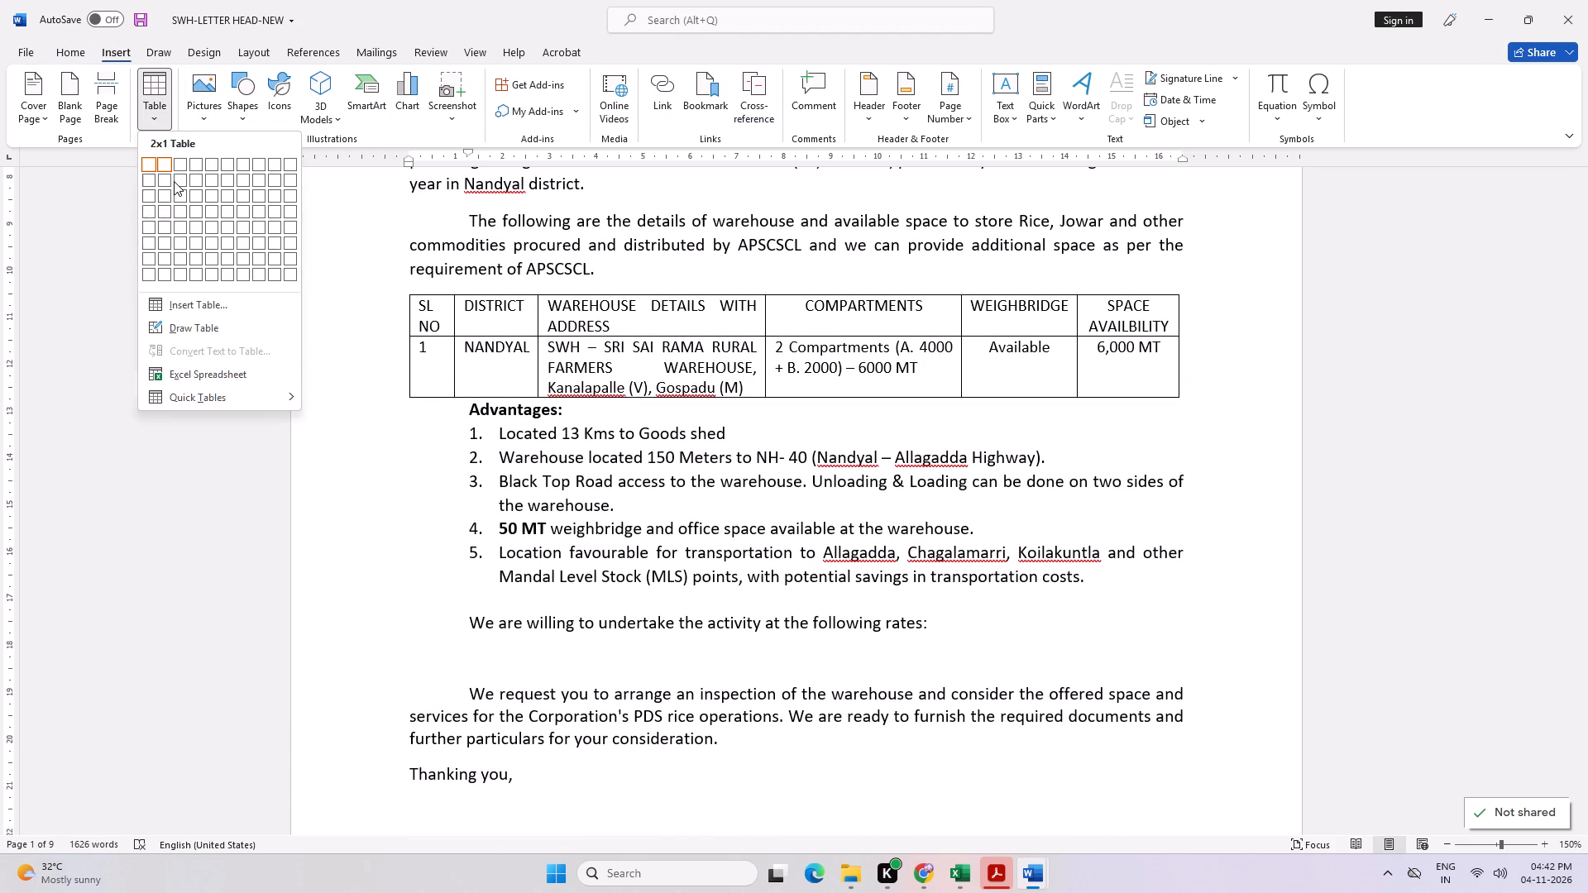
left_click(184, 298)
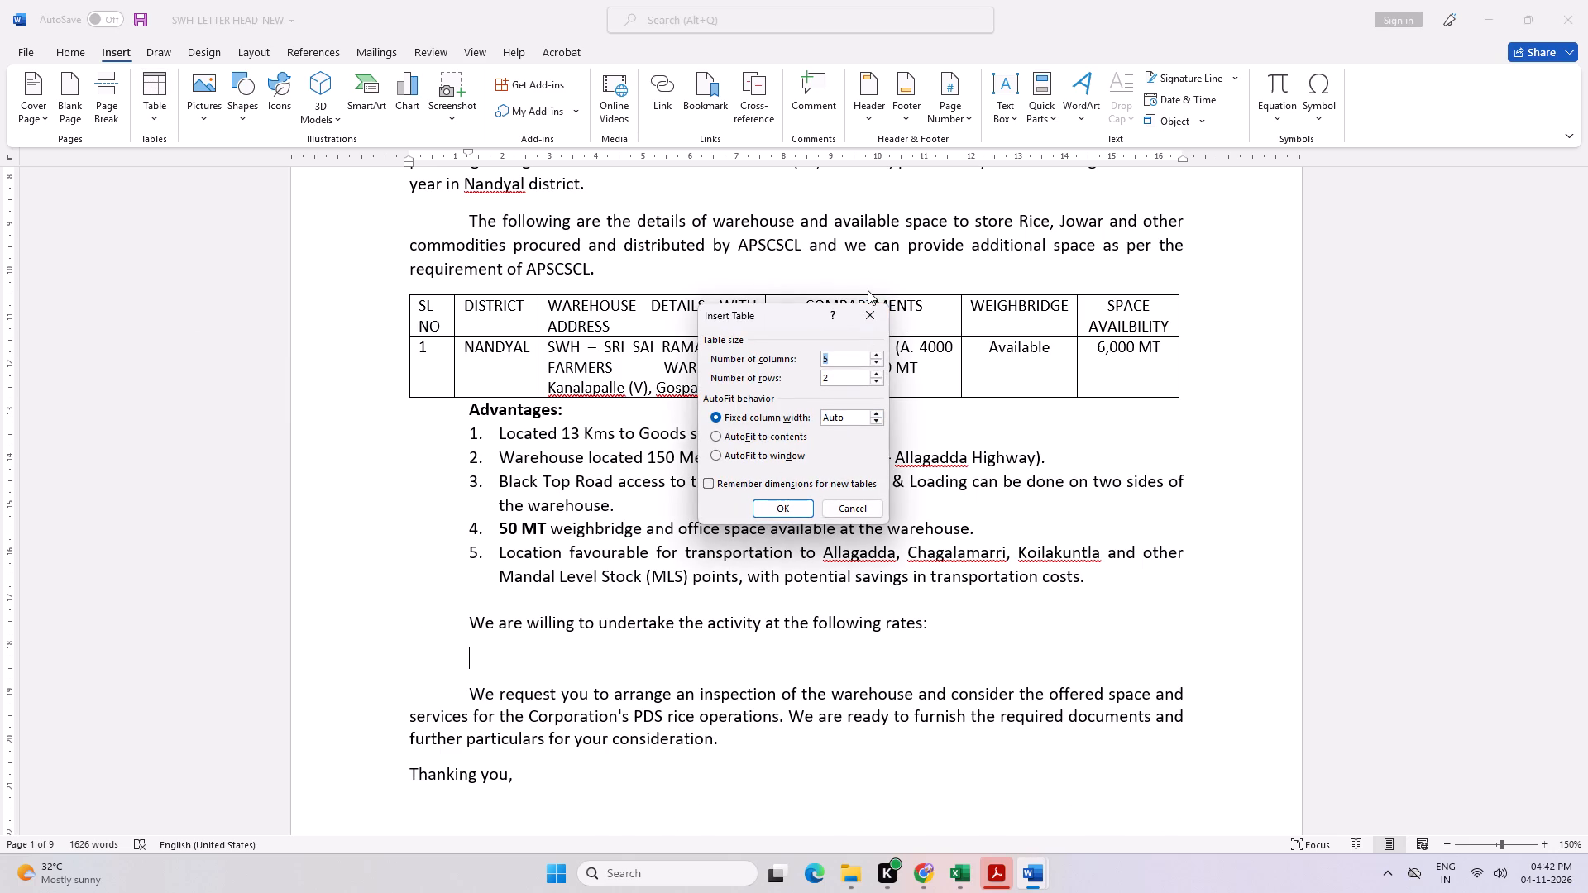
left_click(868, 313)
Draw a table outline with Draw Table in the empty line beneath the "following rates:" sentence.
left_click(163, 116)
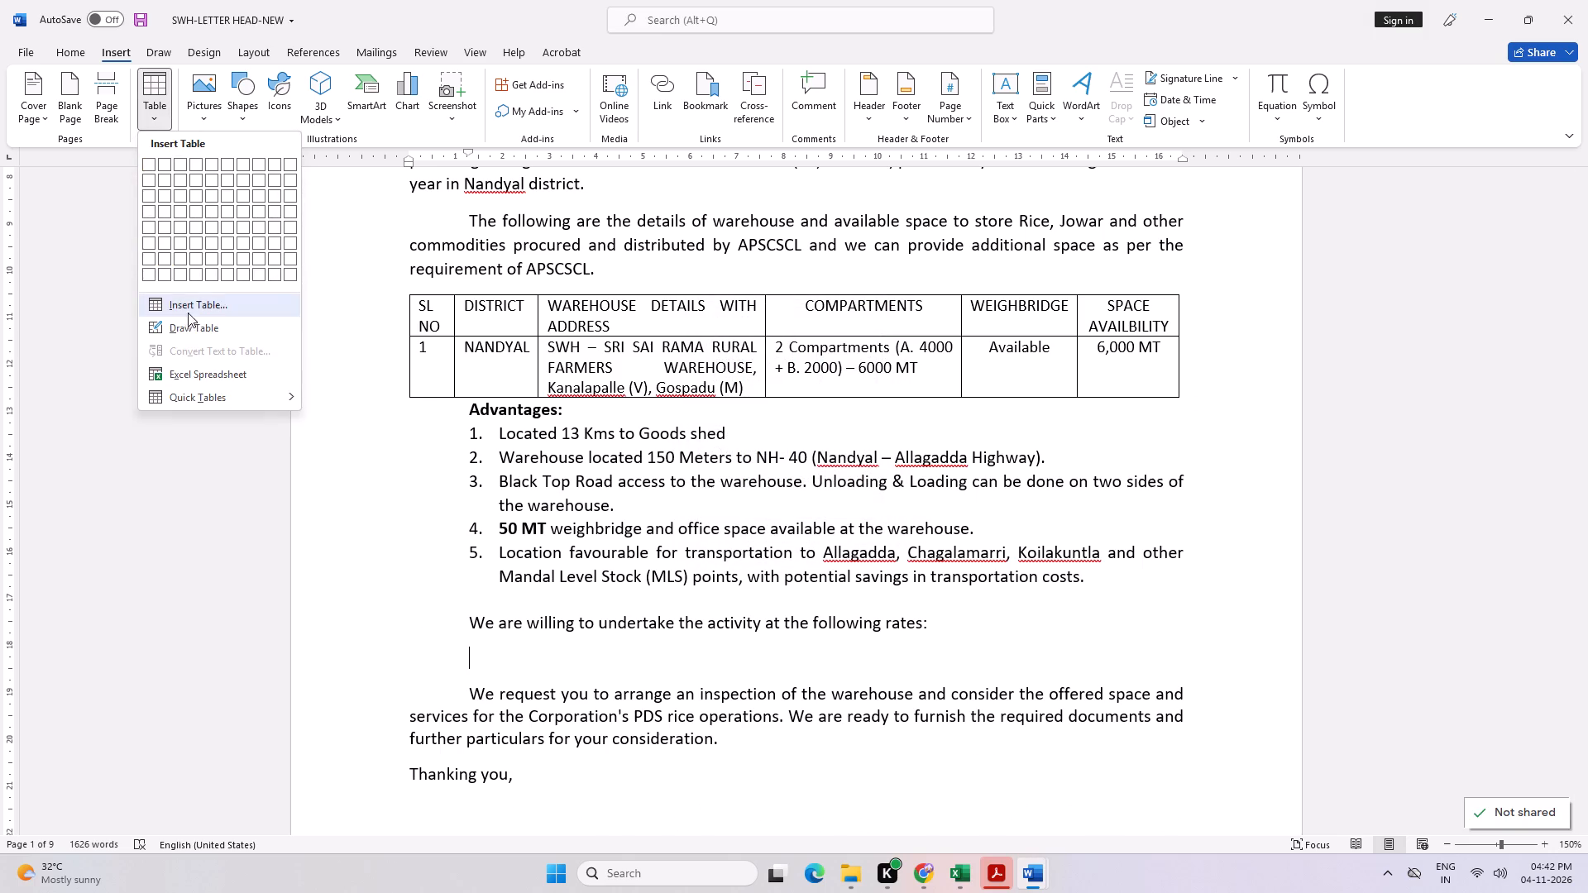
left_click(187, 325)
left_click_drag(473, 638, 476, 681)
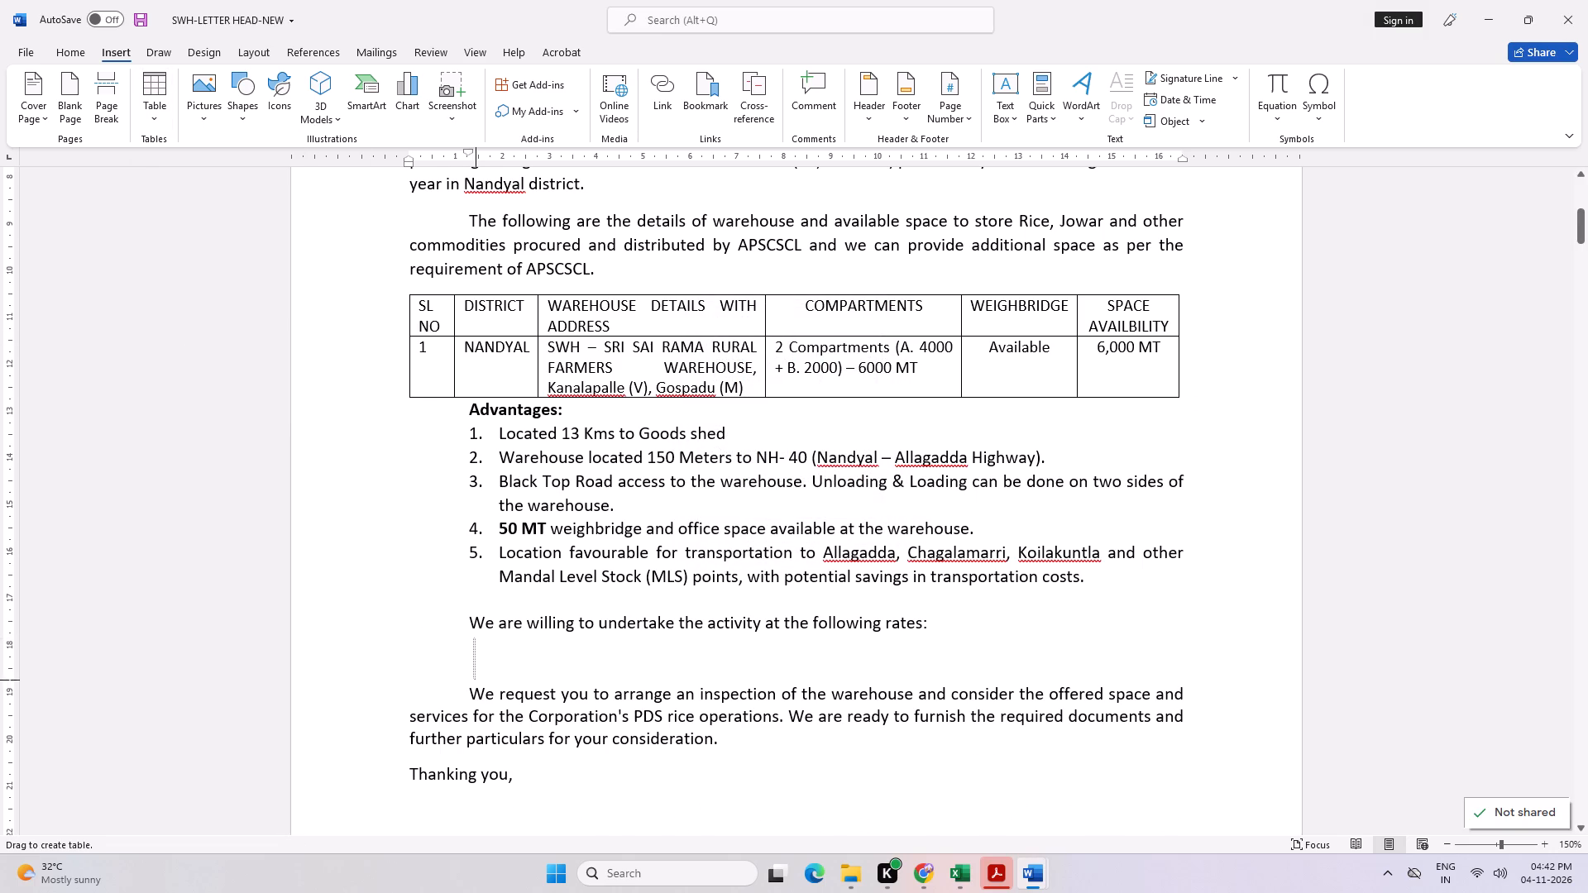
left_click_drag(476, 681, 915, 689)
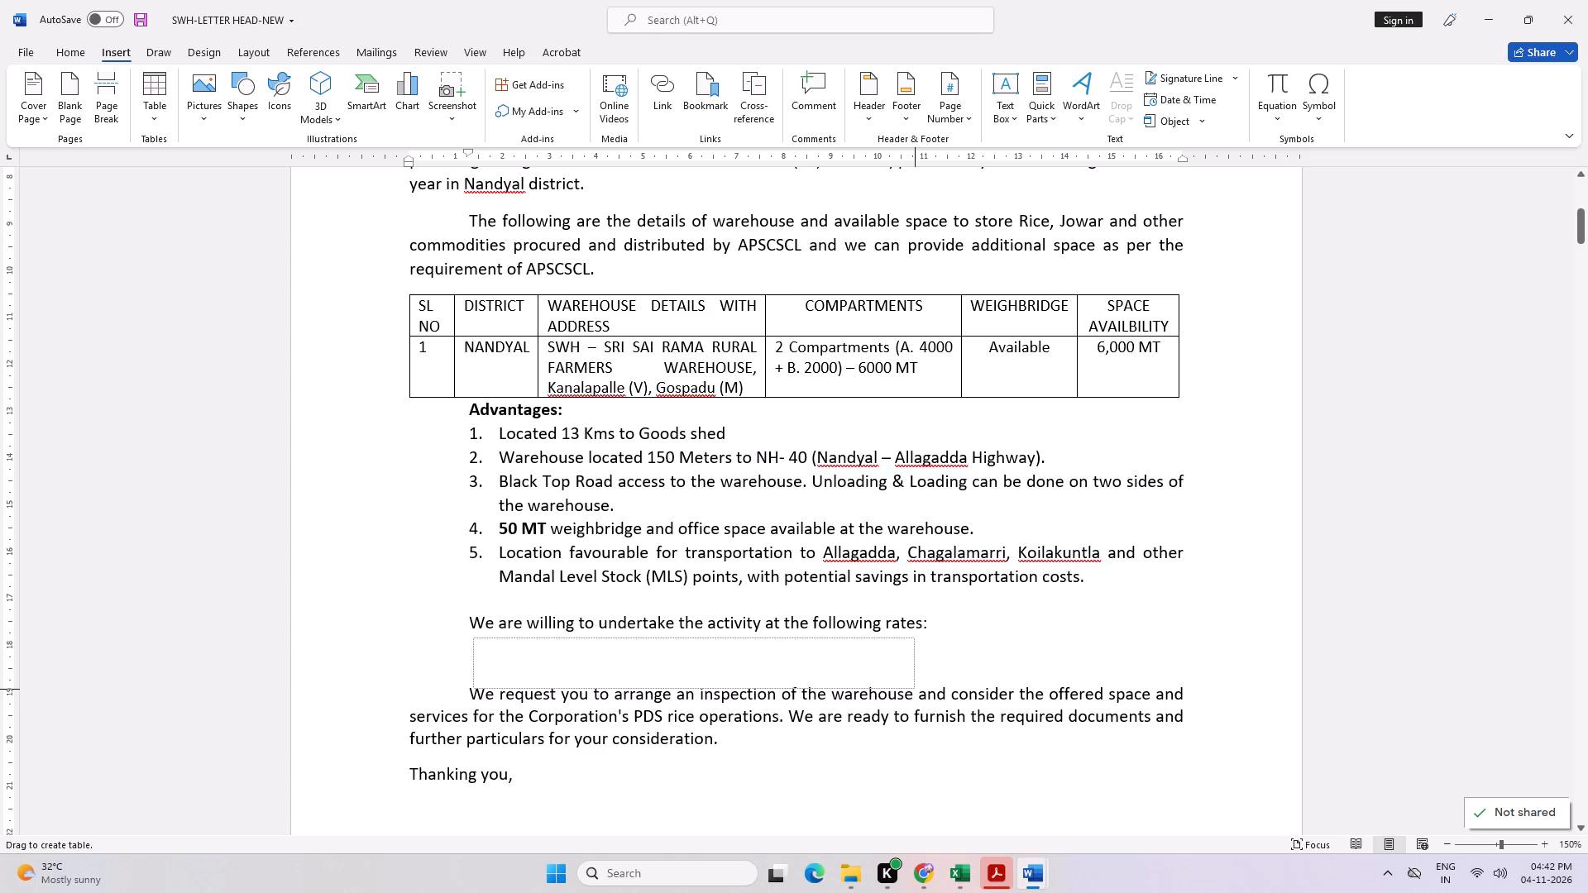
left_click_drag(915, 689, 0, 512)
left_click_drag(0, 512, 1374, 146)
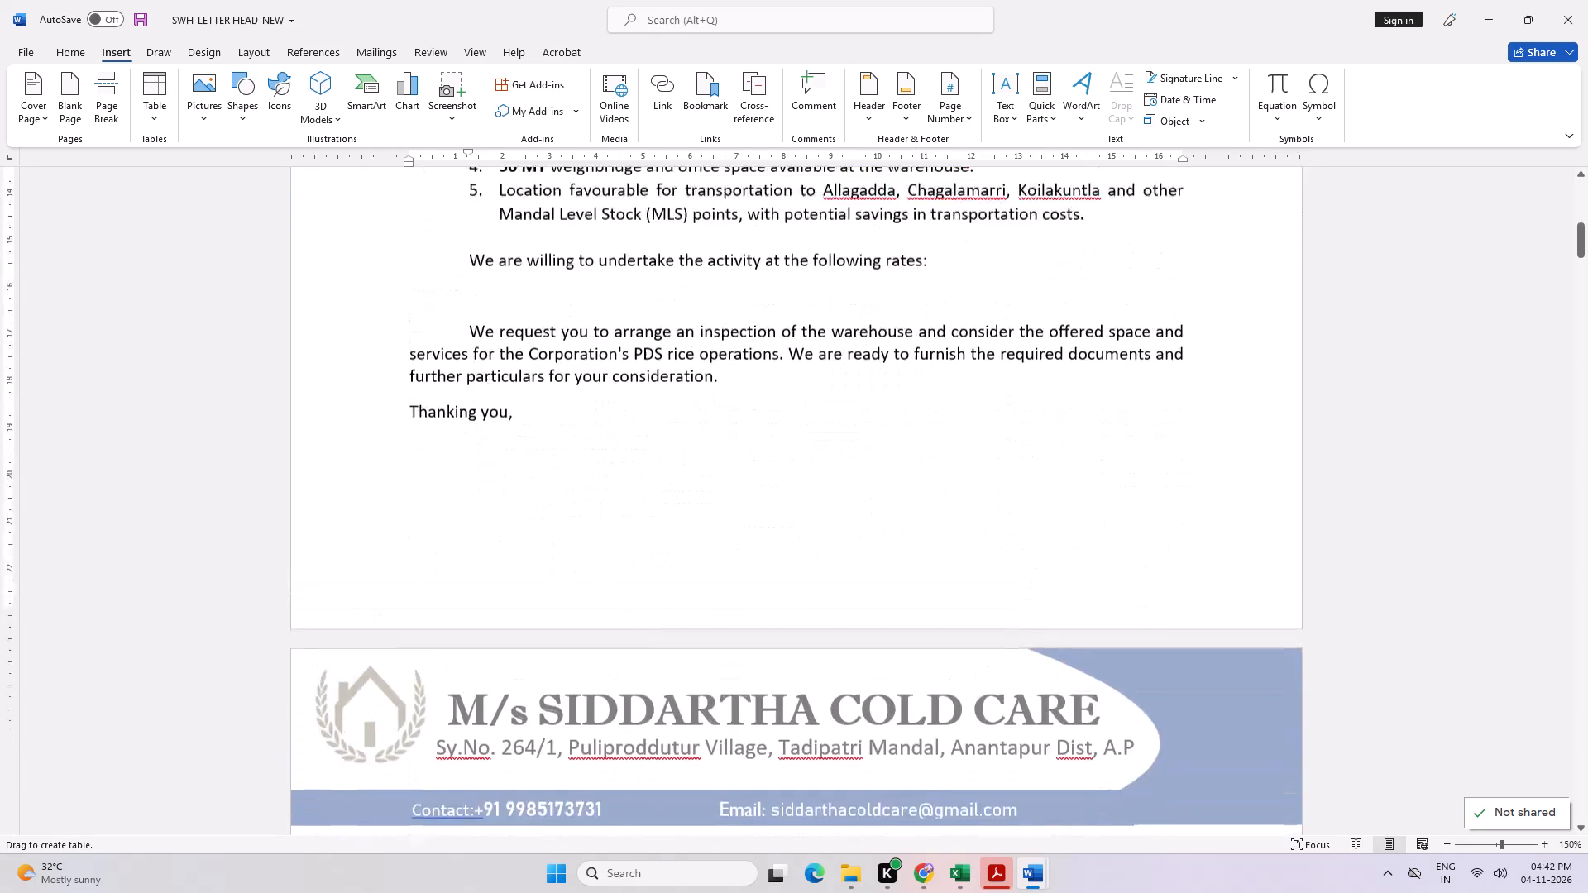
Draw a one-row table about 14.4 cm wide and 1 cm high by the "following rates:" sentence, divided into four columns.
left_click_drag(1374, 146, 1150, 619)
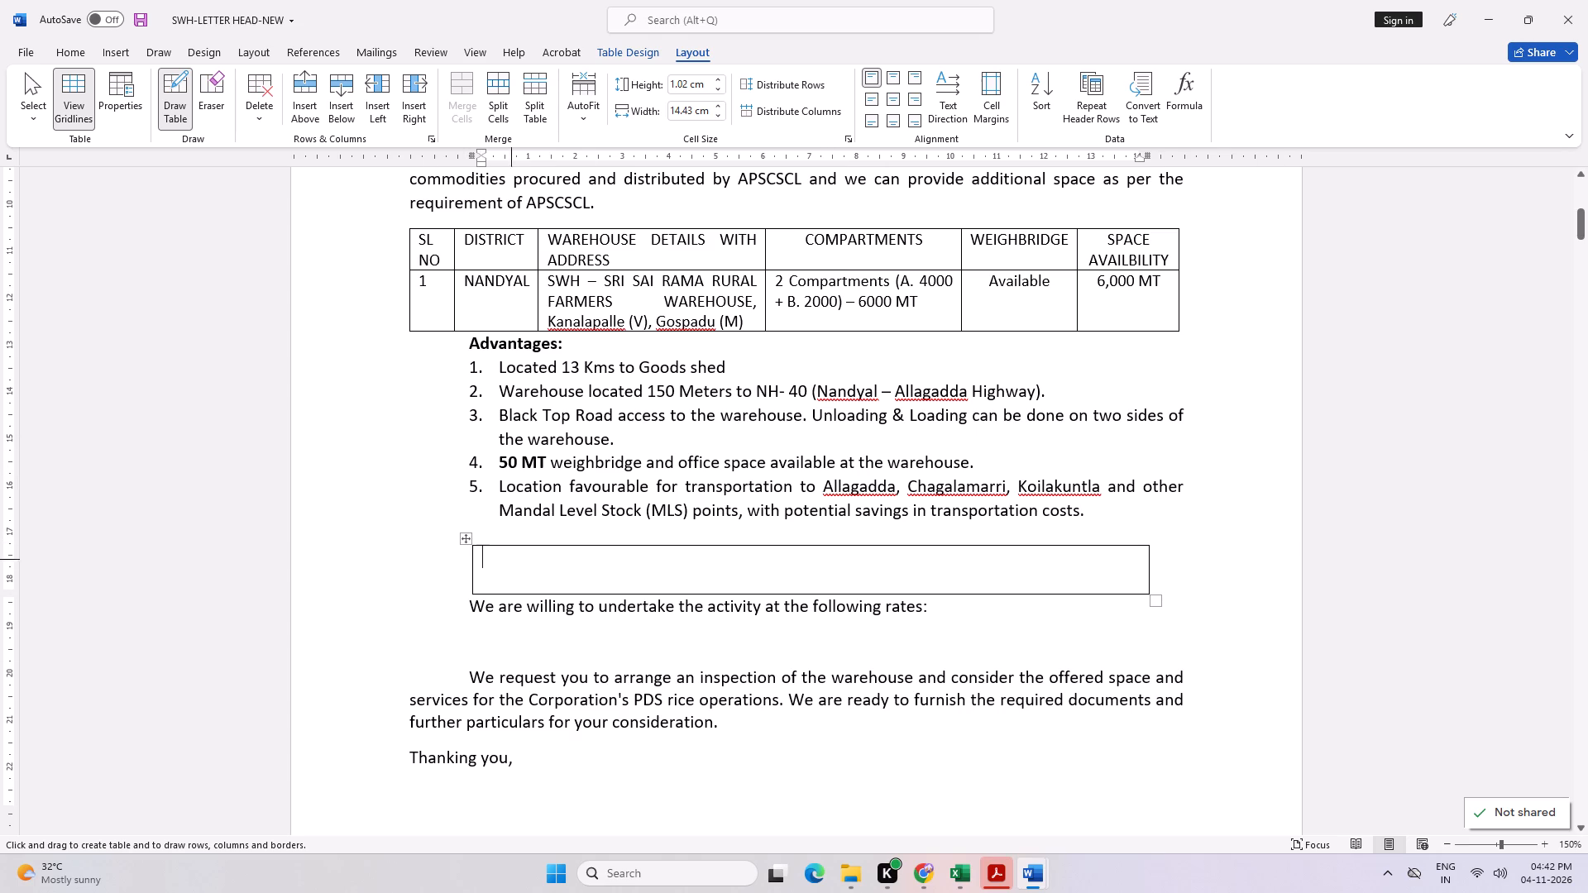
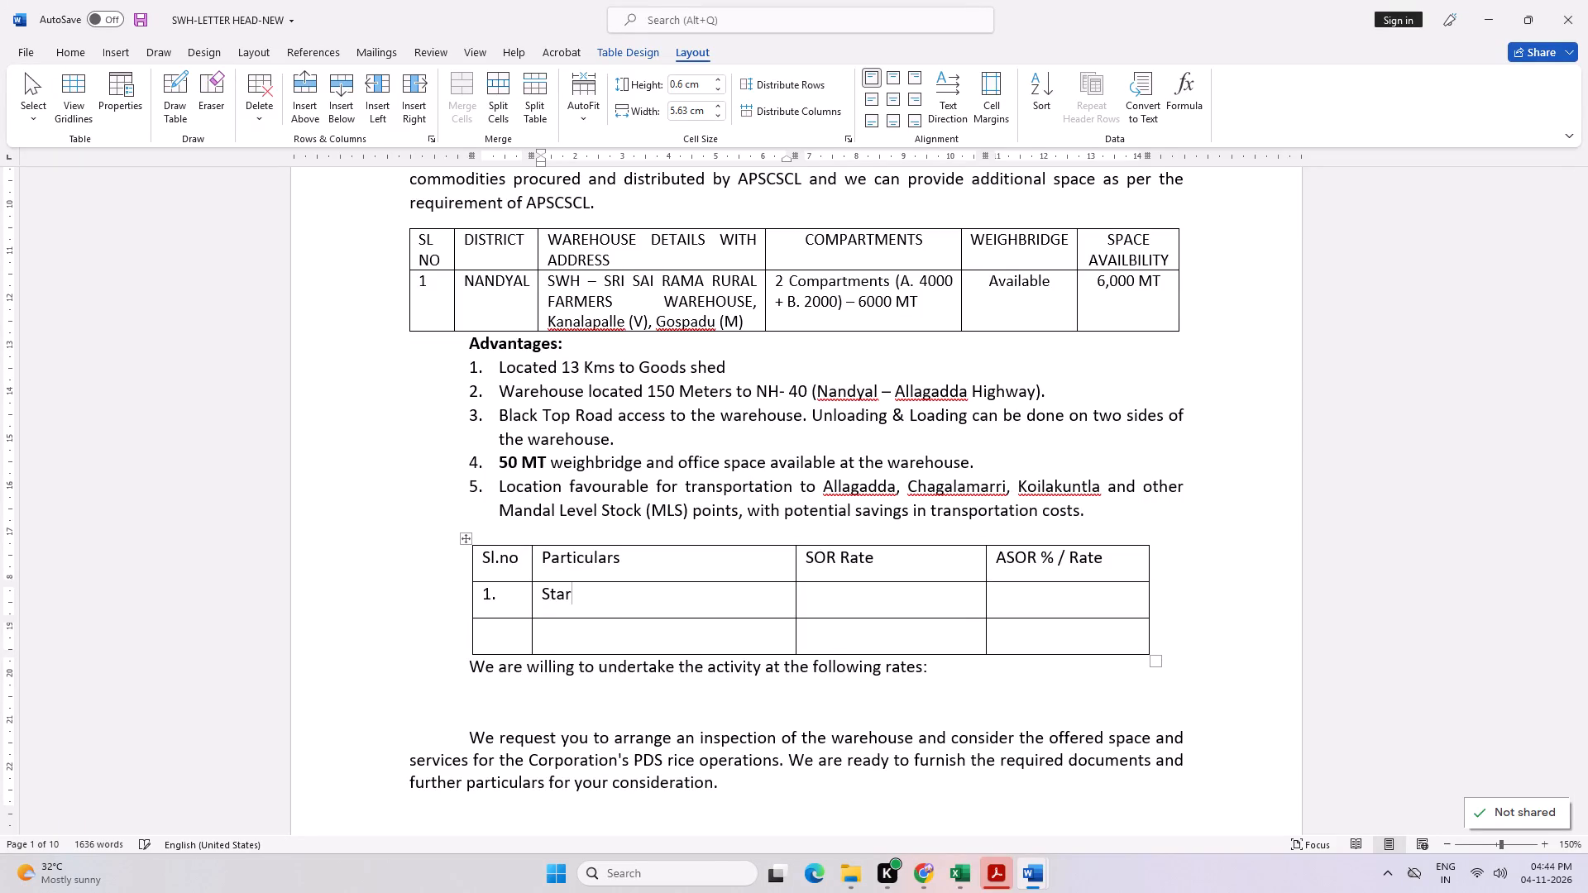
Correct the mistyped start of row 1's Particulars entry in the rates table so it reads "Storage and".
key("BackSpace")
key("BackSpace")
type("orage and")
key("space")
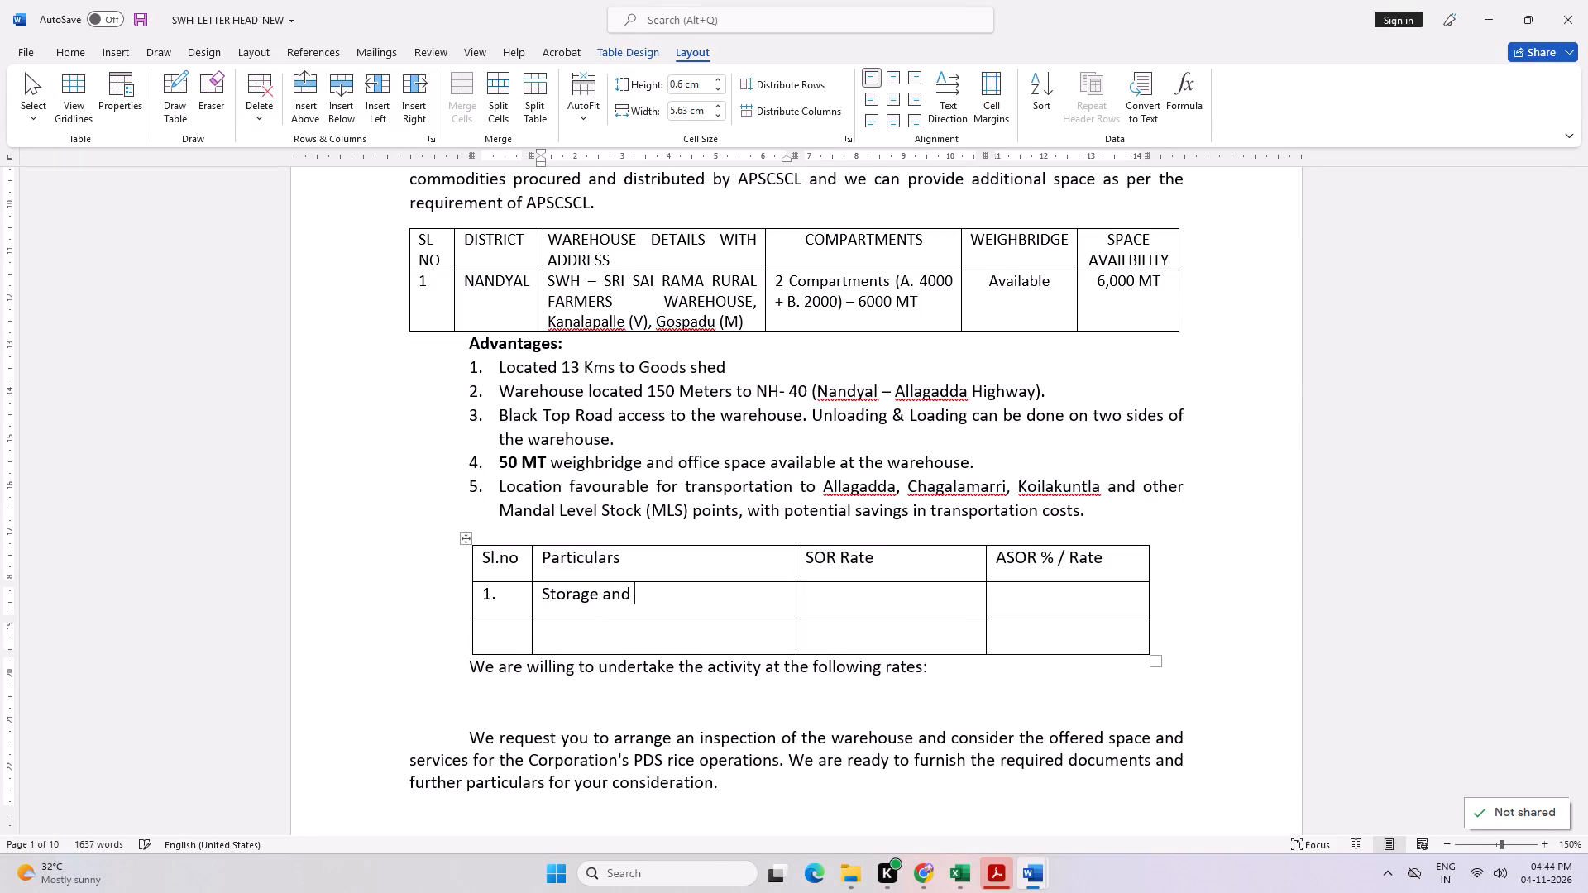
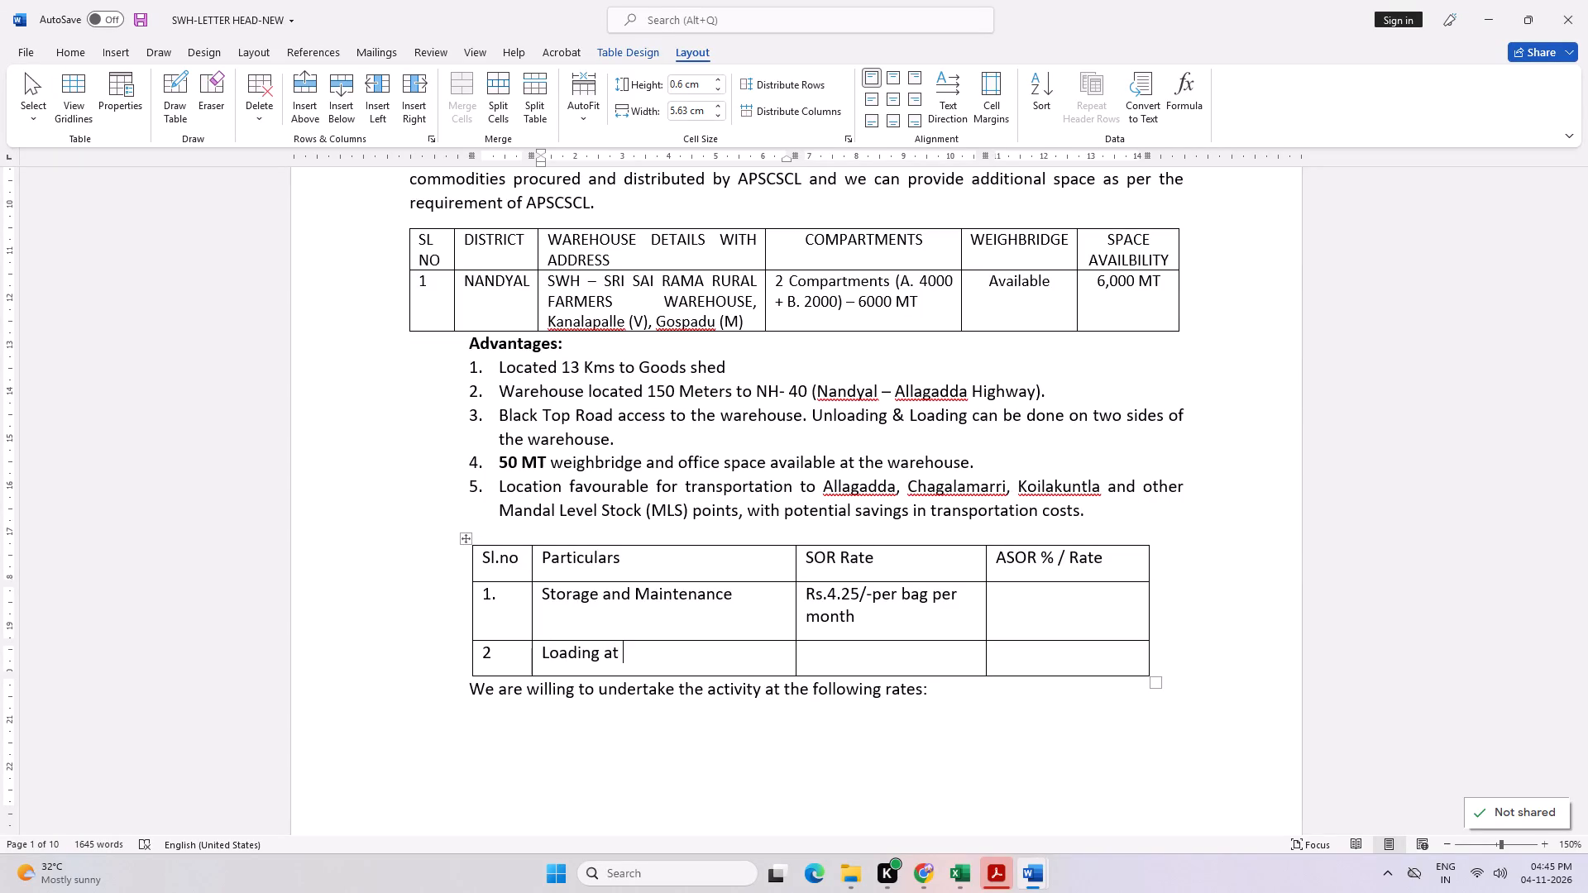
Continue row 2's Particulars entry in the rates table with "Good" following "Loading at".
type("Good")
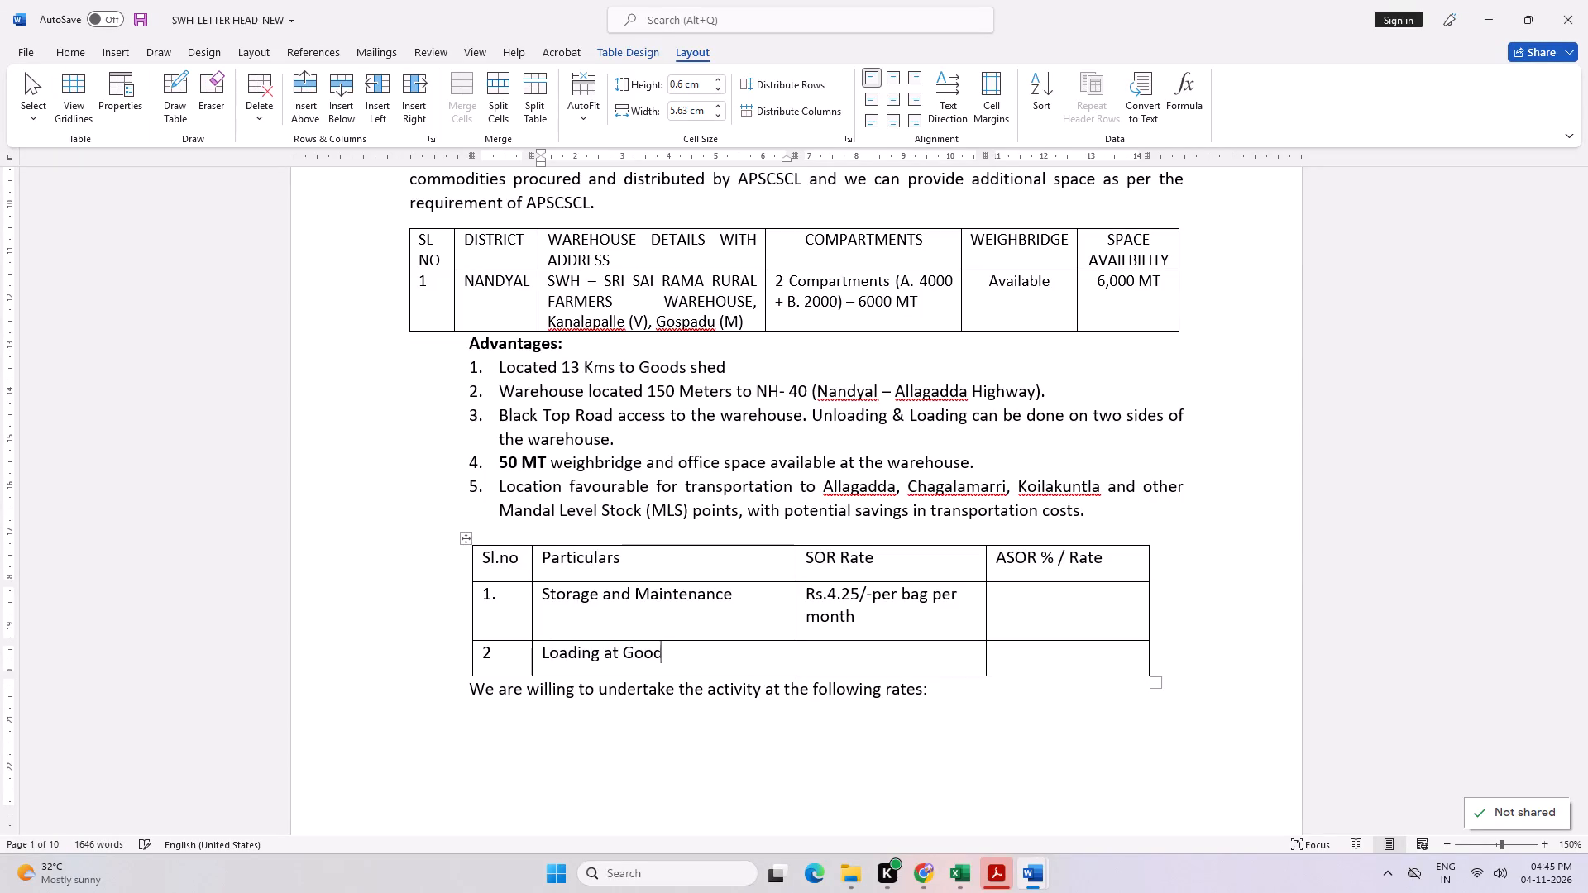
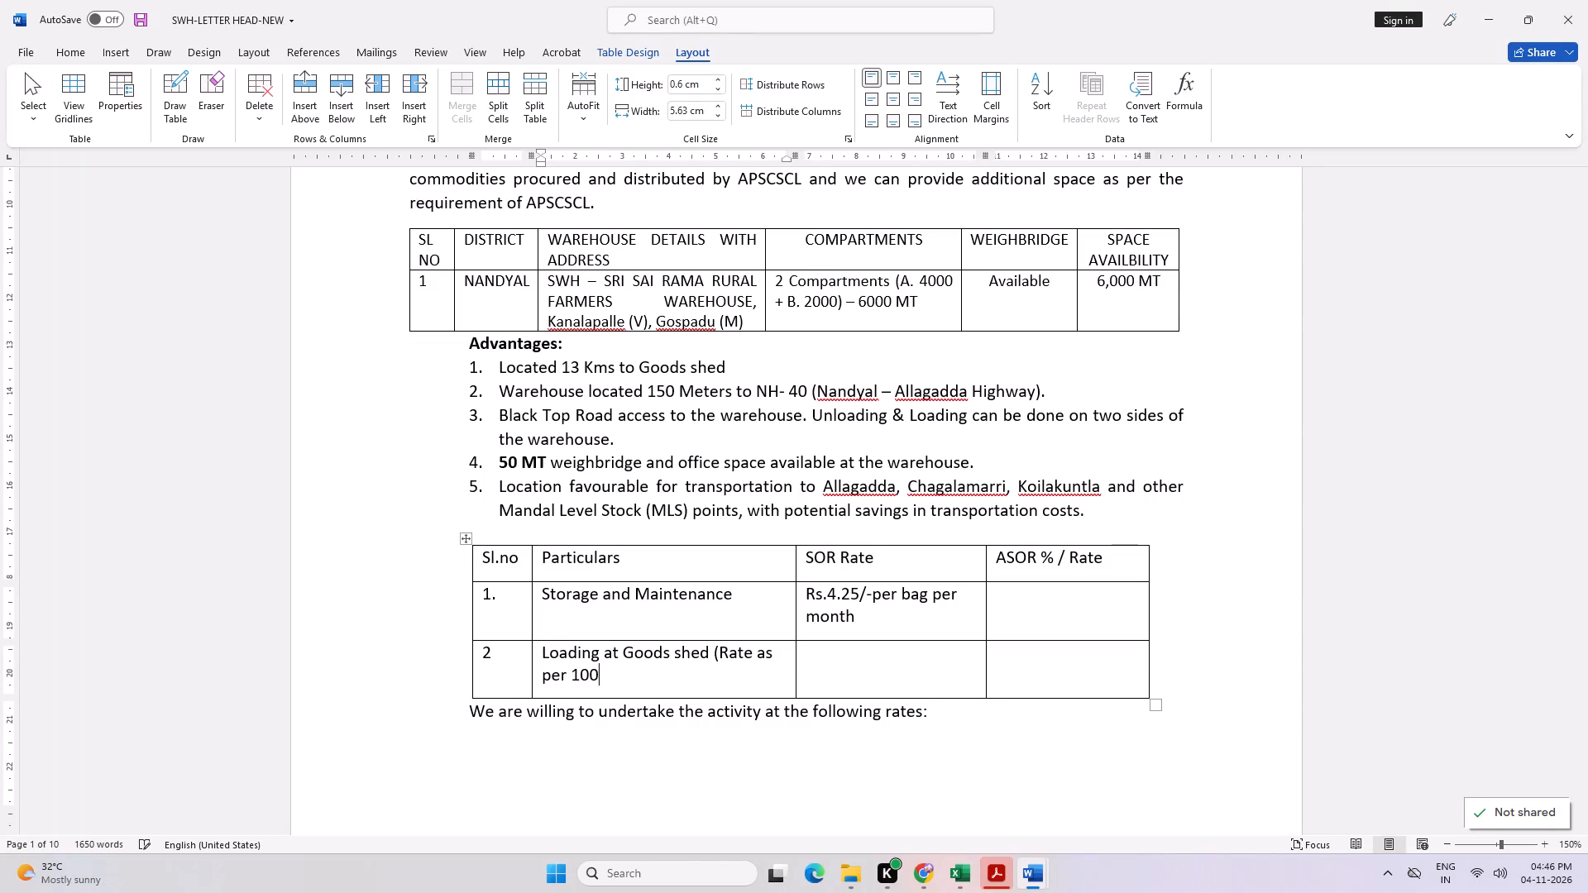
Complete row 2's Particulars entry in the rates table by adding "Bags – 50Kgs)" following "per 100".
key("space")
type("Bags")
key("space")
type("-")
key("space")
key("5")
key("0")
type("Kgs")
key("shift+parenright")
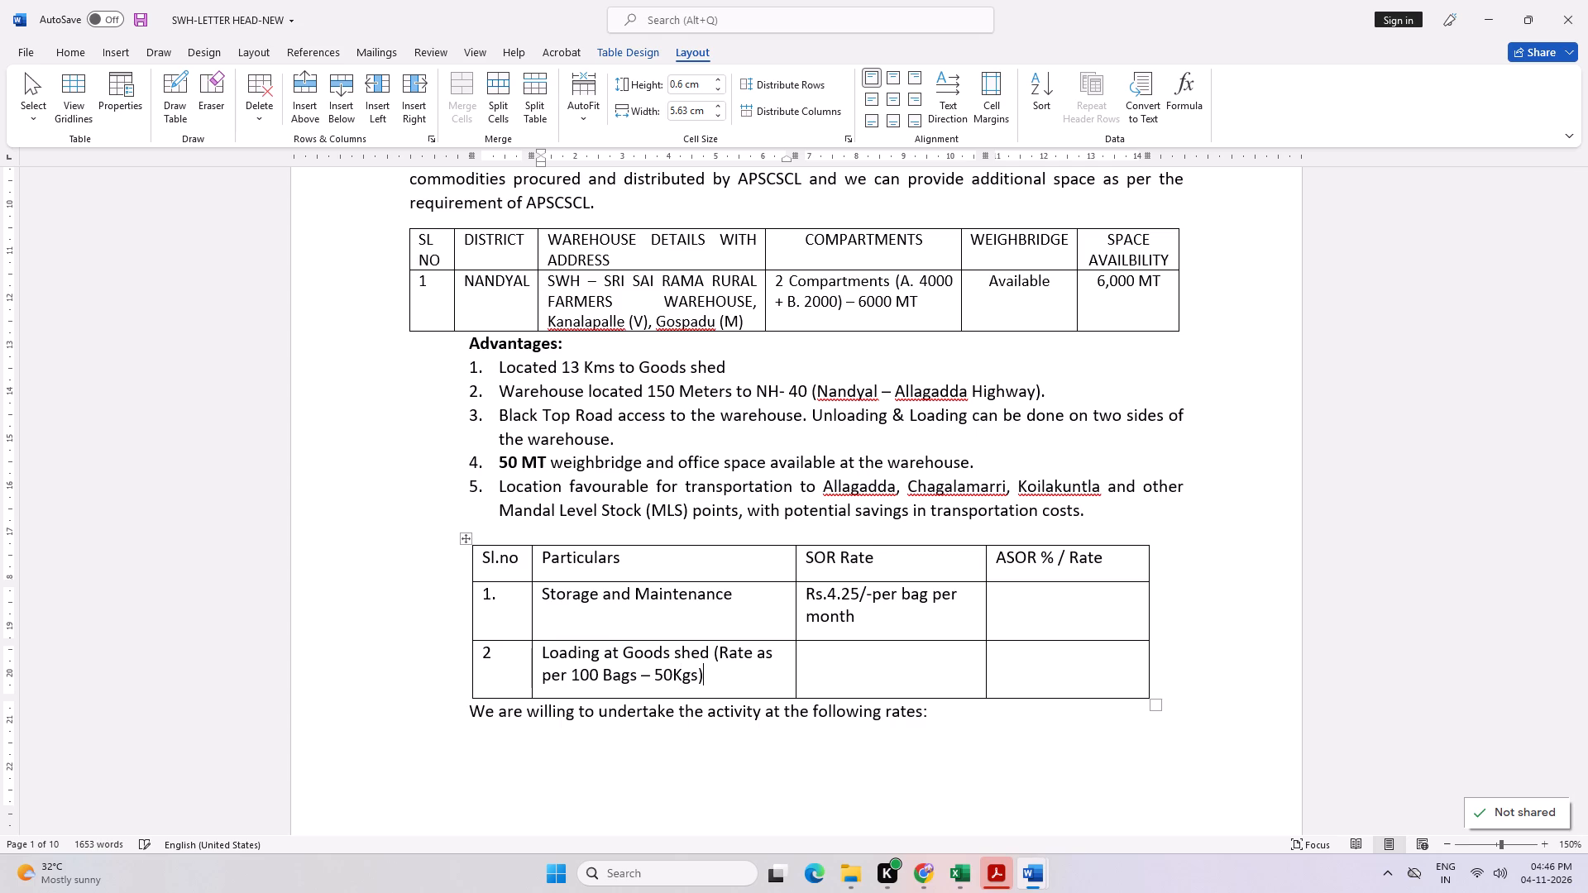
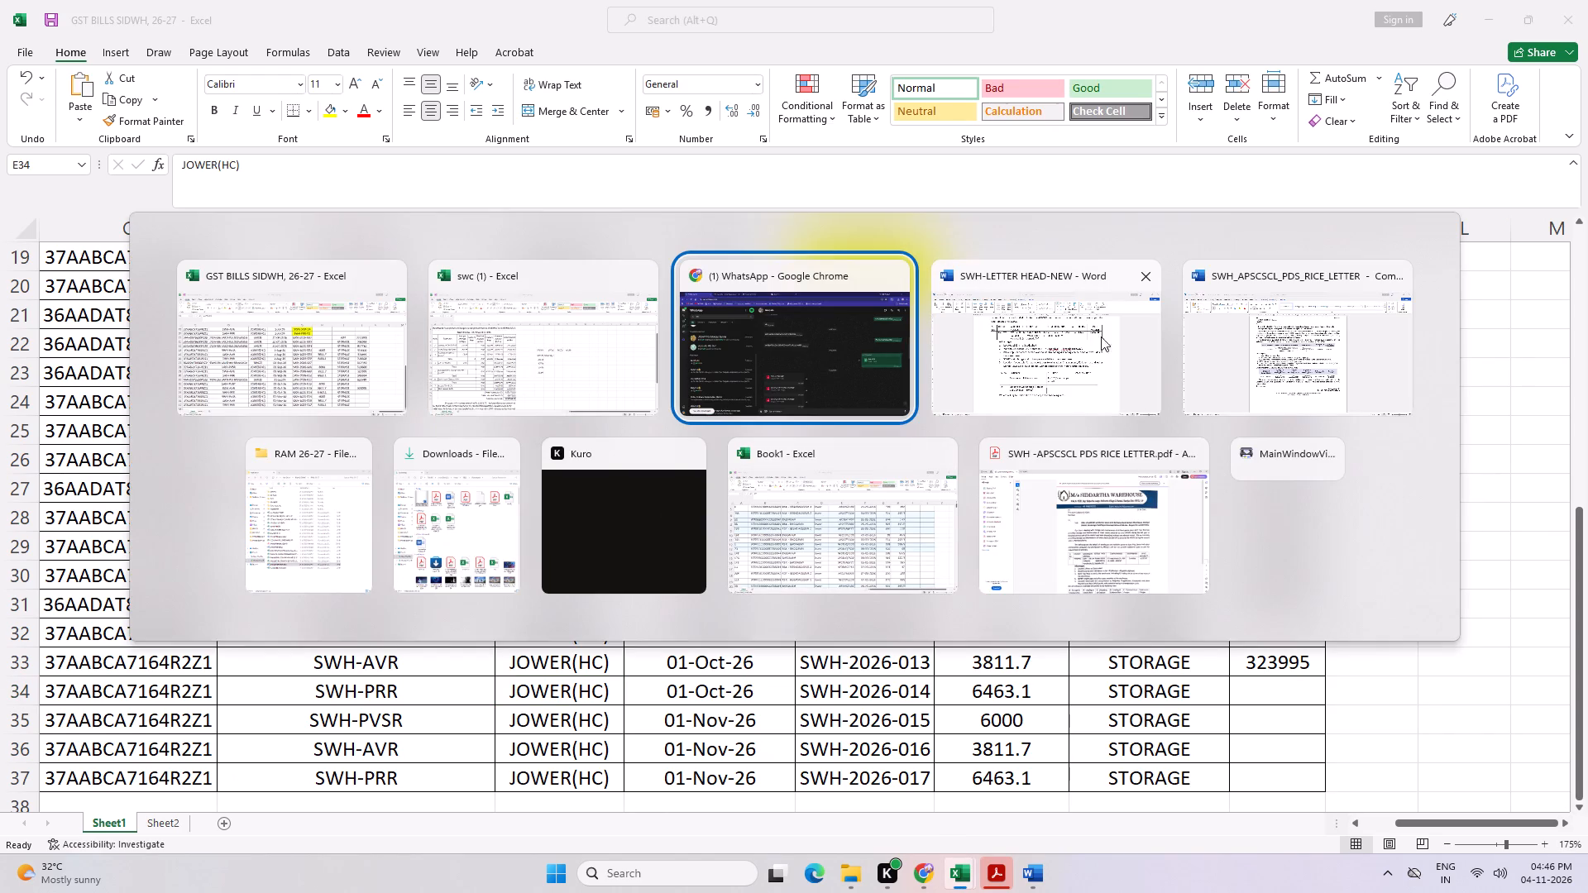
Switch to the SWH-LETTER HEAD-NEW letter and enter Rs.225 as the SOR Rate for Loading at Goods shed in the rates table.
left_click(1029, 336, "alt")
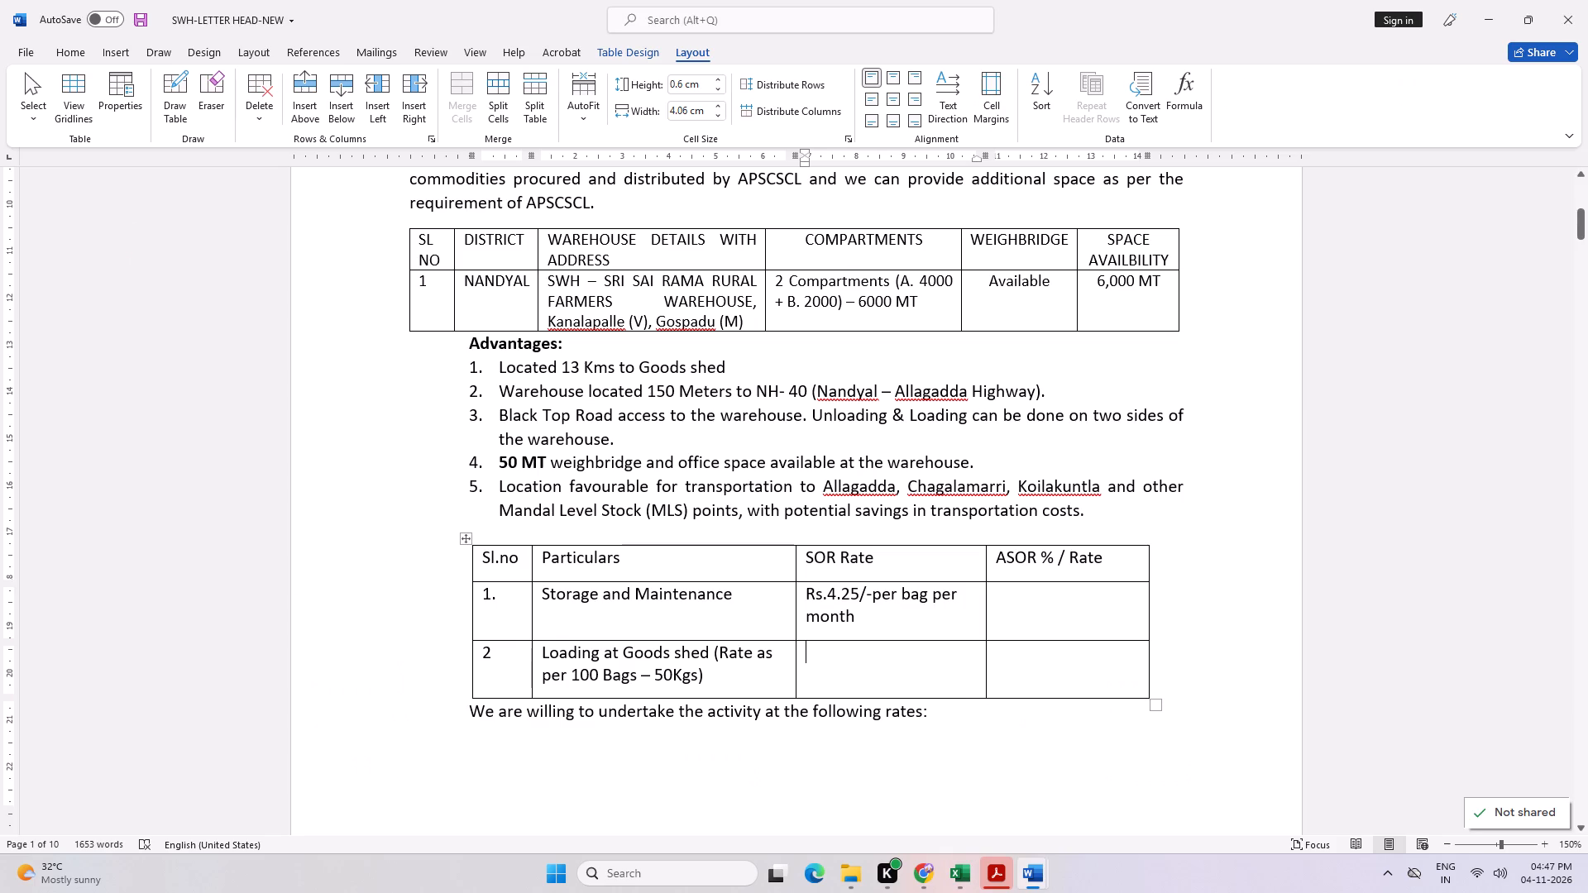
type("Rs")
type(".225")
key("alt+Tab")
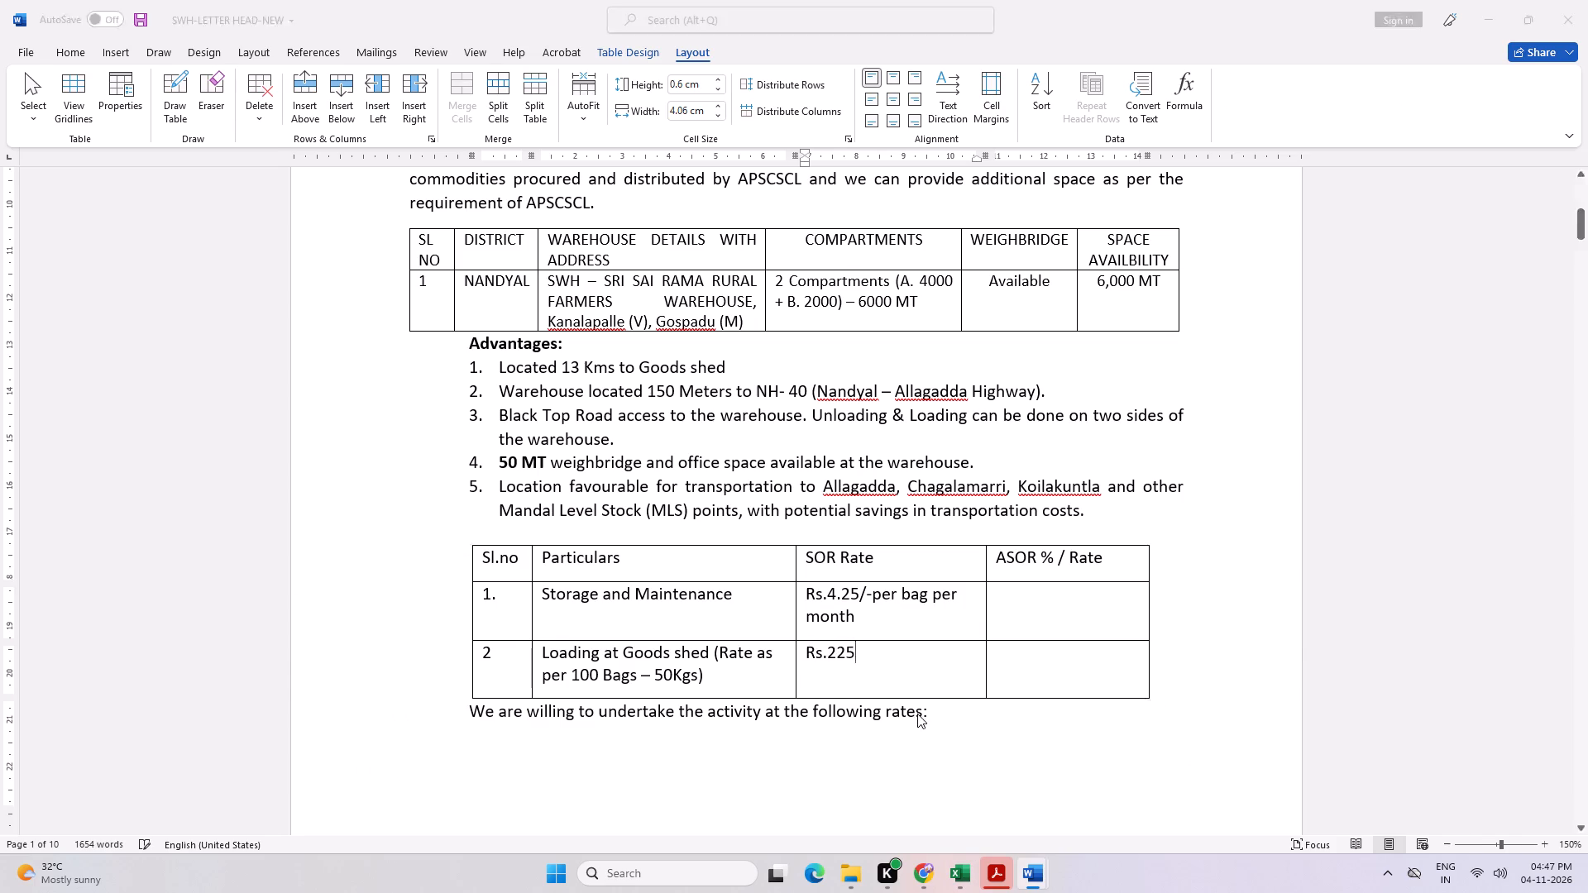
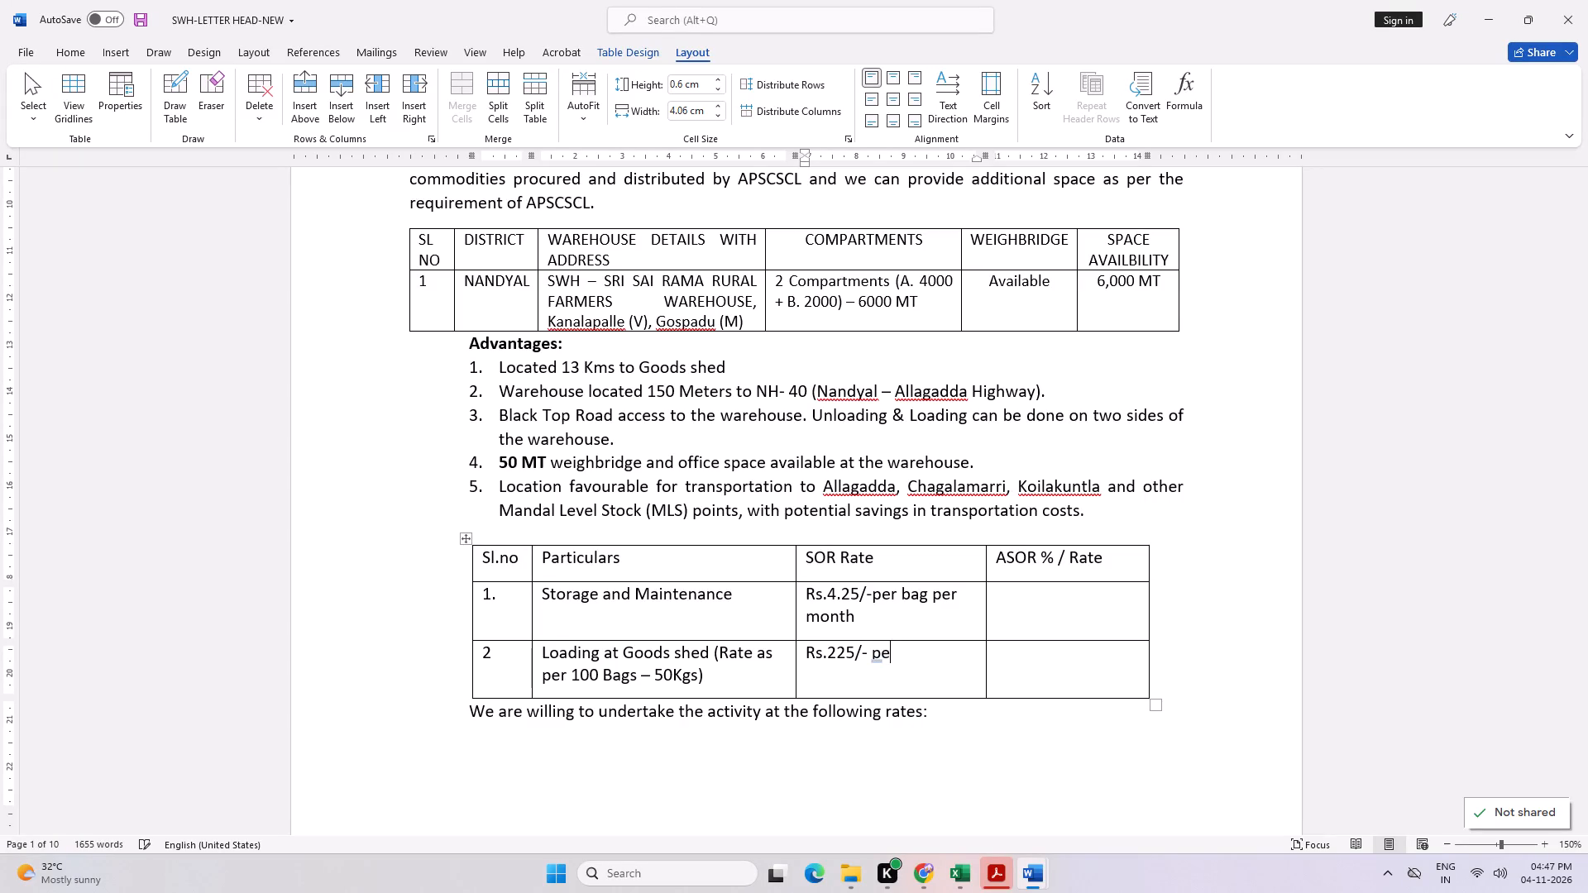
Continue the Loading at Goods shed SOR Rate after Rs.225/- with the unit wording "per 100 B", for the 100-bag rate.
key("space")
key("BackSpace")
type("r")
key("space")
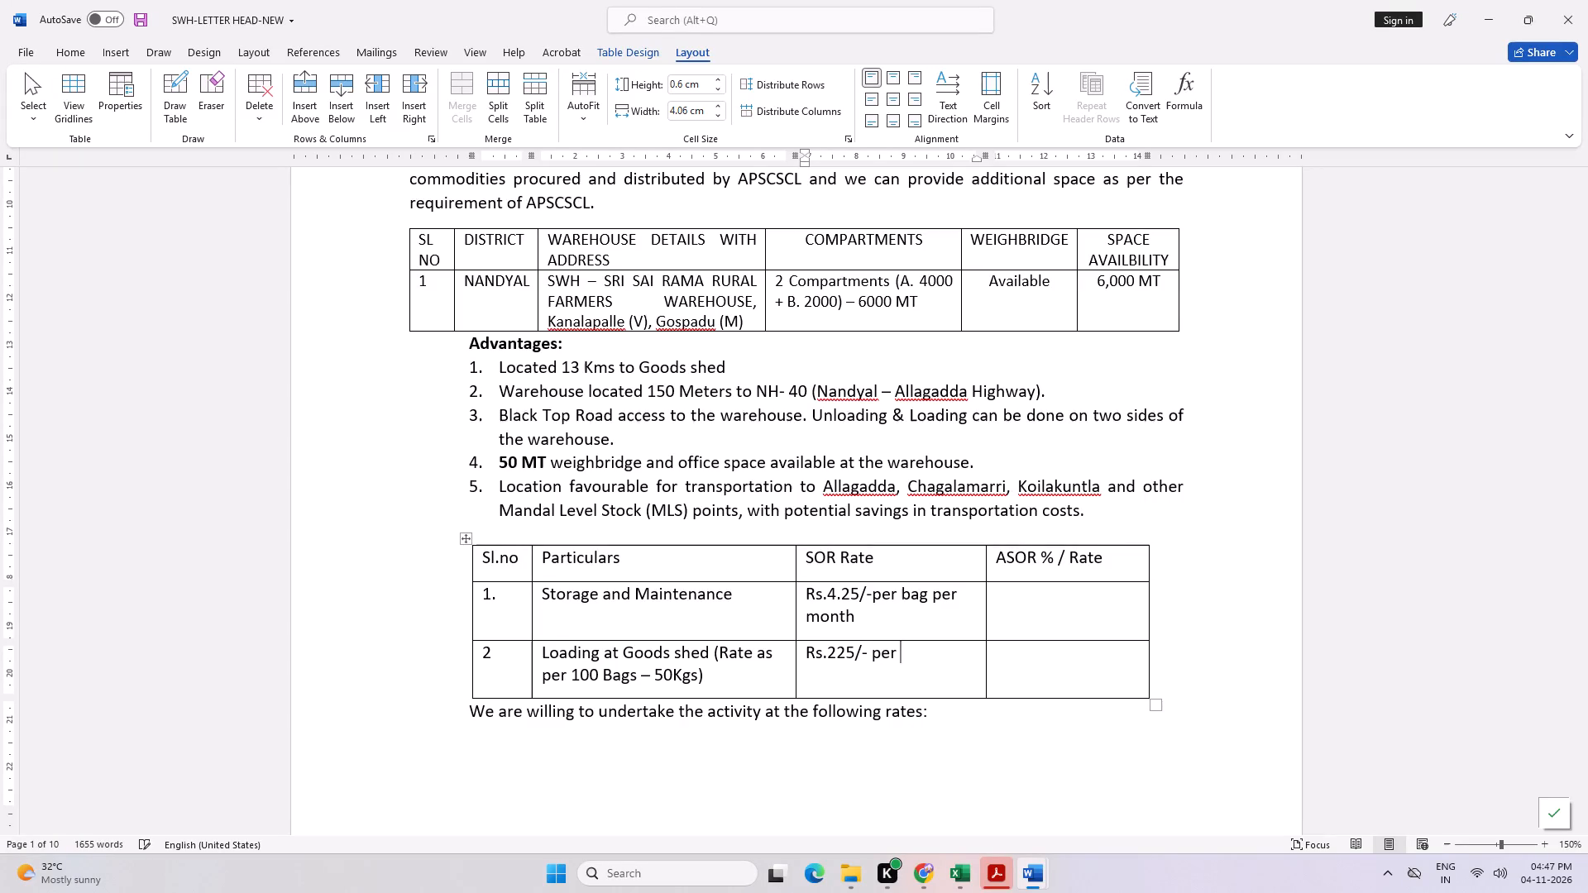
type("100 B")
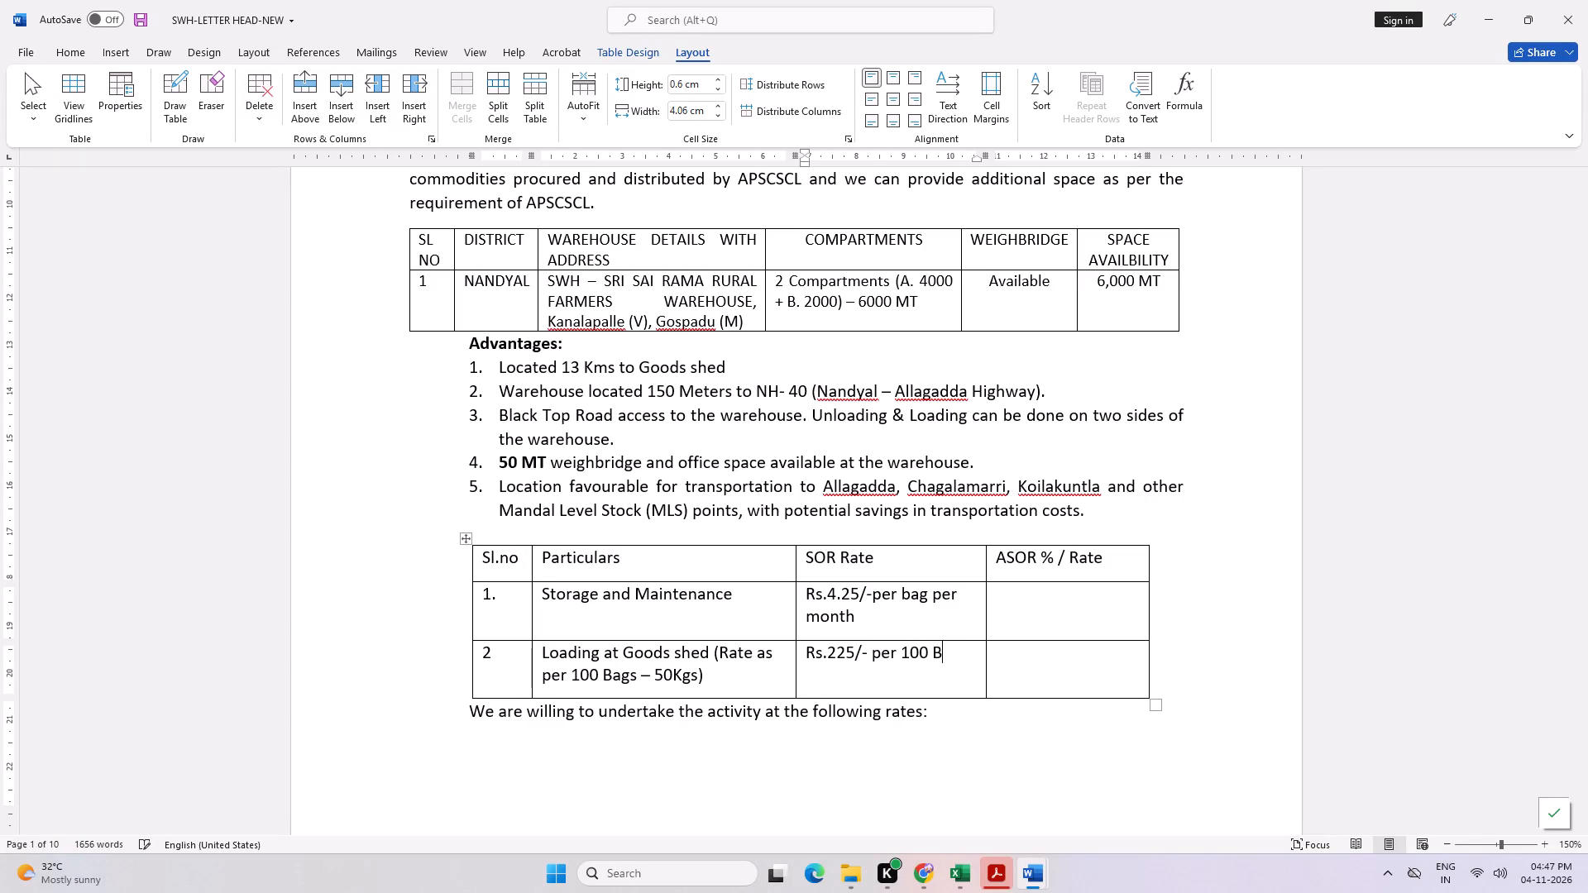
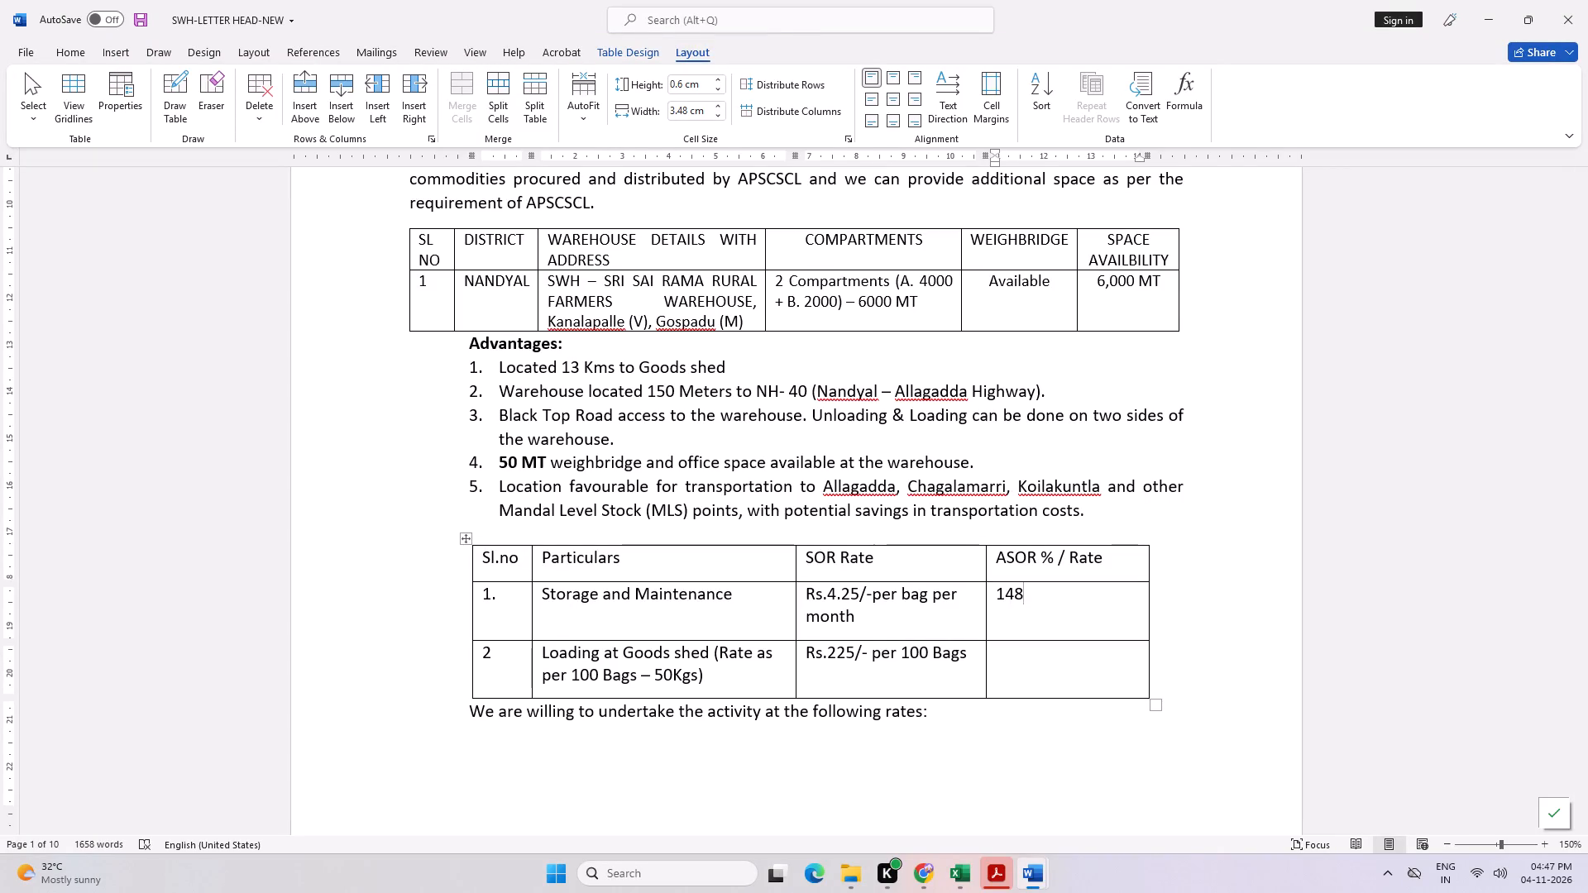
Add the percent sign after 148 in the Storage and Maintenance row's ASOR % / Rate cell.
key("shift+percent")
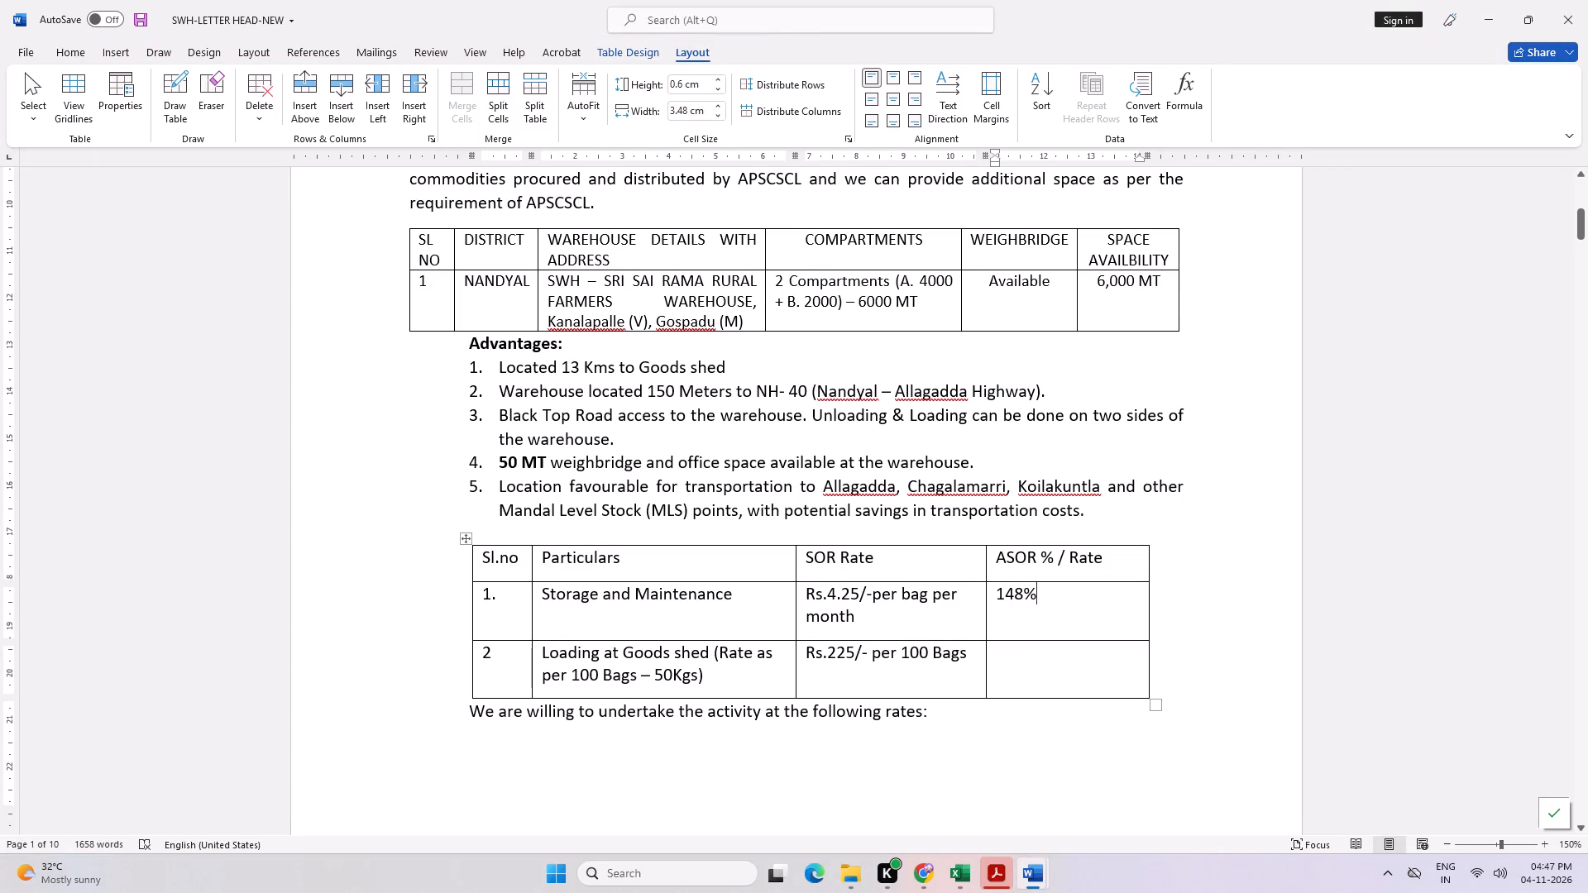
Enter a dash in the ASOR % / Rate cell of the Loading at Goods shed row.
left_click(1041, 678)
key("minus")
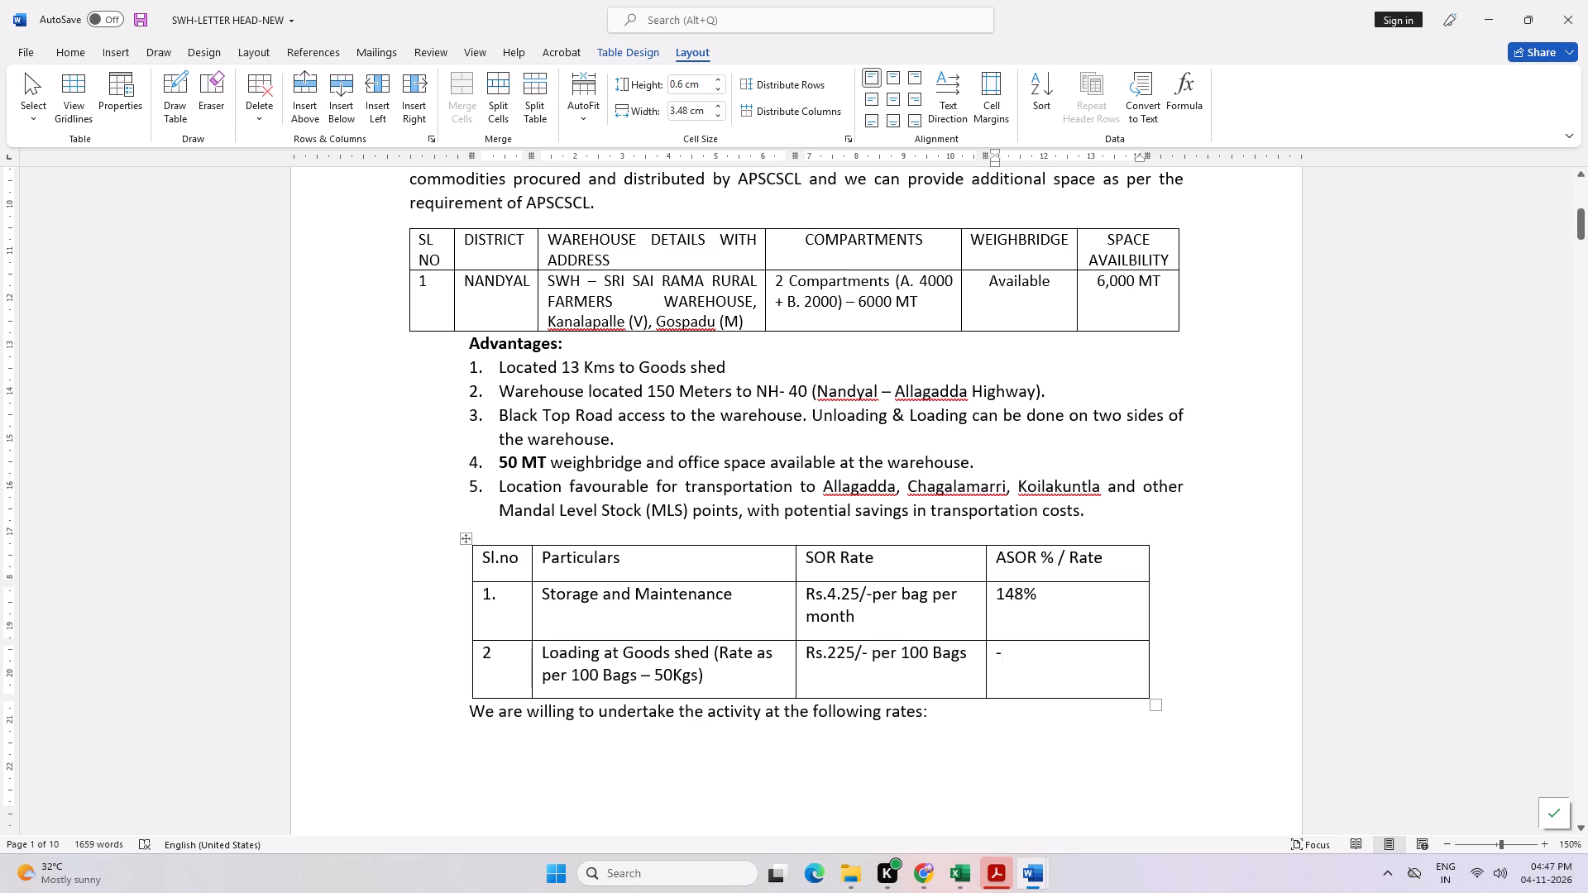
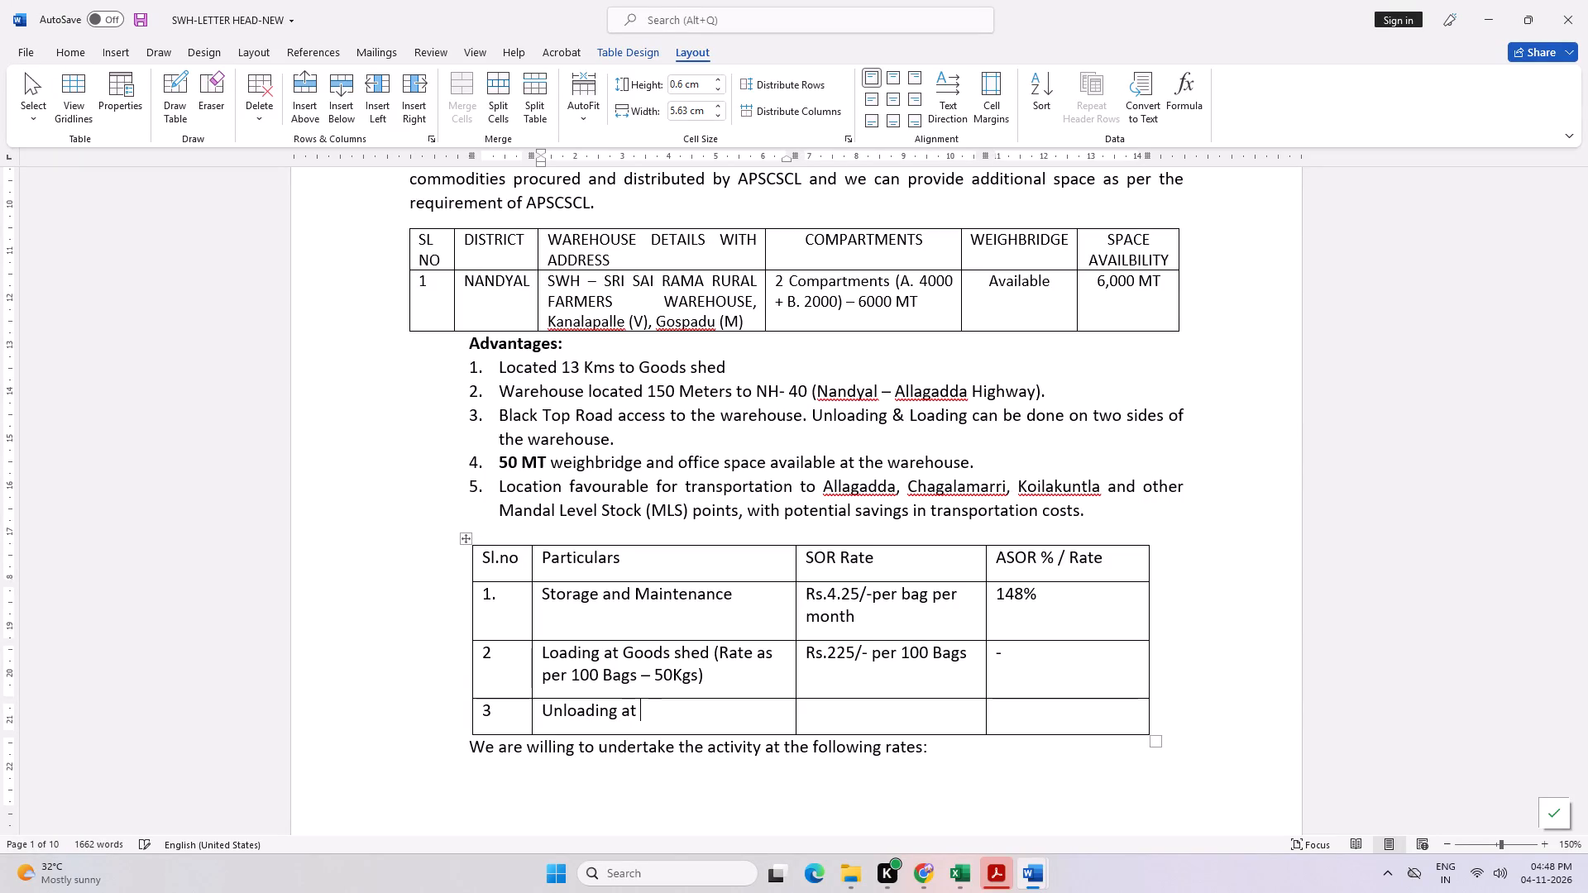
Complete the Particulars entry in row 3 of the rates table by adding "Godown" after "Unloading at".
type("Godow")
key("n")
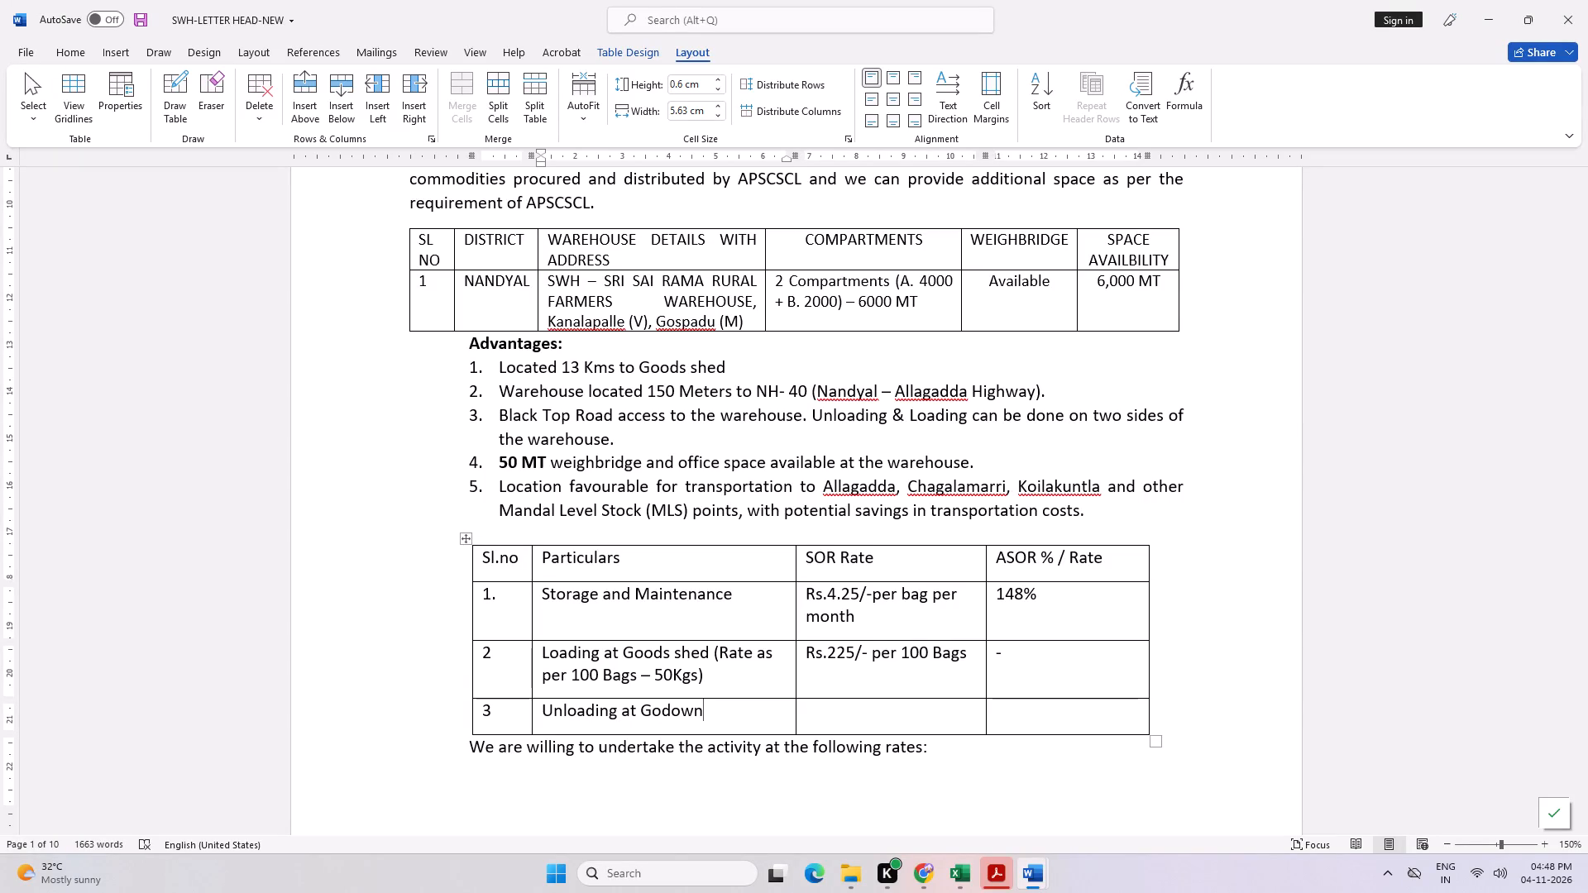
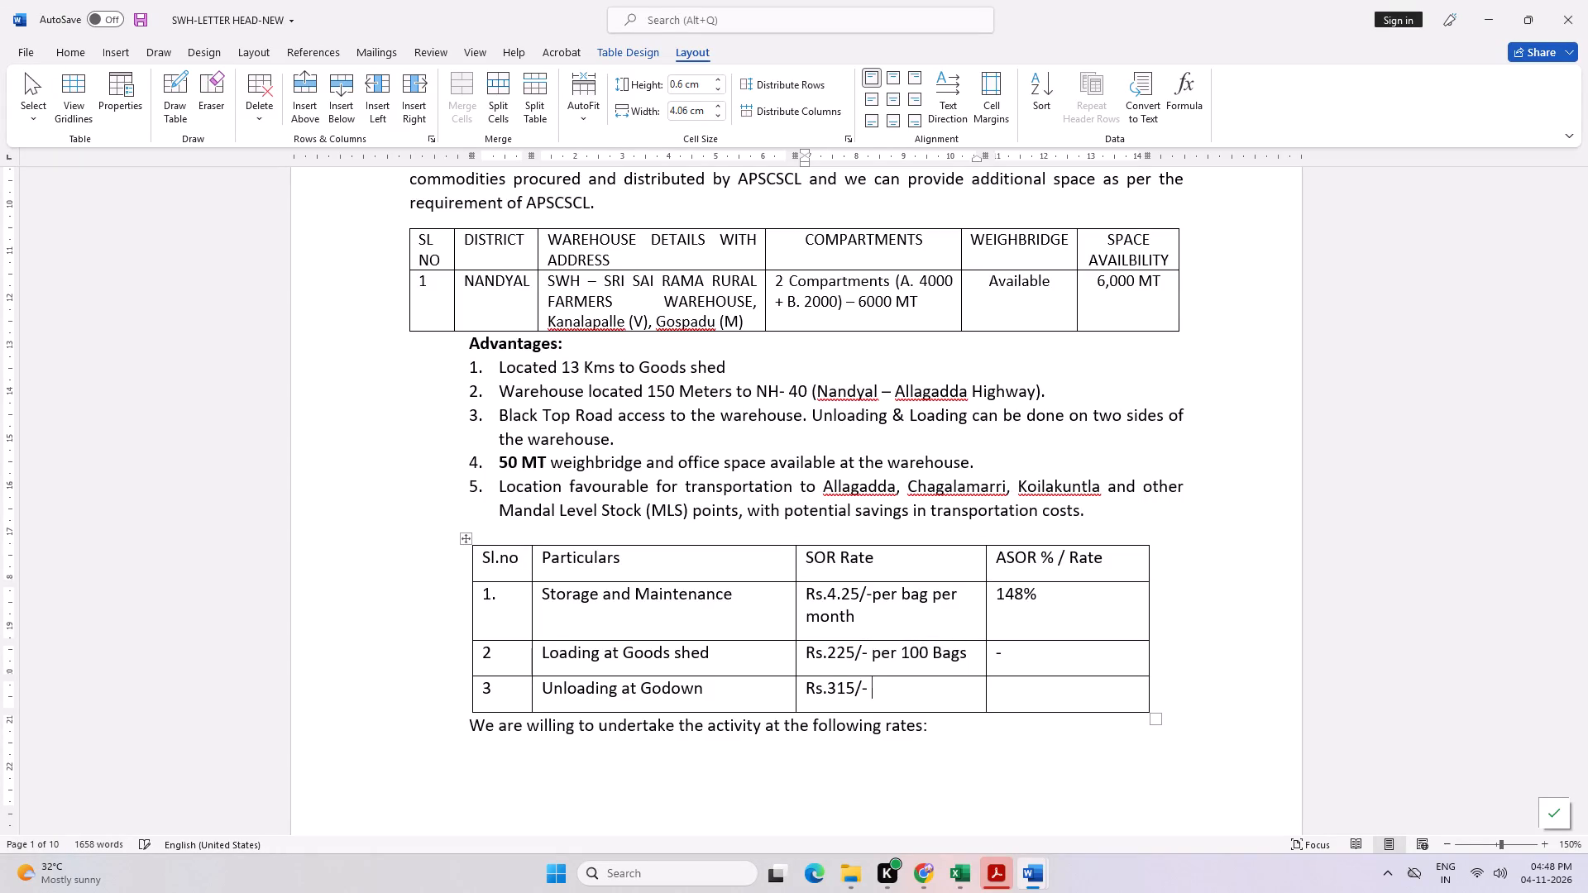
Complete the SOR Rate entry for Unloading at Godown by adding "per 100 Bags" after "Rs.315/-".
key("ctrl+v")
key("Tab")
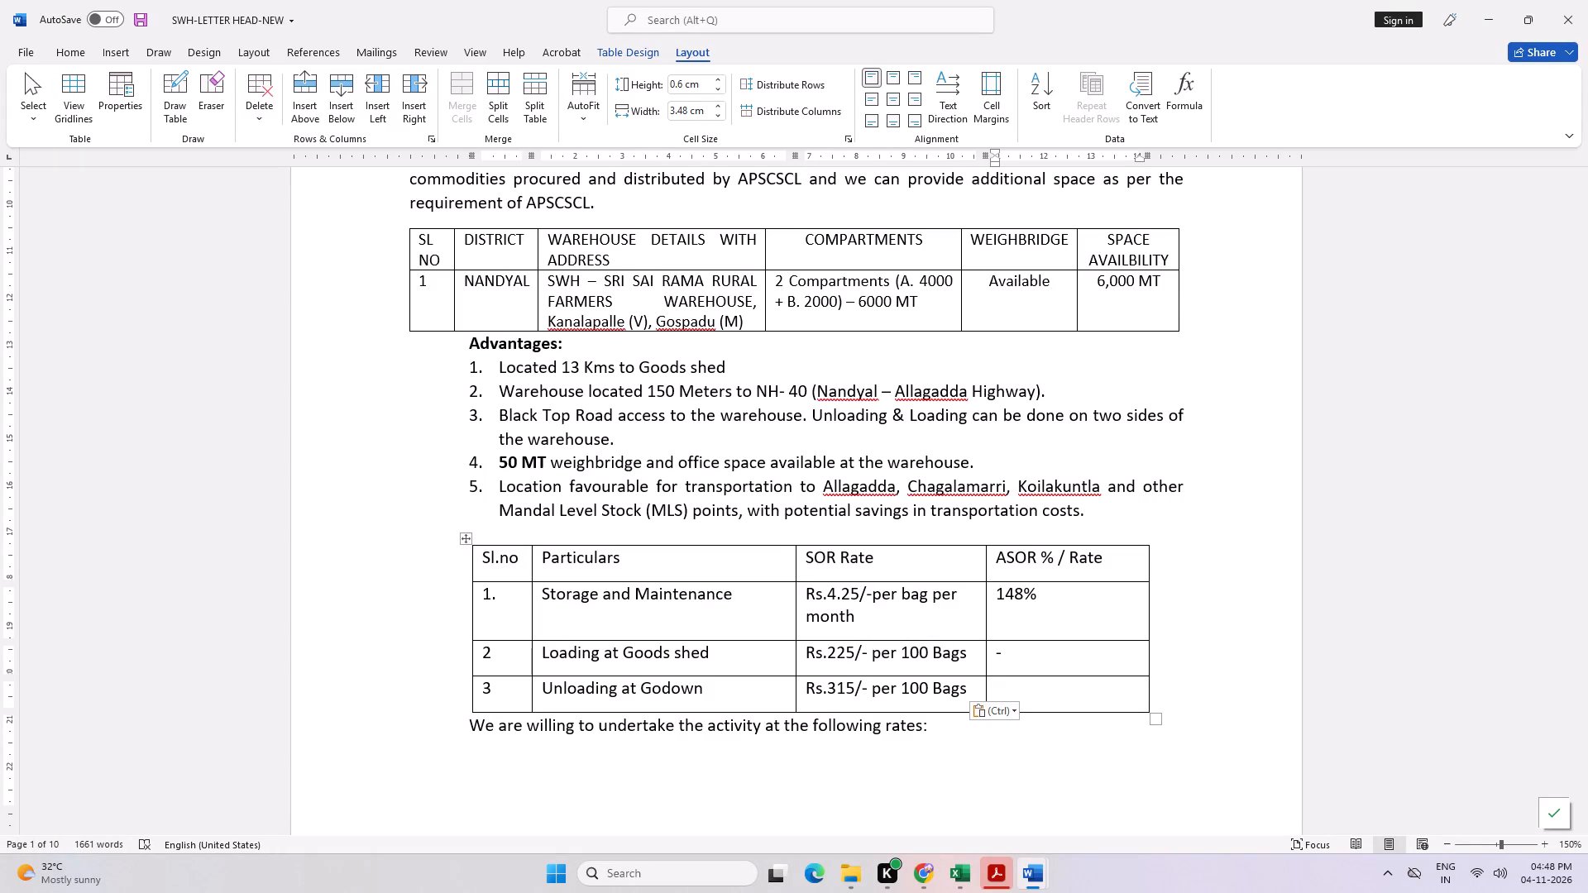
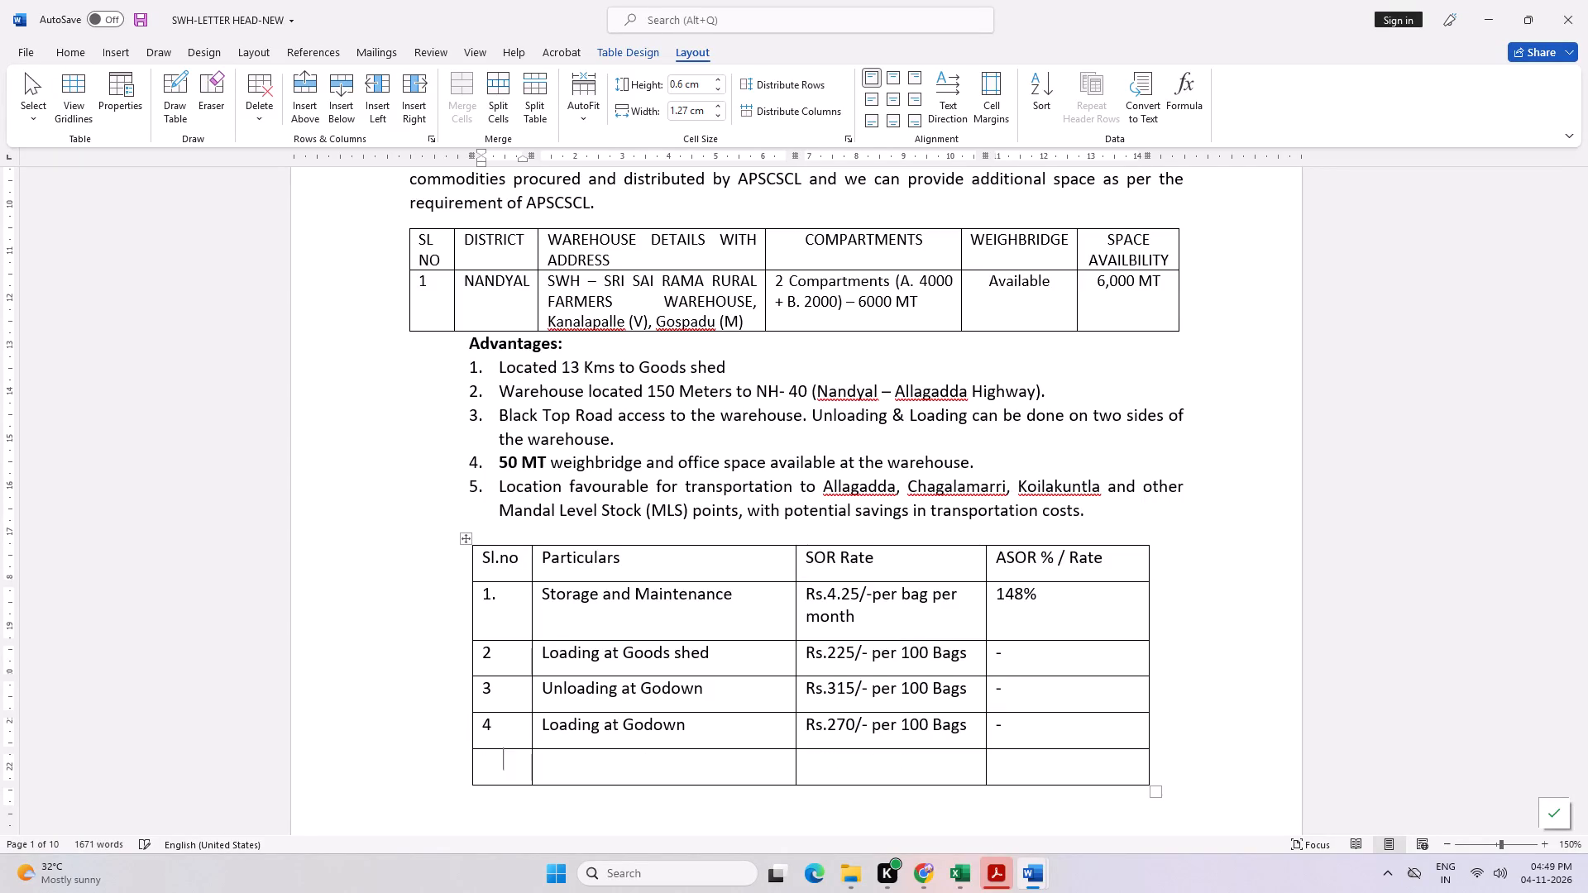
Number the empty last row of the rates table 5 in the Sl.no column.
key("5")
key("Tab")
Switch to the swc (1) workbook in Excel to consult the handling and transportation charges for the row 5 entry.
key("alt+Tab")
key("Tab")
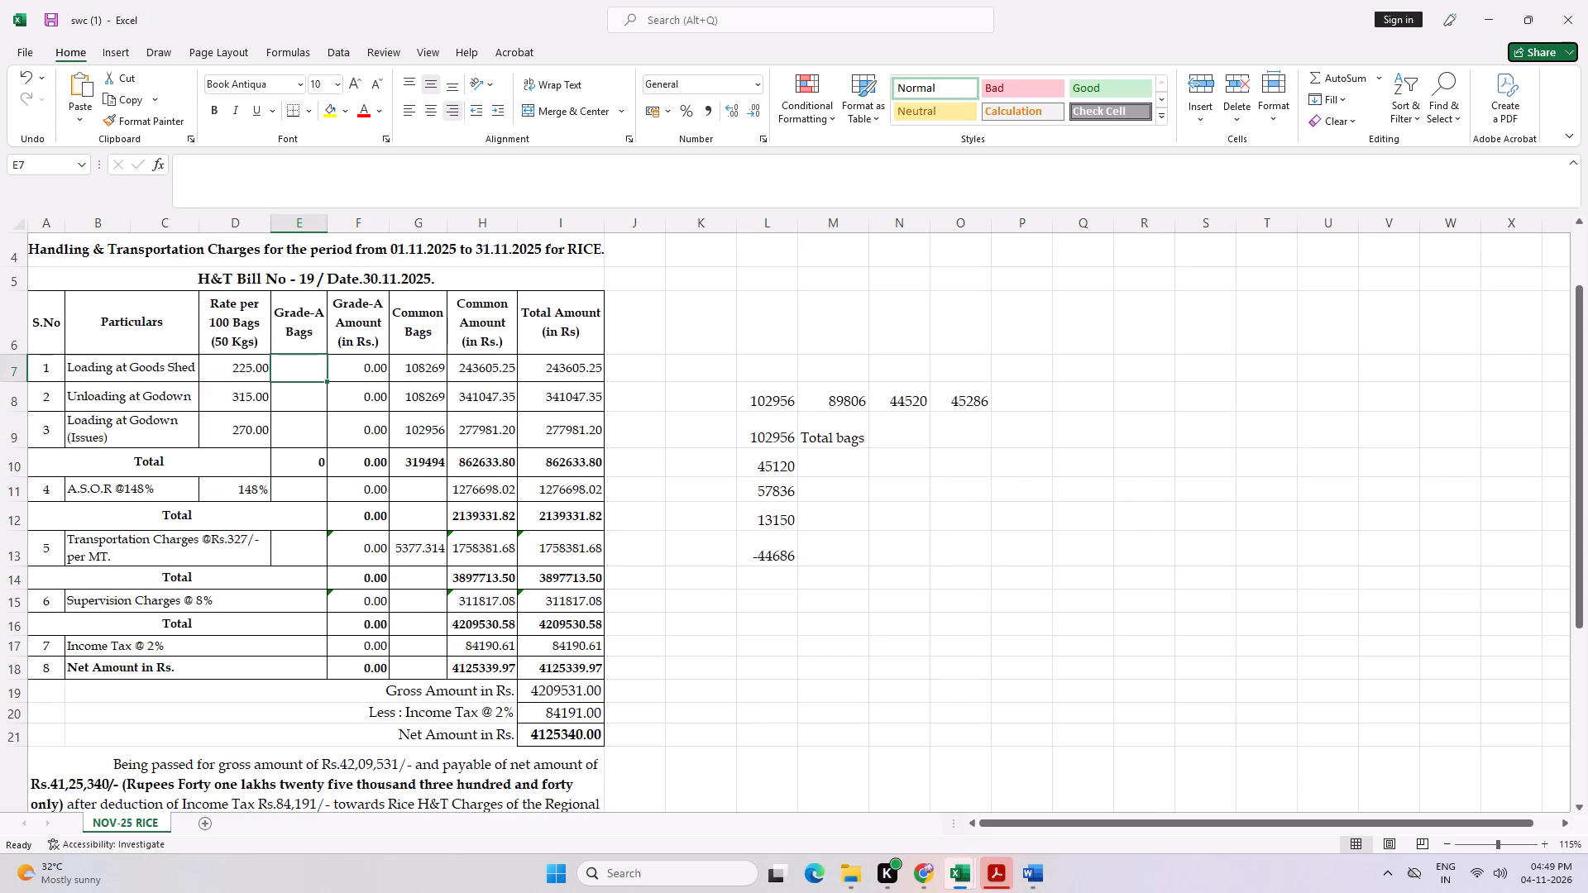
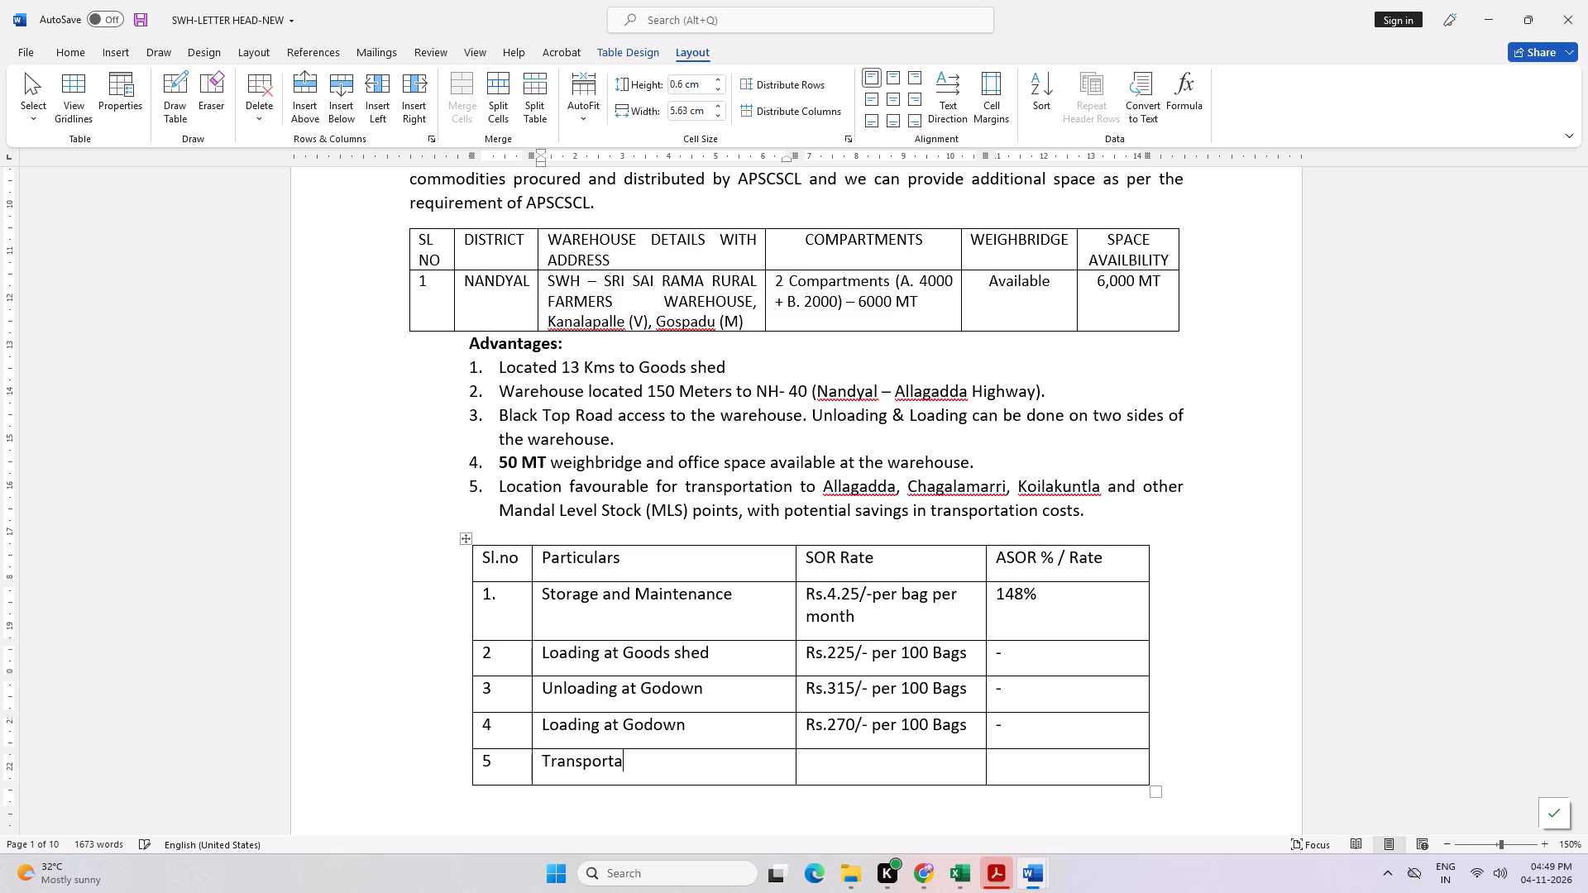
Complete the row 5 Particulars entry in the rates table as "Transportation Charges".
type("tion Charges")
key("space")
Consult the transportation rate in the swc (1) Excel workbook and enter Rs.327/- as row 5's SOR Rate in the Word letter.
key("alt+Tab")
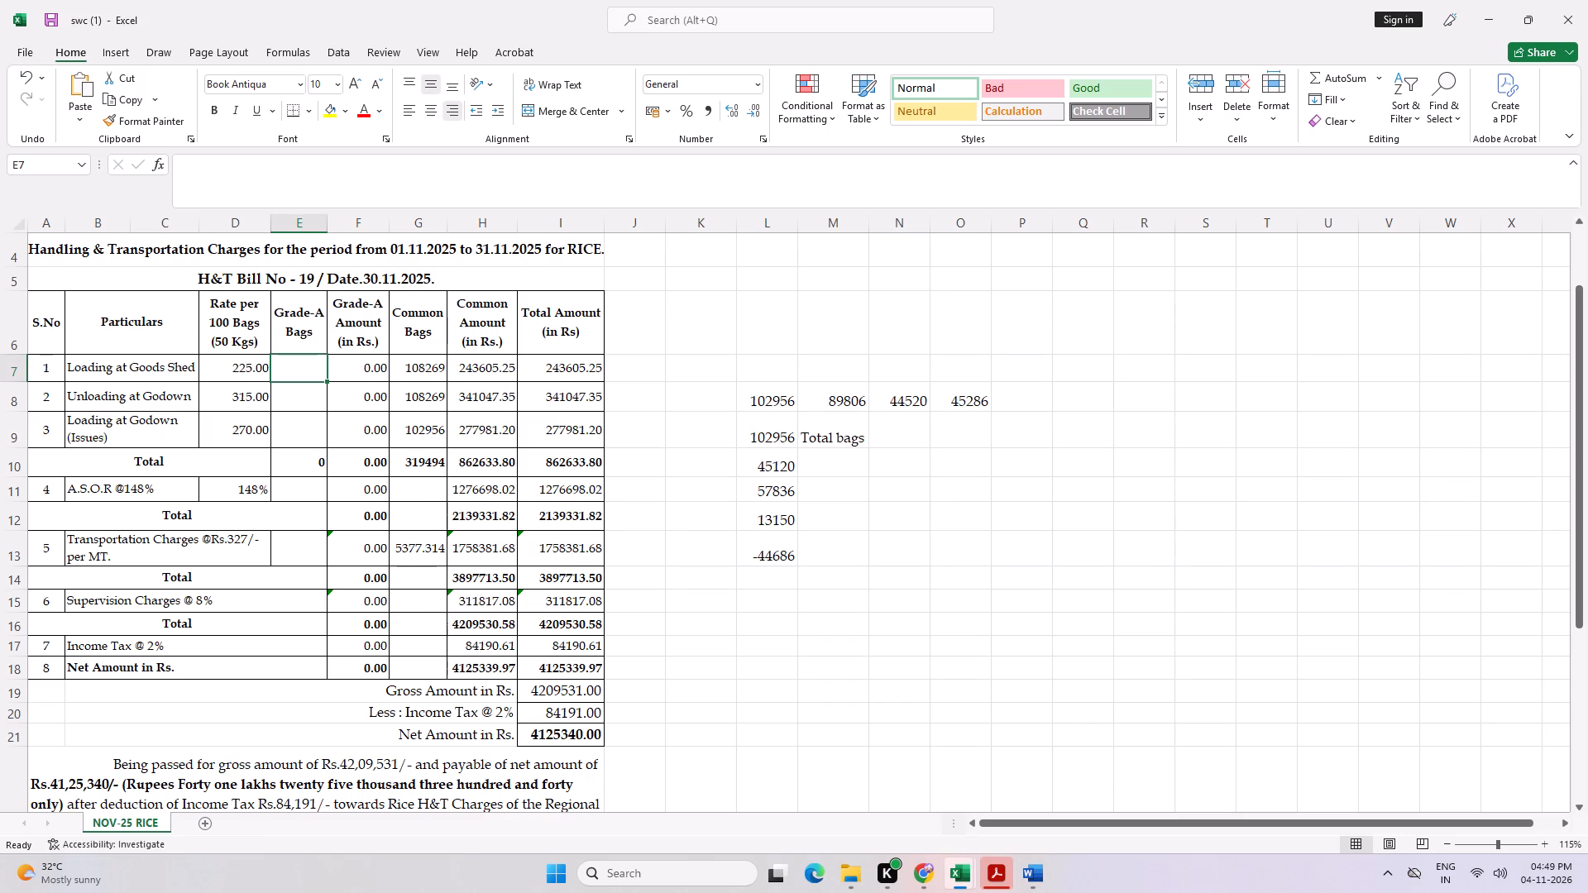
key("alt+Tab")
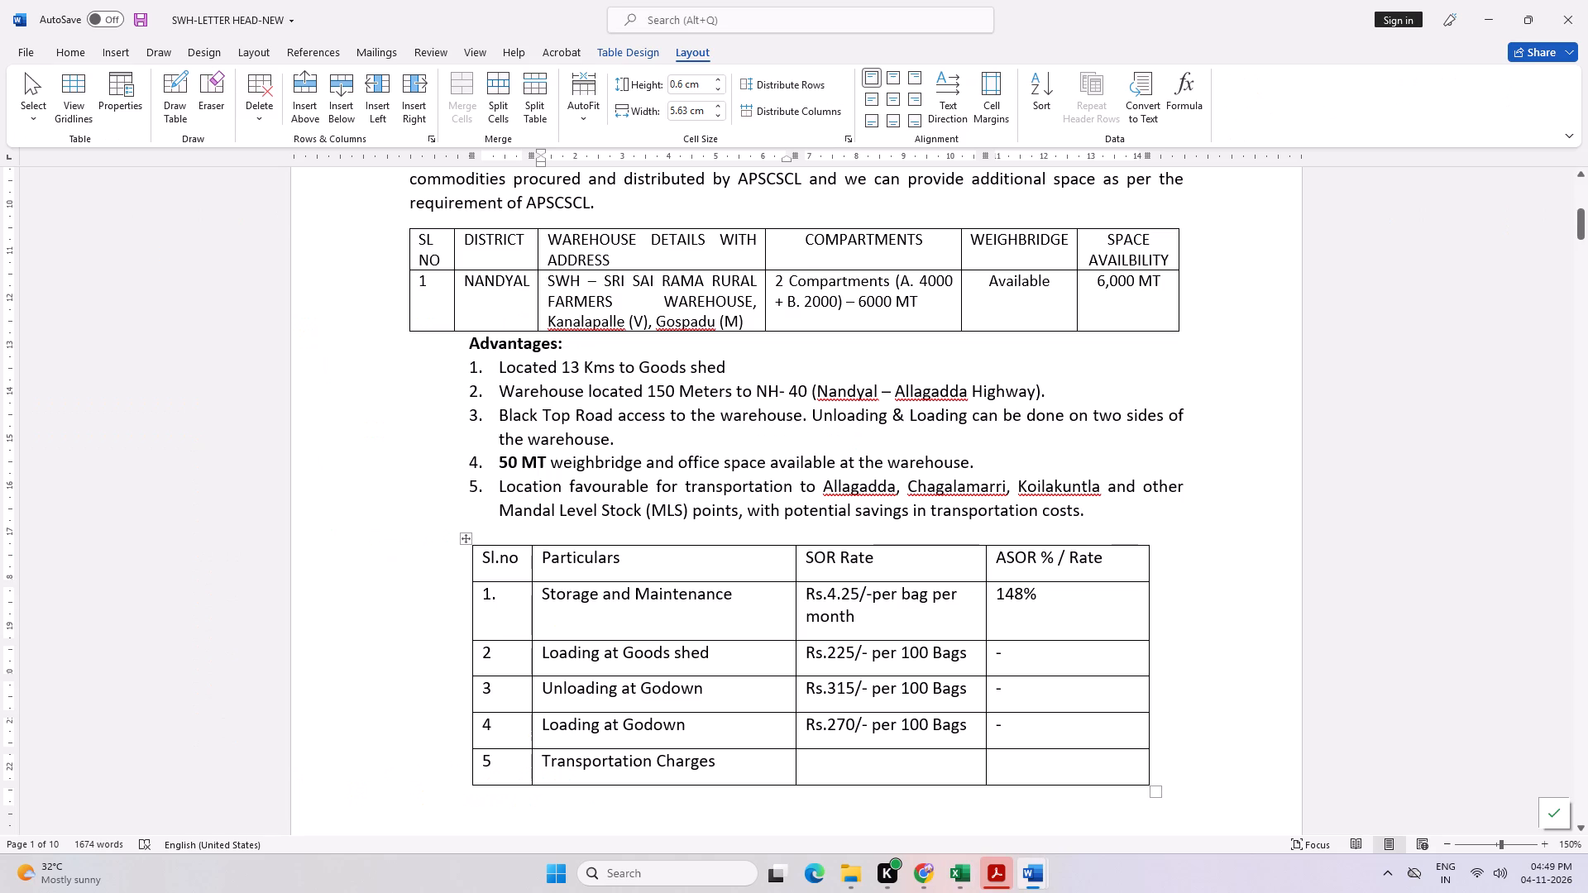
key("Tab")
type("rS")
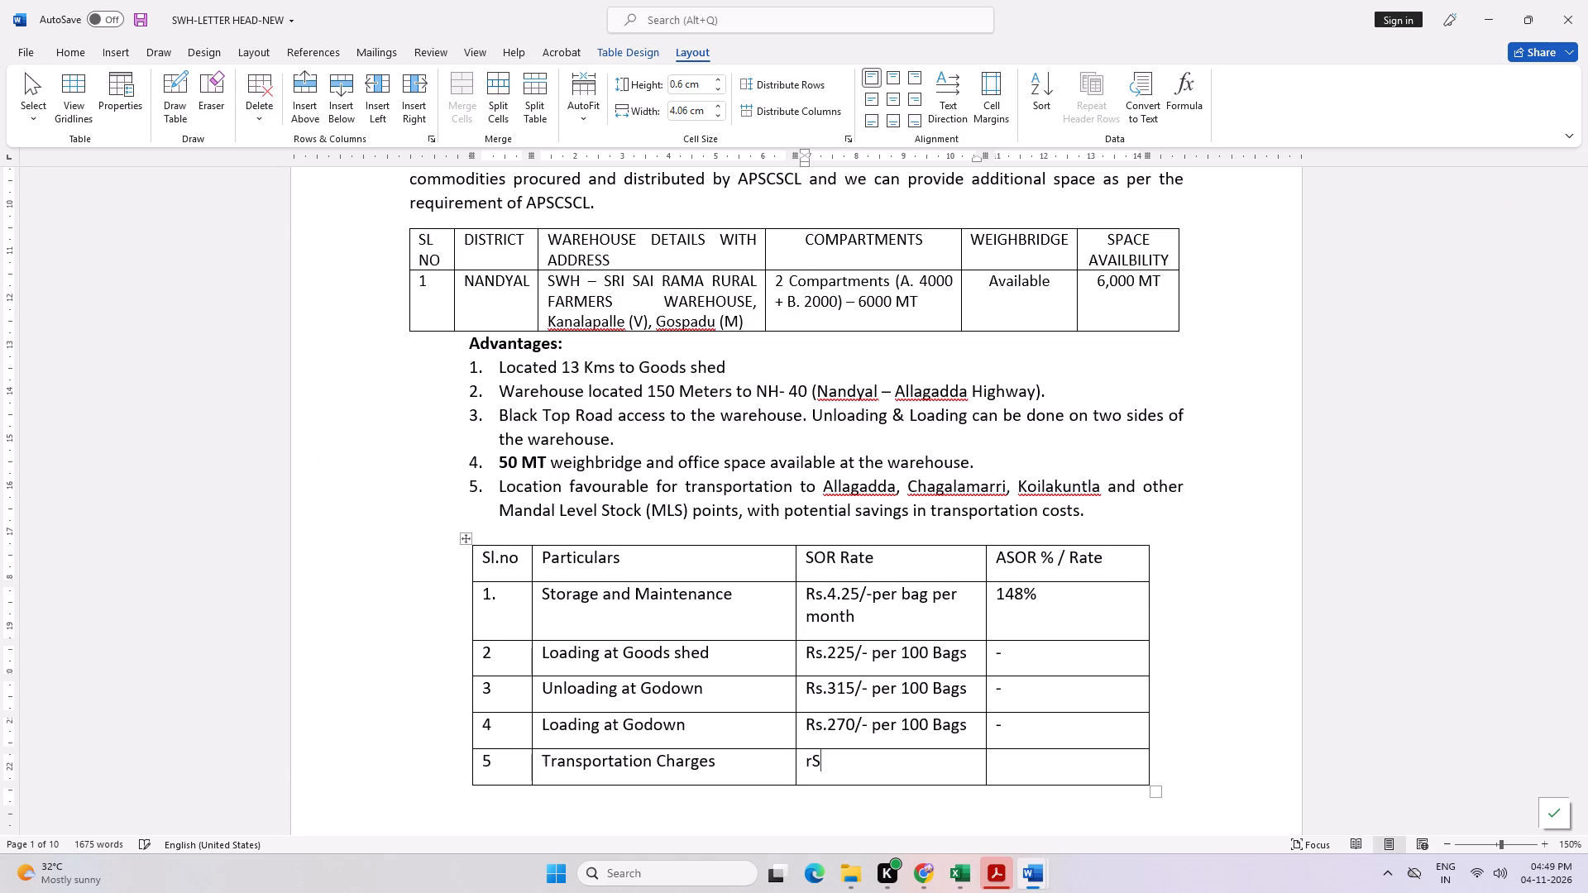
key("BackSpace")
type("Rs.")
type("327/-")
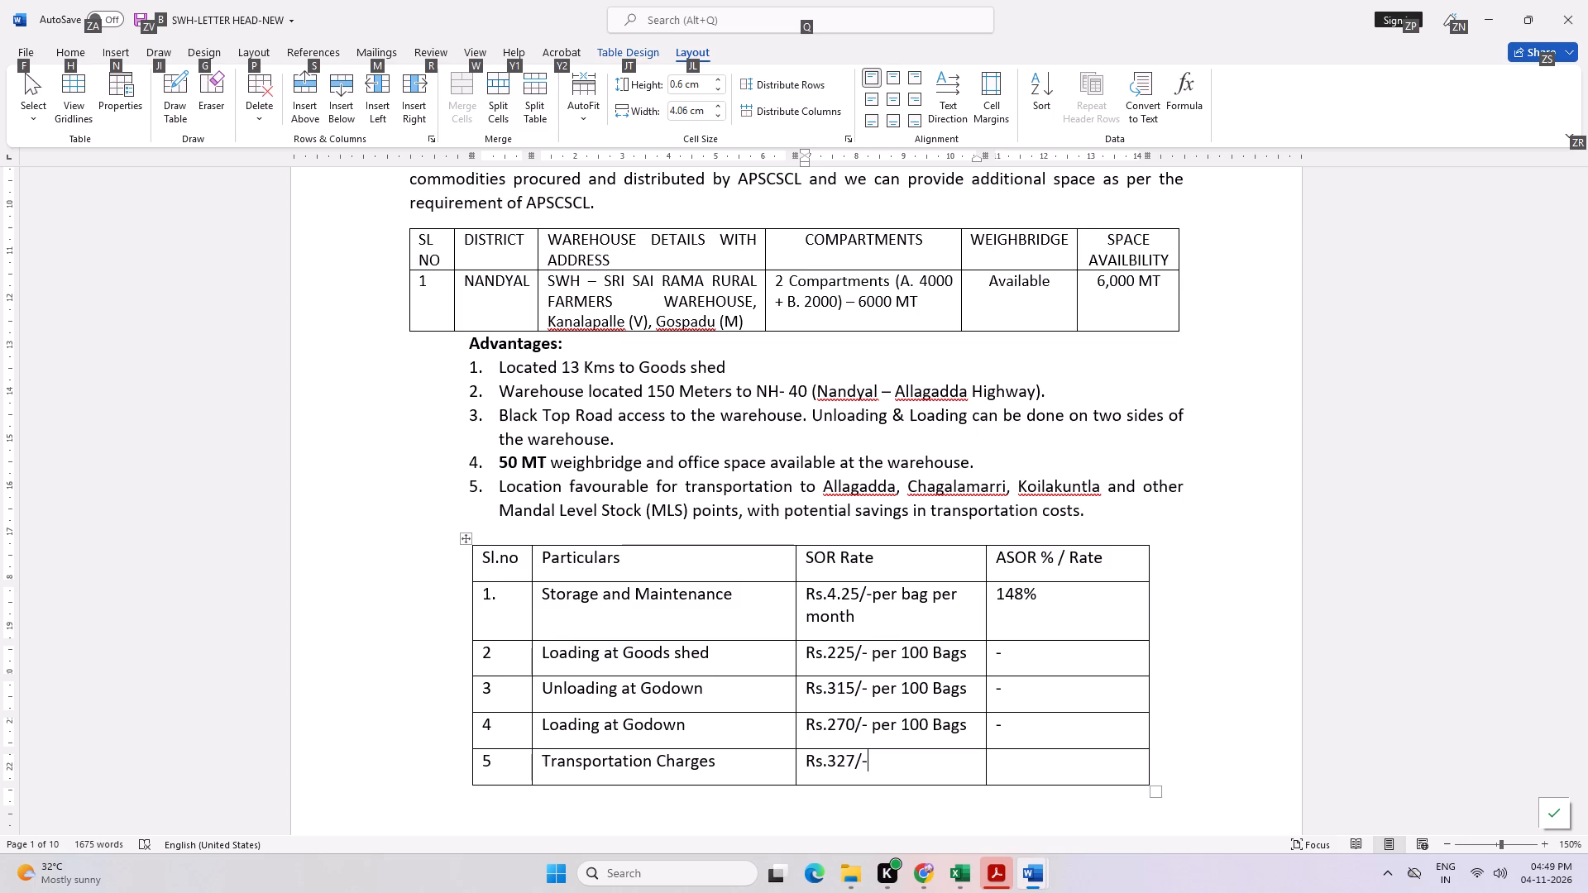
Switch back to the swc (1) workbook in Excel to check the transportation charges entry again.
key("alt+Tab")
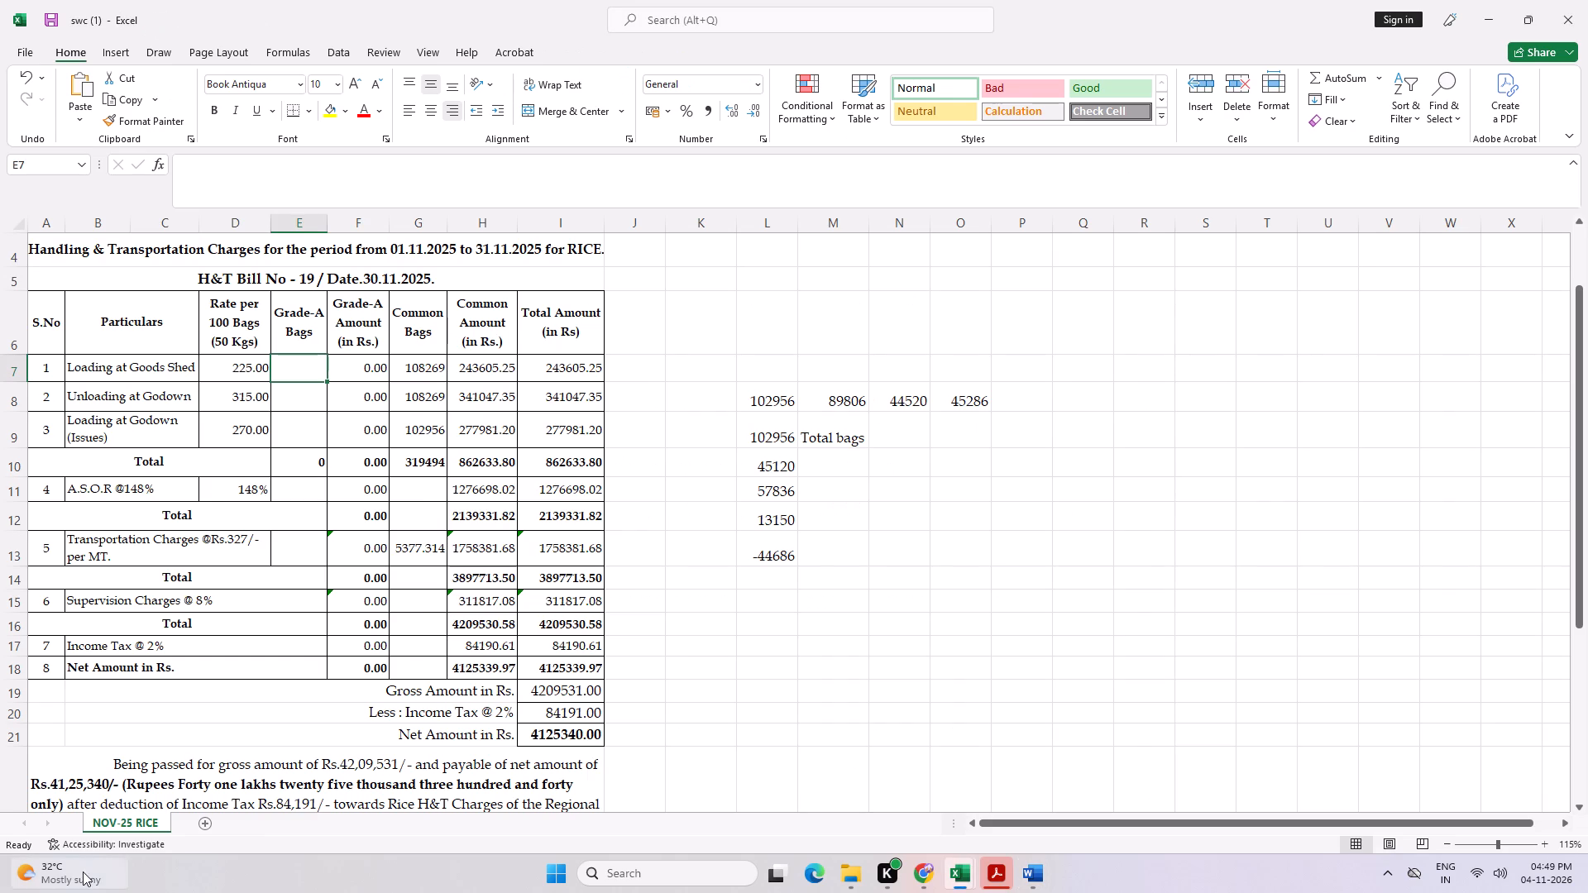
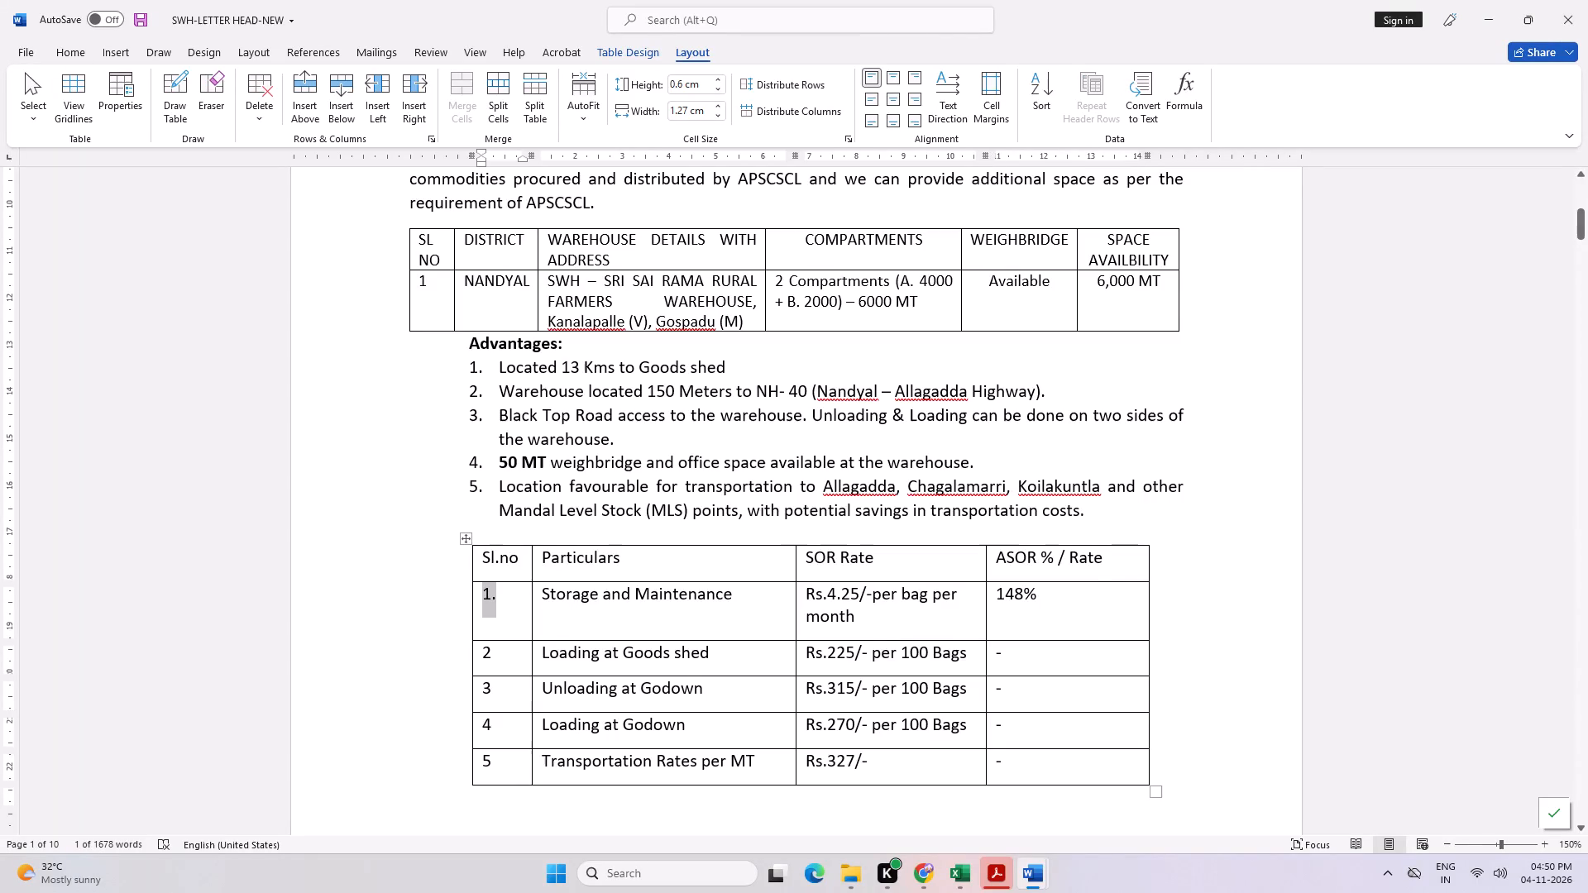
Add an empty row at the end of the rates table, below Transportation Rates per MT.
left_click(1094, 768)
key("Tab")
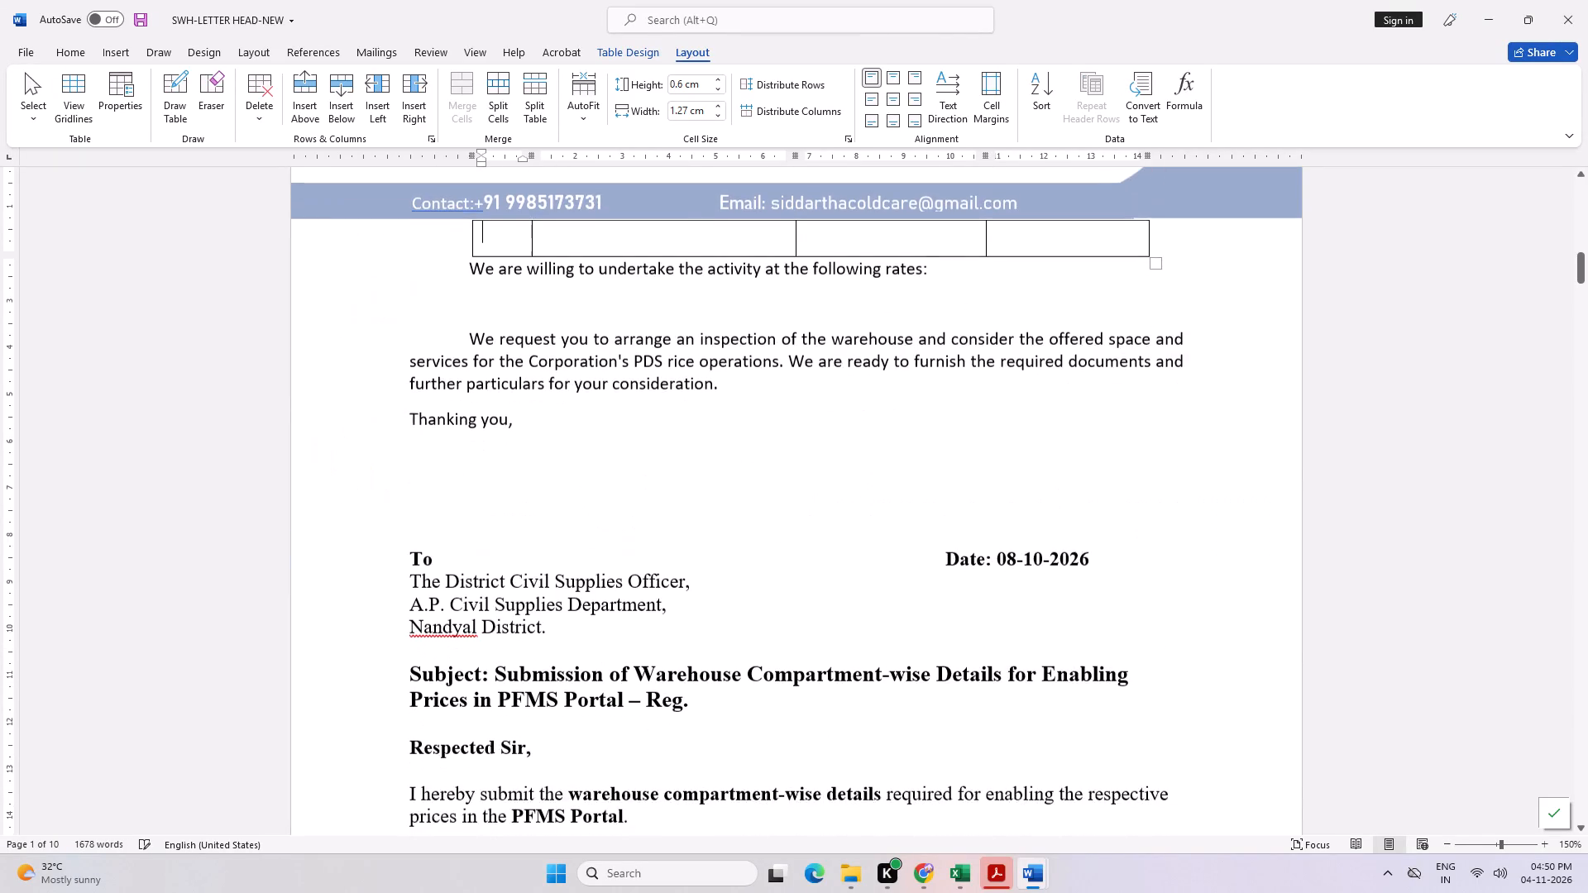
Move the contents of the Storage and Maintenance row into the empty last row of the rates table.
scroll(841, 671, "up", 11)
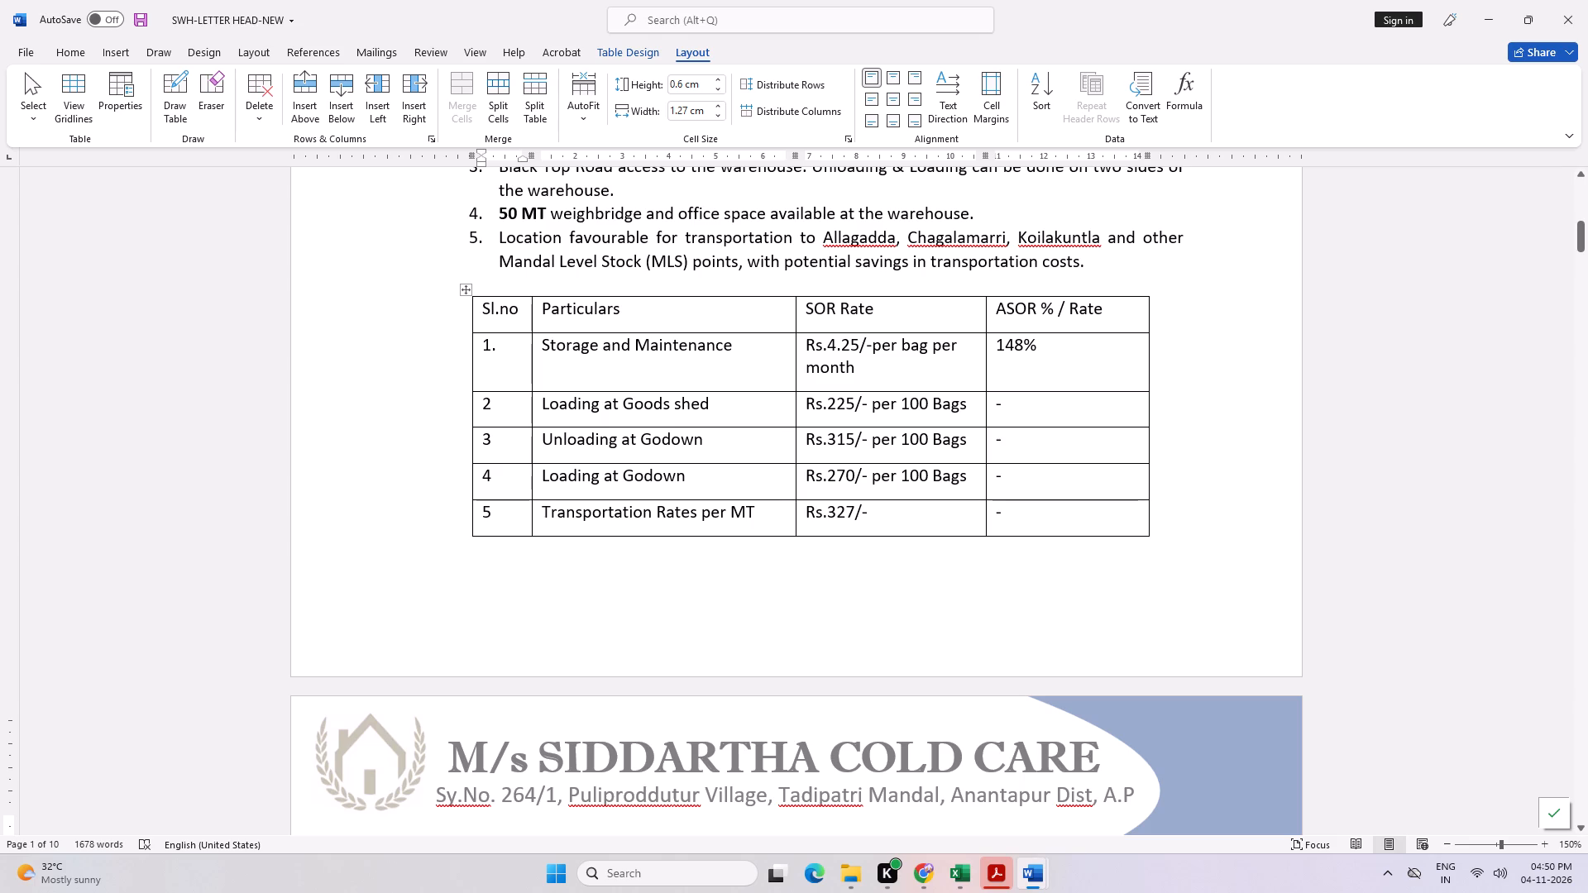
scroll(591, 480, "down", 4)
scroll(542, 361, "up", 3)
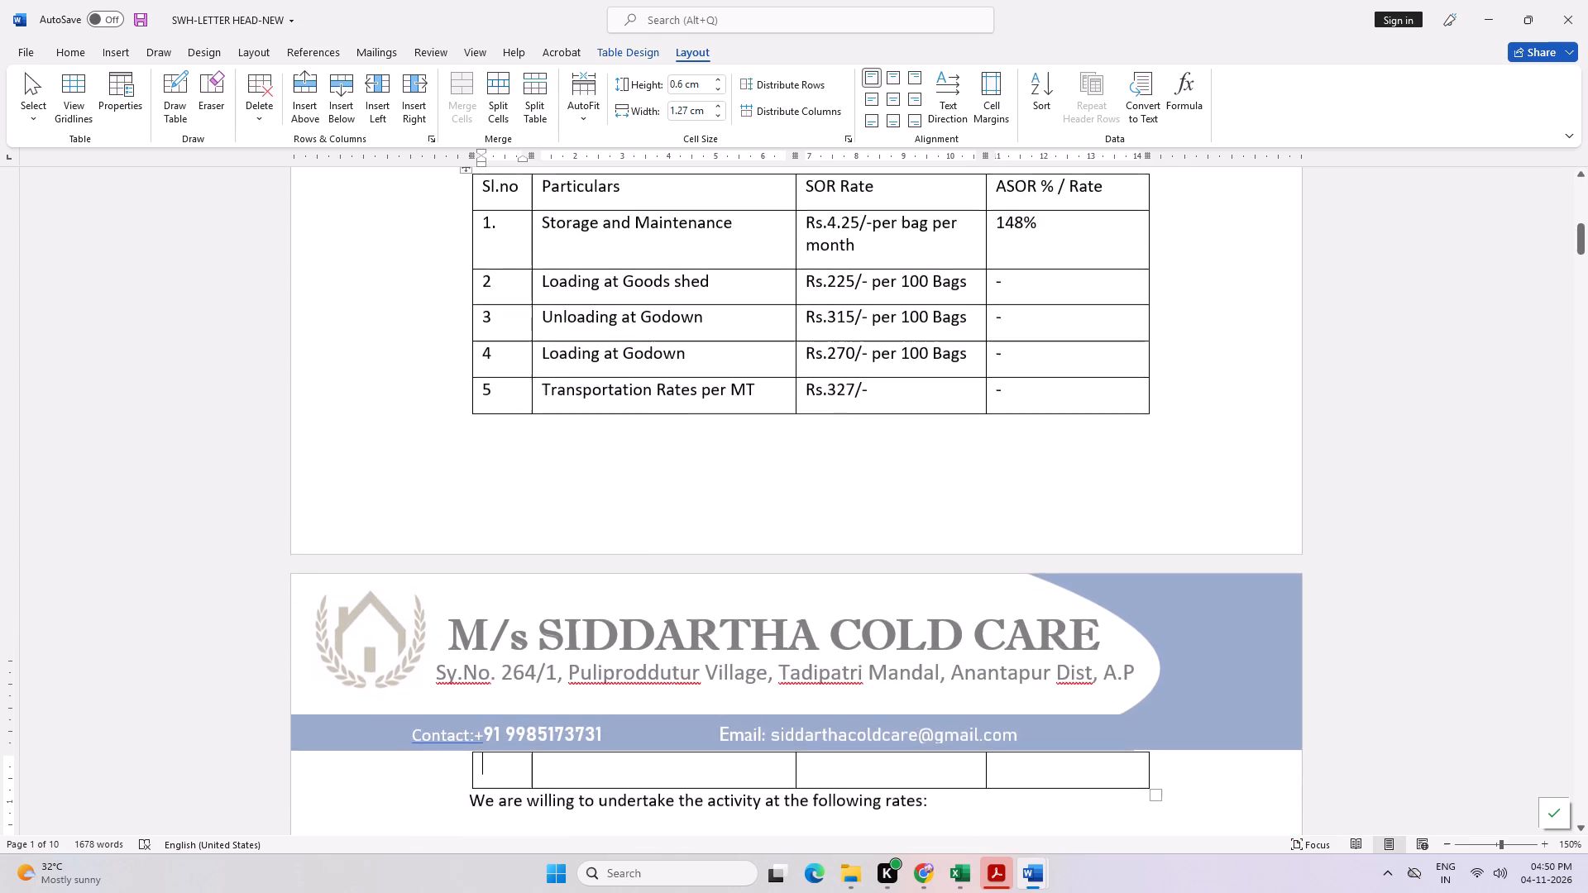
left_click_drag(483, 286, 869, 290)
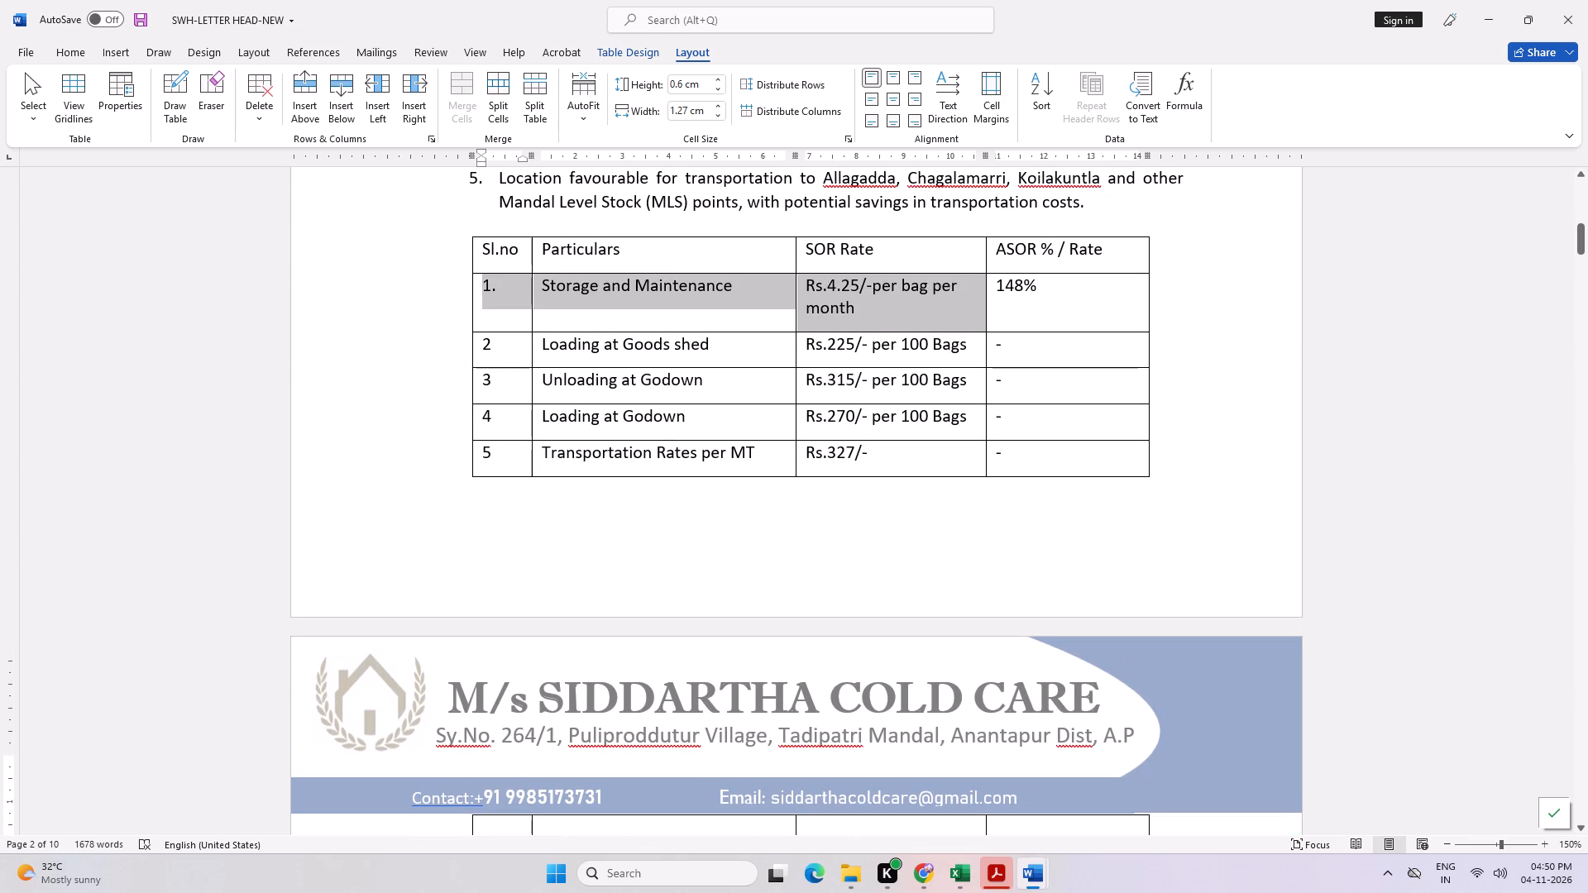
left_click_drag(869, 290, 1022, 290)
key("ctrl+x")
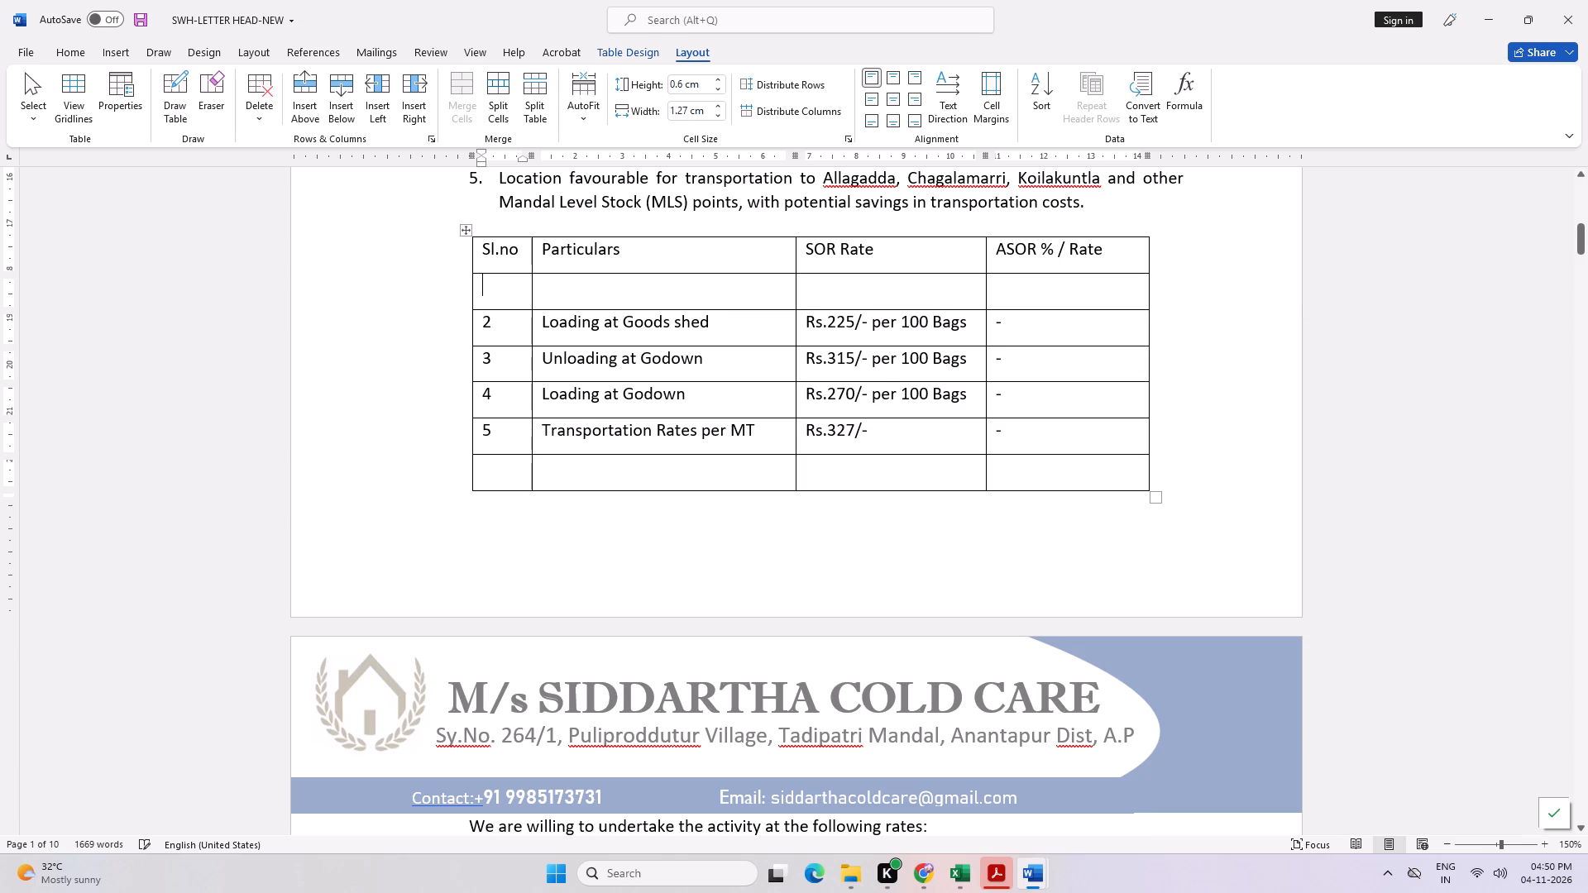
scroll(648, 399, "down", 3)
scroll(628, 458, "up", 1)
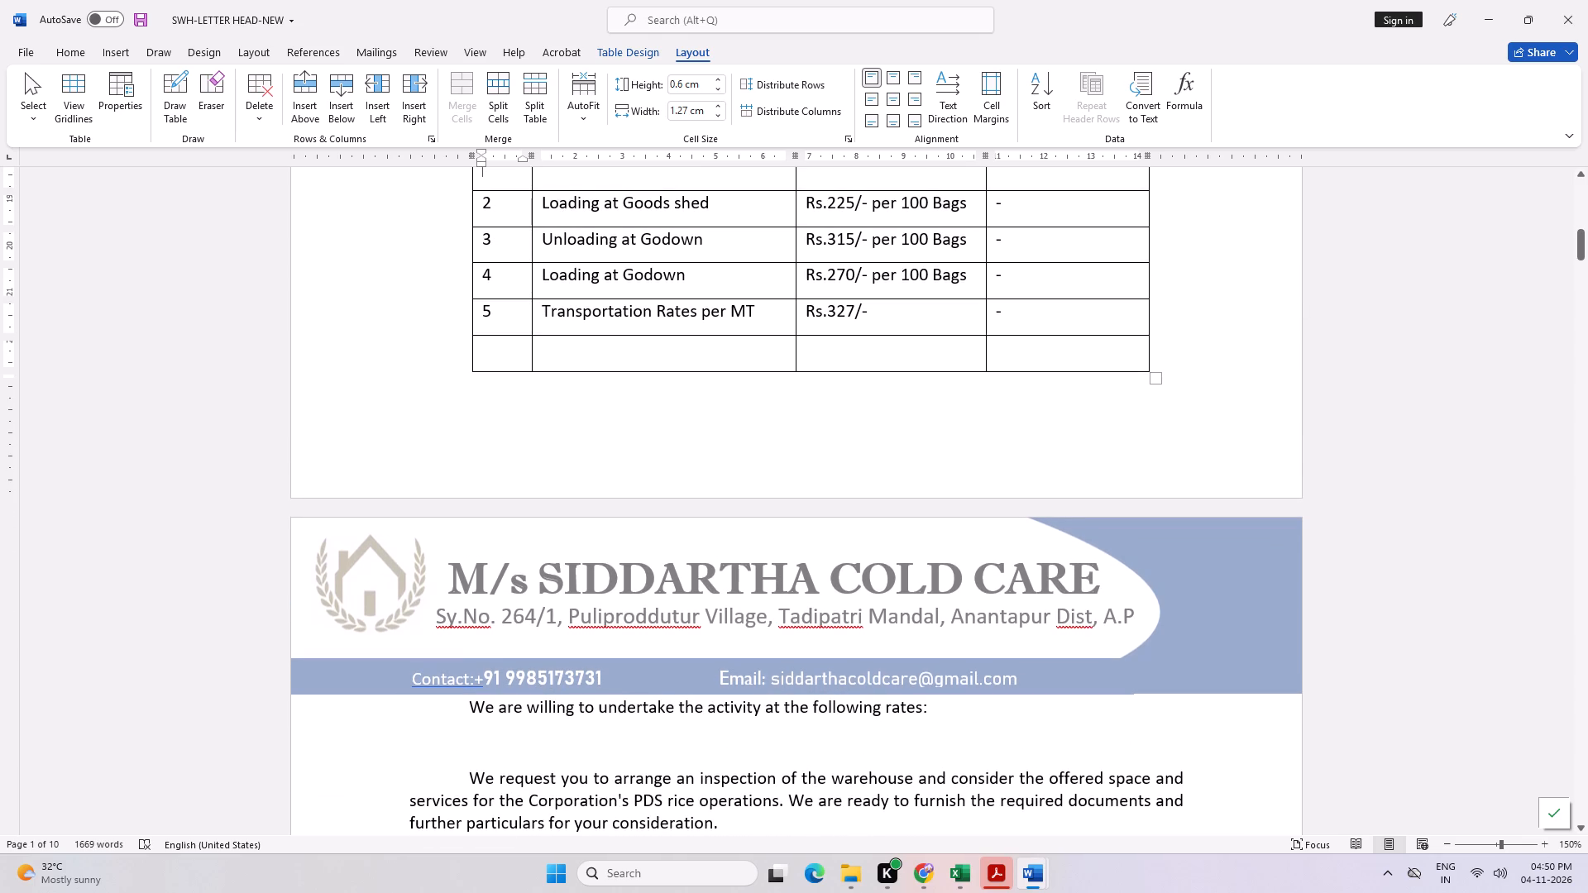
left_click(517, 354)
key("ctrl+v")
Delete the entire empty row directly below the rates table's header row.
scroll(705, 380, "up", 3)
scroll(706, 389, "down", 4)
scroll(695, 396, "up", 4)
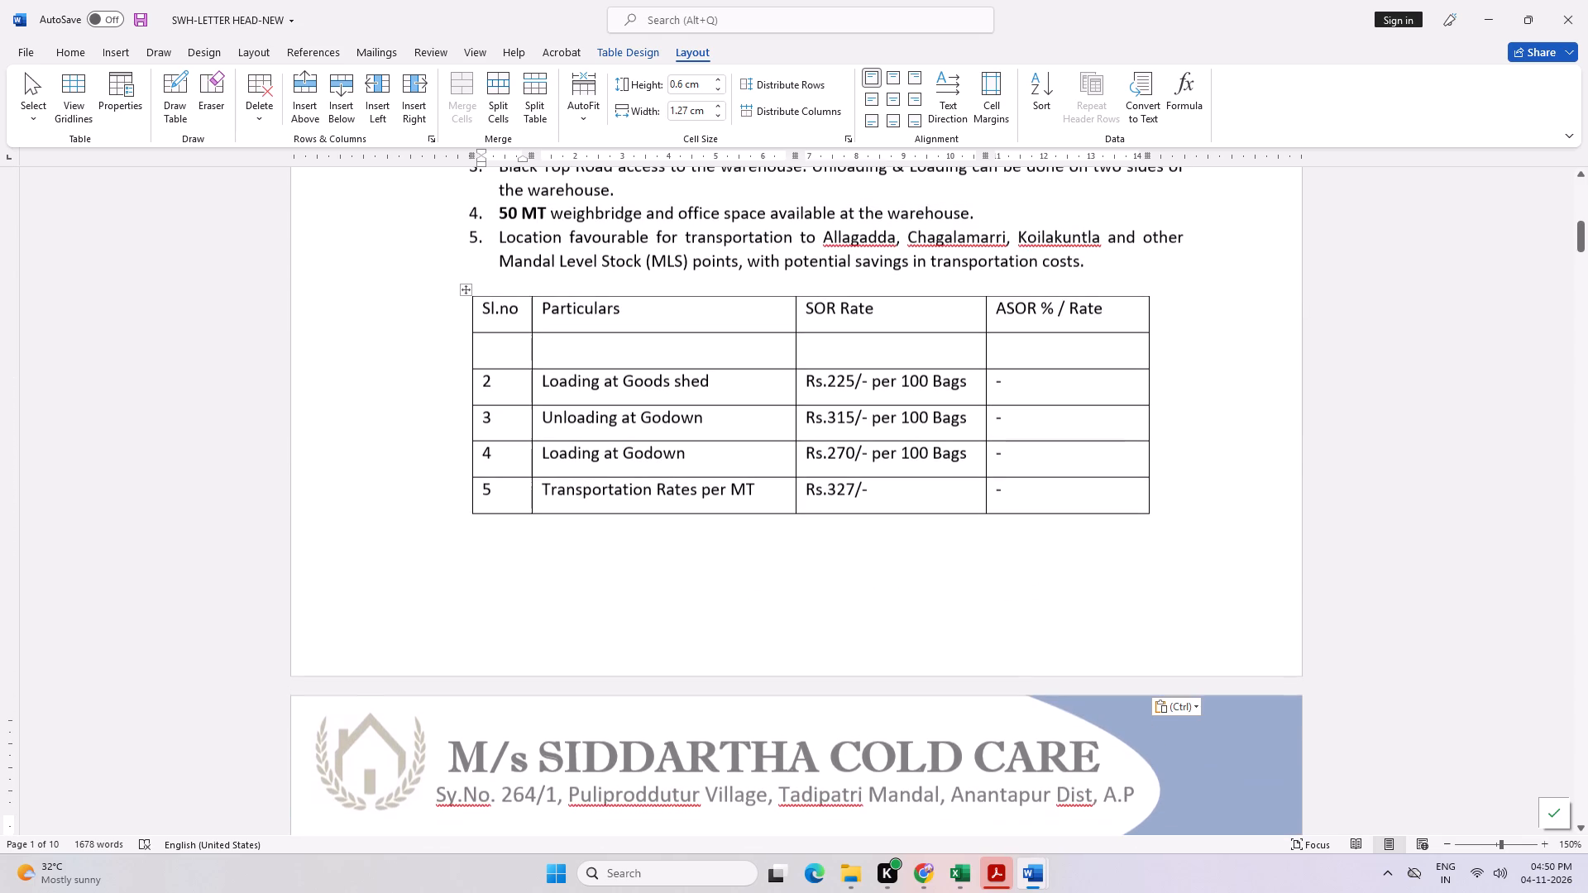
left_click(513, 353)
right_click(513, 353)
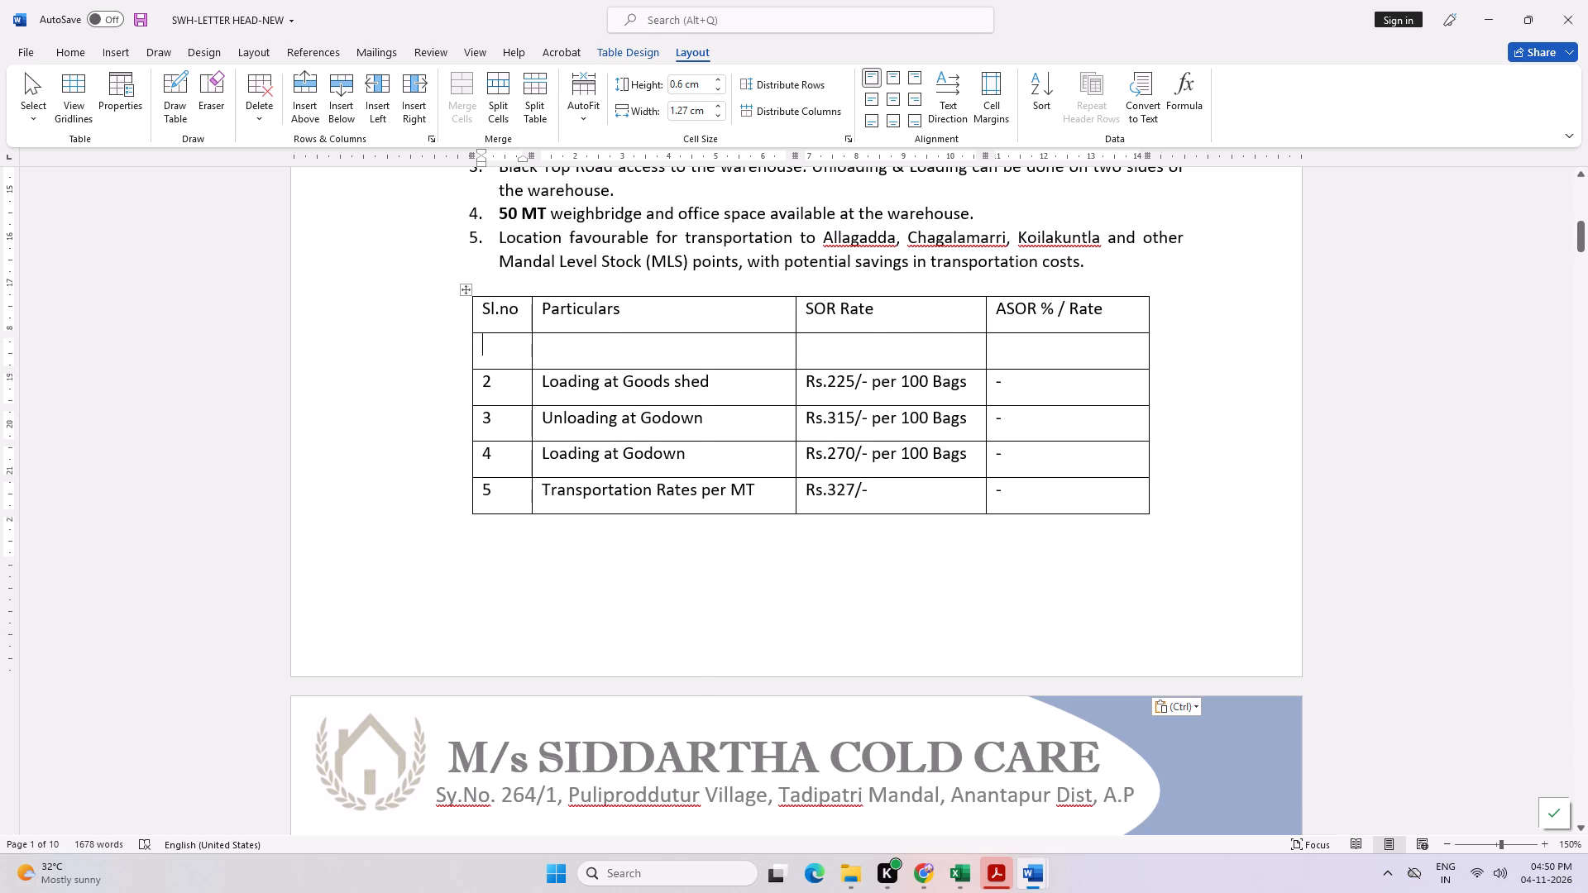
left_click(609, 616)
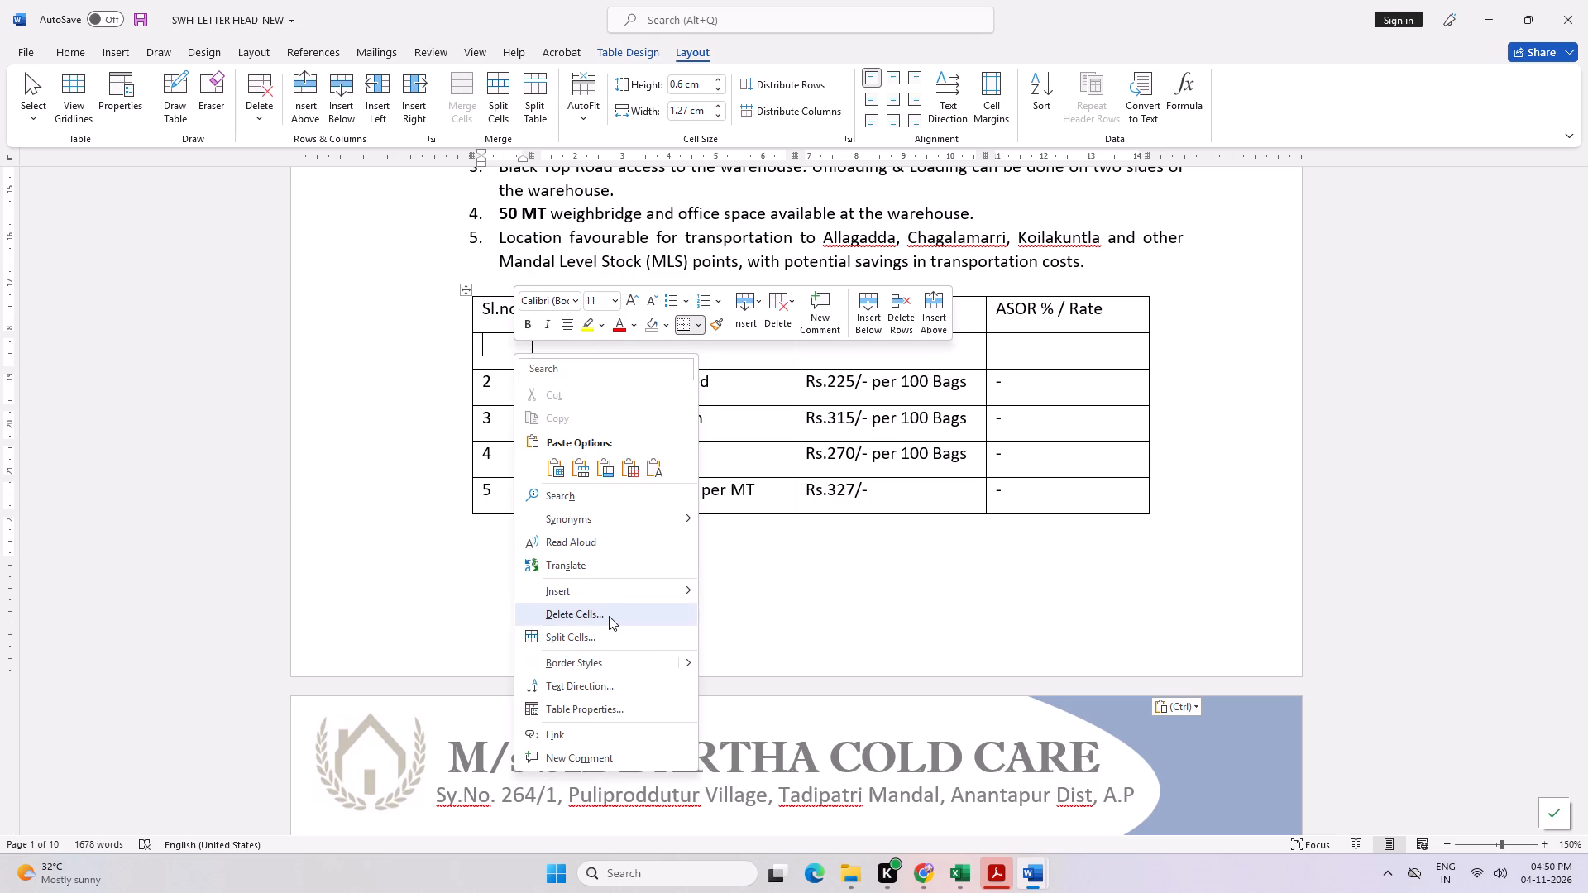
left_click(767, 426)
left_click(756, 461)
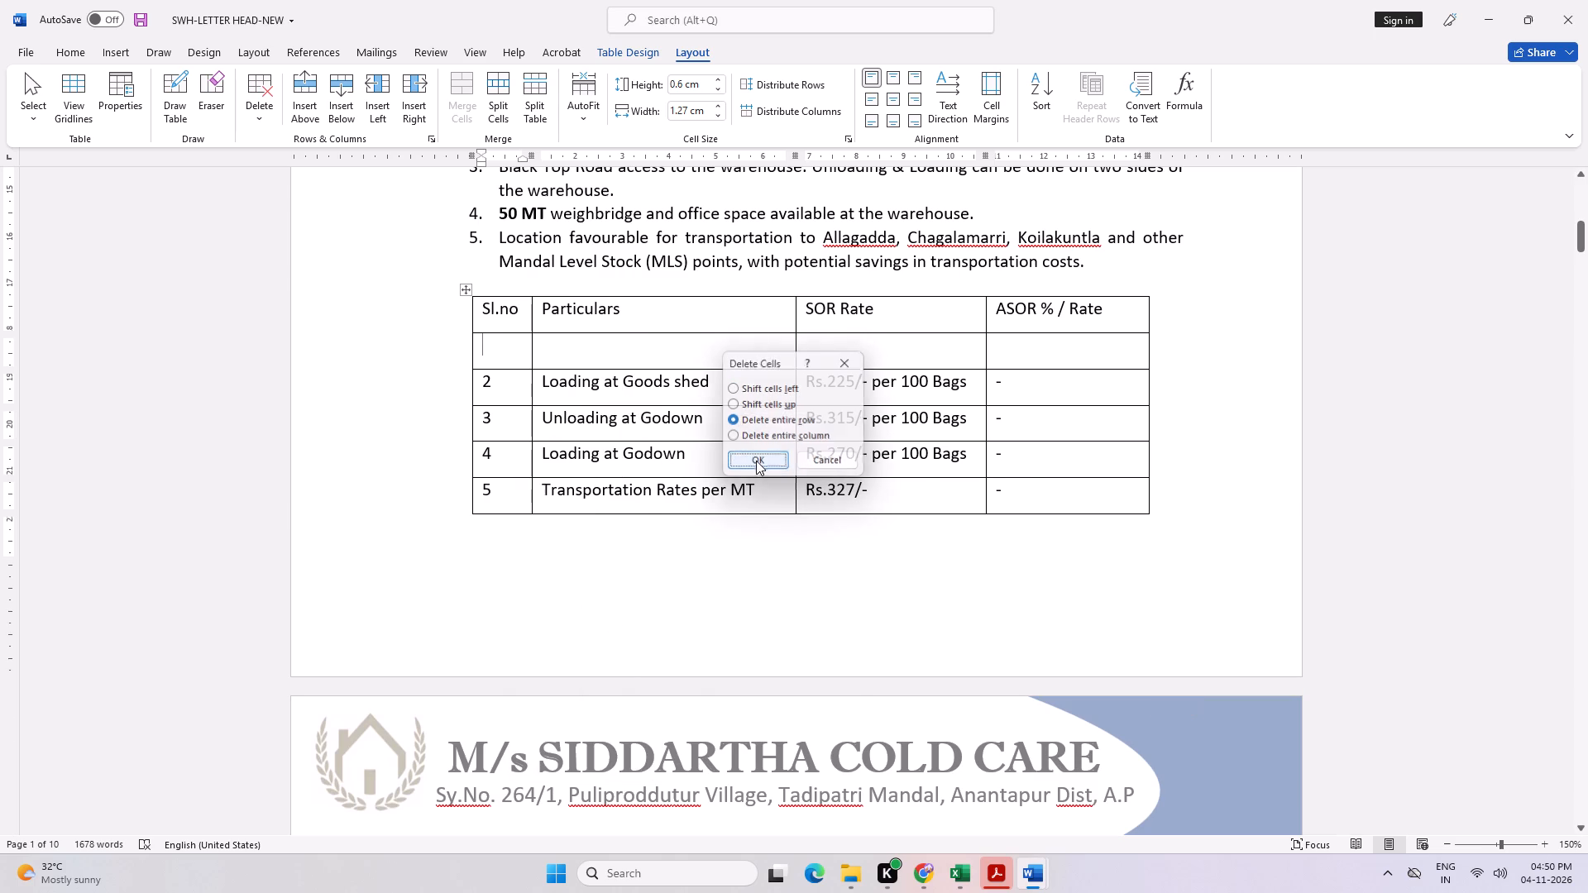
Renumber the Sl.no column of the rates table from 1 to 5, with no full stop after the 5.
key("Delete")
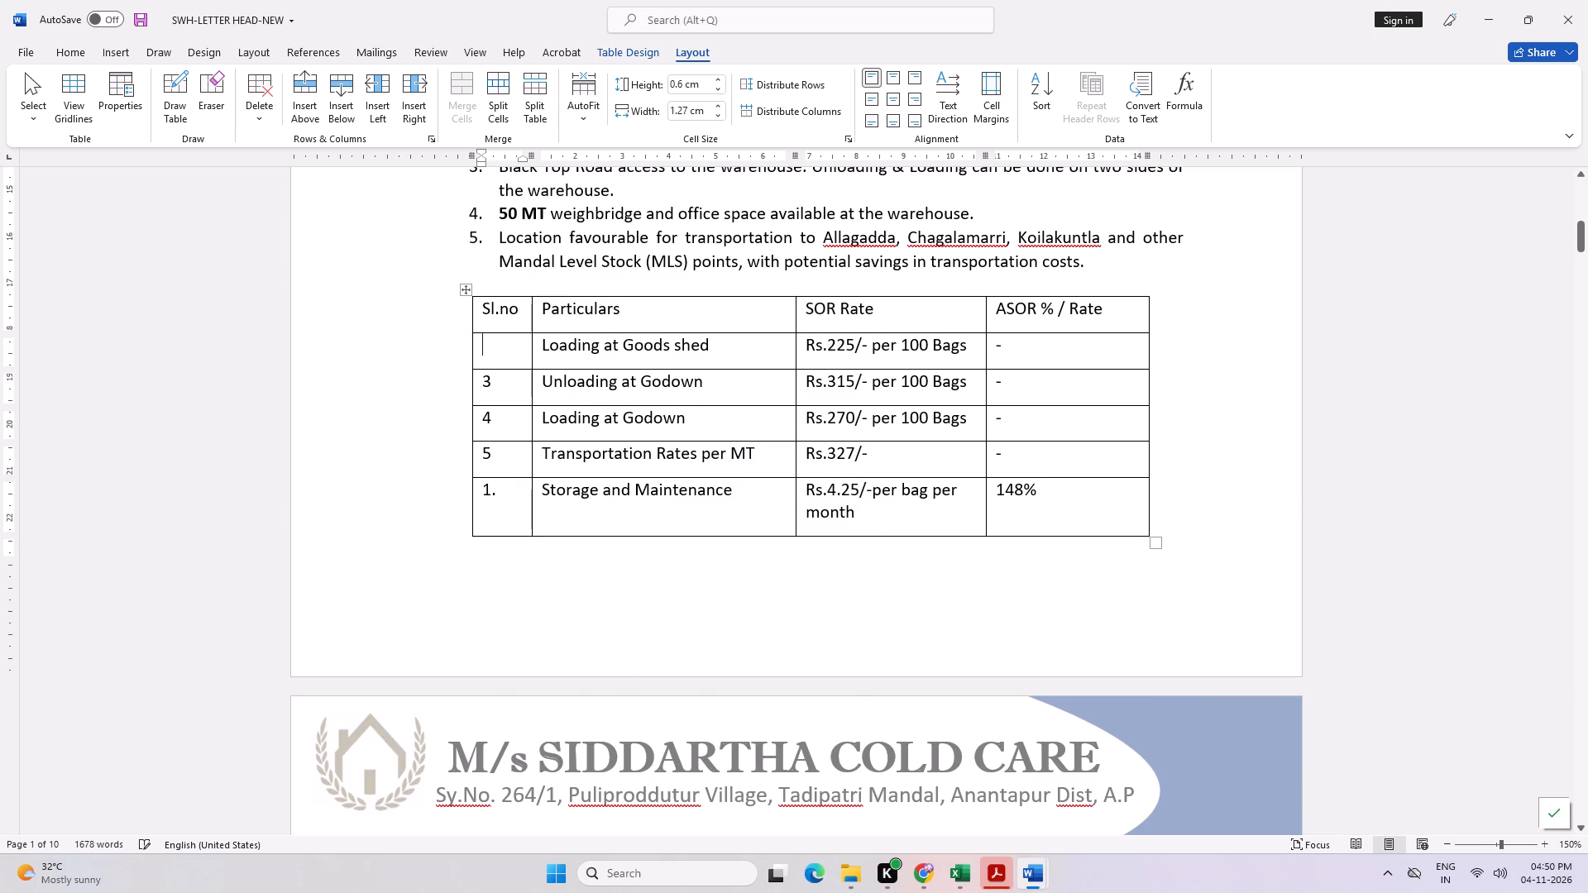
key("1")
key("Down")
key("BackSpace")
key("2")
key("Down")
key("BackSpace")
key("3")
key("Down")
key("BackSpace")
key("4")
key("Down")
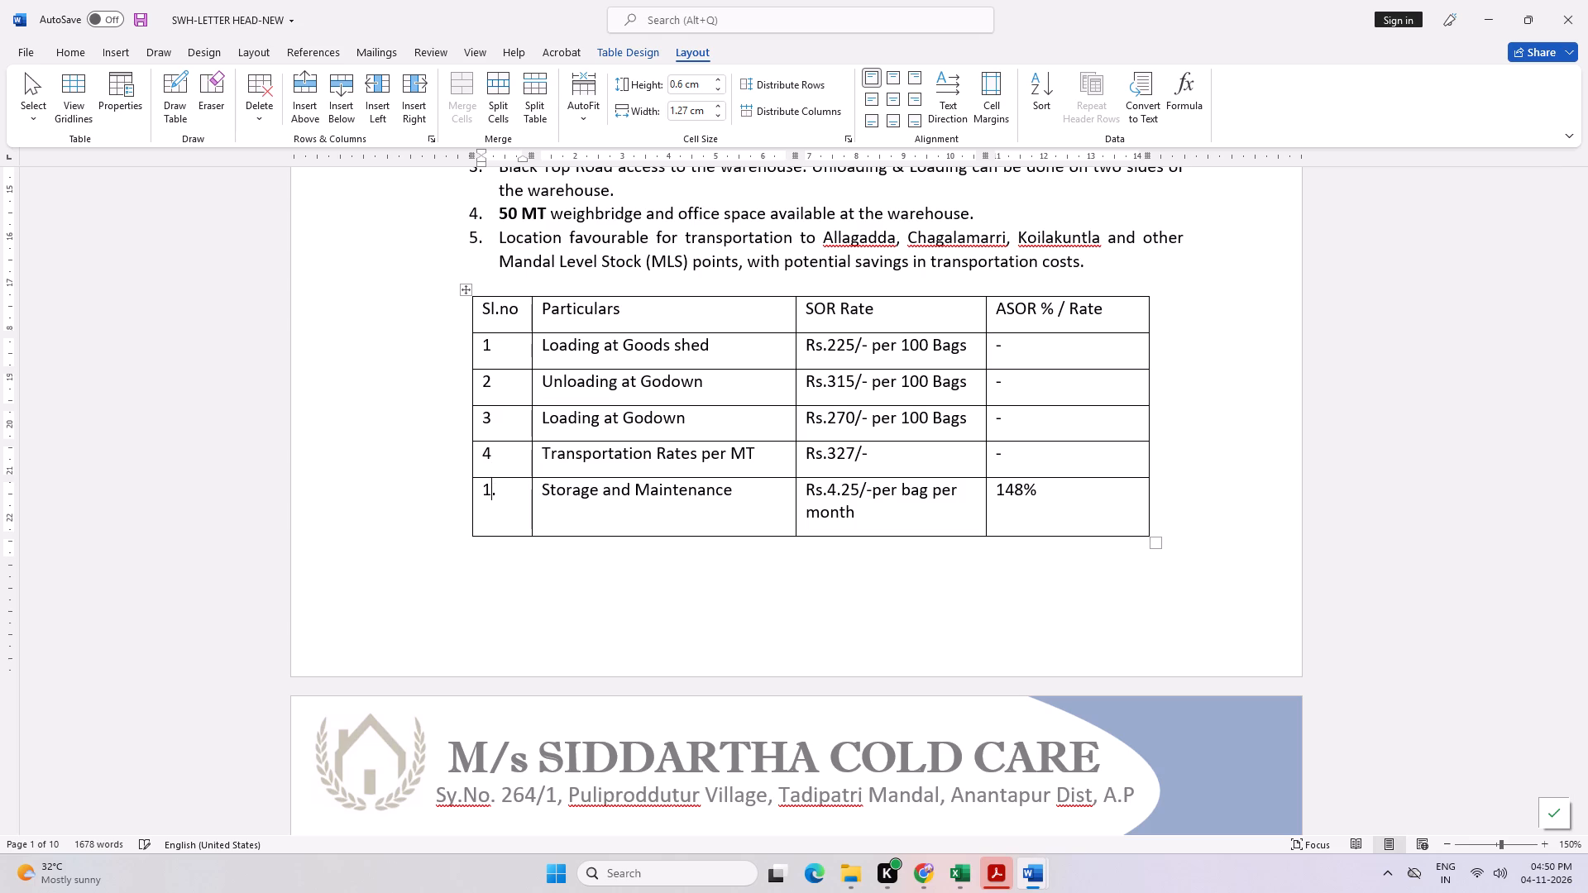
key("BackSpace")
key("5")
key("Delete")
Clear the ASOR entry in the Storage and Maintenance row and enter 148% for Loading at Goods shed instead.
scroll(645, 474, "down", 8)
scroll(625, 489, "up", 7)
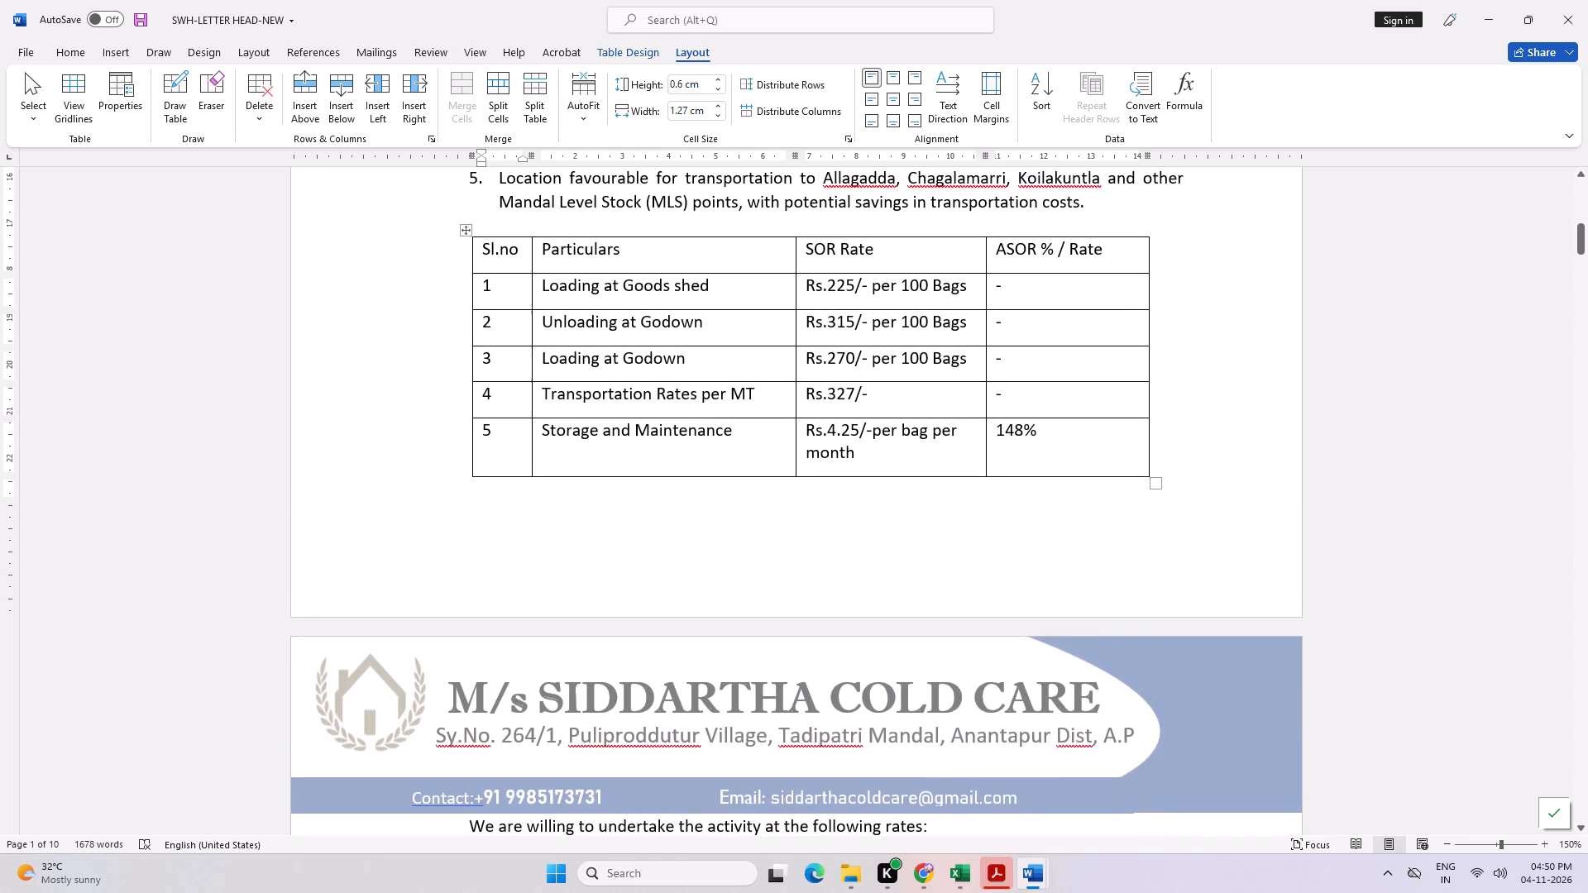
scroll(728, 396, "up", 1)
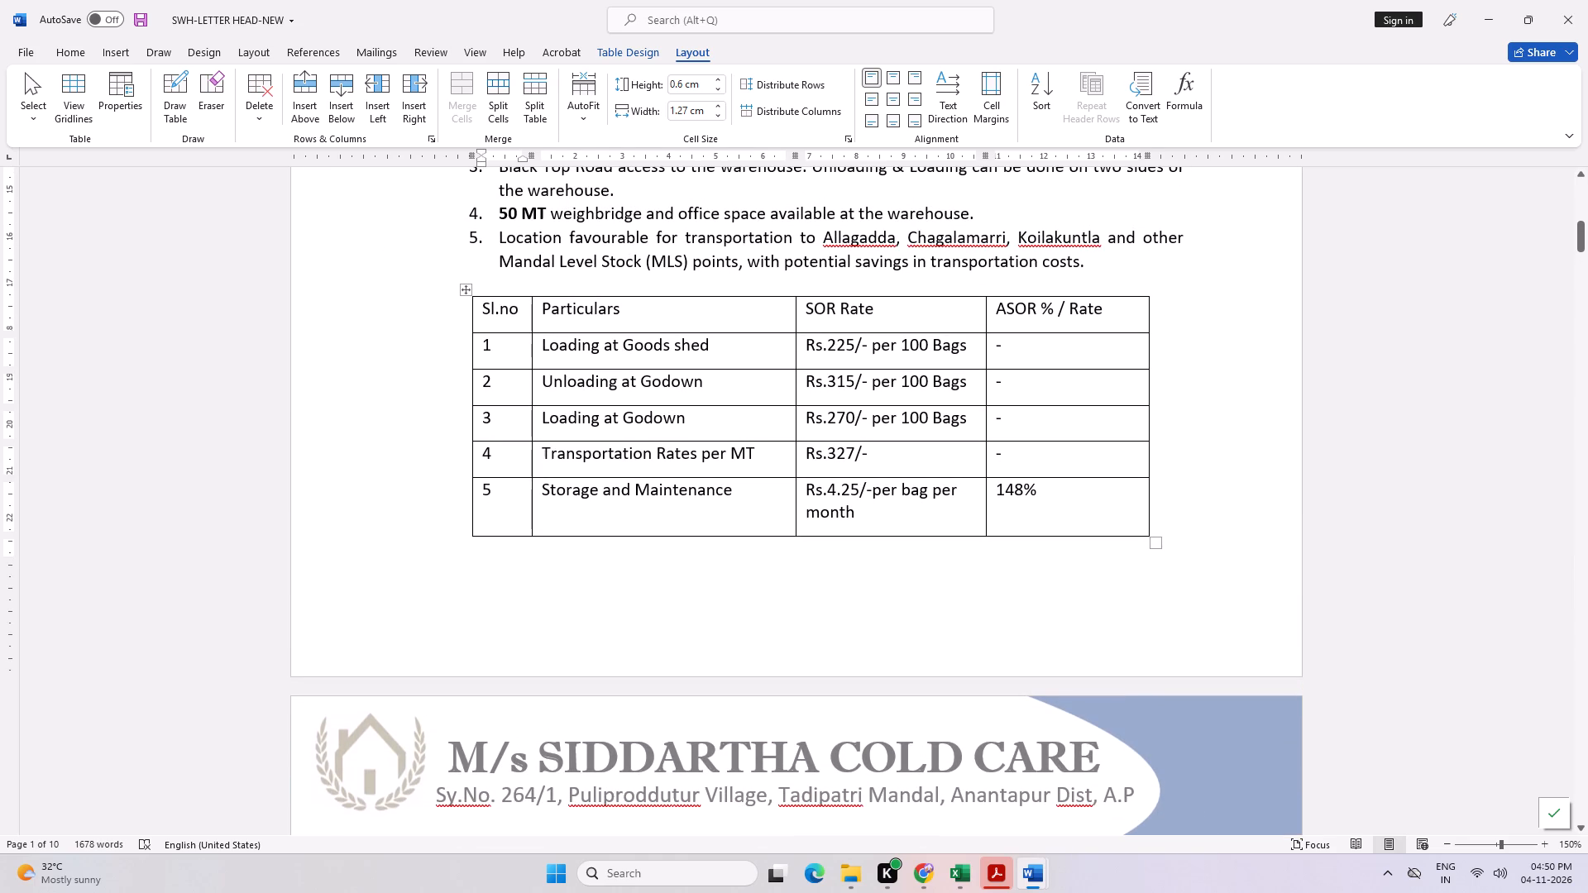
left_click_drag(1053, 498, 1049, 497)
left_click_drag(1049, 497, 999, 494)
key("Delete")
left_click(1019, 356)
key("BackSpace")
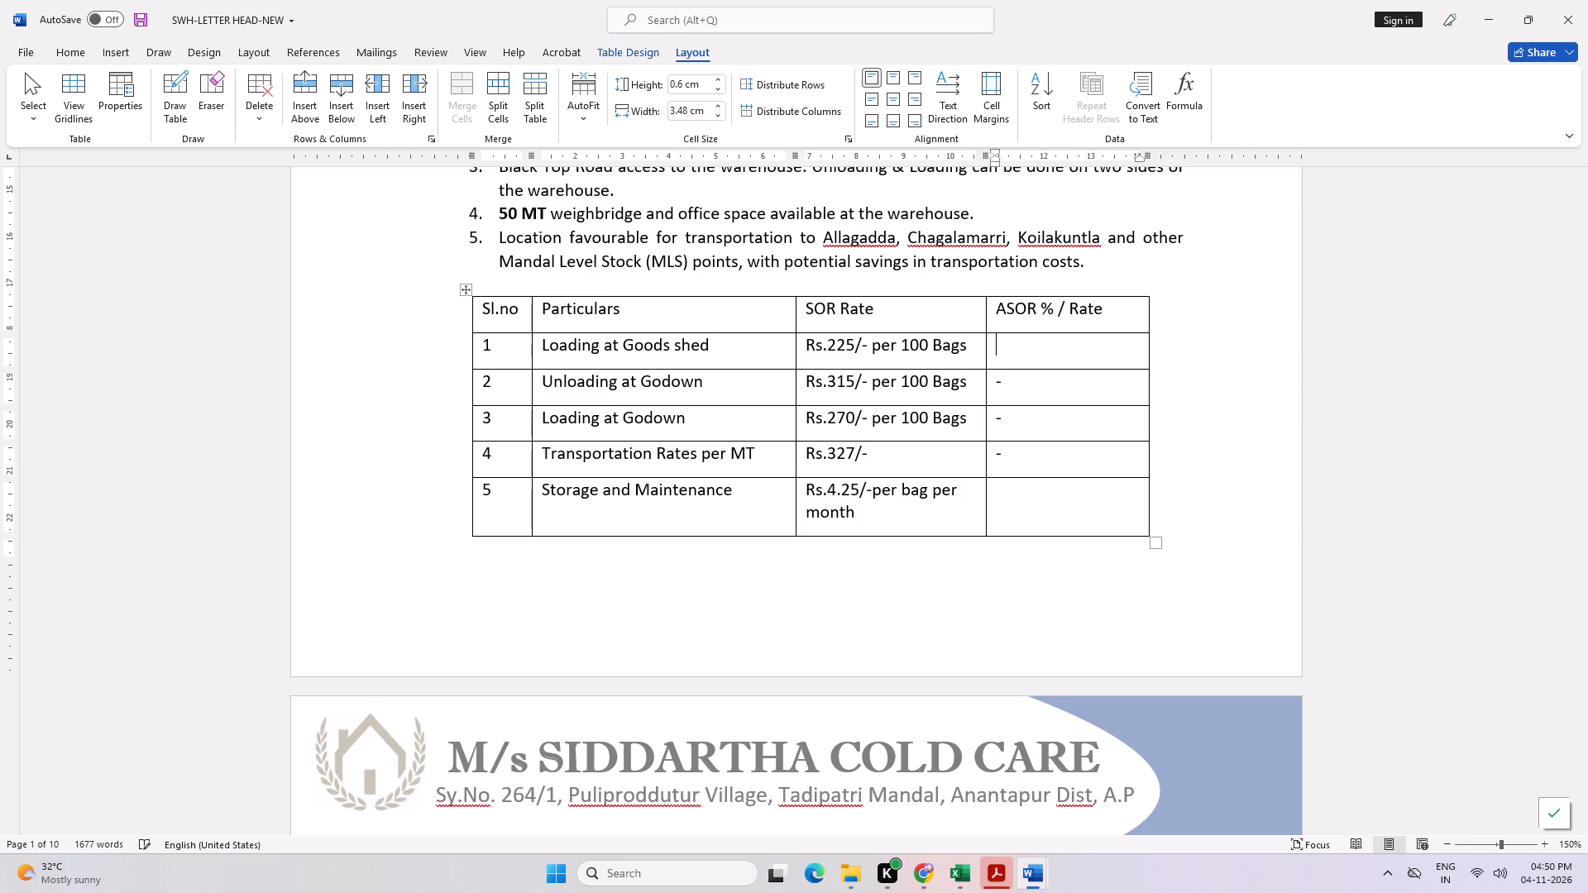
type("148")
key("shift+percent")
left_click(1056, 517)
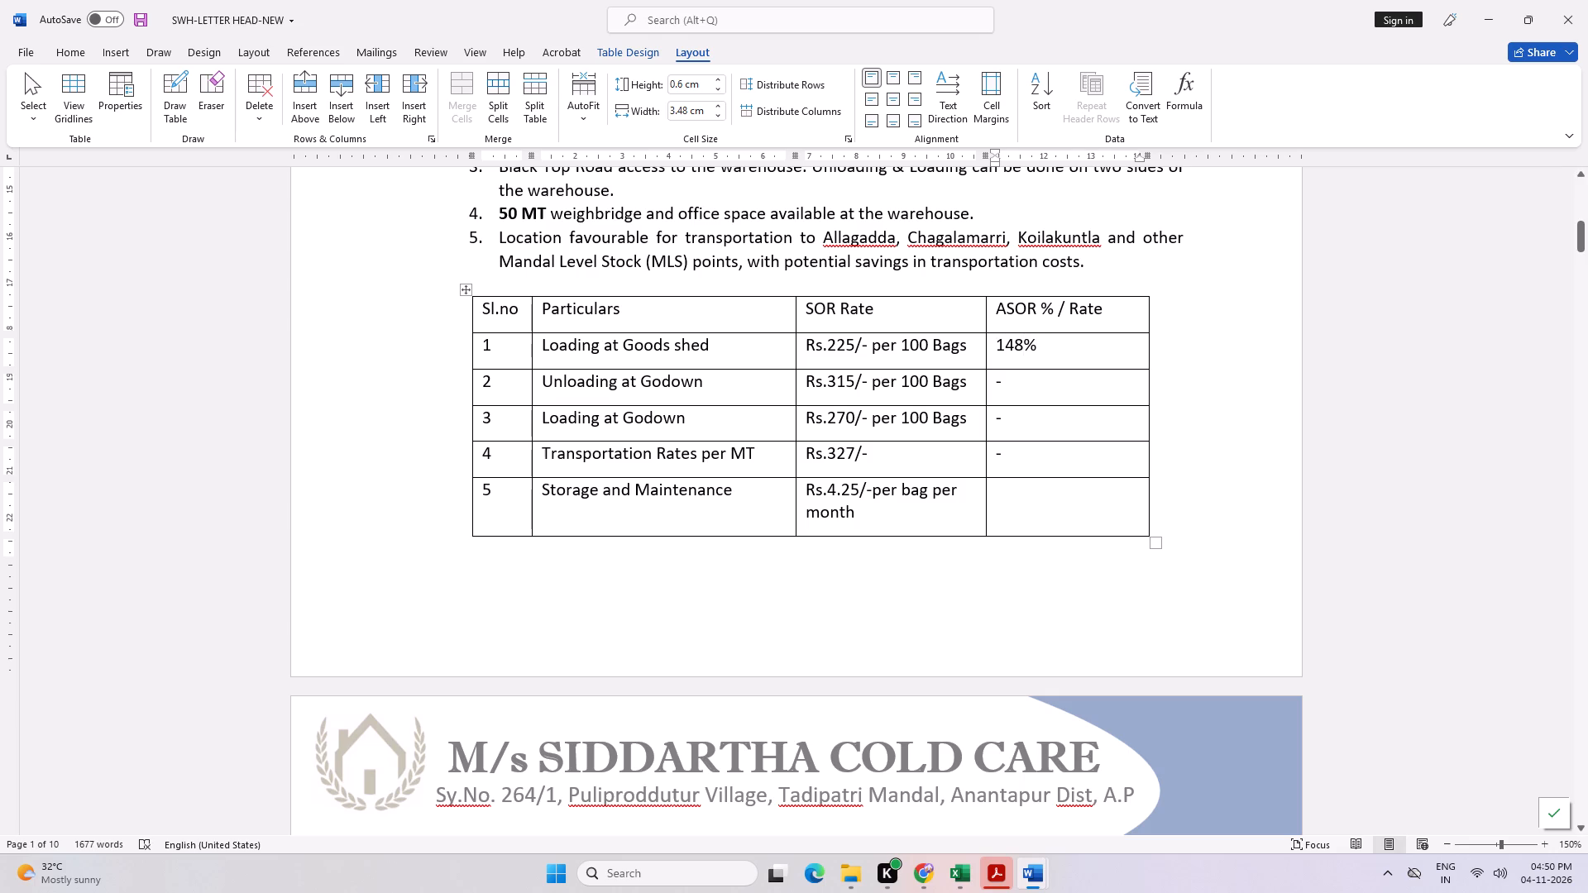
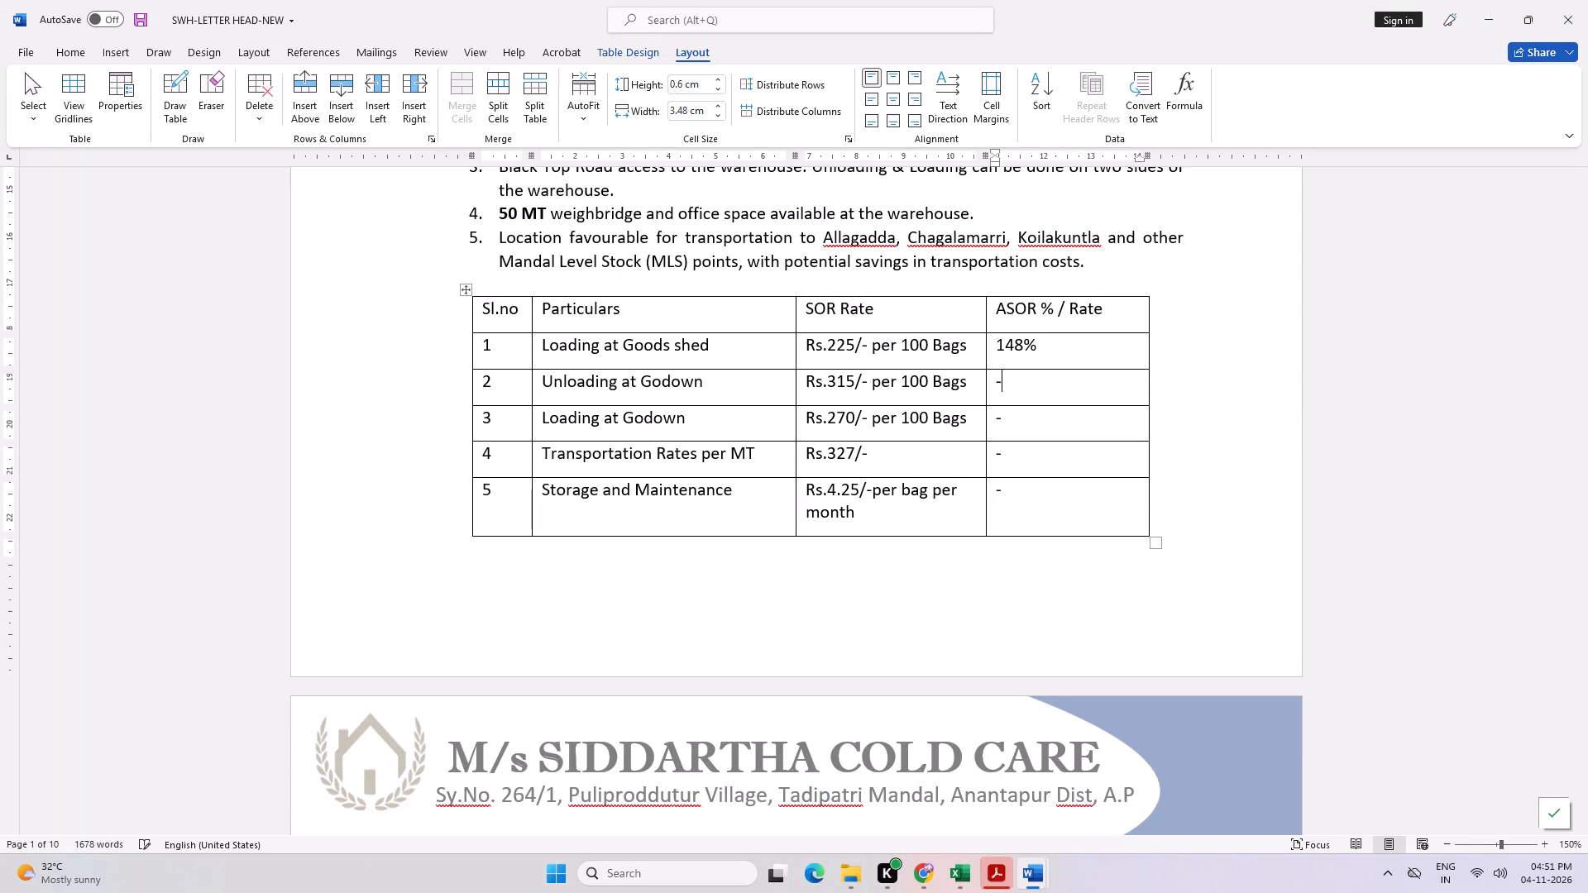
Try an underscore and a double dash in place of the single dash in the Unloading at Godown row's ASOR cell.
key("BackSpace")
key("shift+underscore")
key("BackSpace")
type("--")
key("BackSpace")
Apply the No Spacing style to the whole rates table to tighten its rows.
scroll(1069, 480, "down", 5)
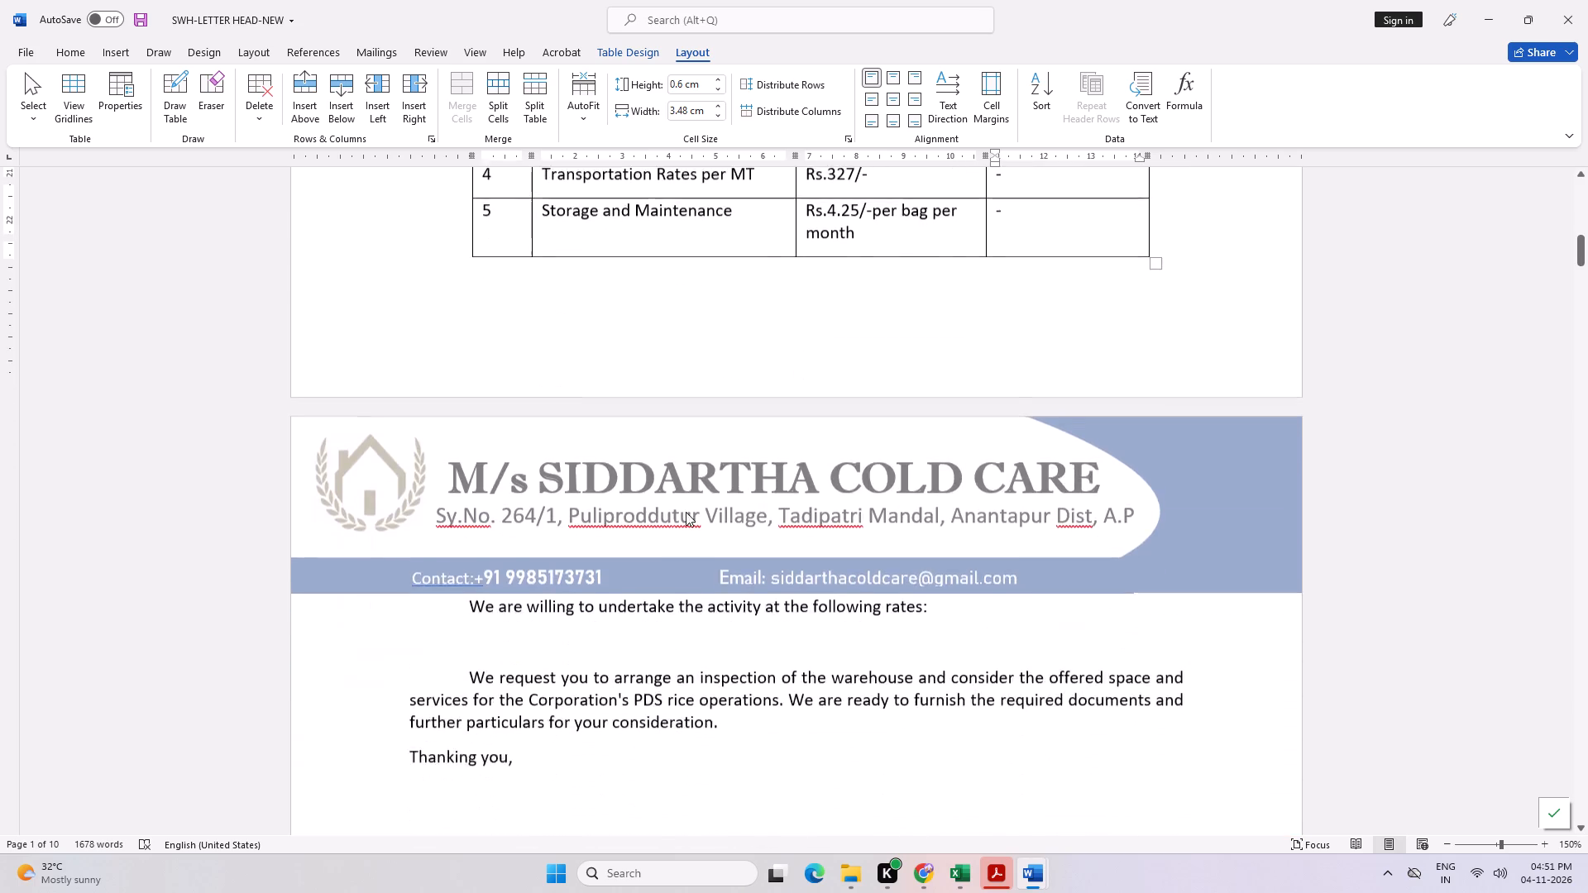
scroll(657, 528, "up", 15)
scroll(702, 604, "up", 4)
scroll(609, 601, "down", 14)
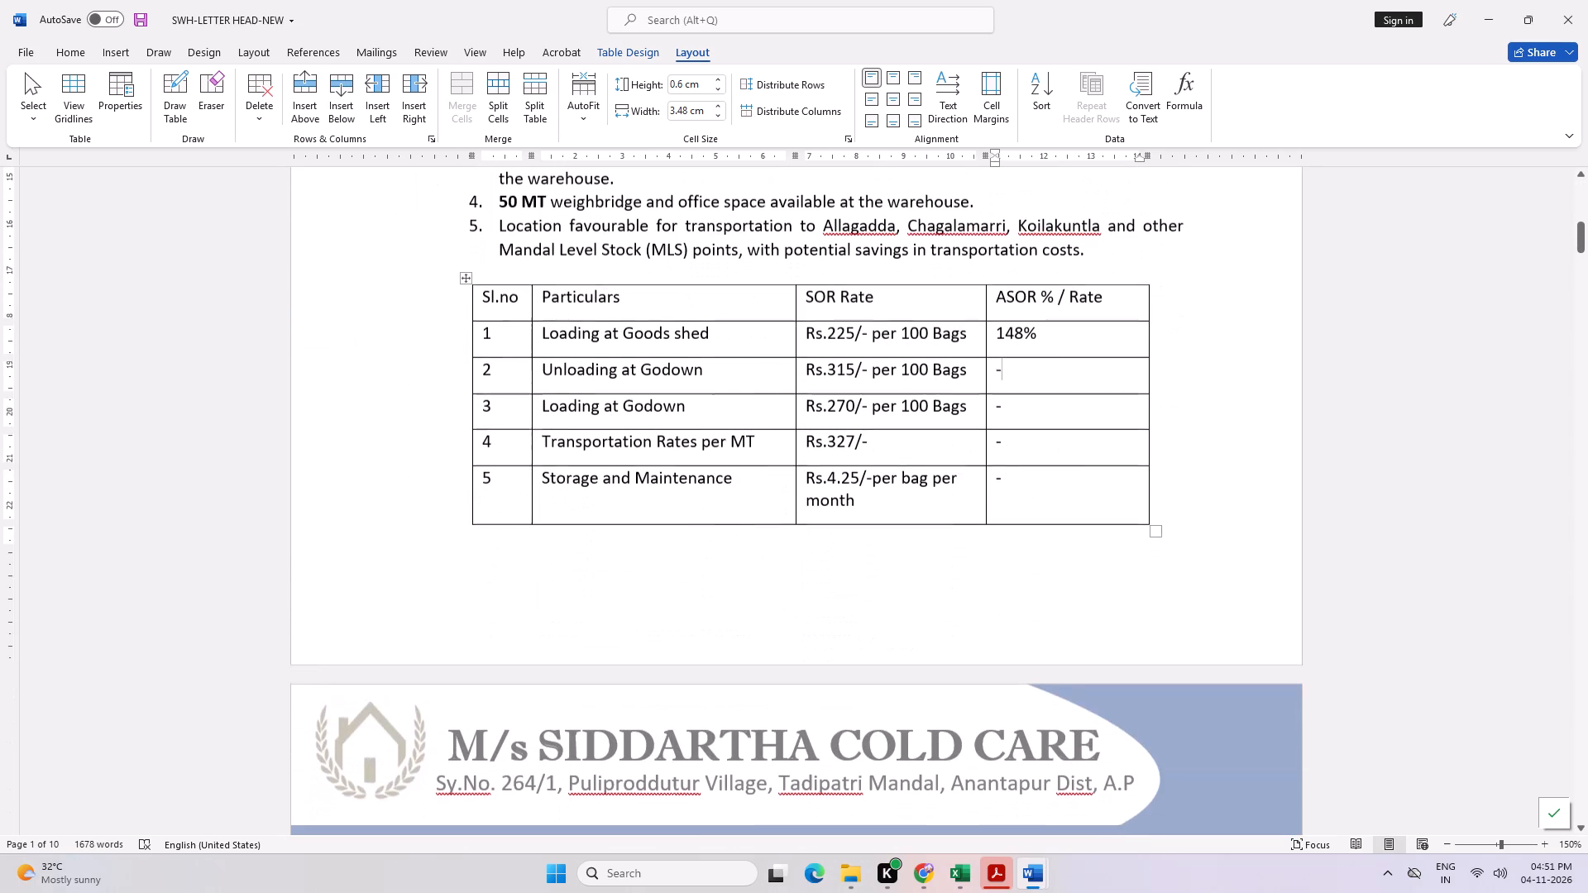
left_click_drag(483, 297, 1083, 484)
left_click(76, 50)
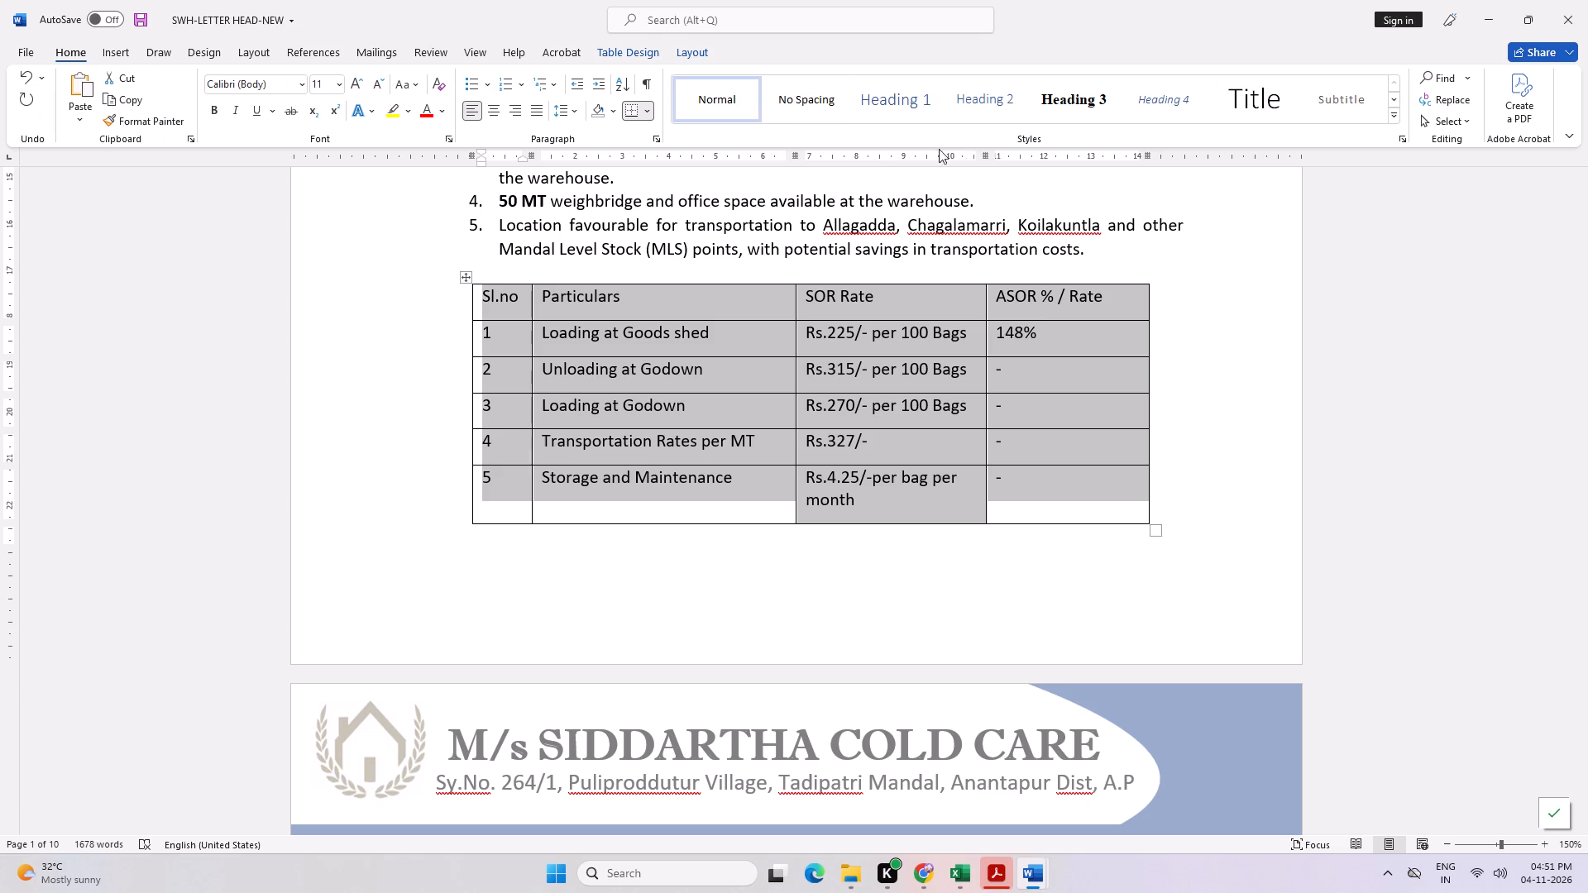
left_click(793, 93)
Move the sentence "We are willing to undertake the activity at the following rates:" from below the rates table to the line above it.
left_click(1138, 485)
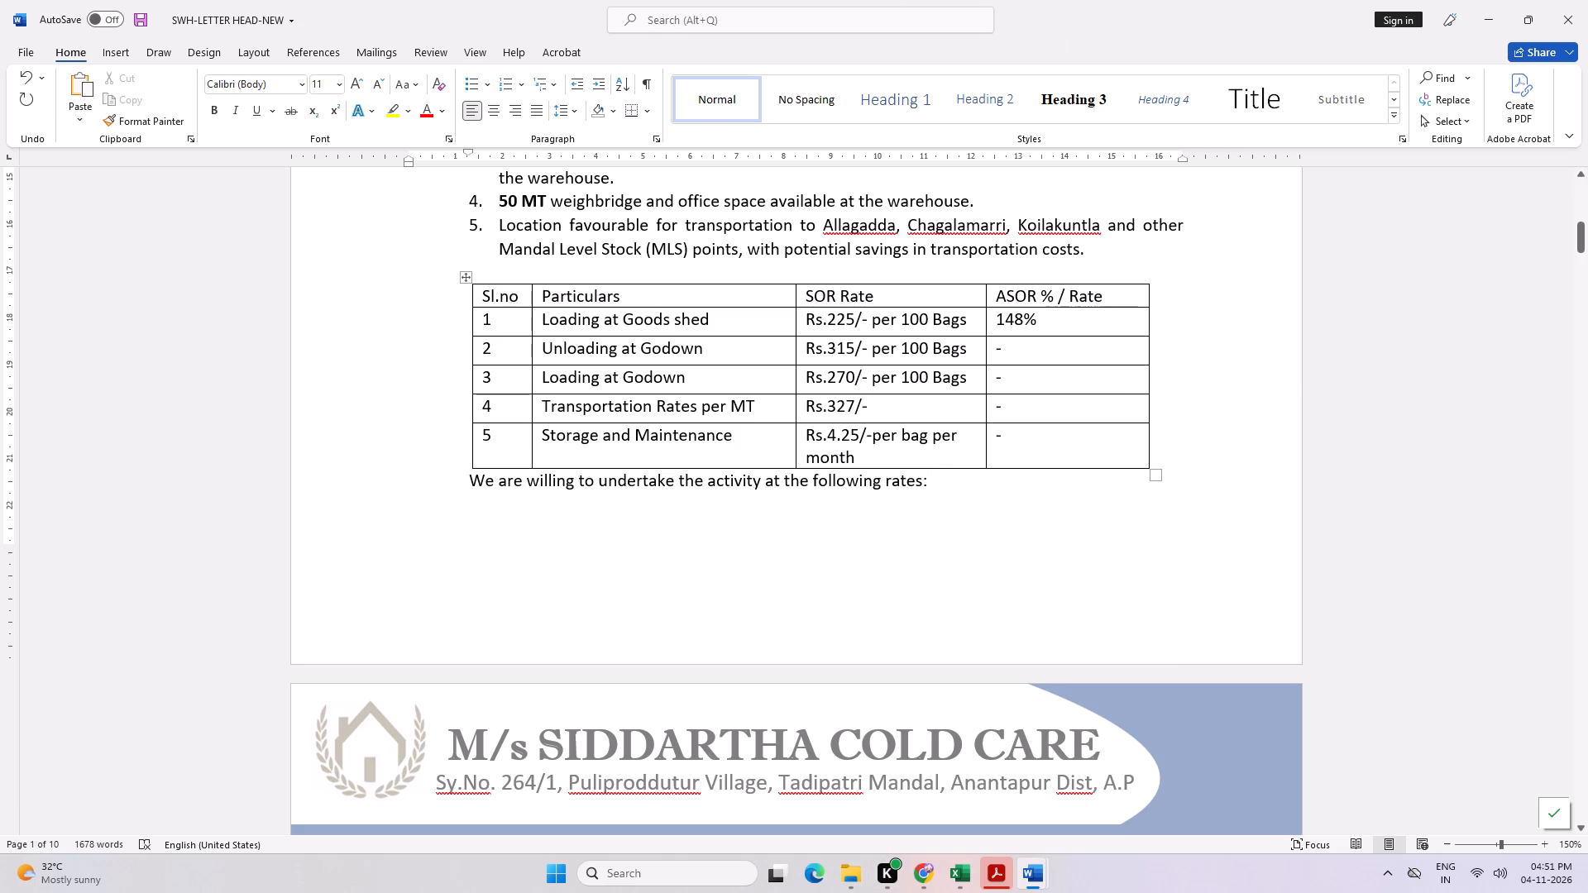
key("ctrl+shift+Left")
key("ctrl+shift+Left")
key("ctrl+shift+Left")
key("ctrl+shift+Left")
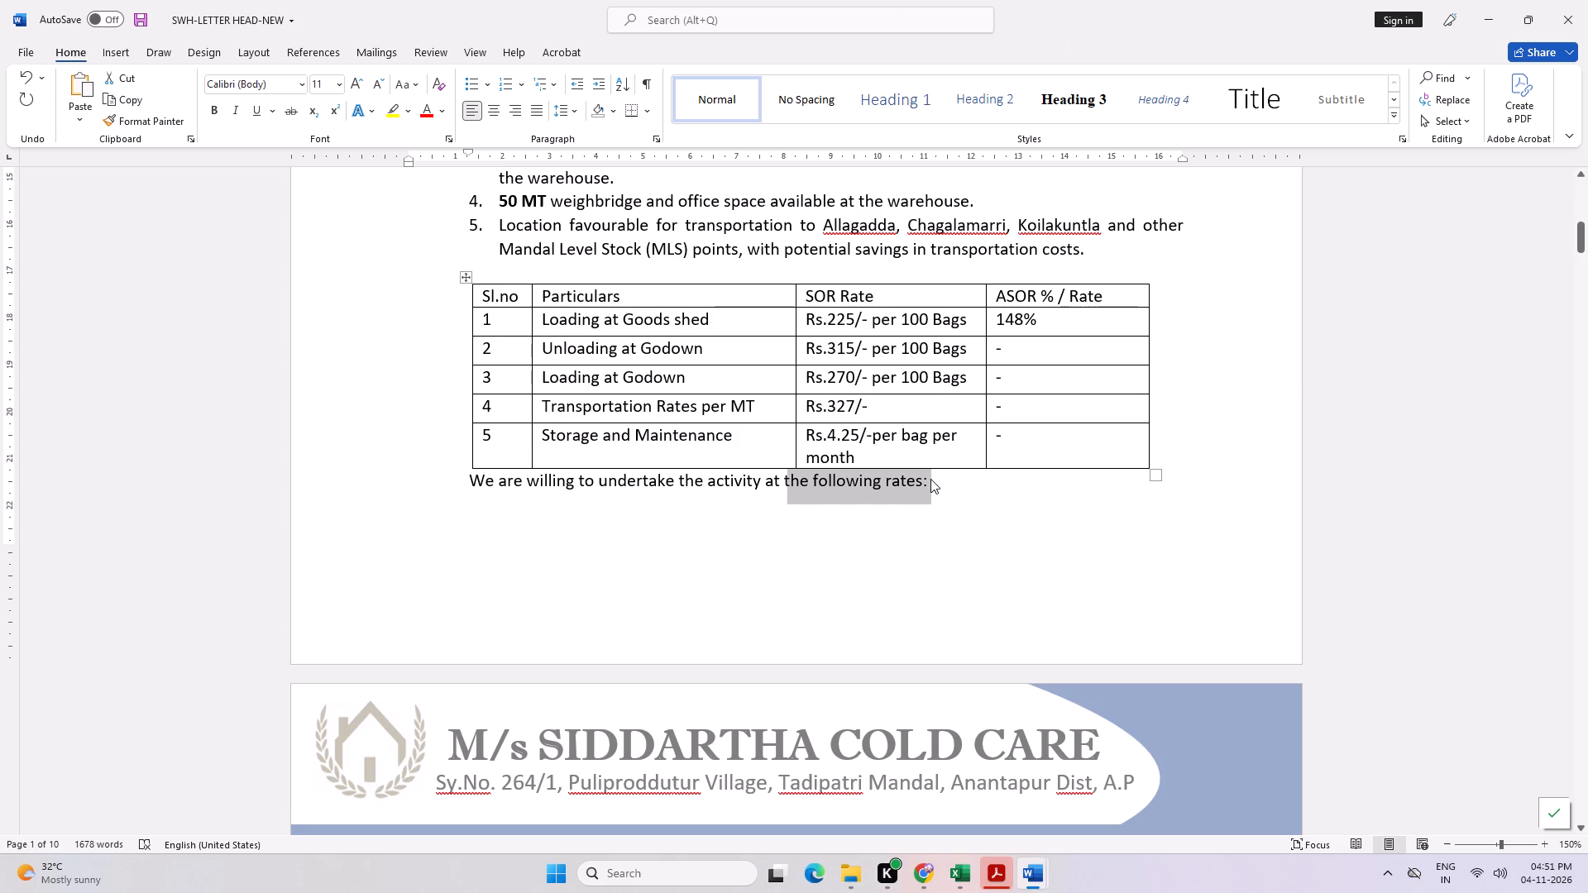
key("ctrl+shift+Left")
key("ctrl+shift+Left")
key("ctrl+shift+Left")
key("ctrl+shift+Left")
key("ctrl+shift+Left")
key("ctrl+shift+Left")
key("ctrl+shift+Left")
key("ctrl+shift+Left")
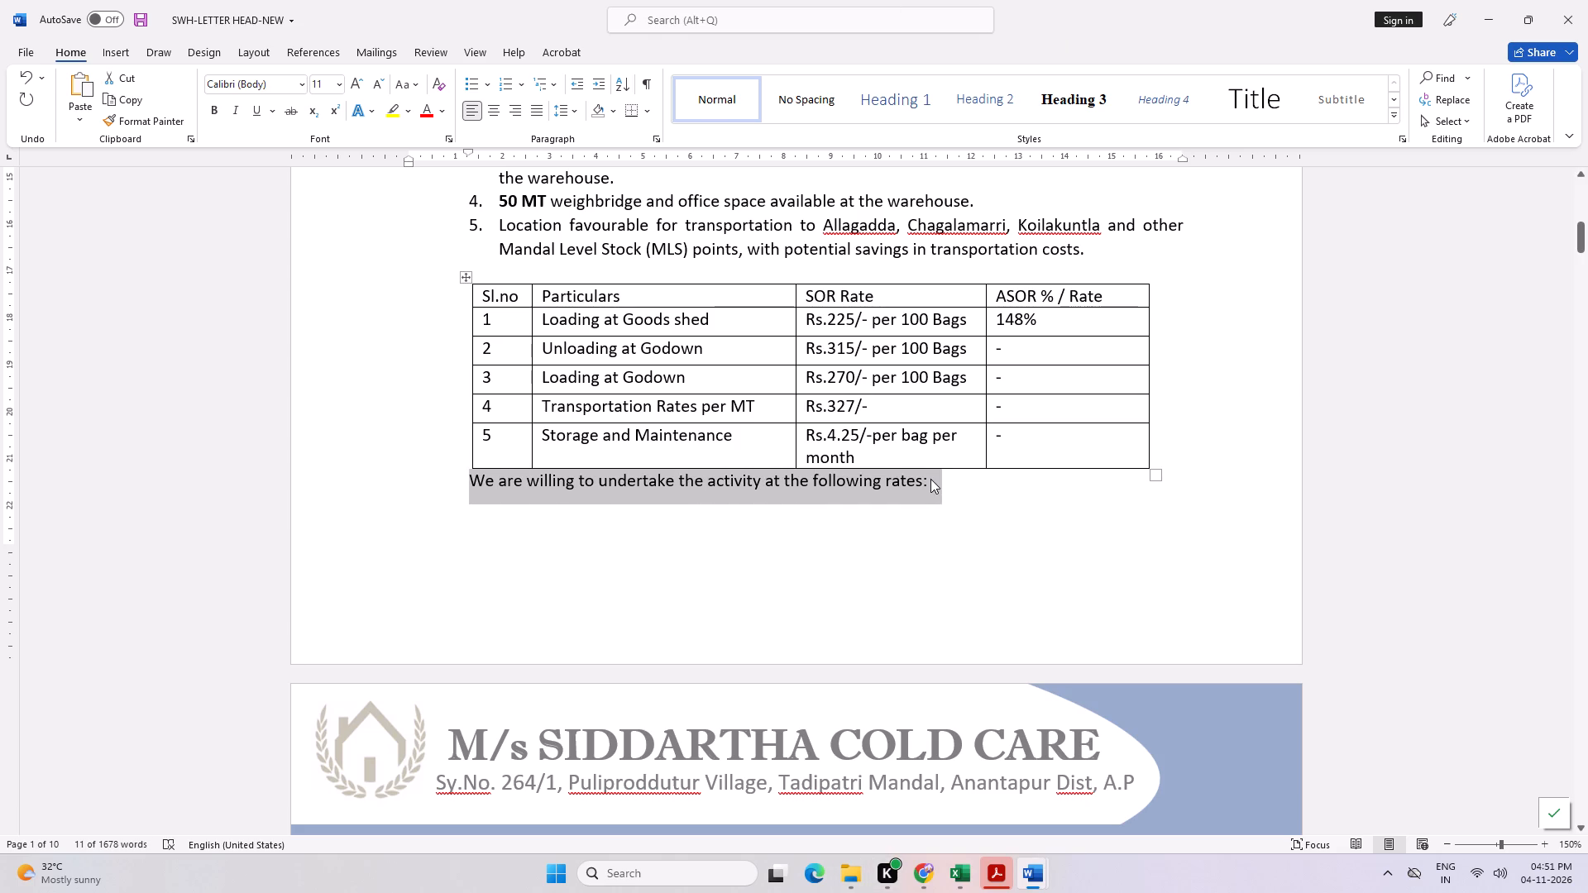
key("ctrl+x")
key("Up")
key("Up")
key("Up")
key("Up")
key("Up")
key("Up")
key("Up")
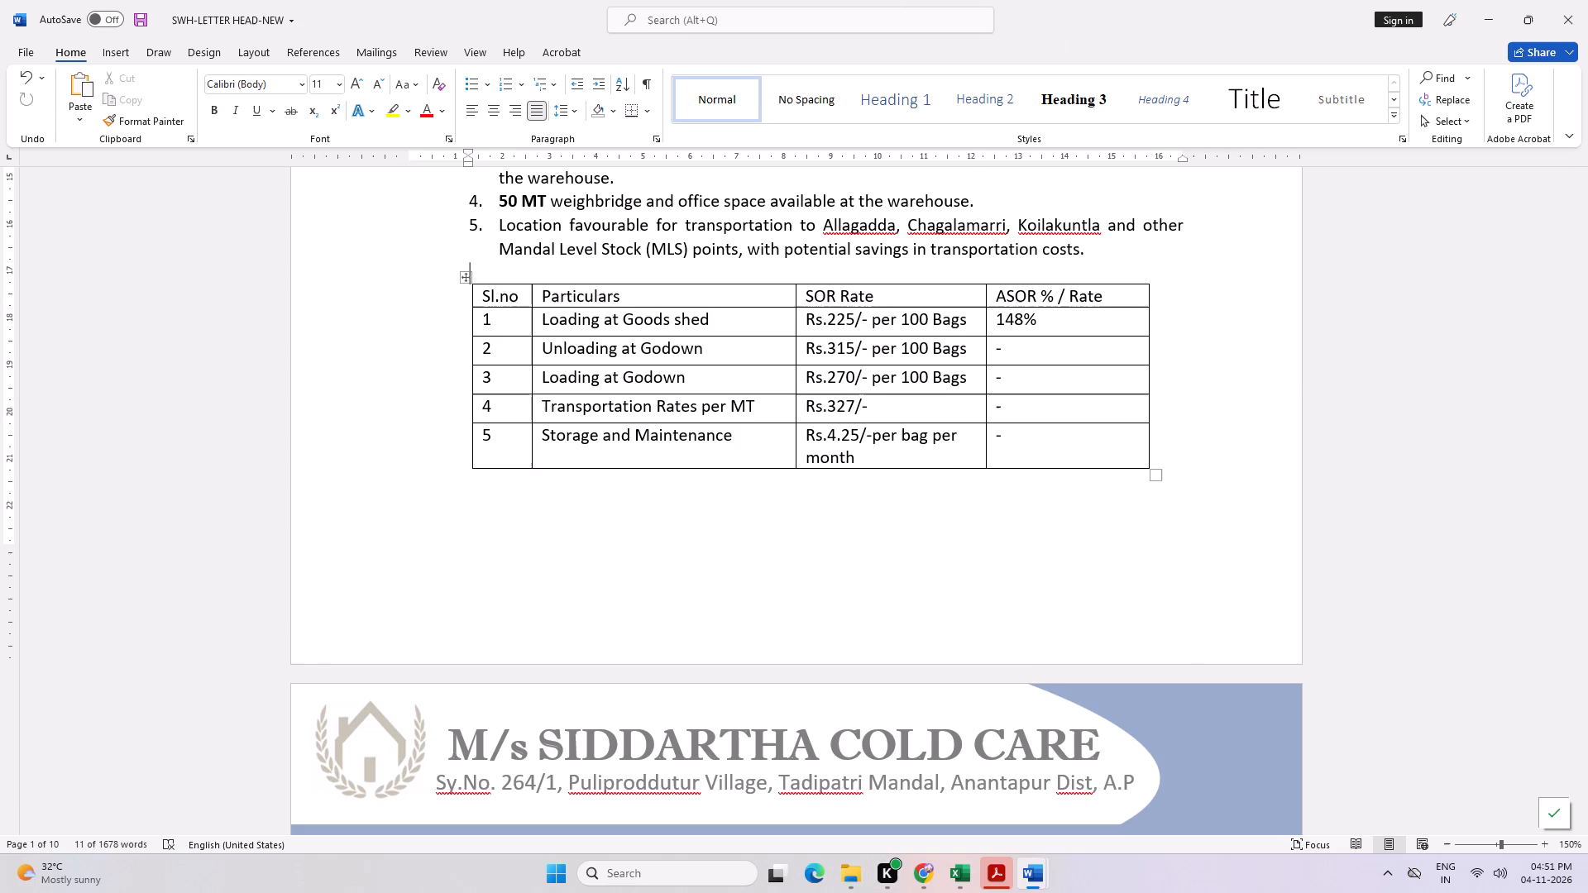
key("ctrl+v")
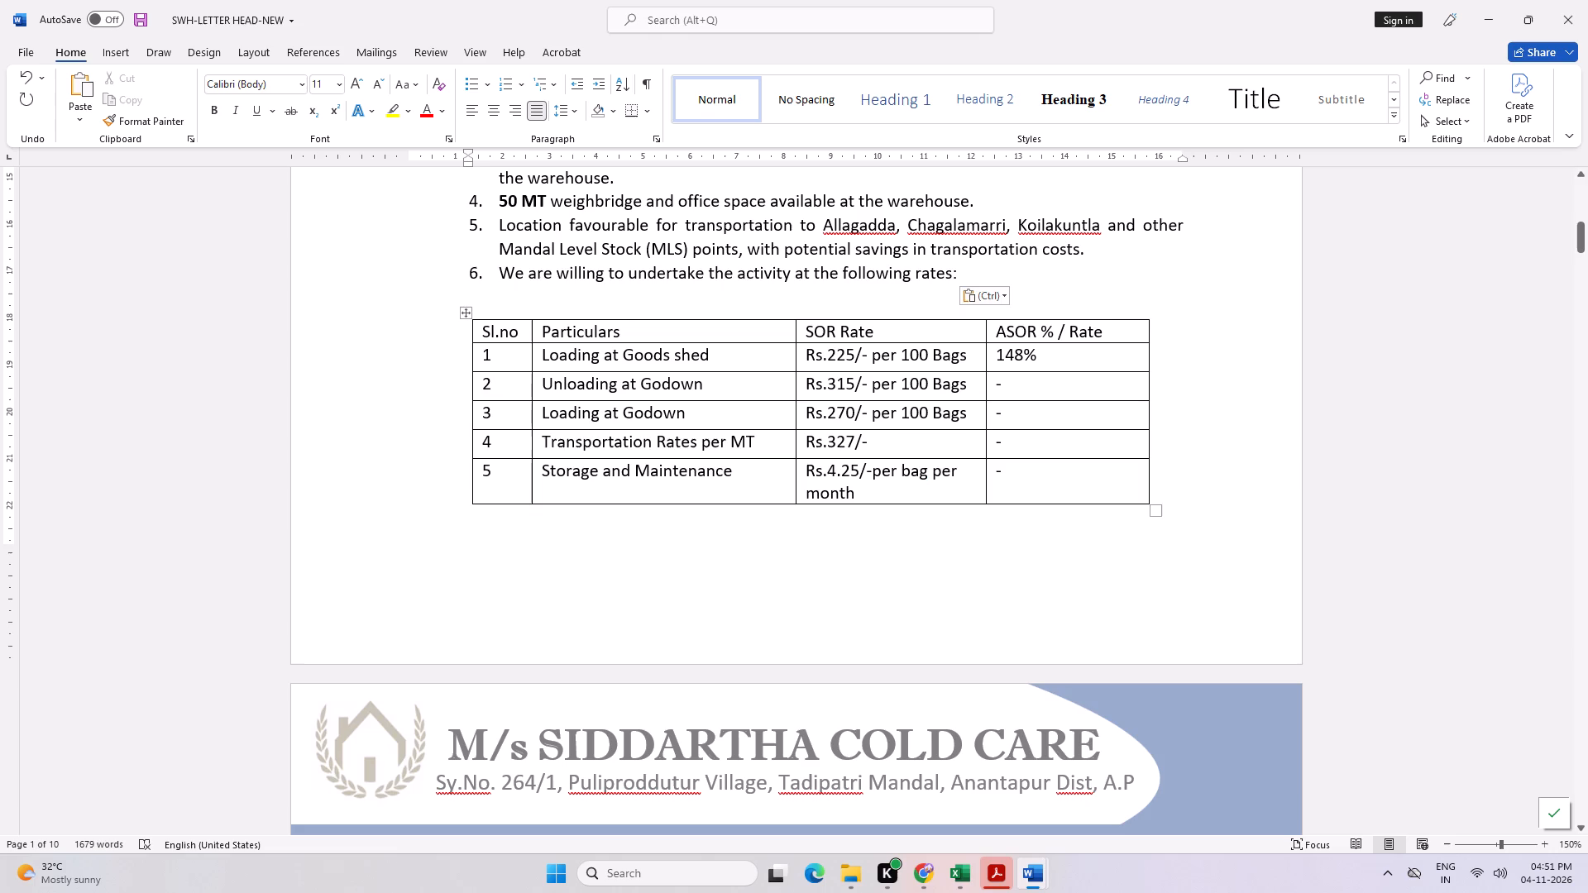
Remove the list number 6 and its indent from the moved rates sentence so it stands as plain text.
left_click(492, 269)
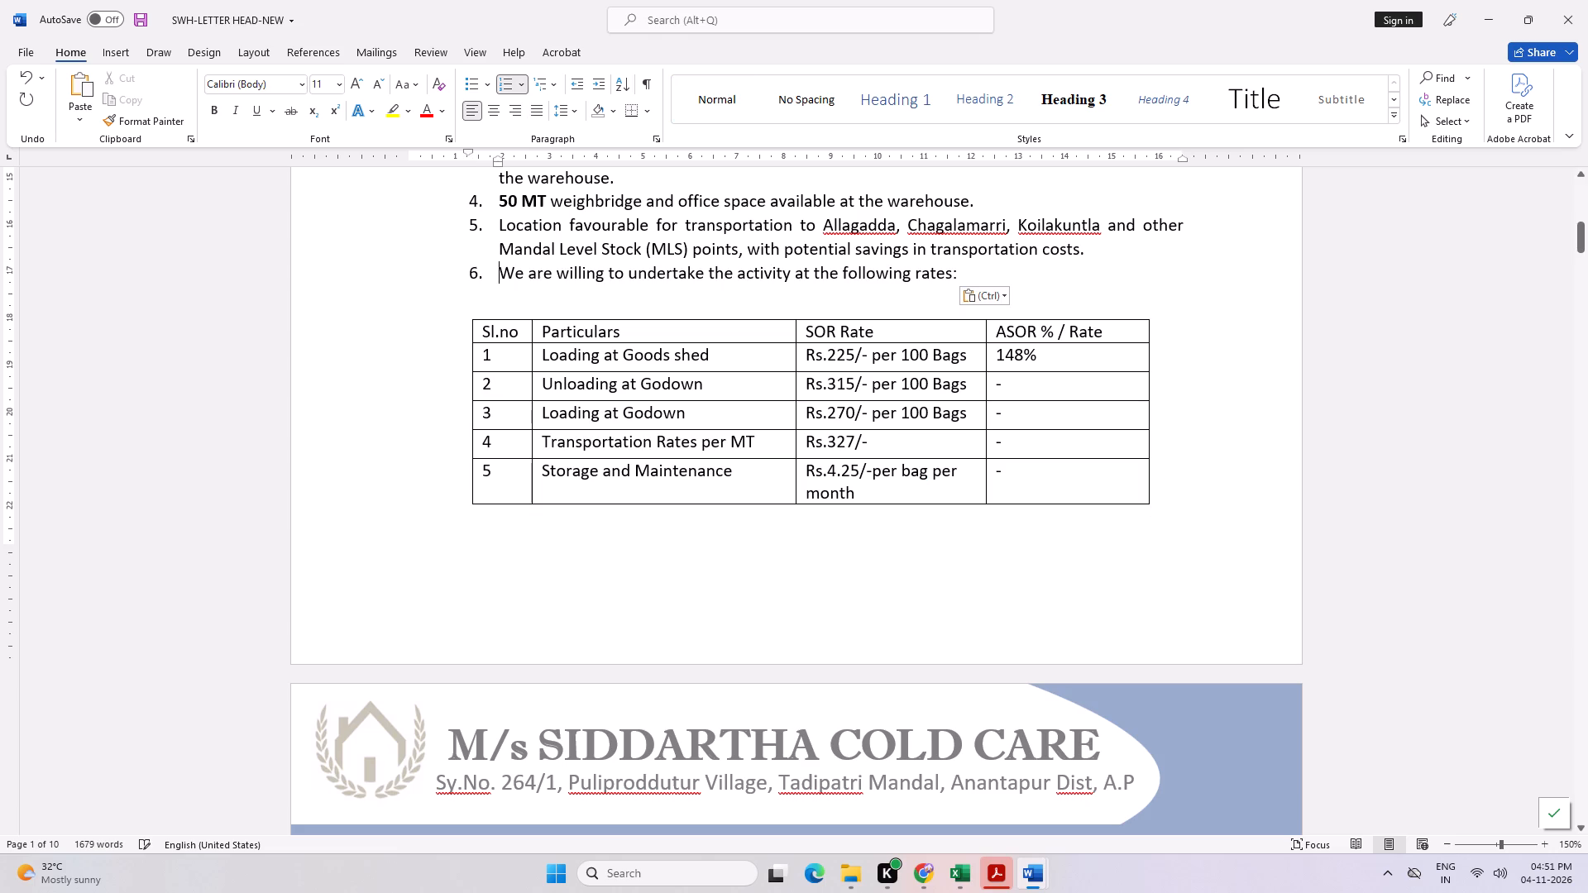
key("BackSpace")
key("BackSpace")
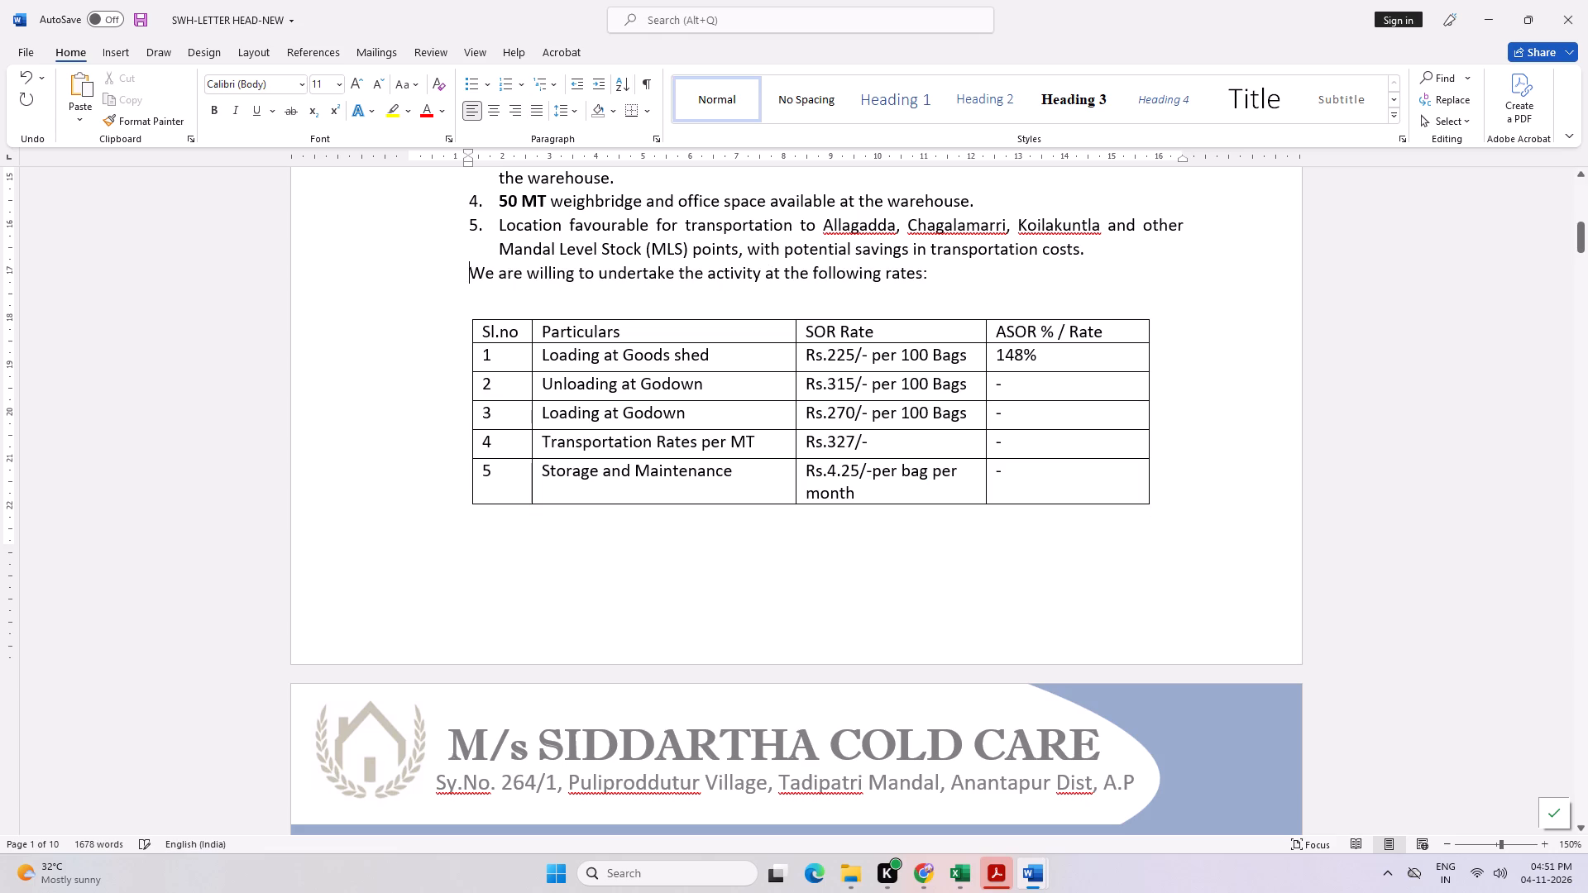
Insert a blank line above the rates sentence and delete the empty line between it and the rates table.
key("Return")
key("Down")
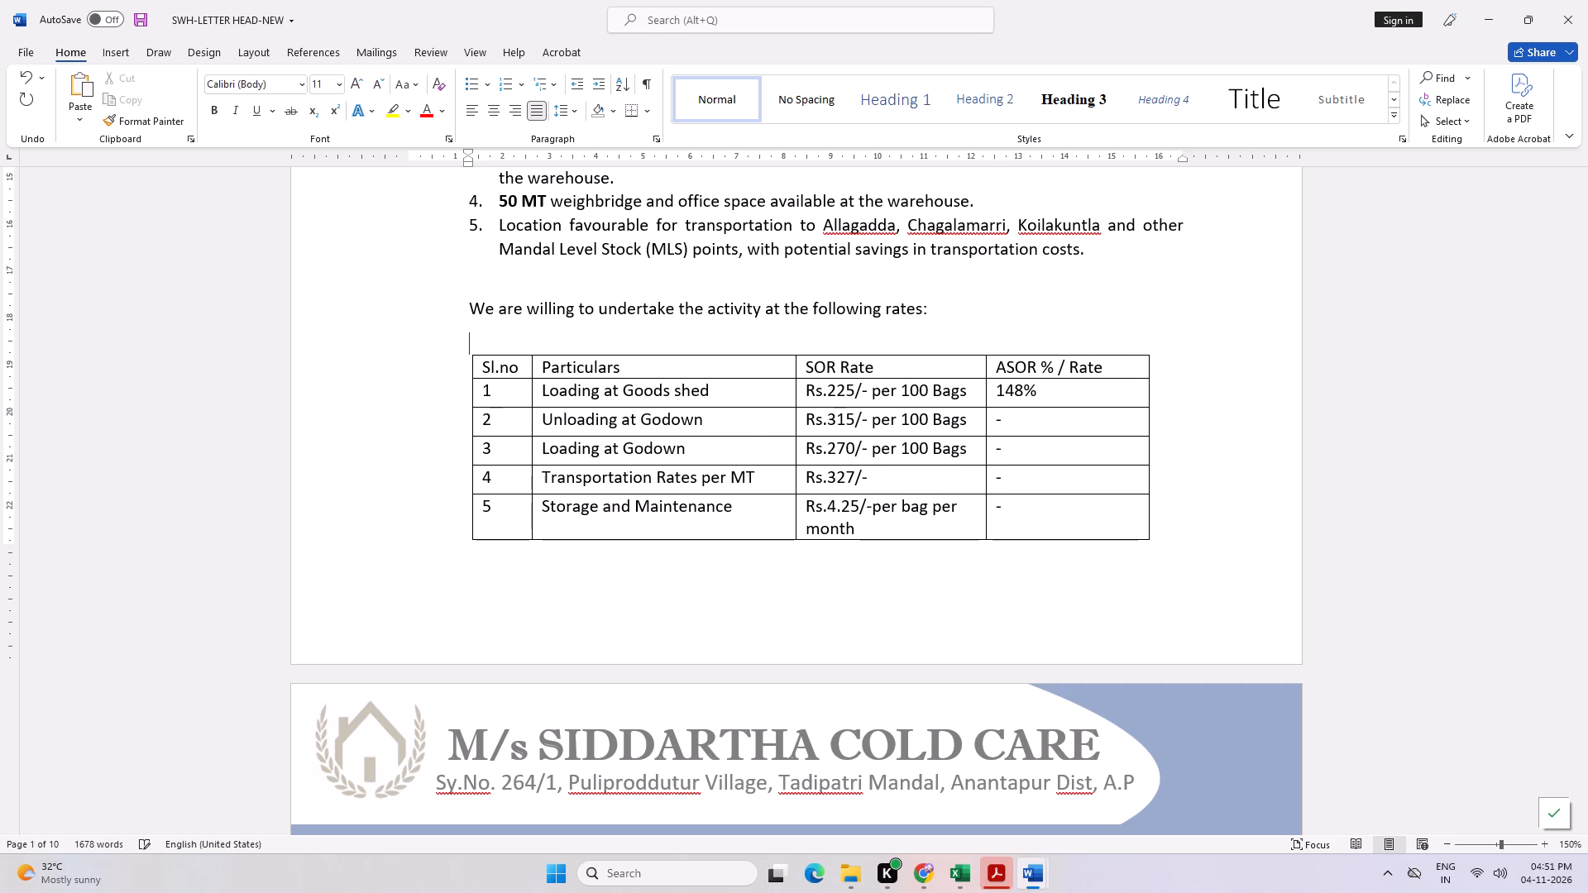
key("Delete")
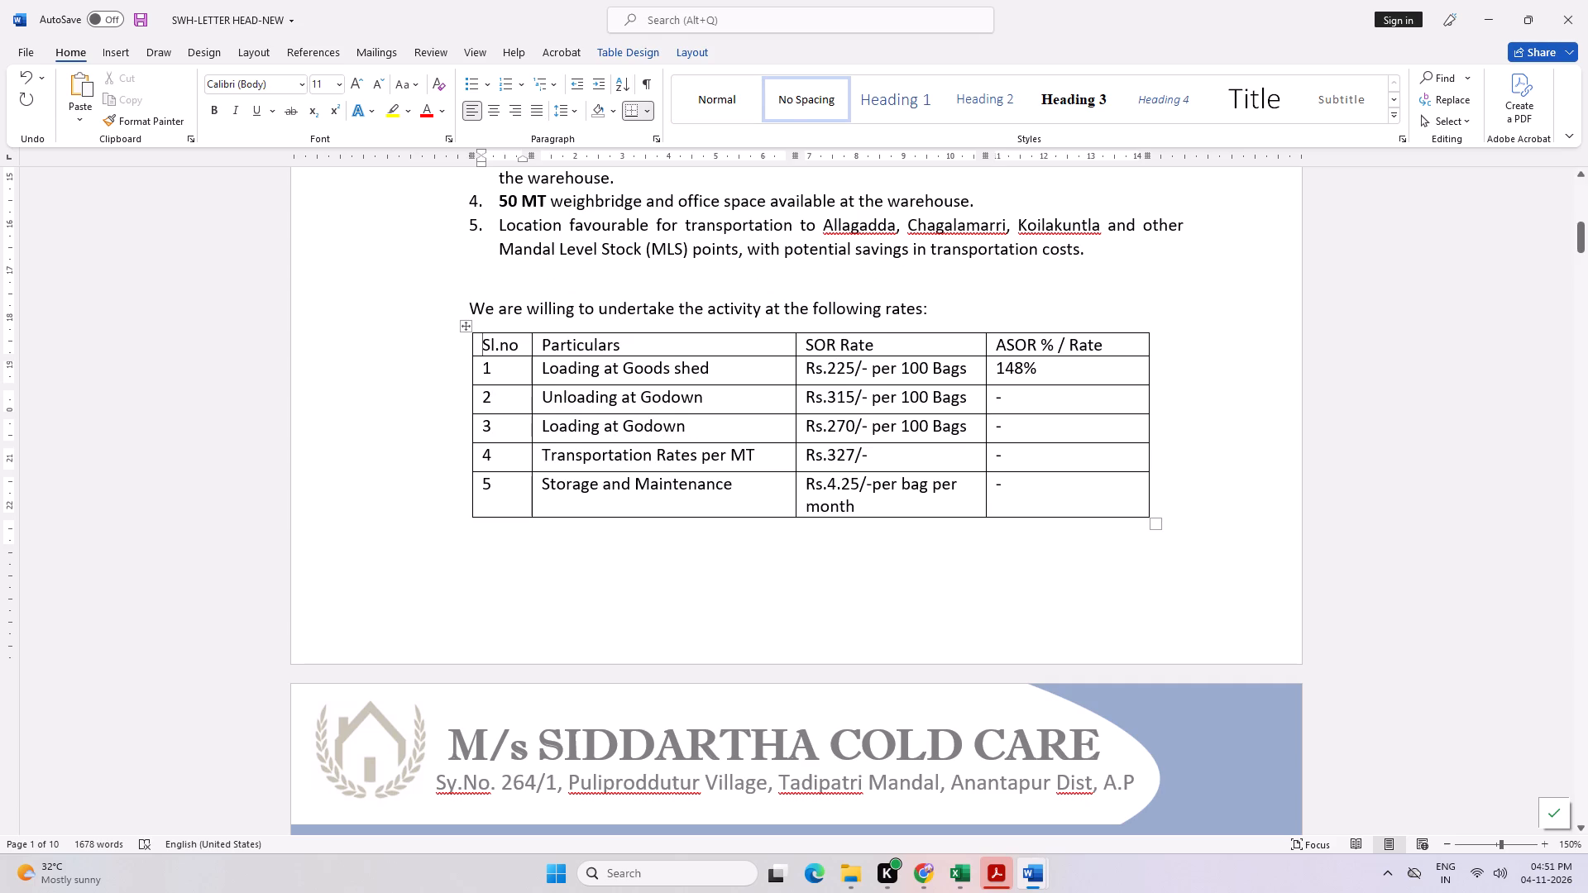
Delete the empty line above "To" at the start of the letter.
scroll(746, 317, "up", 3)
left_click(504, 463)
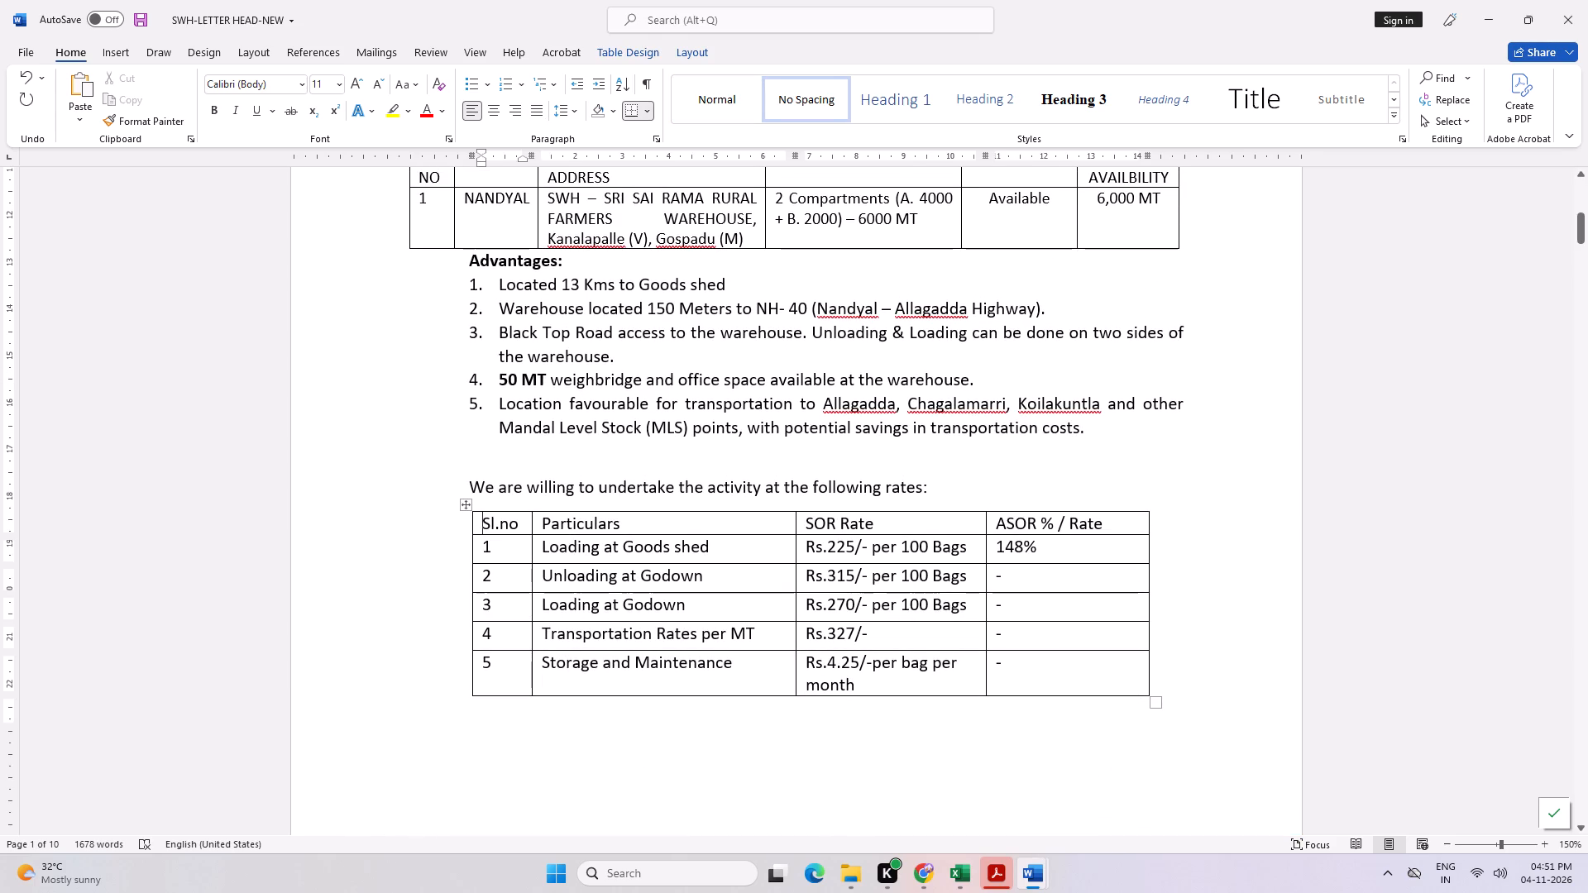
scroll(681, 472, "down", 5)
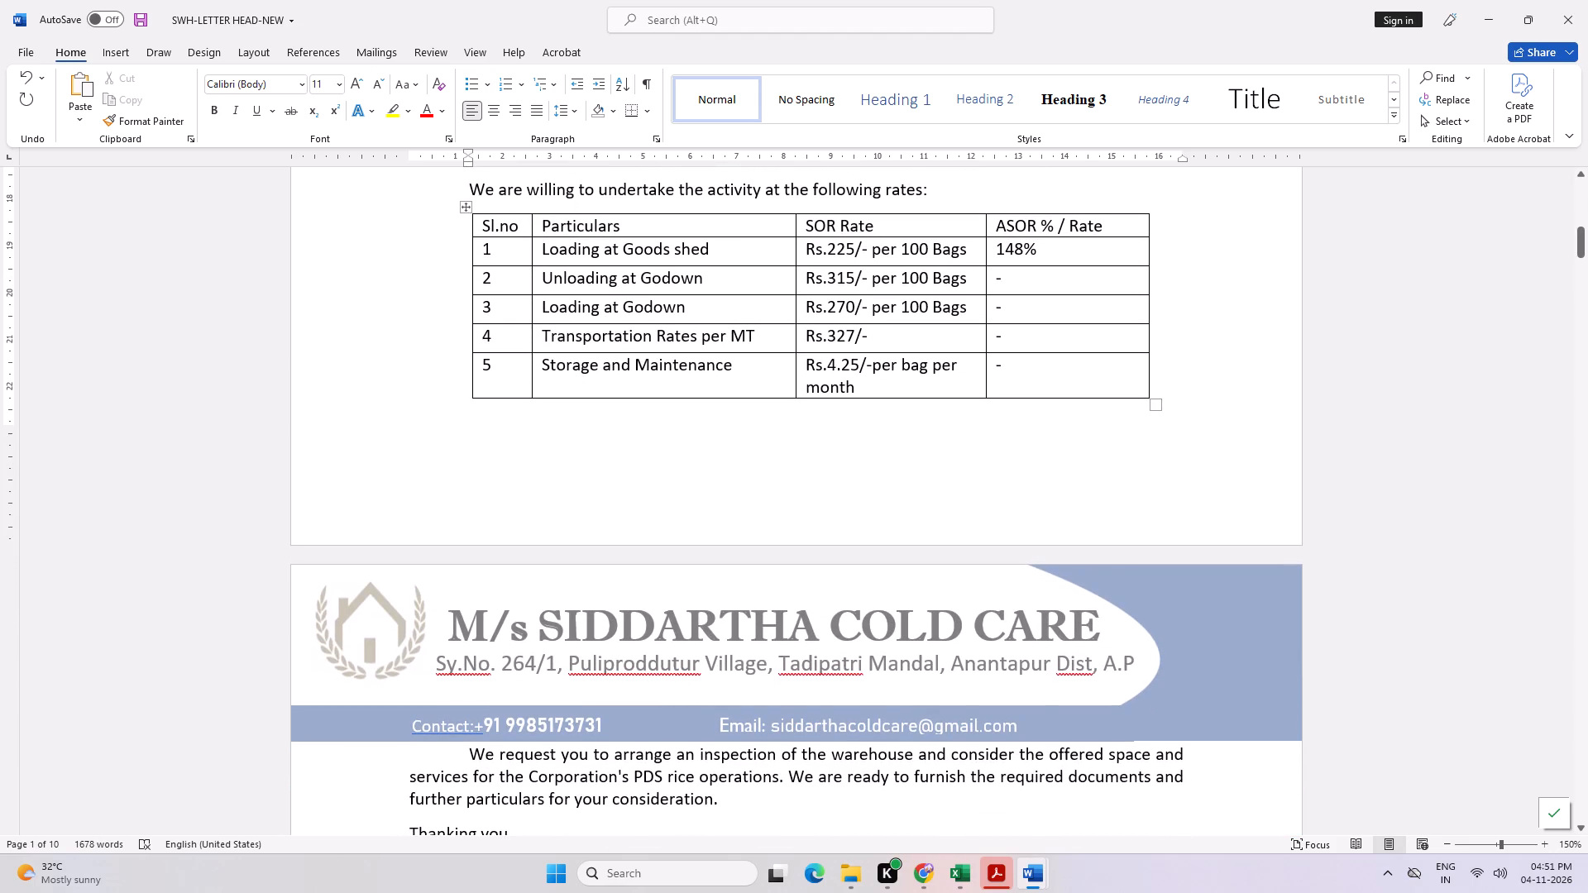
scroll(953, 446, "up", 10)
scroll(699, 504, "up", 5)
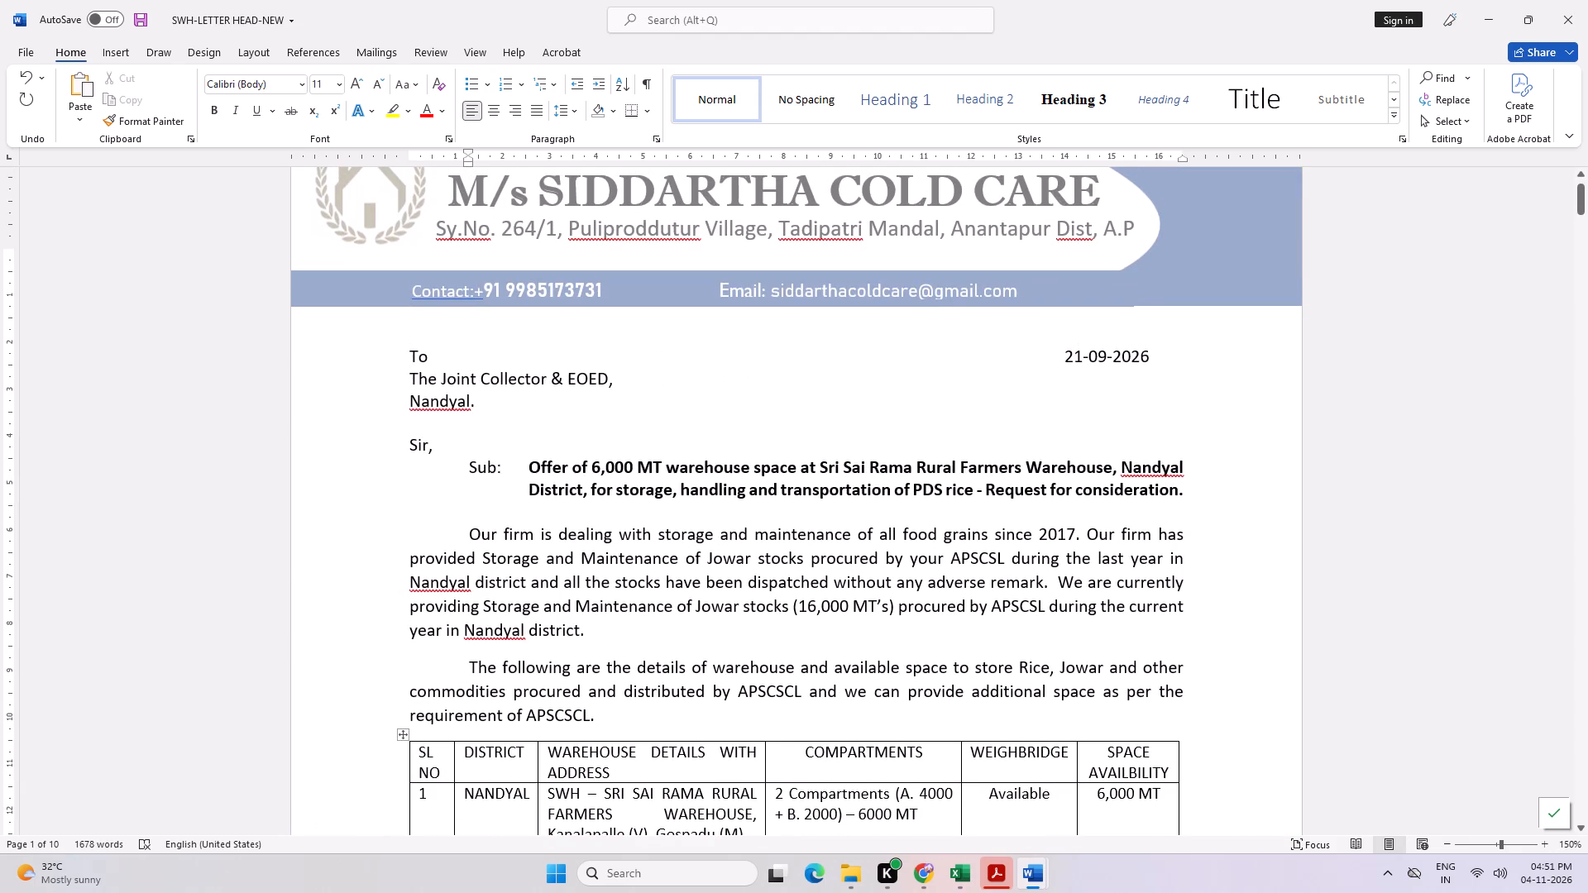
left_click(702, 325)
key("Delete")
Delete the empty paragraph between the rates table and the "We request you" paragraph, restoring any letters removed from that paragraph.
scroll(701, 332, "down", 5)
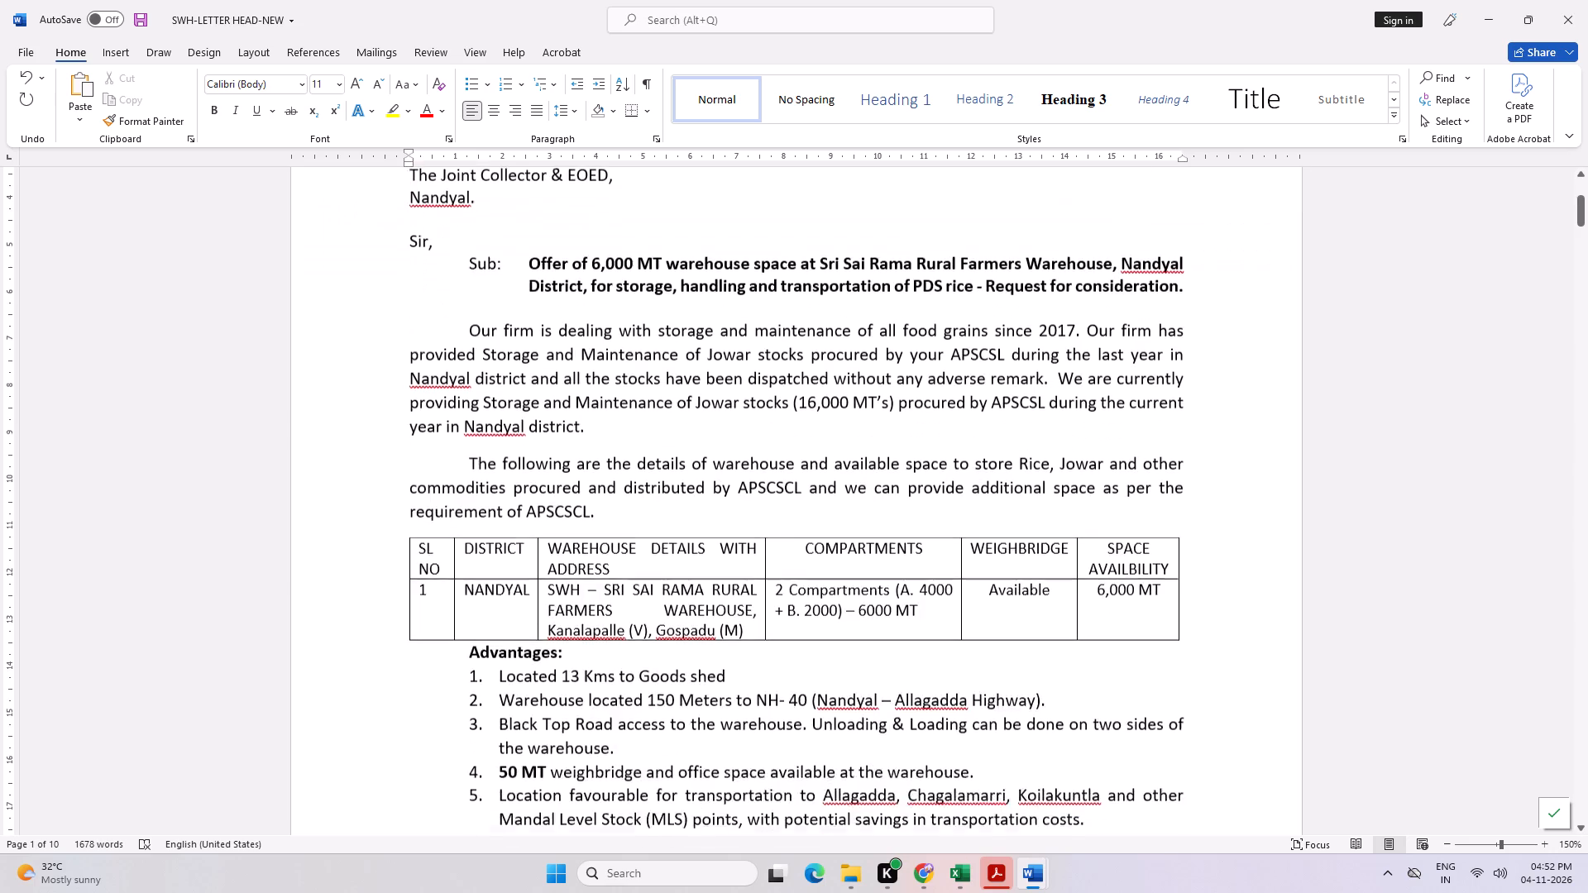
scroll(703, 346, "down", 12)
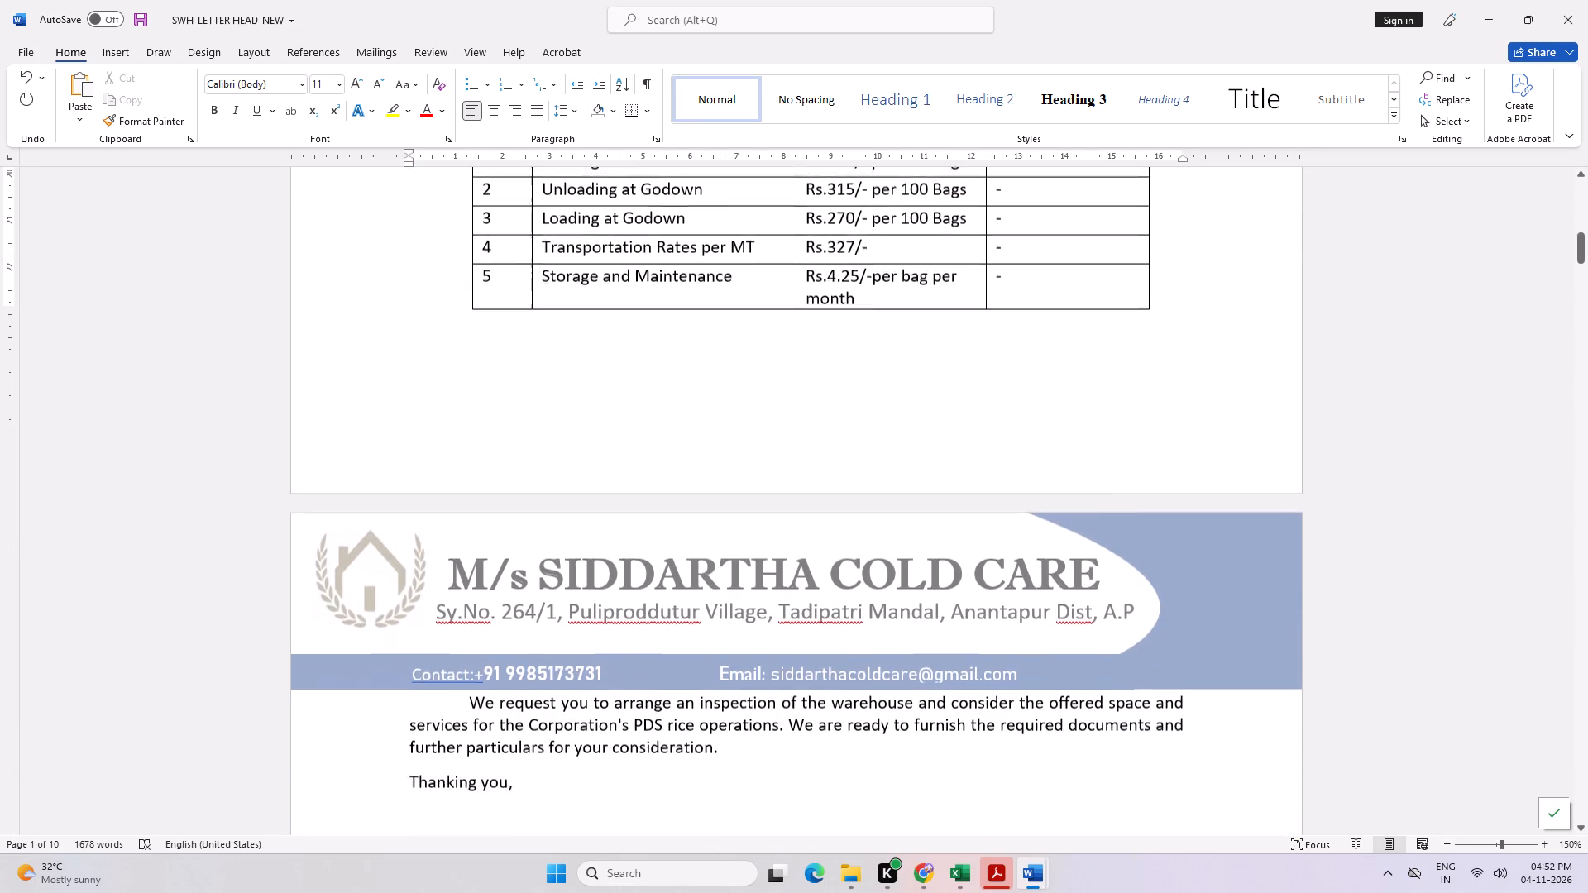
left_click(486, 294)
key("Delete")
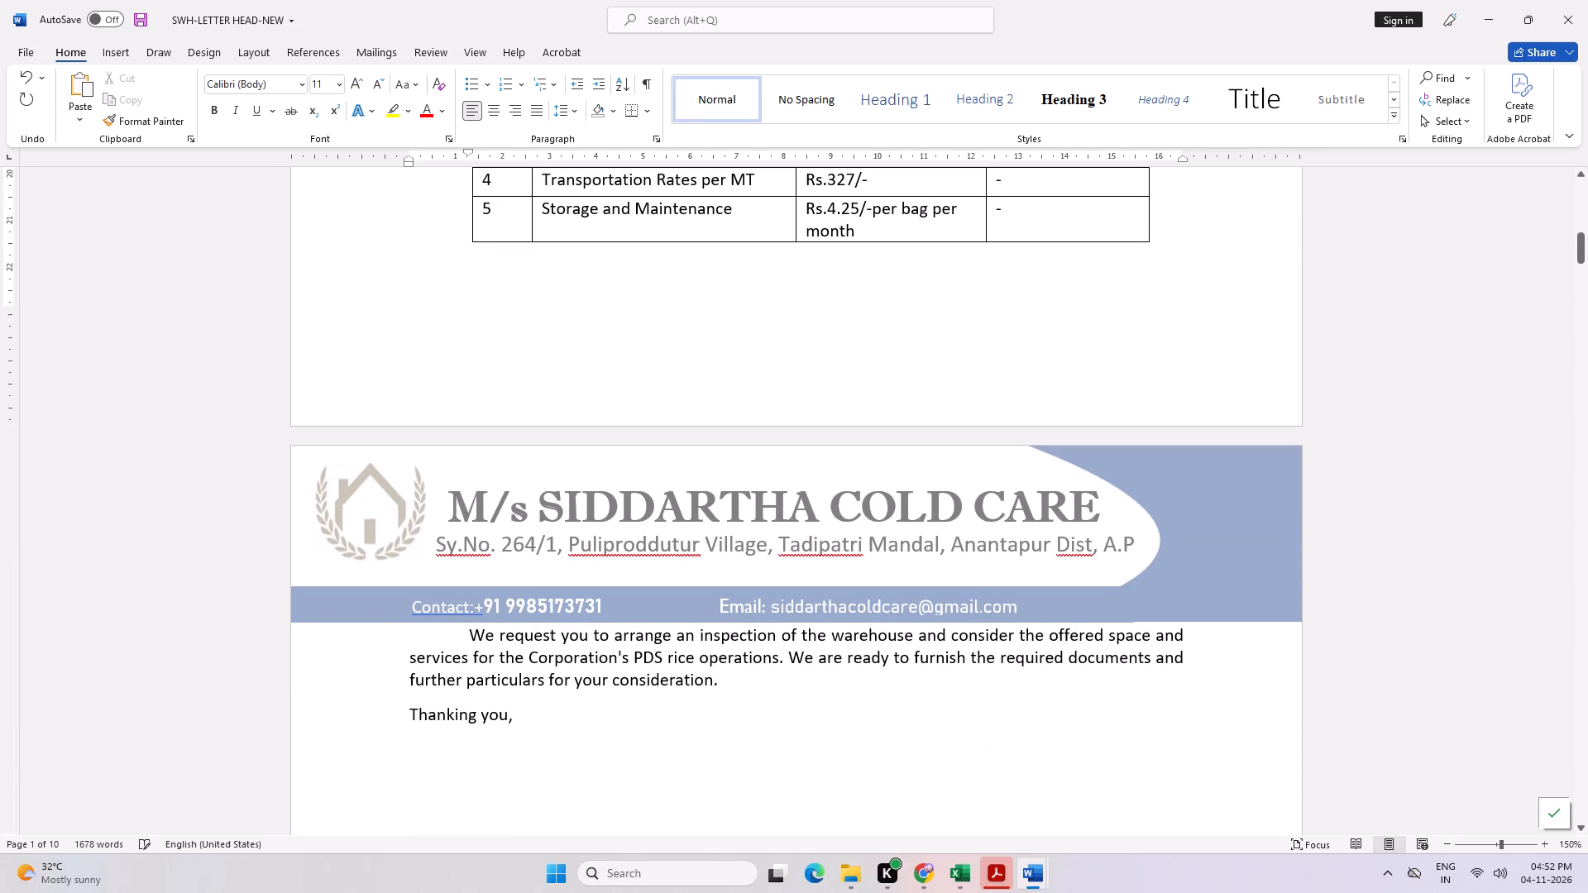
key("Delete")
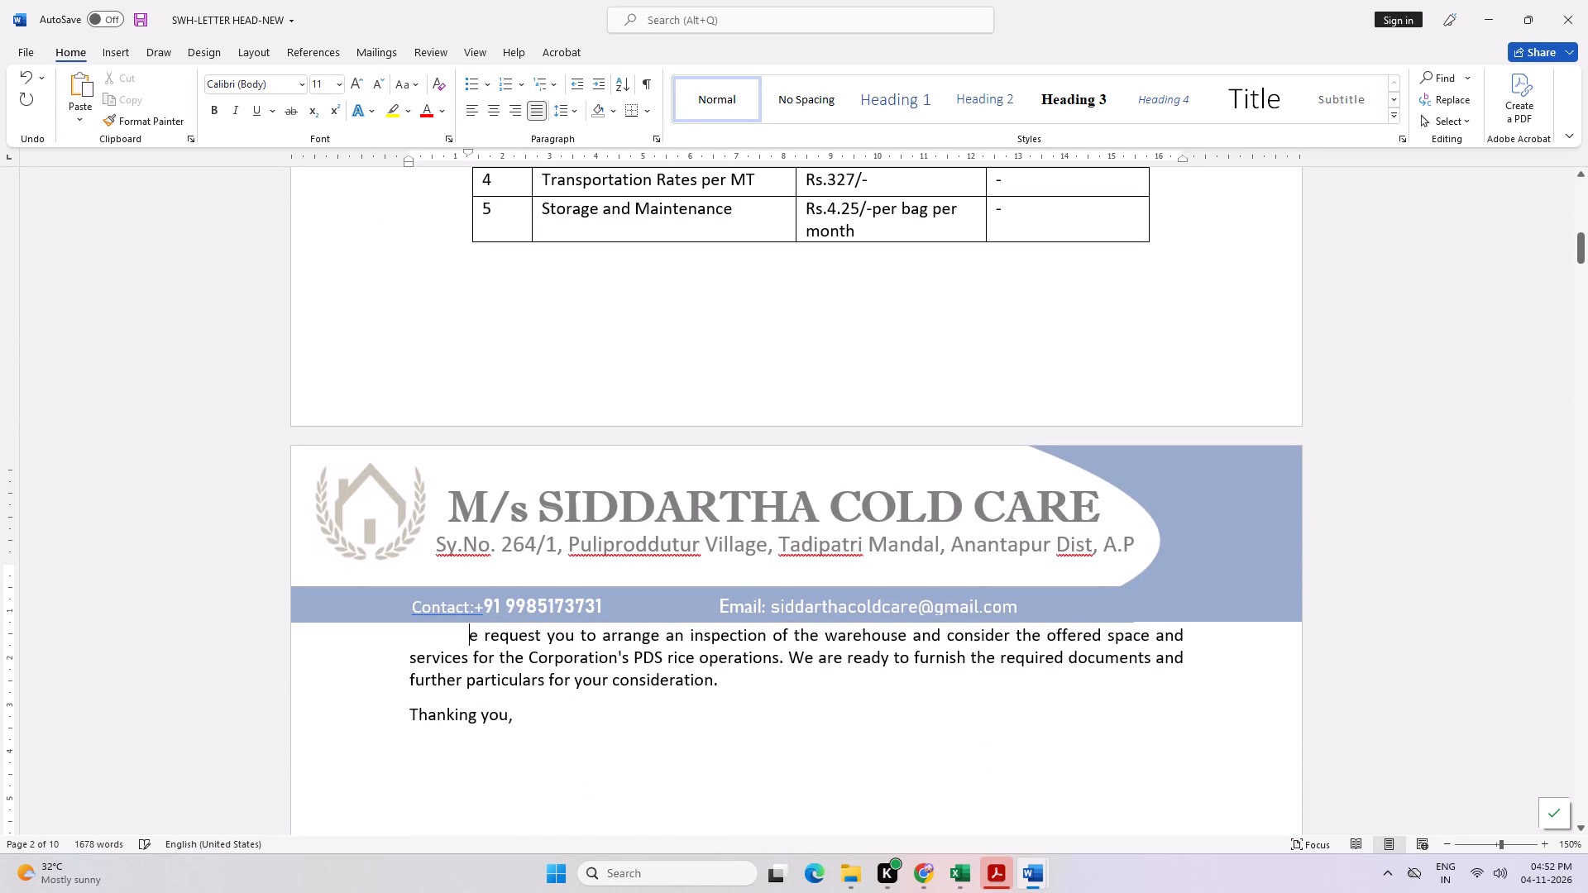
key("Delete")
key("ctrl+z")
key("ctrl+z")
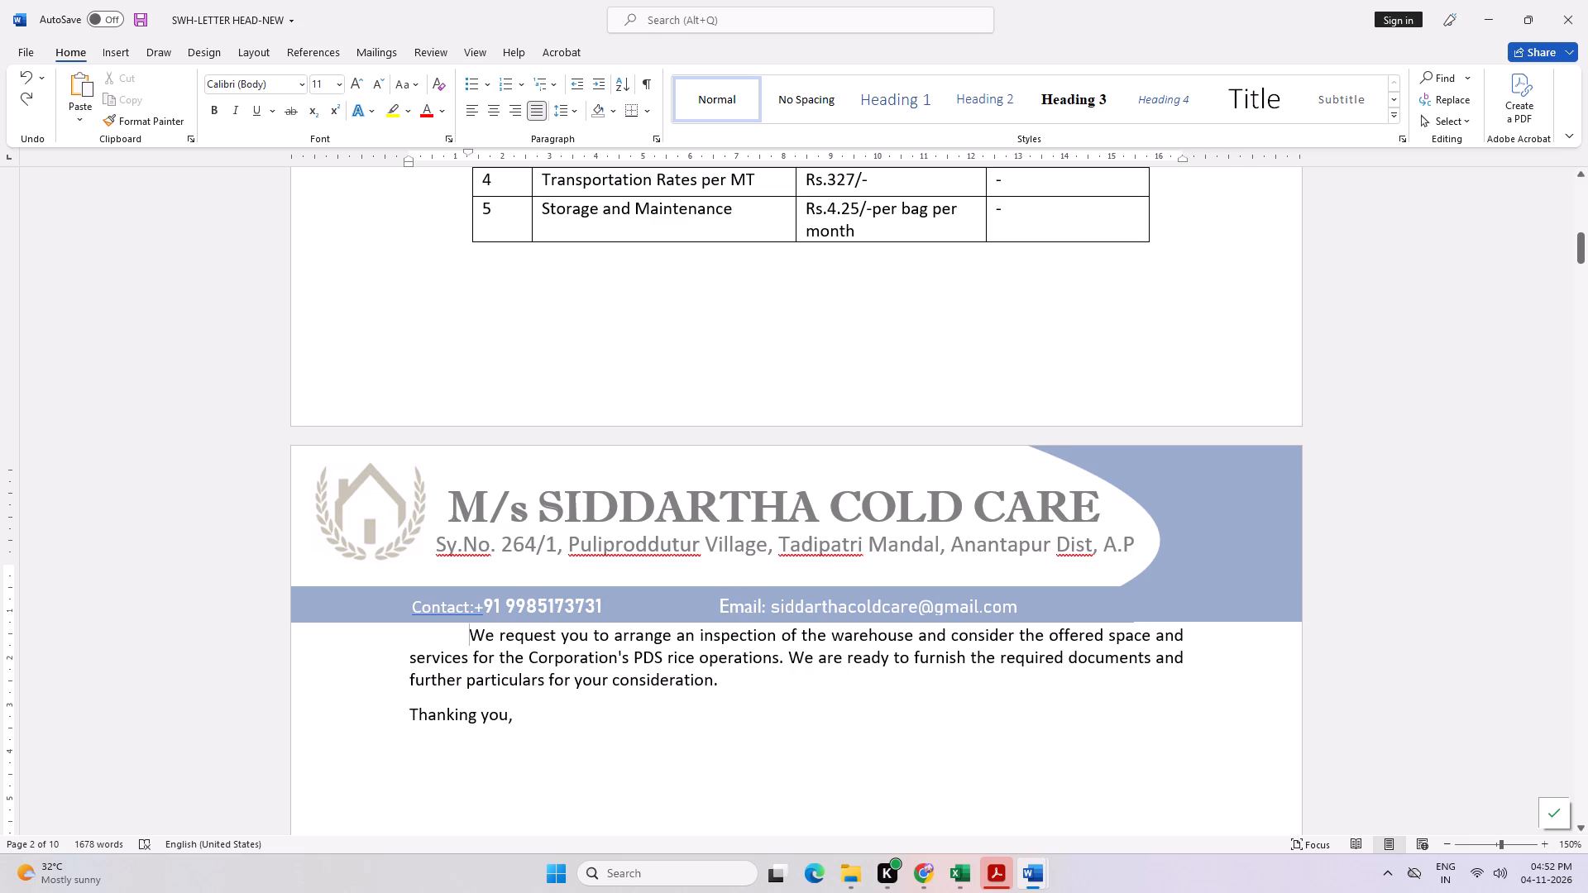
Reduce the font size of the whole letter body, from "To" through "Thanking you,", by one step.
left_click_drag(576, 731, 357, 327)
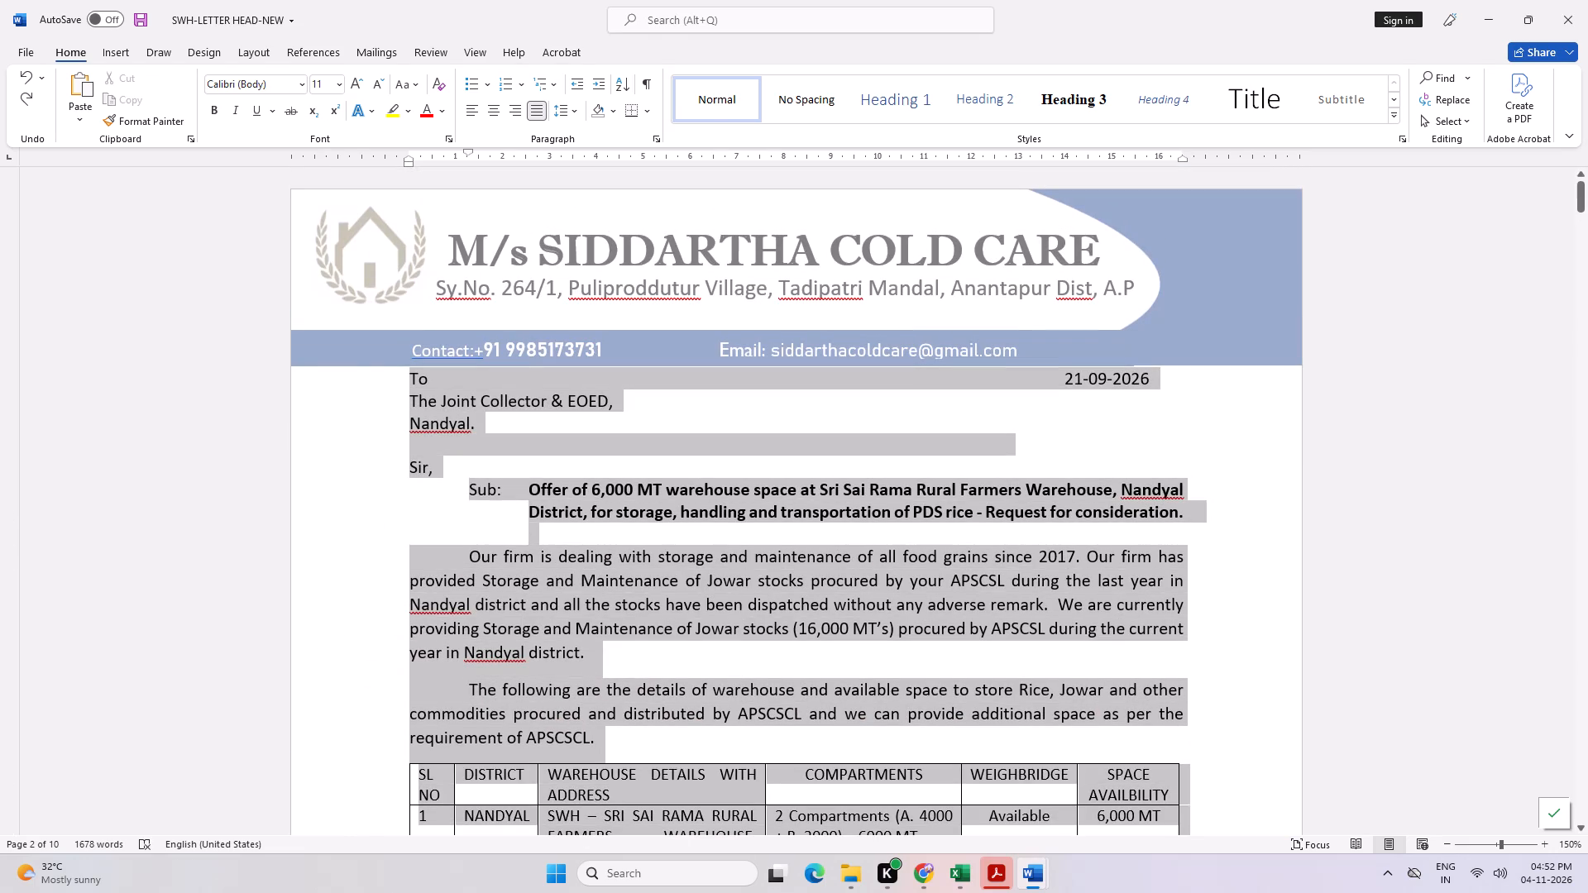
left_click_drag(357, 327, 369, 356)
left_click(379, 81)
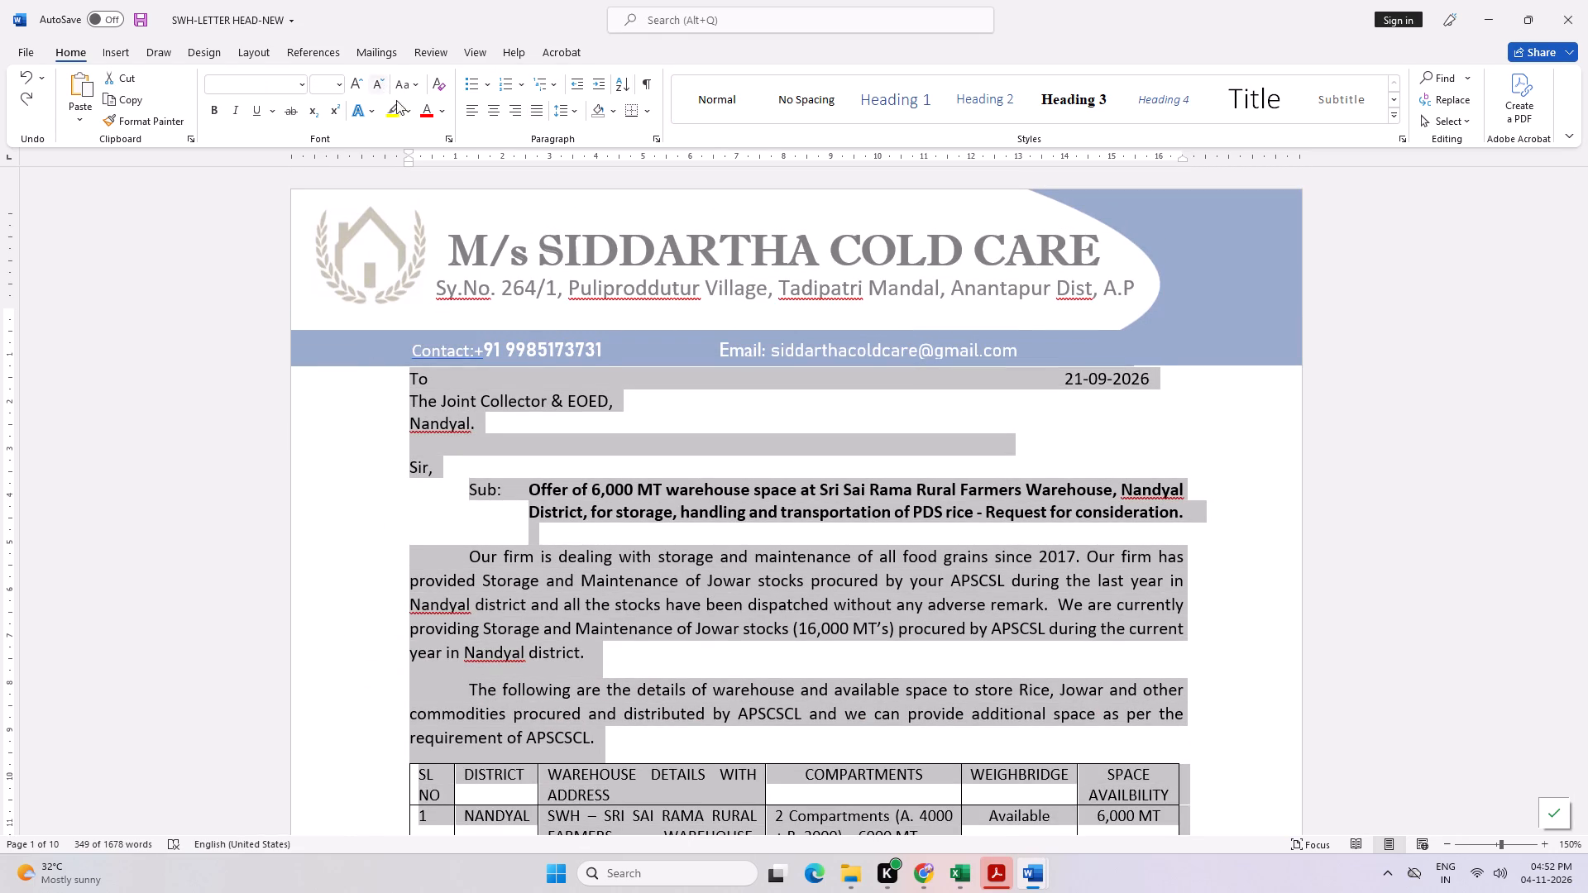
left_click(831, 461)
Reapply the No Spacing style to all rows of the rates table.
scroll(772, 477, "down", 9)
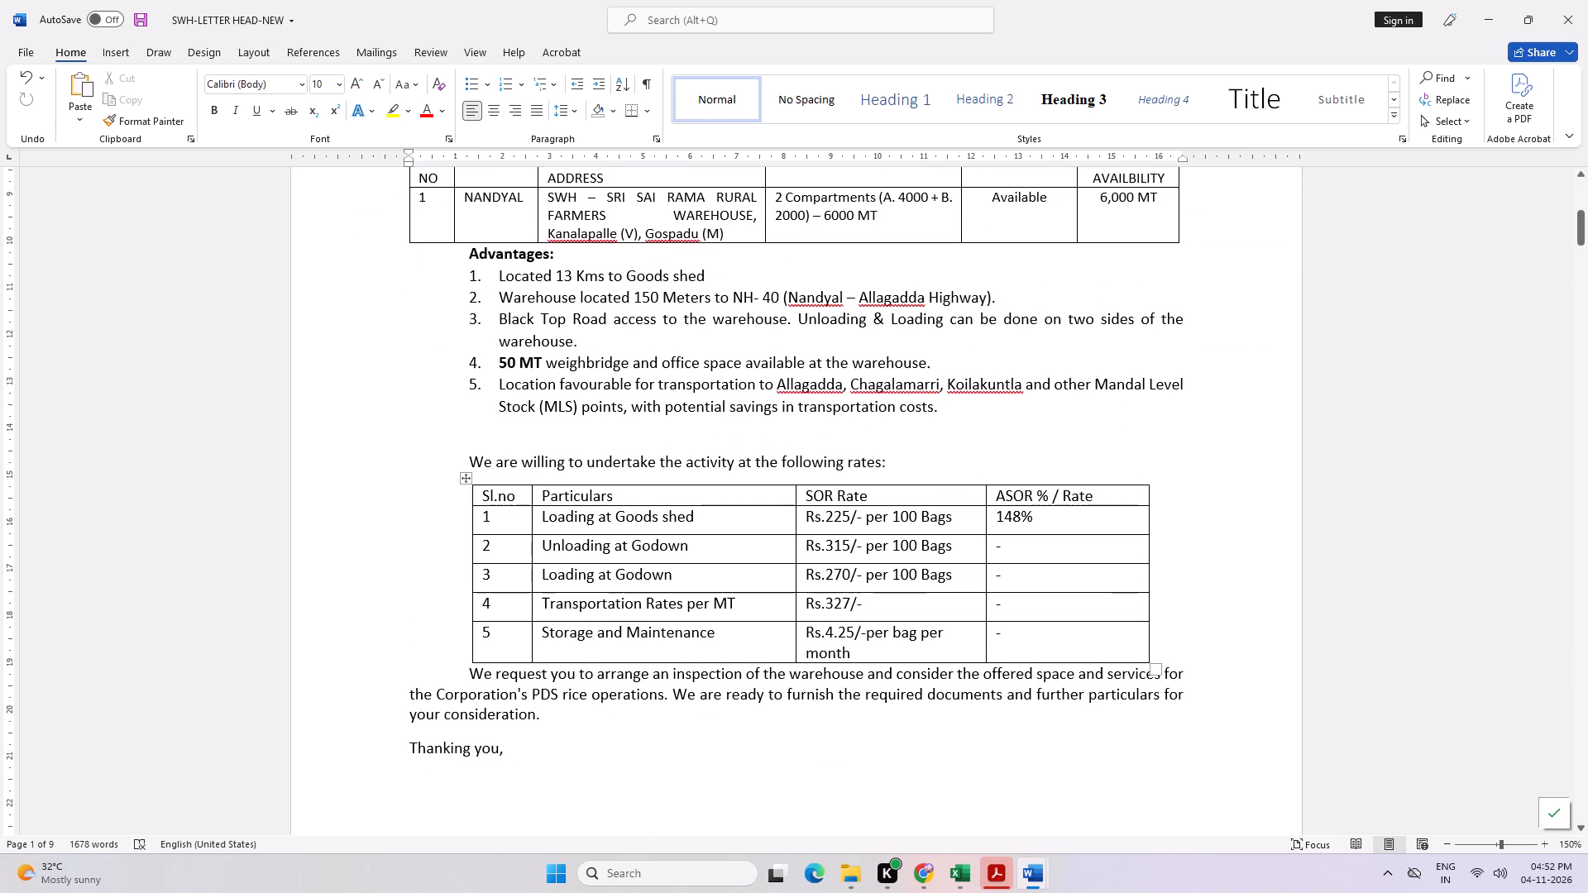
left_click_drag(484, 494, 1083, 621)
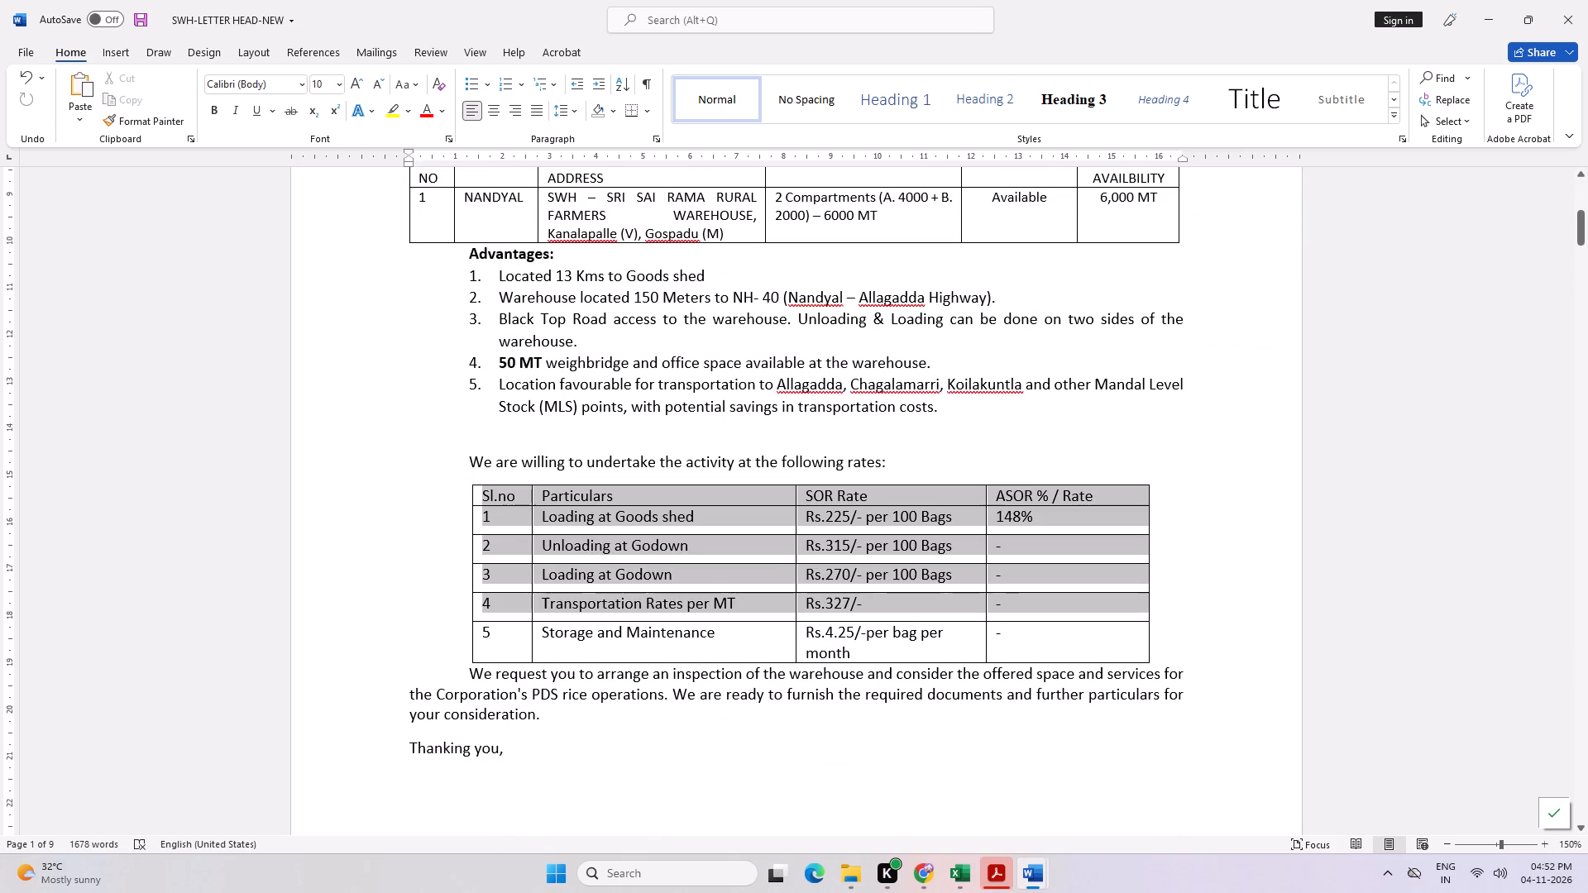
left_click_drag(1083, 621, 1105, 642)
left_click(815, 99)
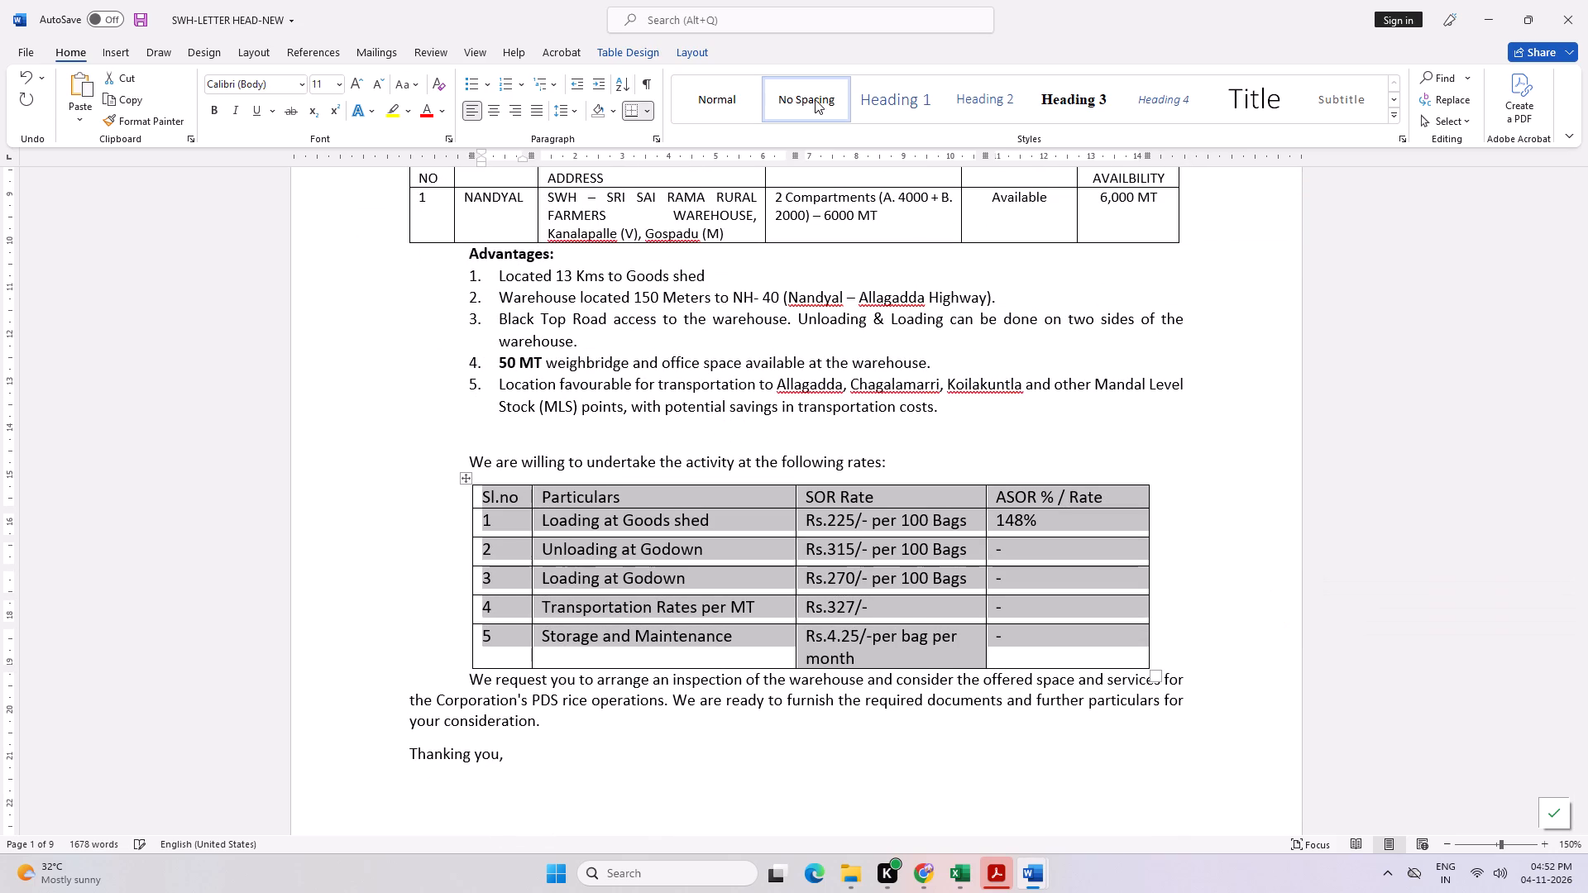
left_click(815, 99)
left_click(815, 99)
Delete the blank line between advantage 5 and the rates sentence.
left_click(335, 387)
left_click(514, 448)
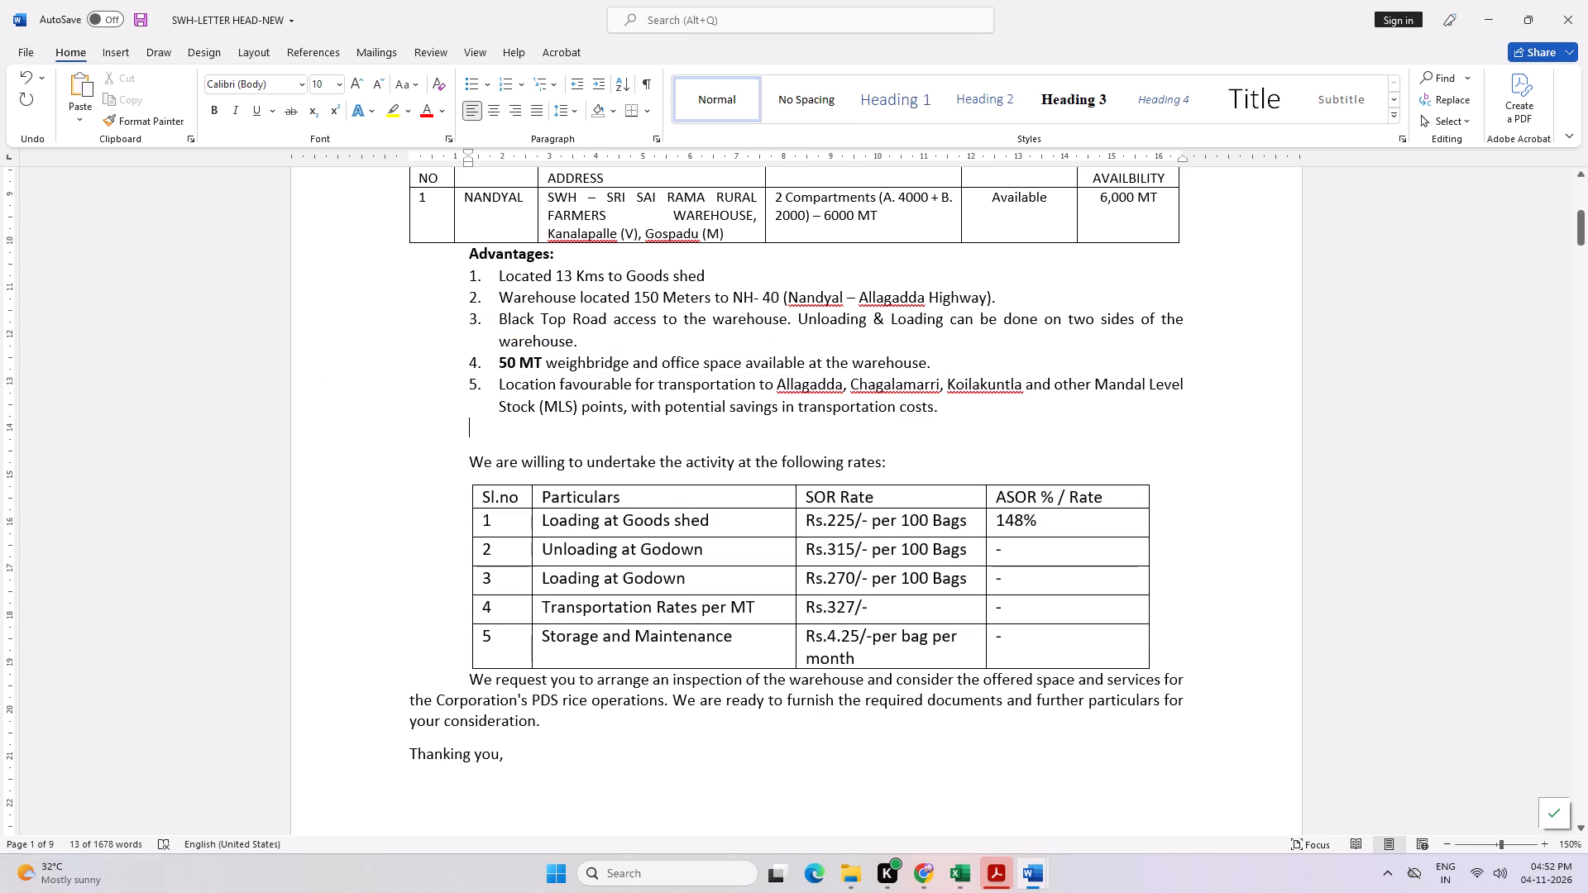
key("Delete")
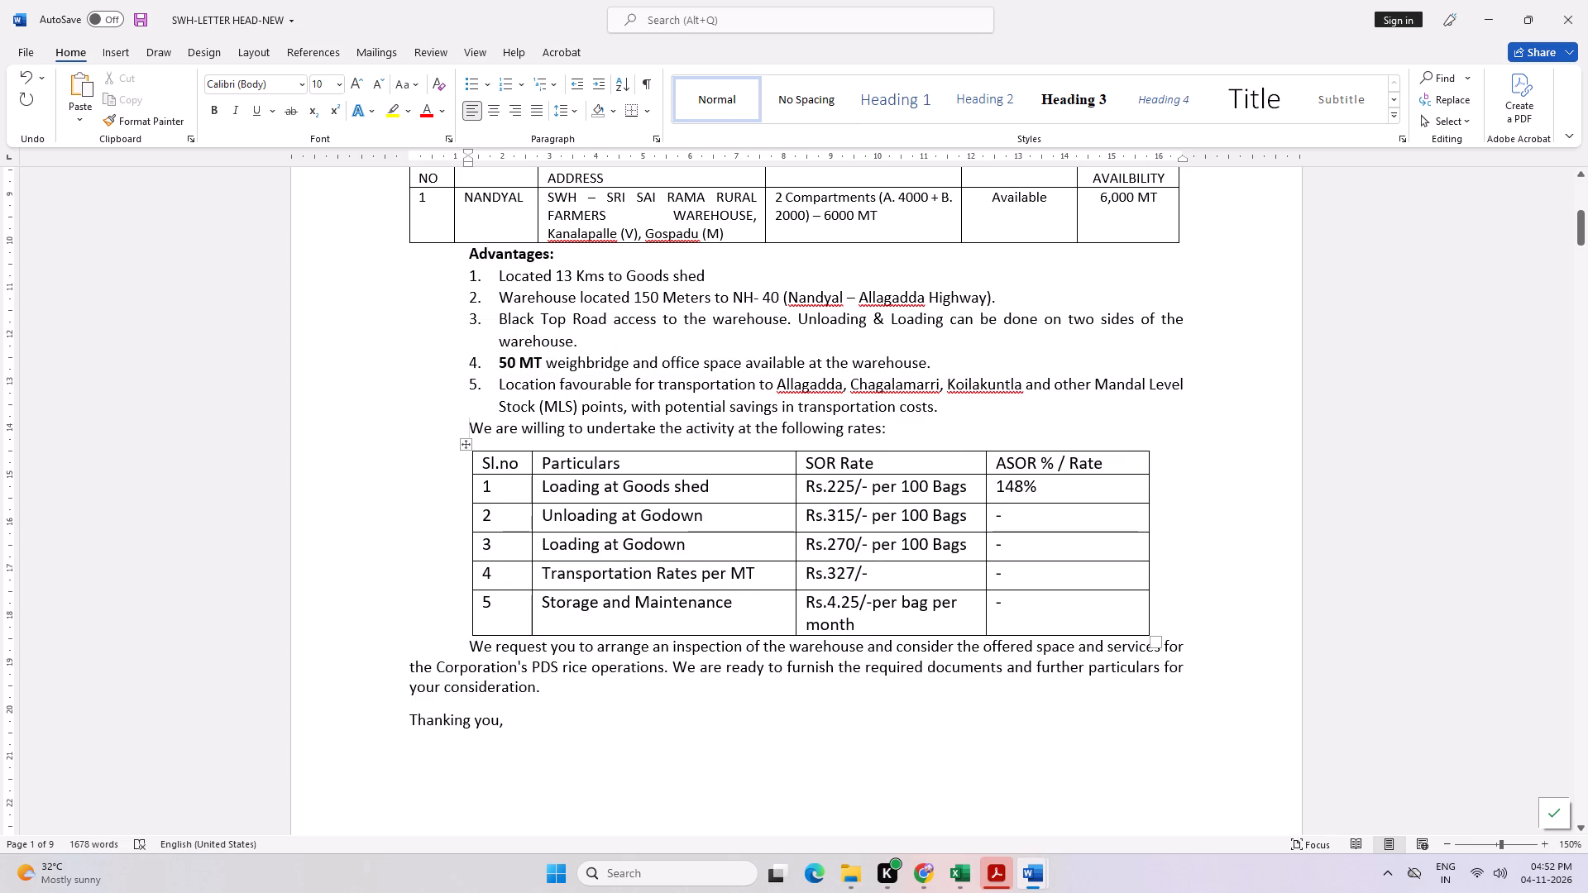
Narrow the Particulars column and widen the SOR Rate column so "Rs.4.25/-per bag per month" fits on one line.
left_click_drag(794, 524, 779, 525)
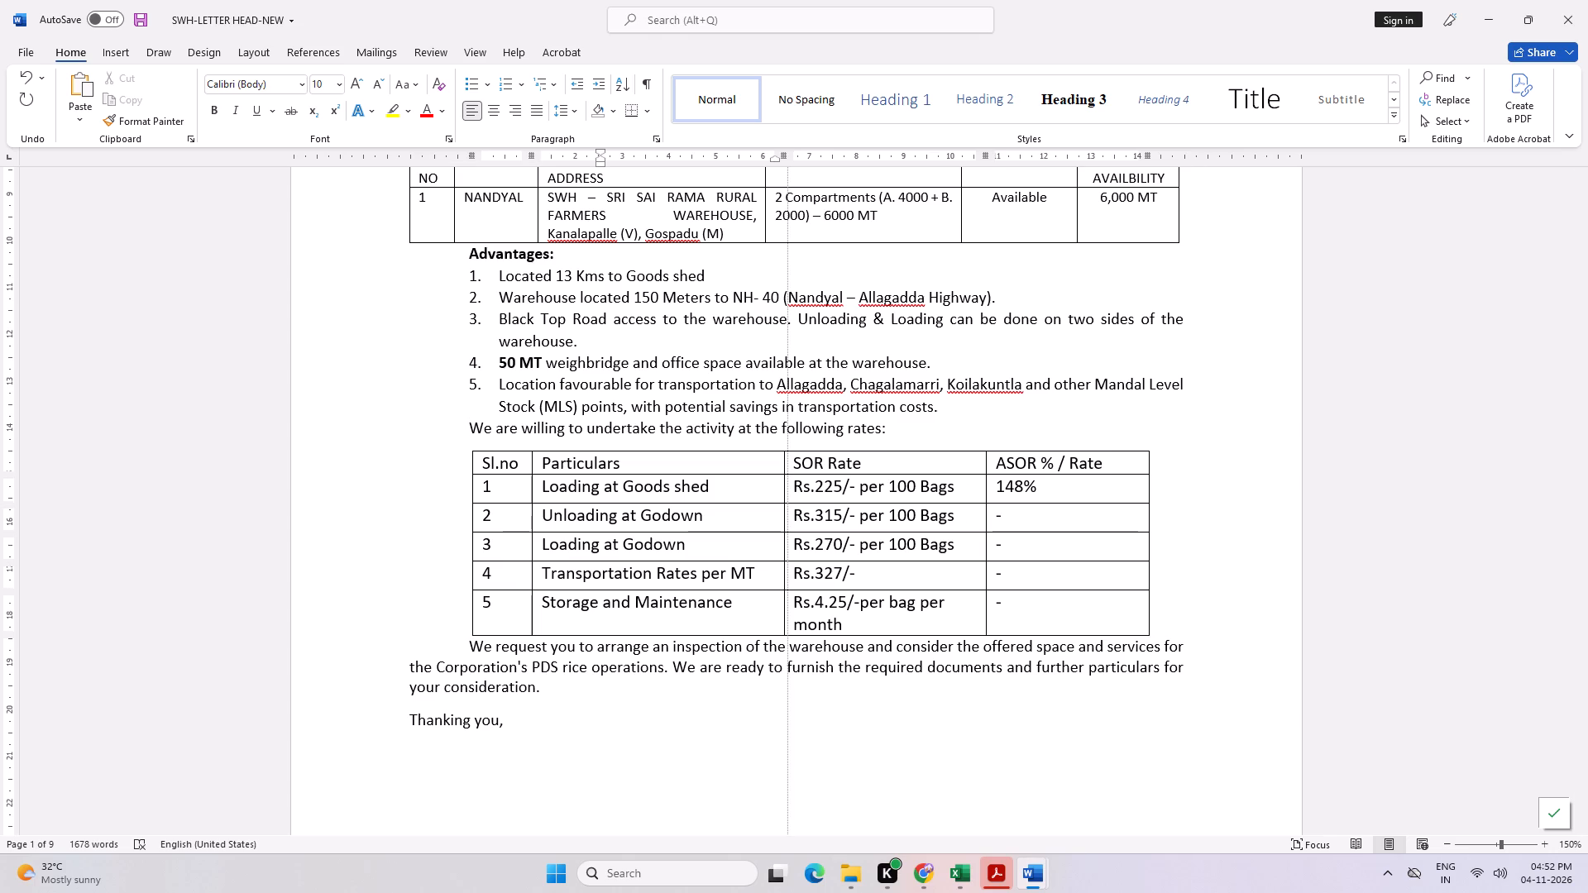
left_click_drag(779, 525, 770, 518)
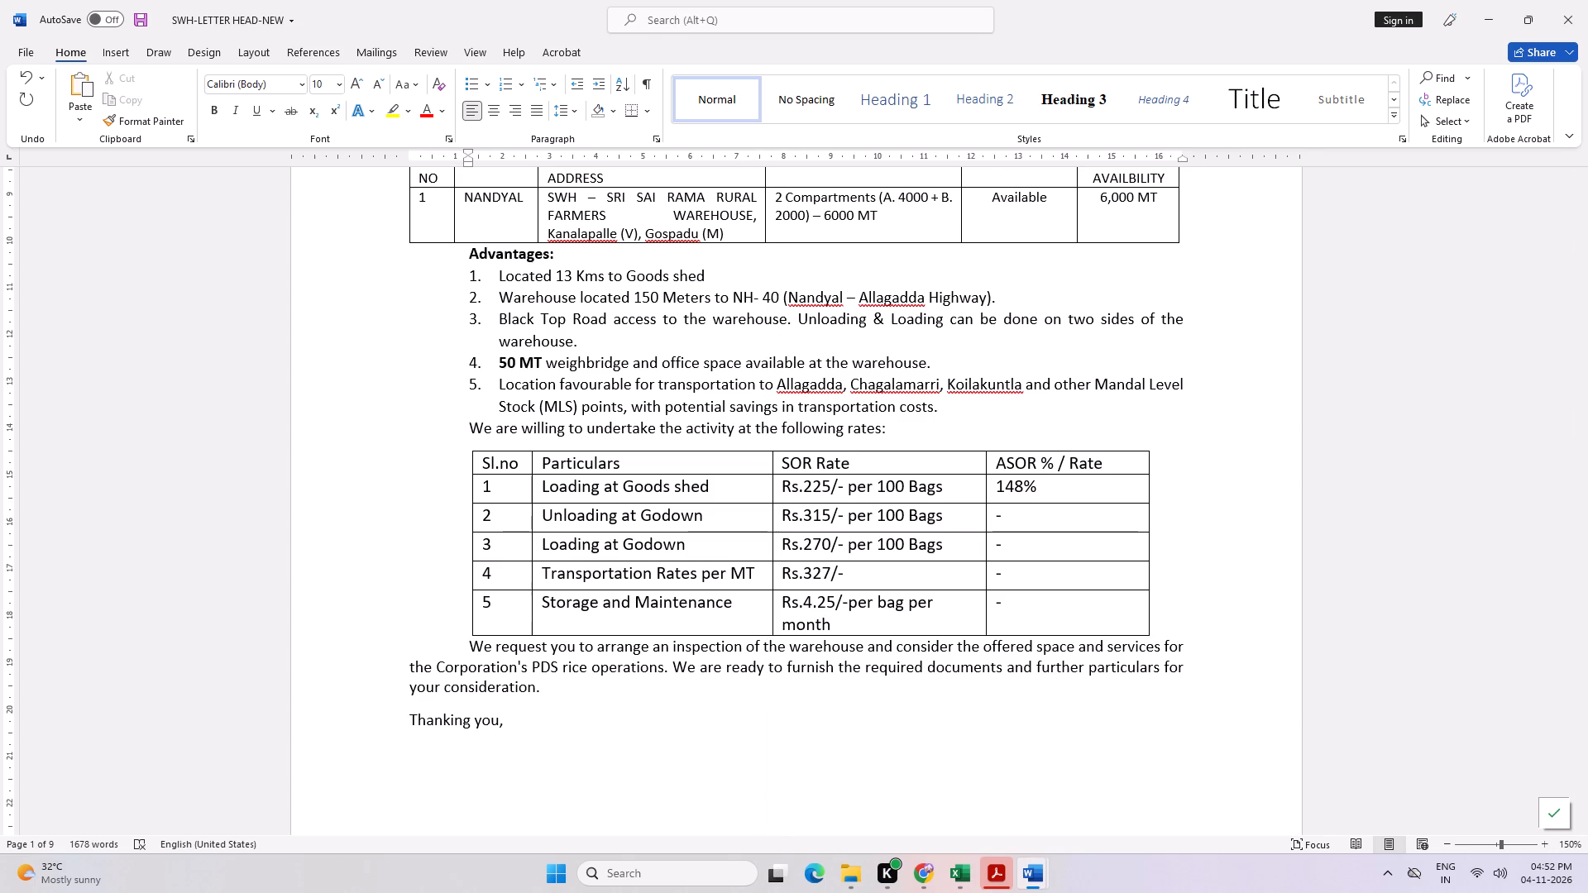
left_click_drag(985, 513, 1006, 518)
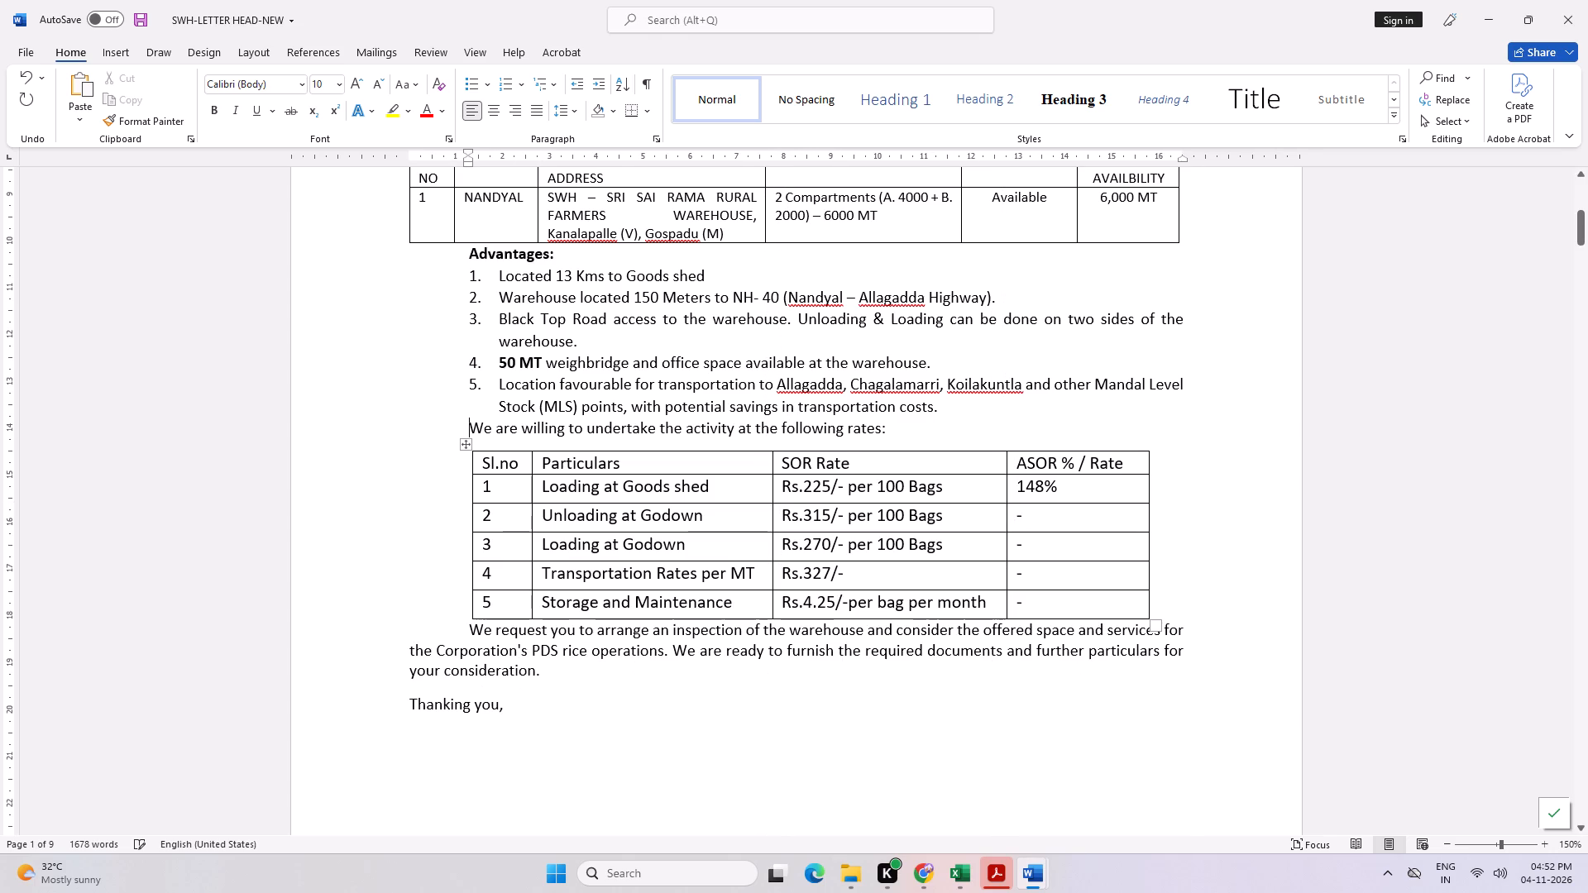
left_click(579, 707)
Review the one-page letter from the letterhead through the tables to "Thanking you," for spacing and page fit.
scroll(548, 706, "down", 3)
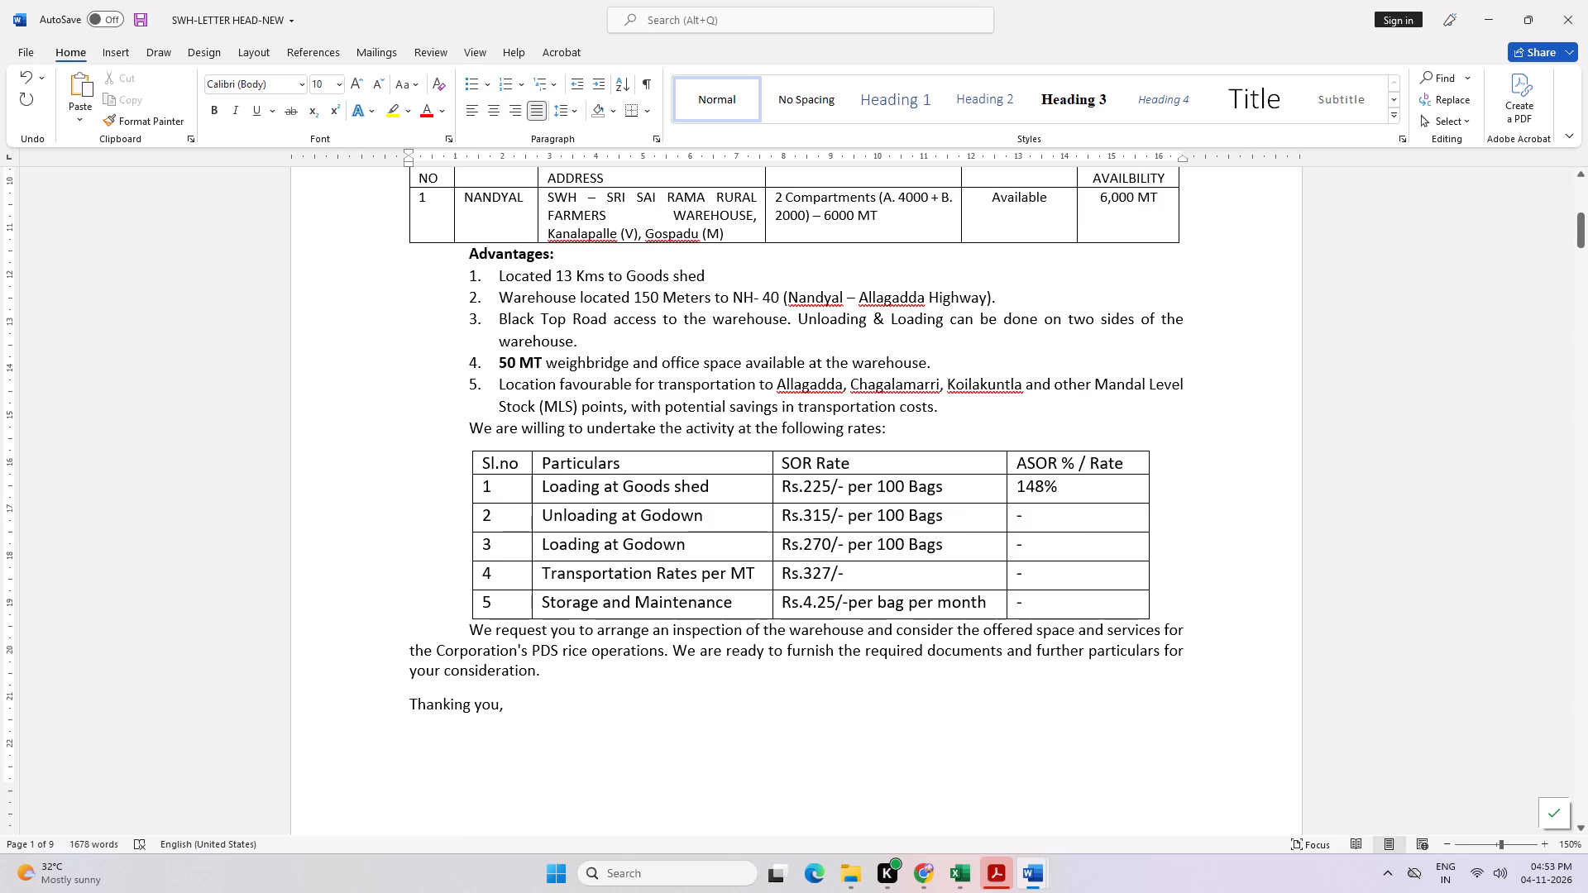
scroll(548, 706, "down", 2)
scroll(576, 707, "up", 12)
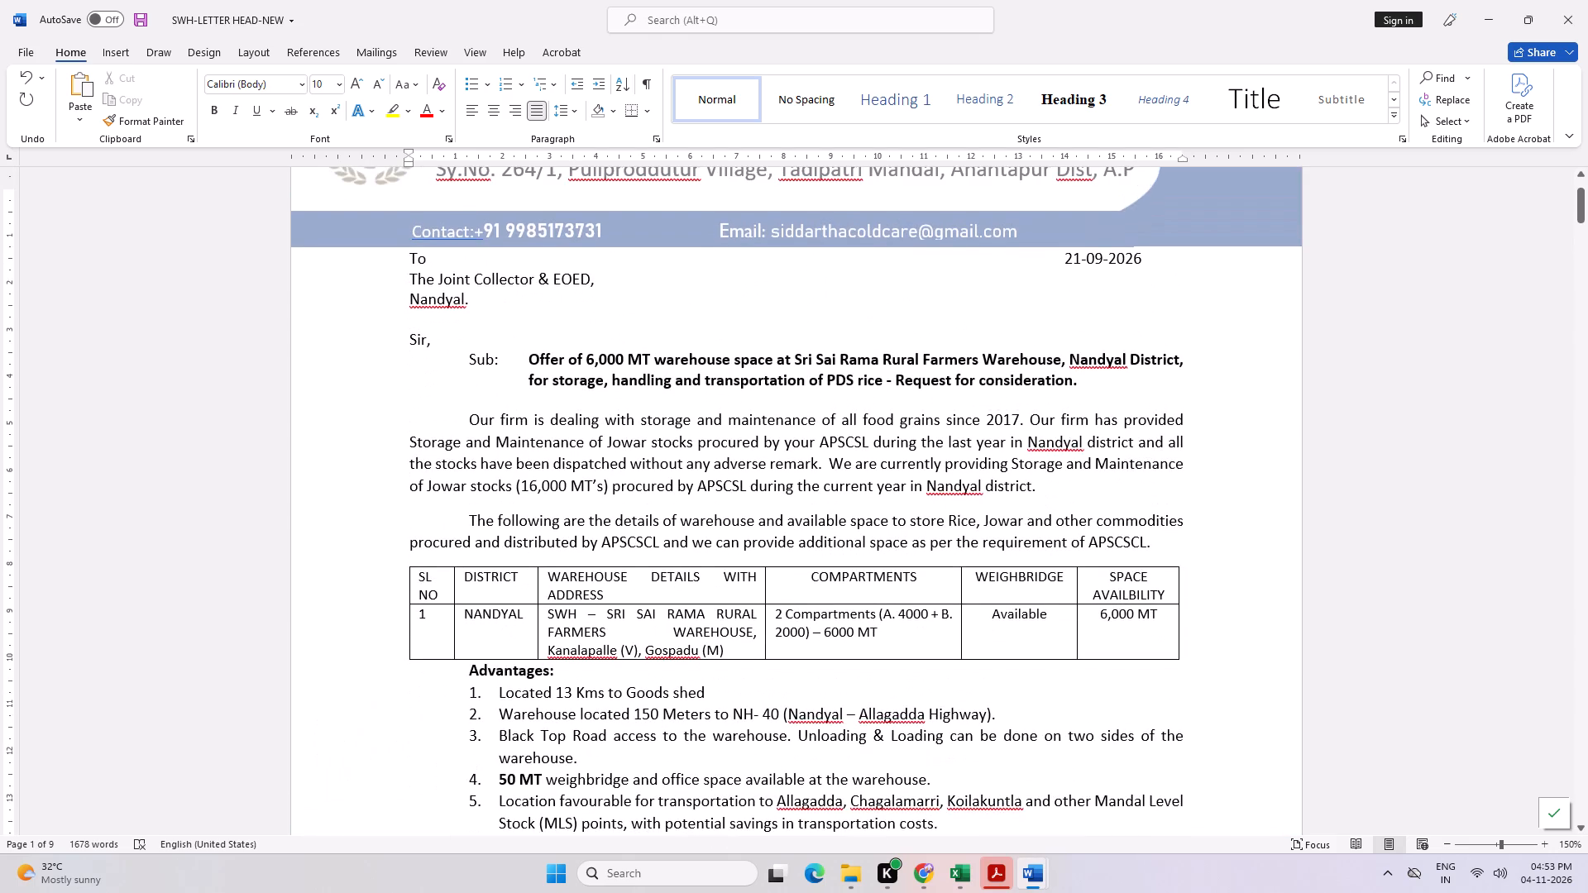
scroll(704, 692, "up", 4)
scroll(707, 690, "down", 4)
scroll(754, 666, "up", 4)
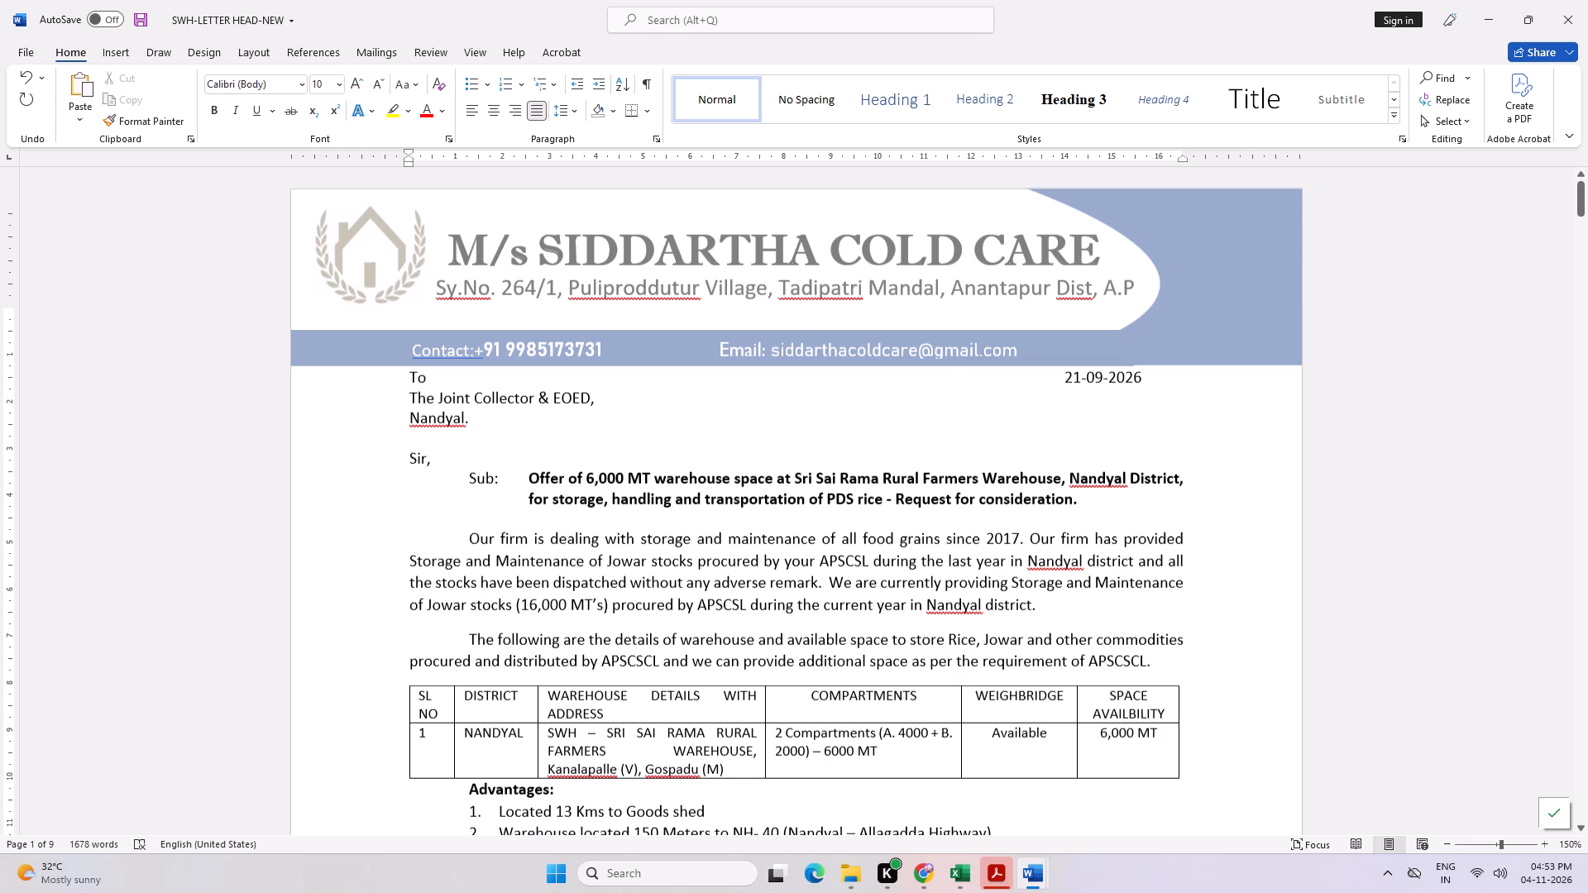
scroll(973, 672, "up", 3)
scroll(973, 673, "down", 3)
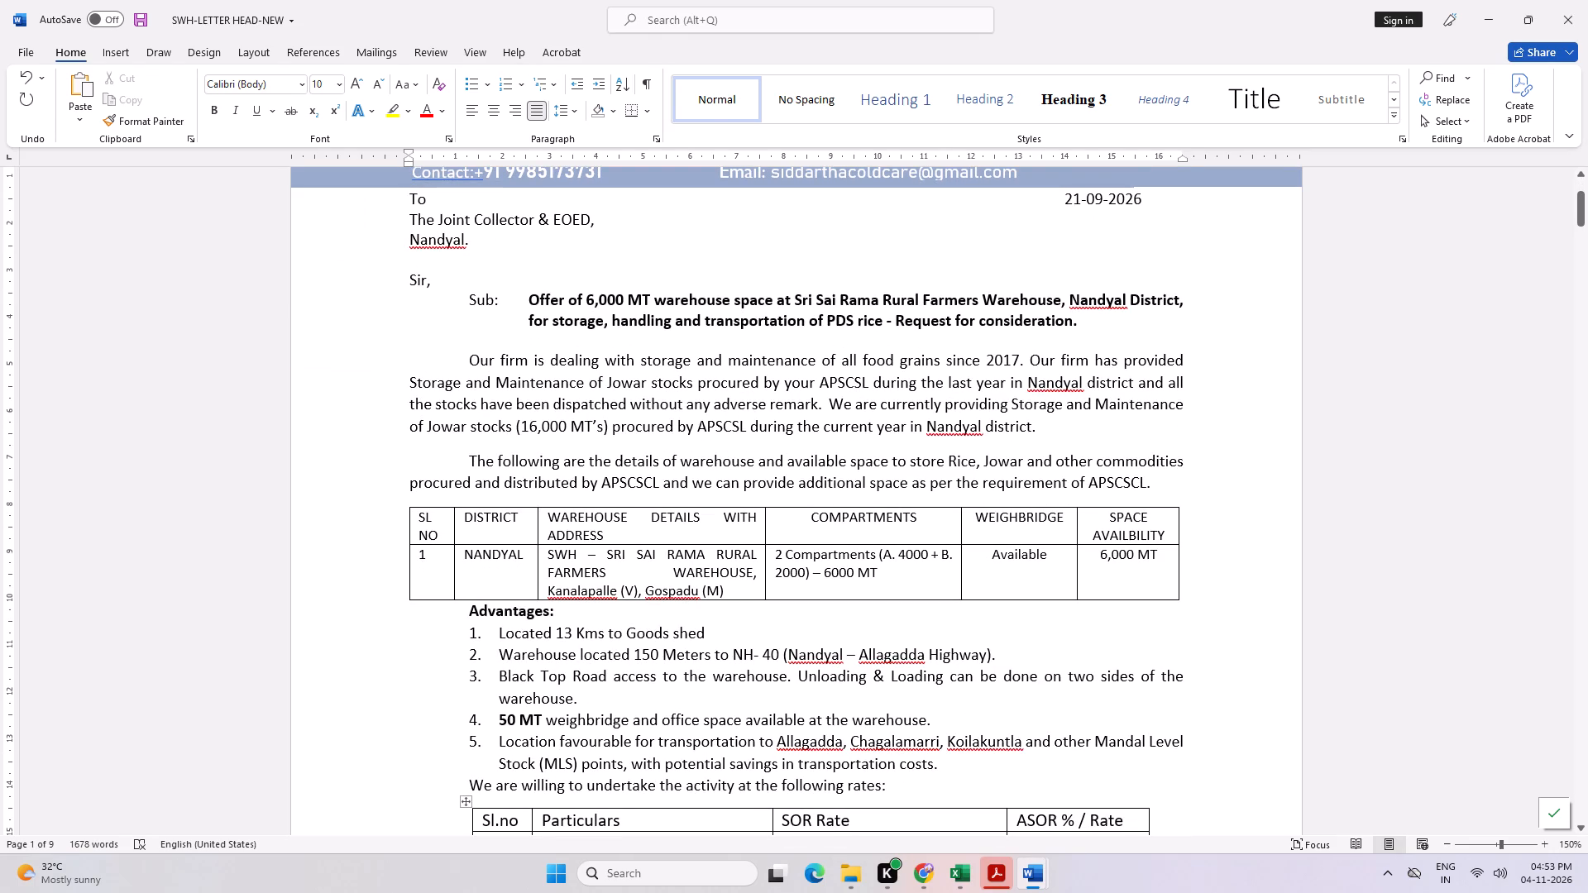
left_click(740, 634)
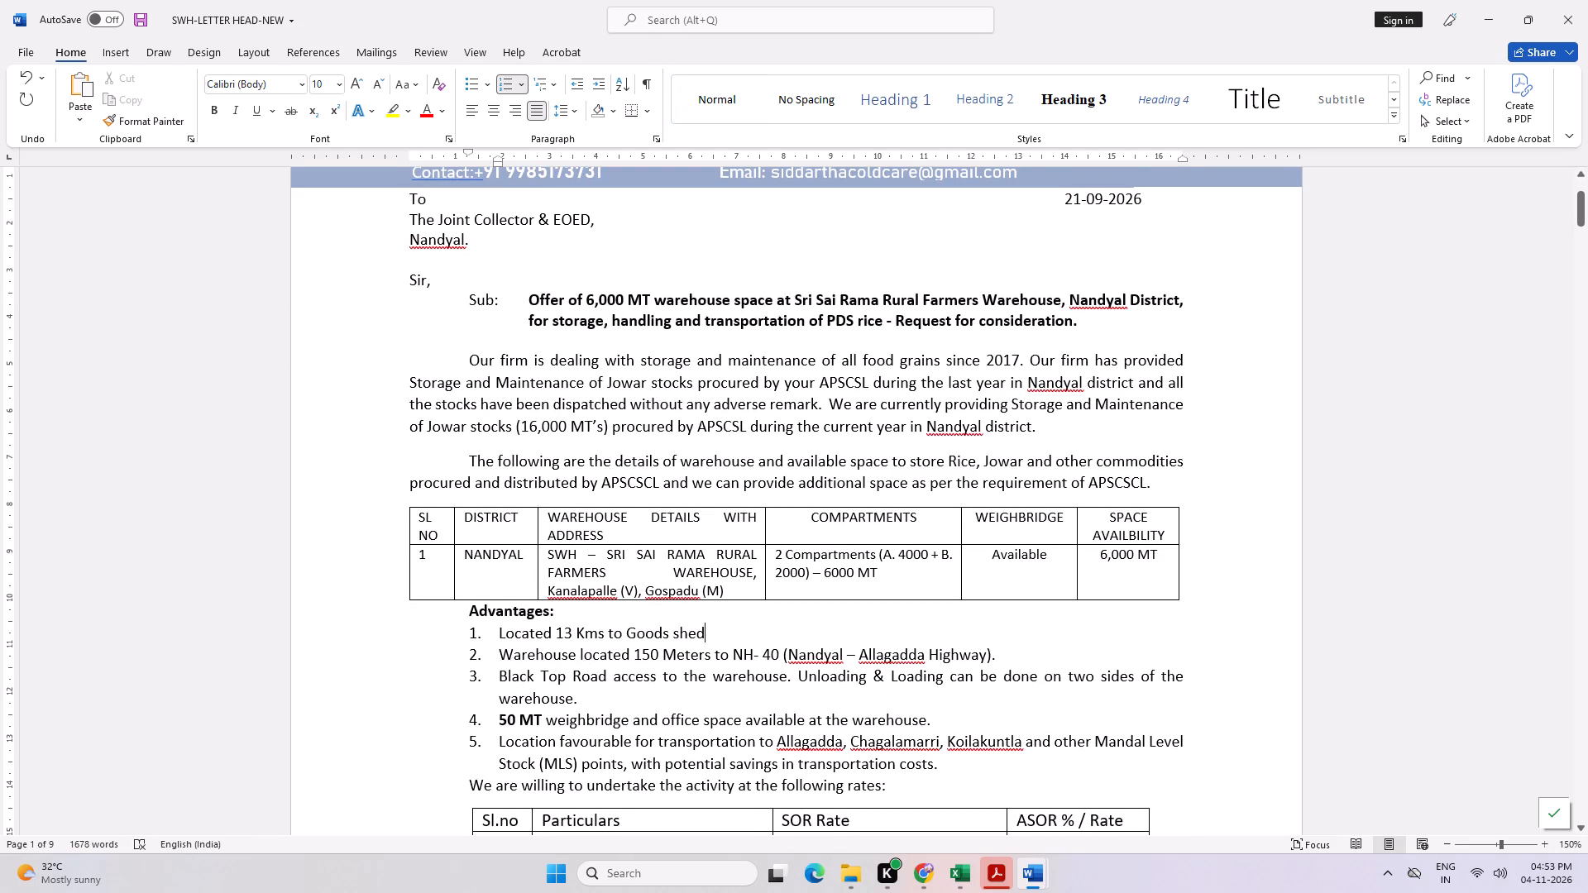
scroll(740, 642, "down", 2)
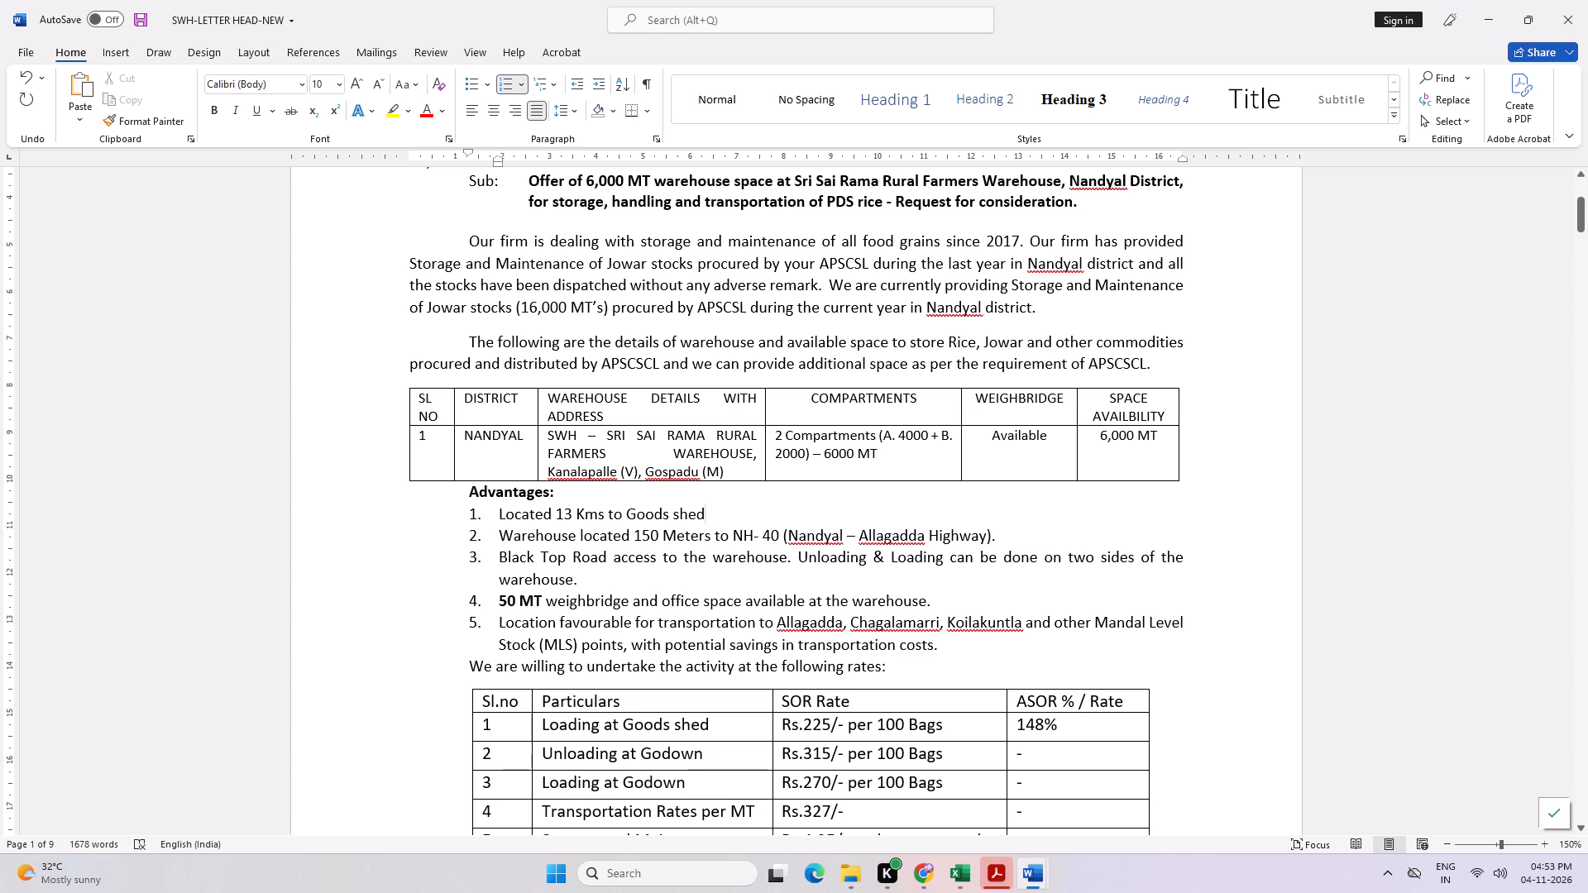
scroll(705, 616, "up", 2)
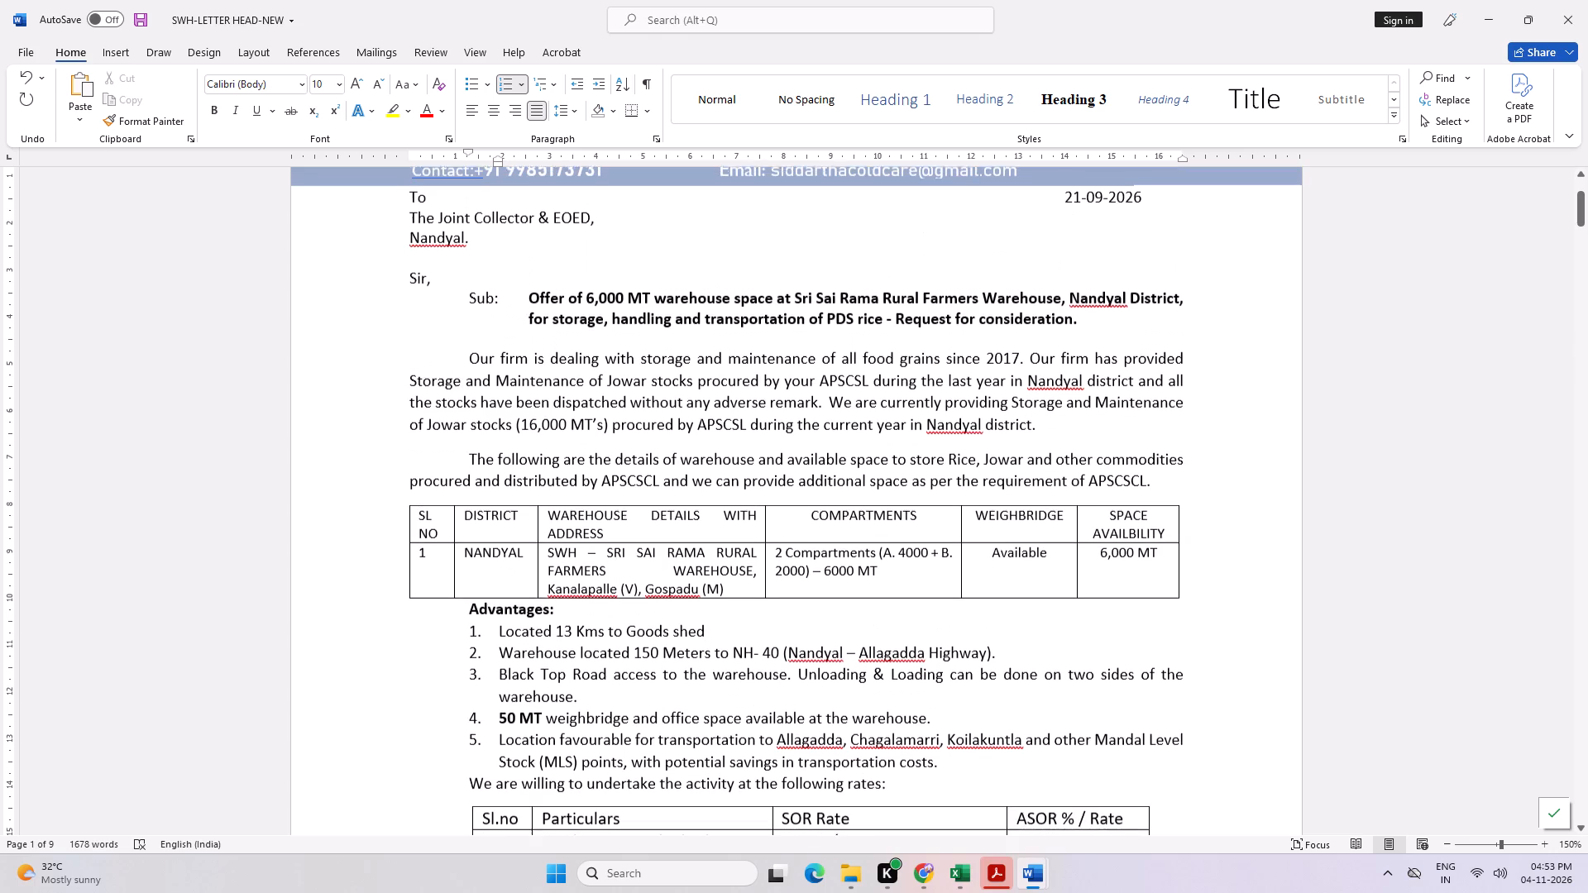
left_click(1004, 609)
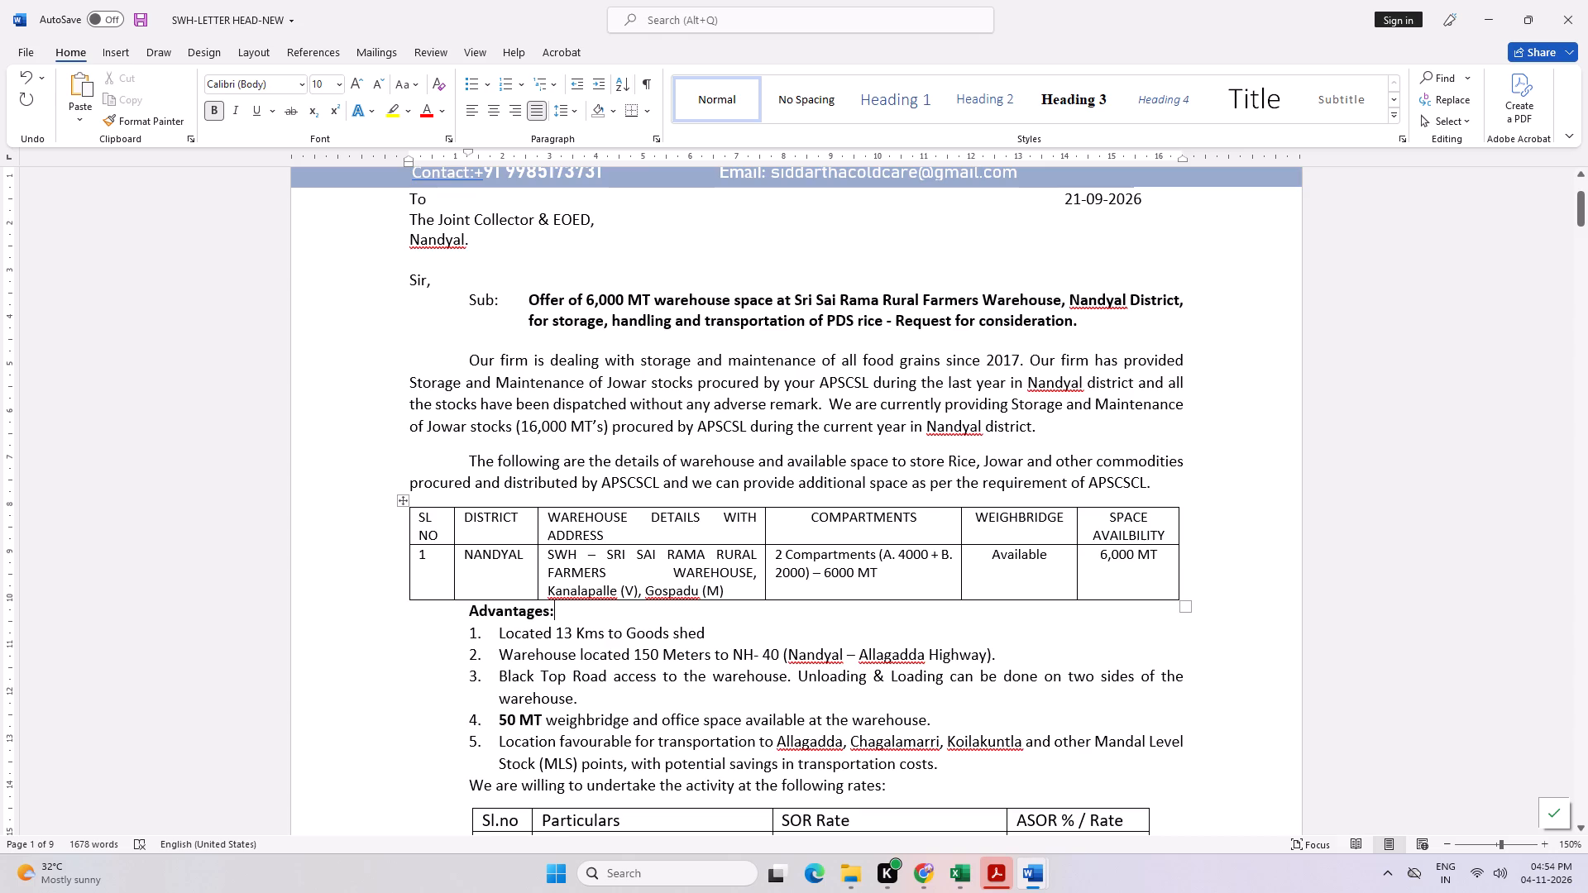
scroll(494, 566, "down", 1)
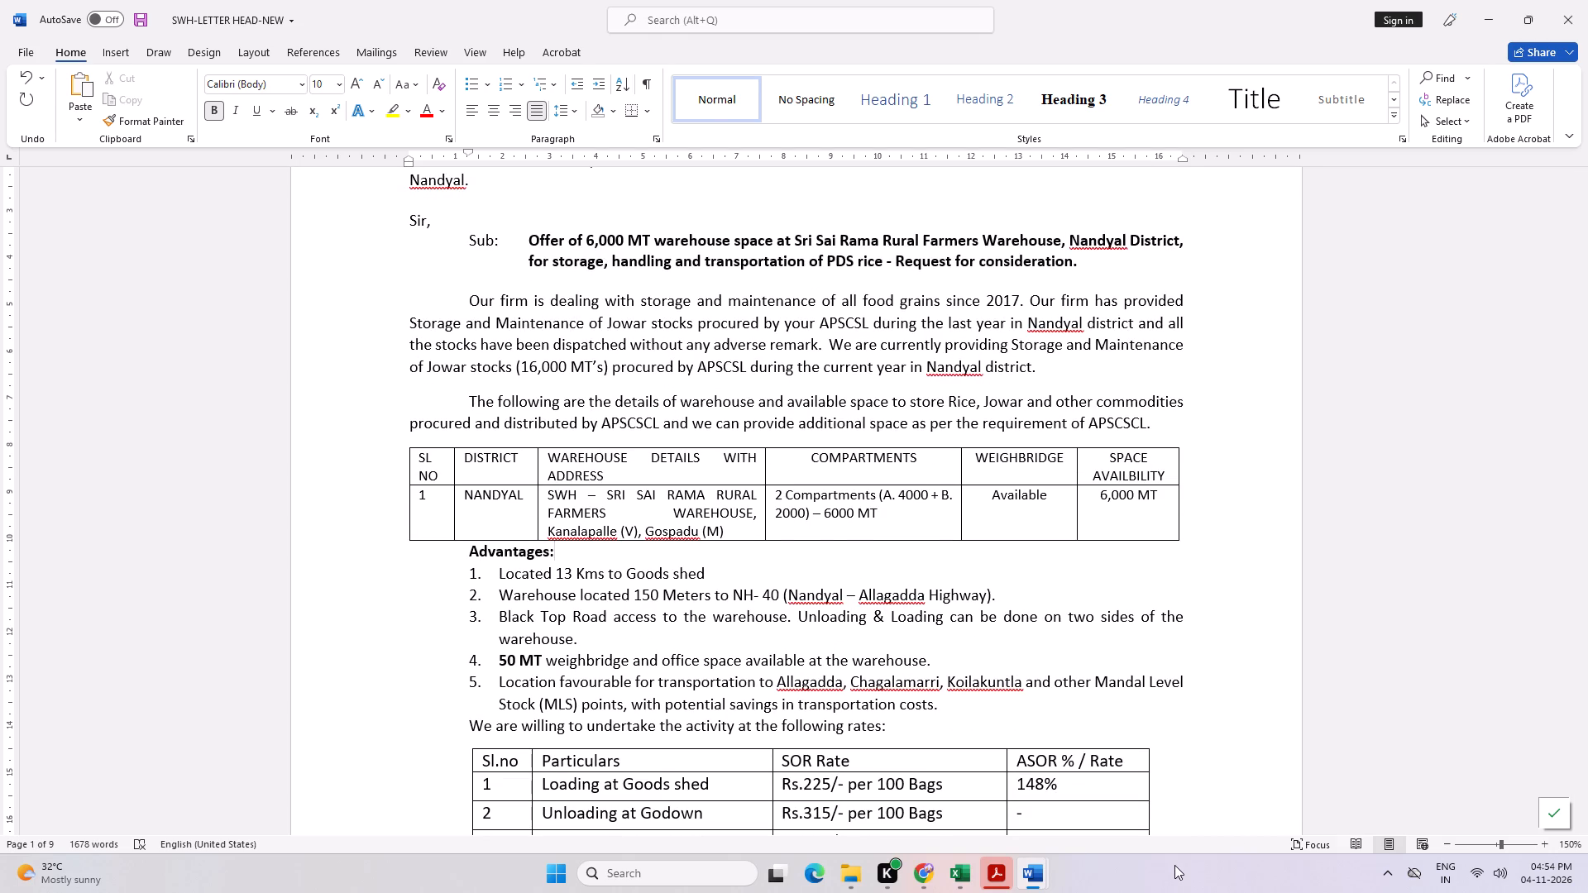
scroll(1043, 745, "down", 10)
scroll(1039, 752, "up", 10)
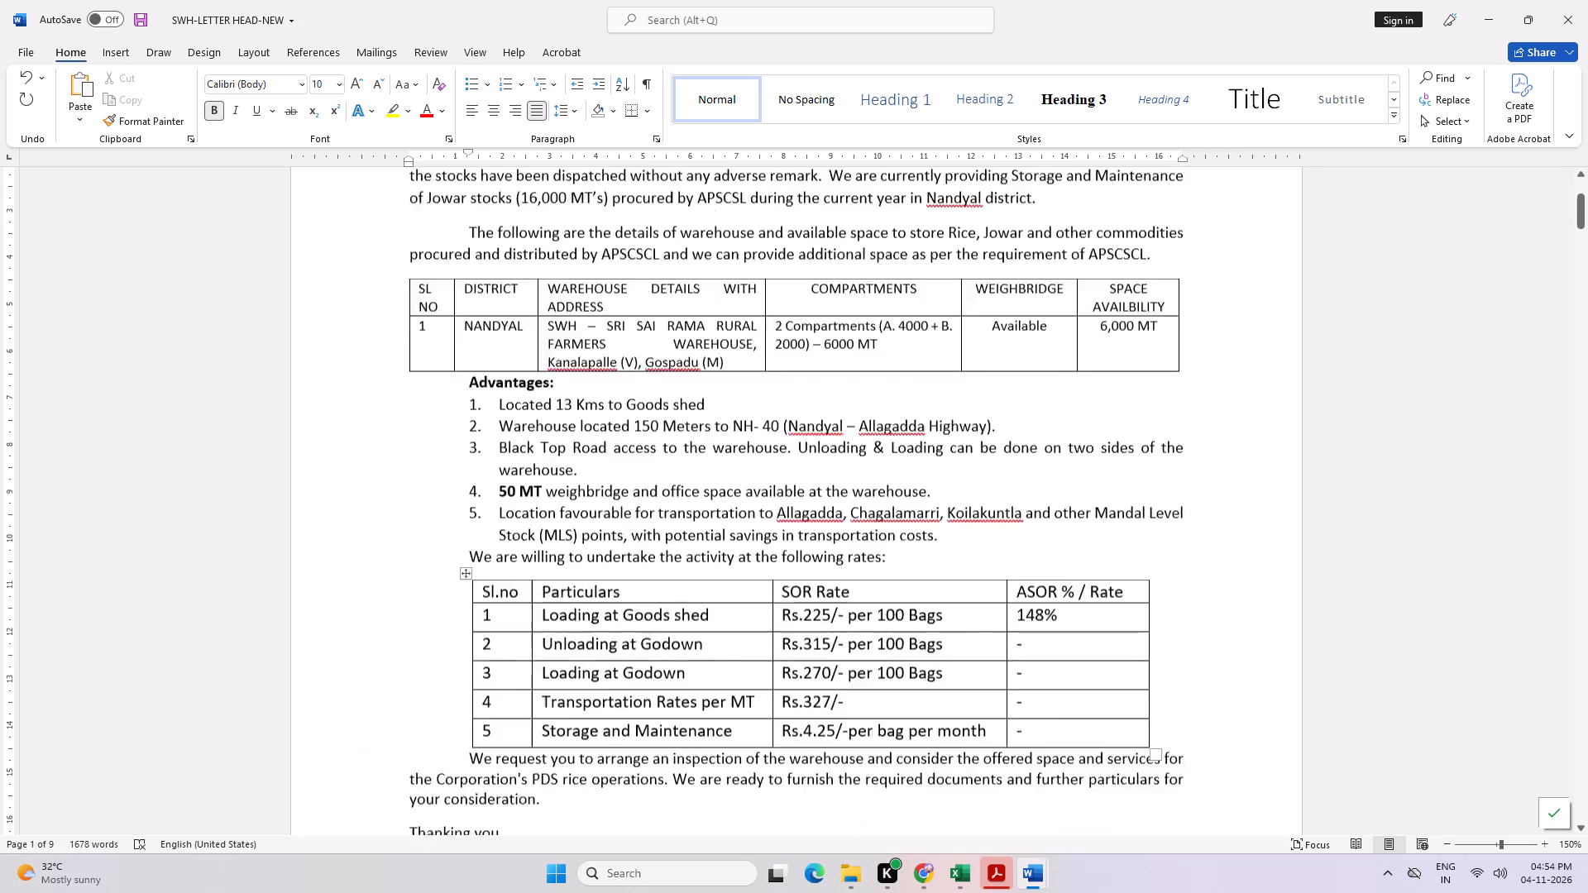
Insert an unnumbered blank line between advantage 5 and the sentence "We are willing to undertake the activity at the following rates:".
left_click(955, 711)
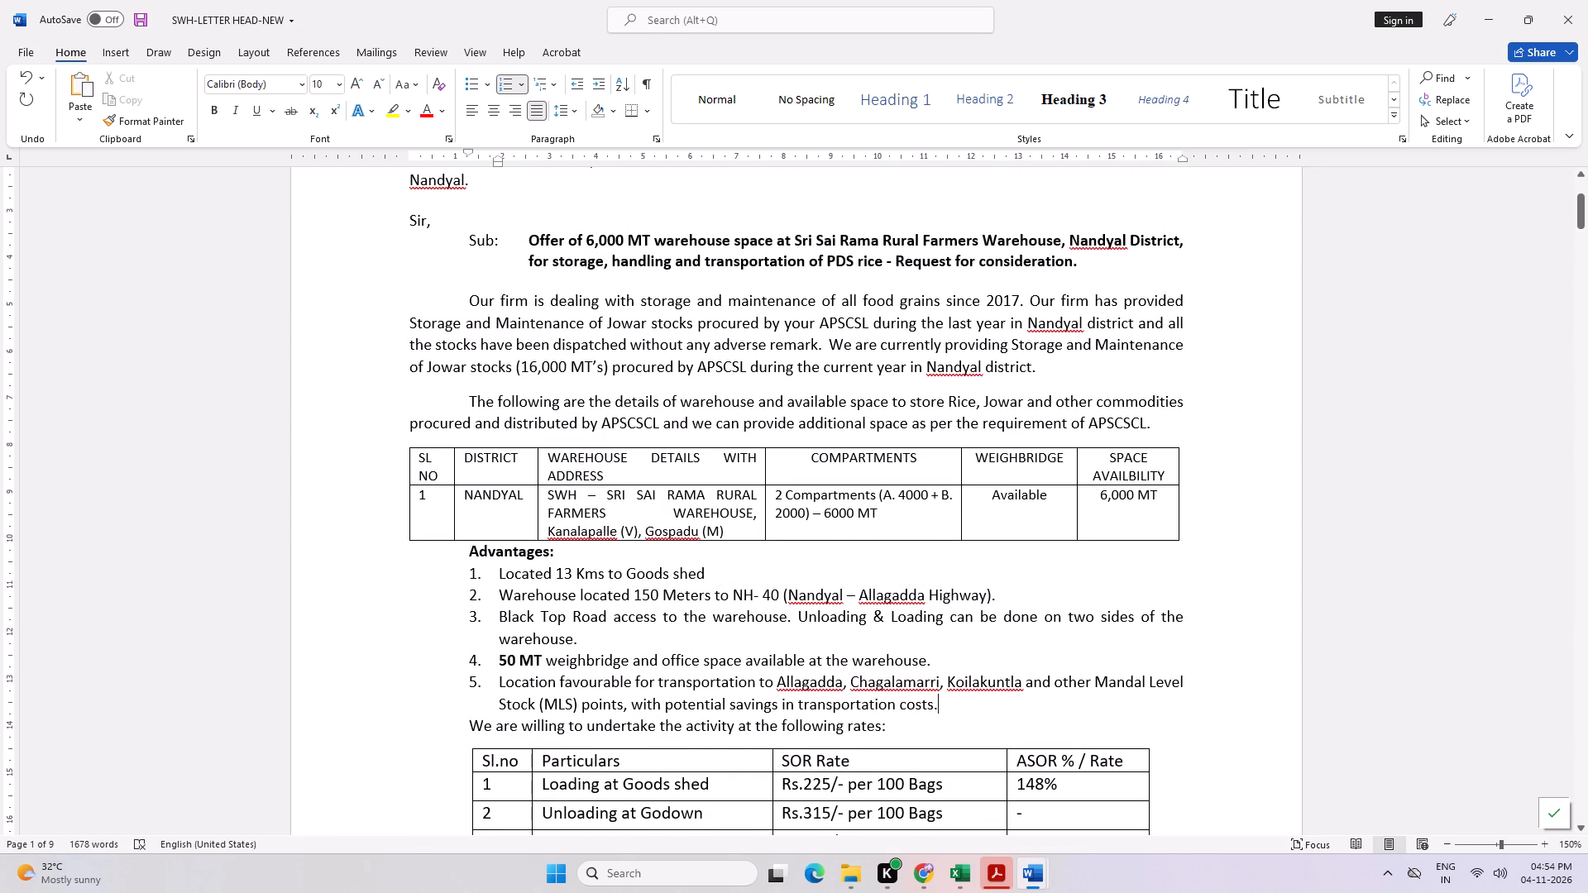
key("Return")
scroll(956, 709, "down", 8)
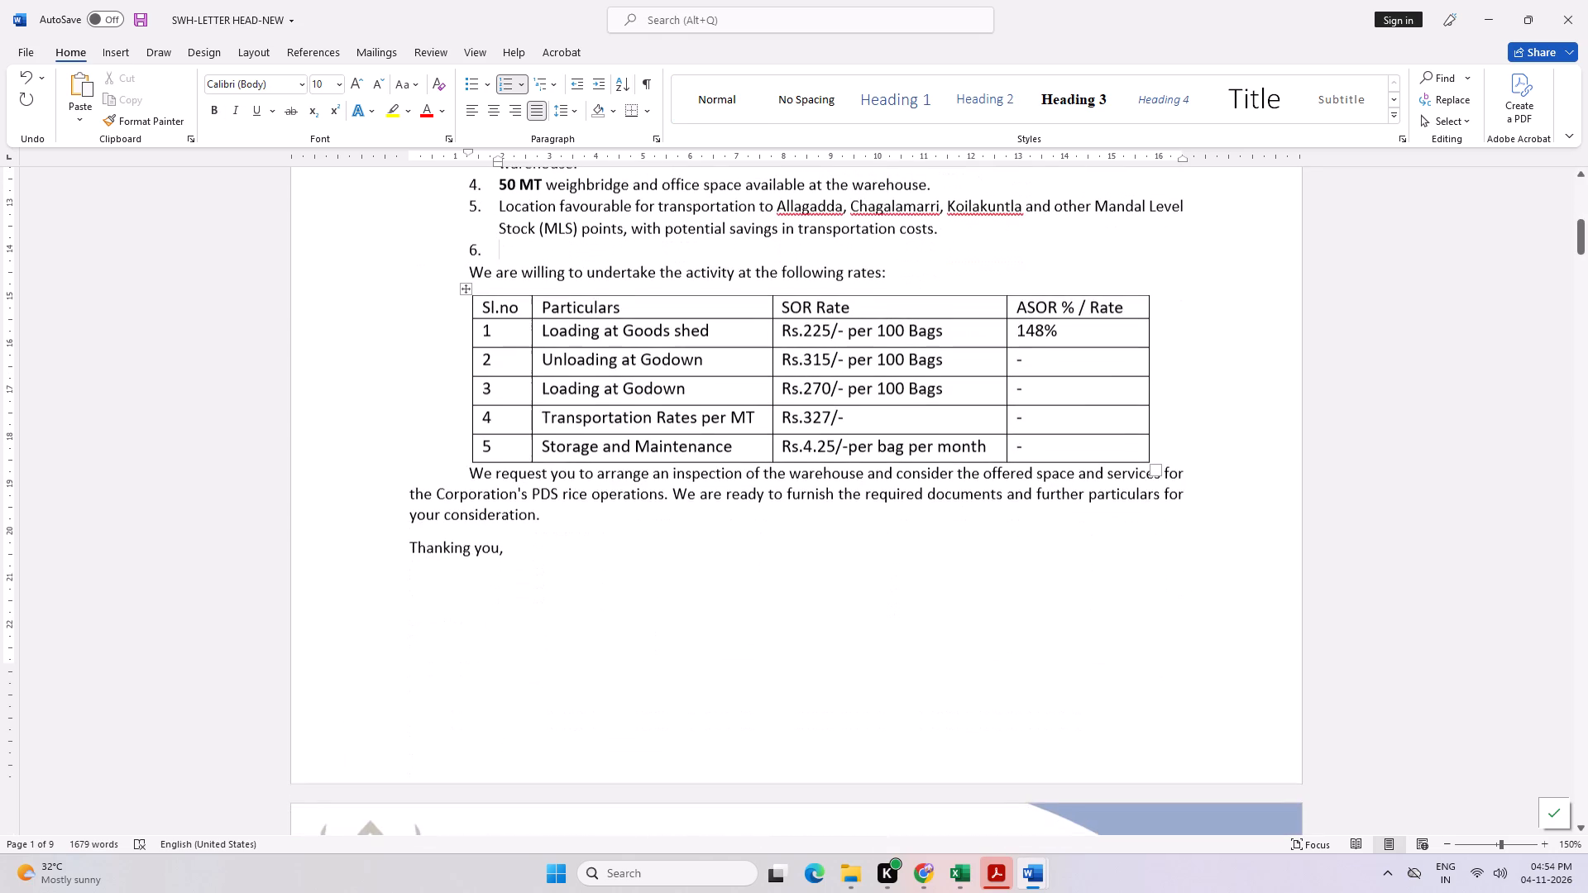
key("BackSpace")
scroll(950, 723, "up", 7)
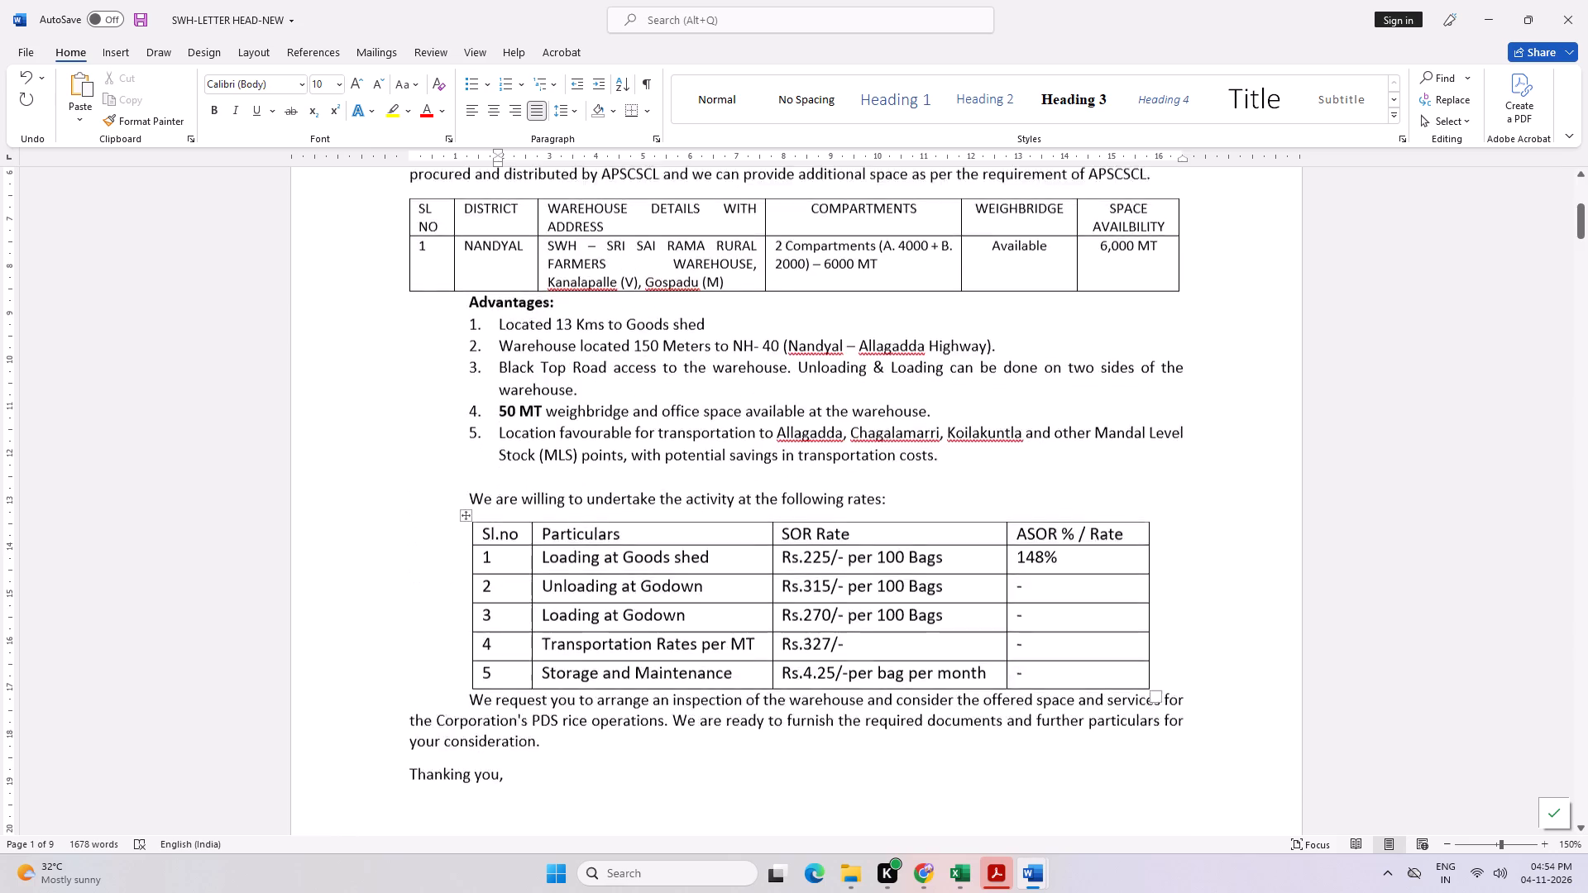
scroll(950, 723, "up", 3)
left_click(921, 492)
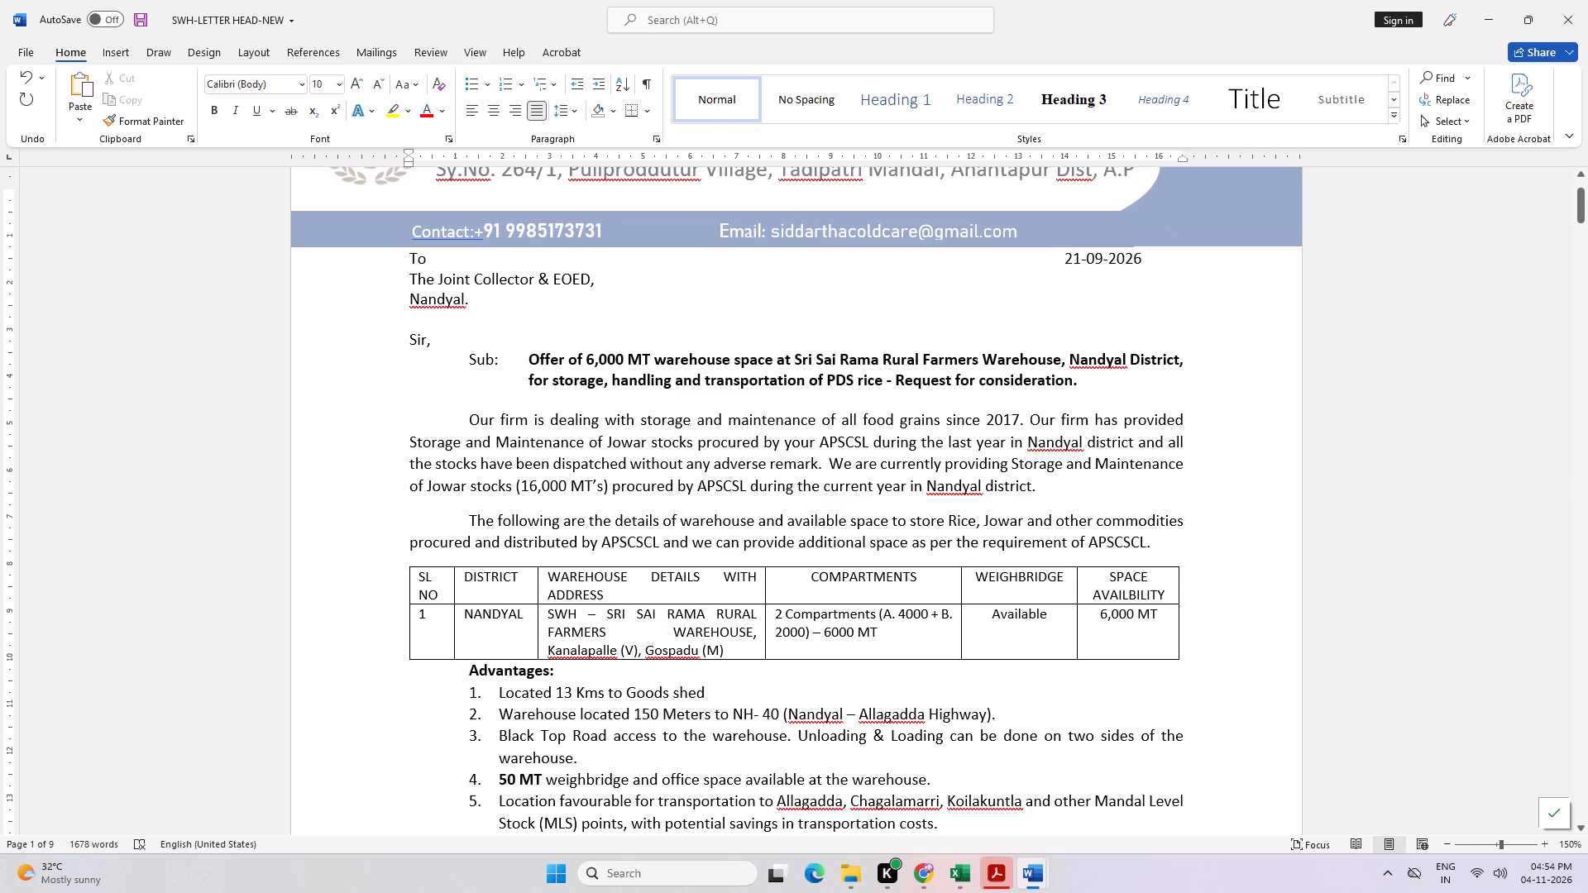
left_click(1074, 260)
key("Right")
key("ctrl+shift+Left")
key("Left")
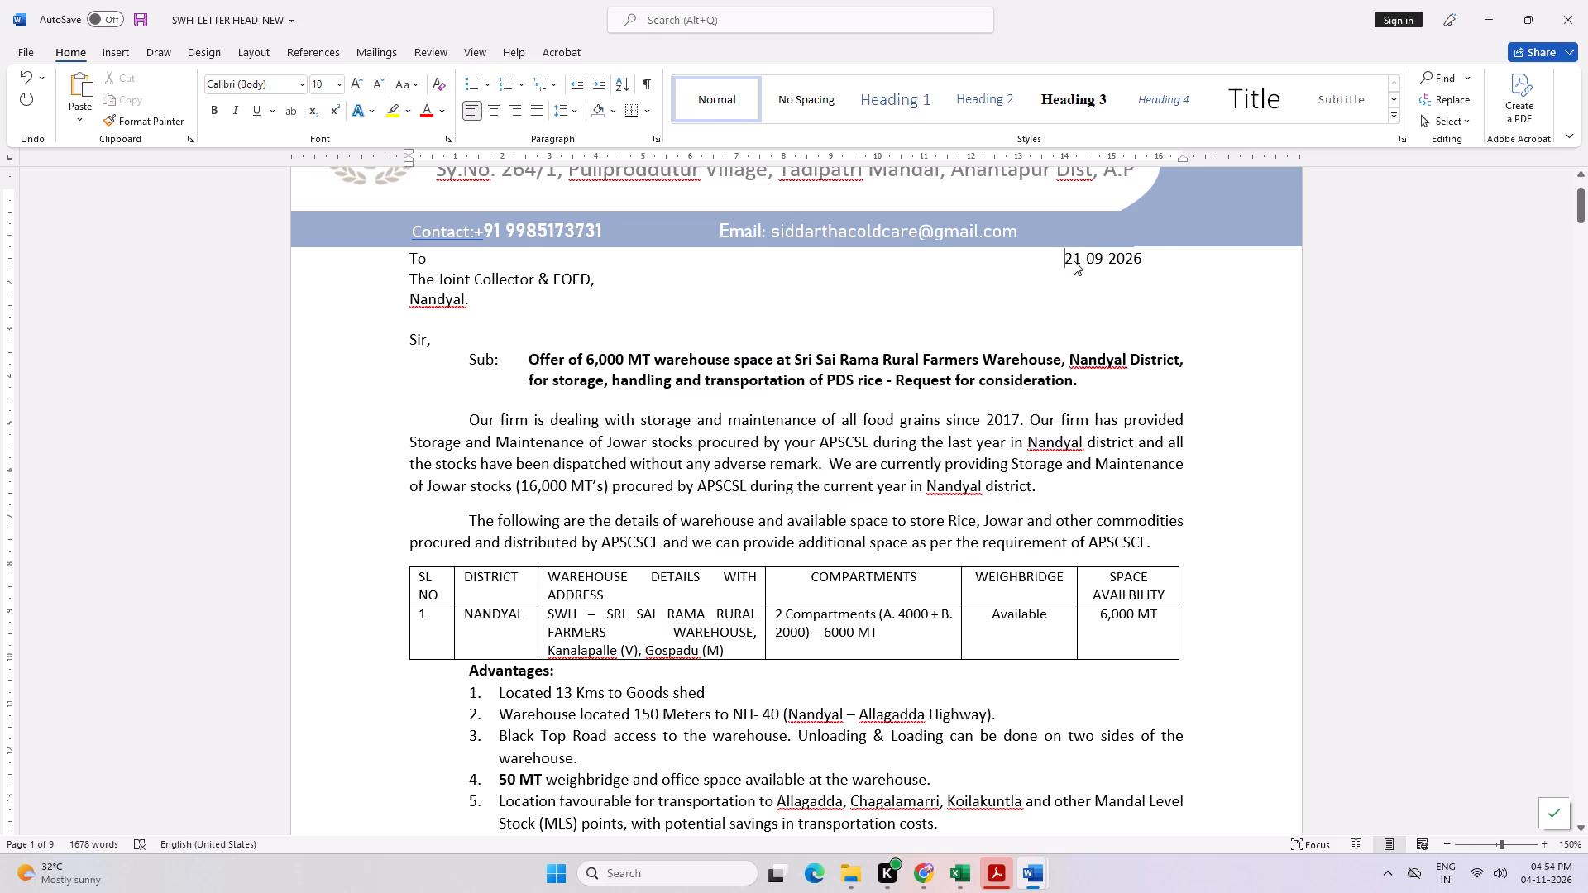
Print only the current page, the offer letter, on the HP LaserJet 1020 printer.
key("ctrl+p")
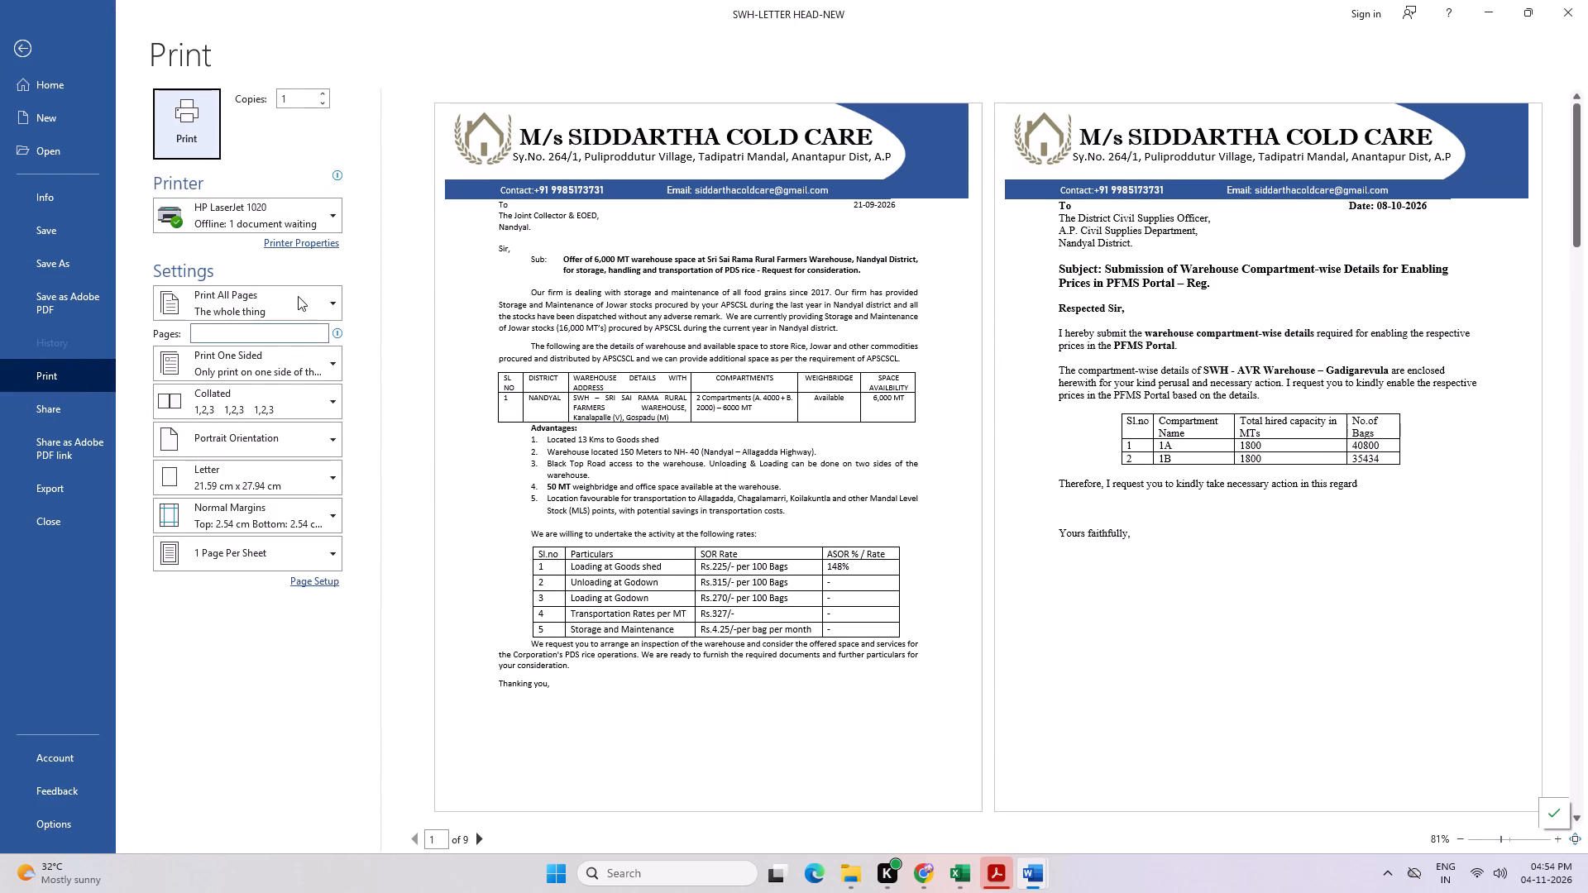
left_click(298, 296)
left_click(289, 439)
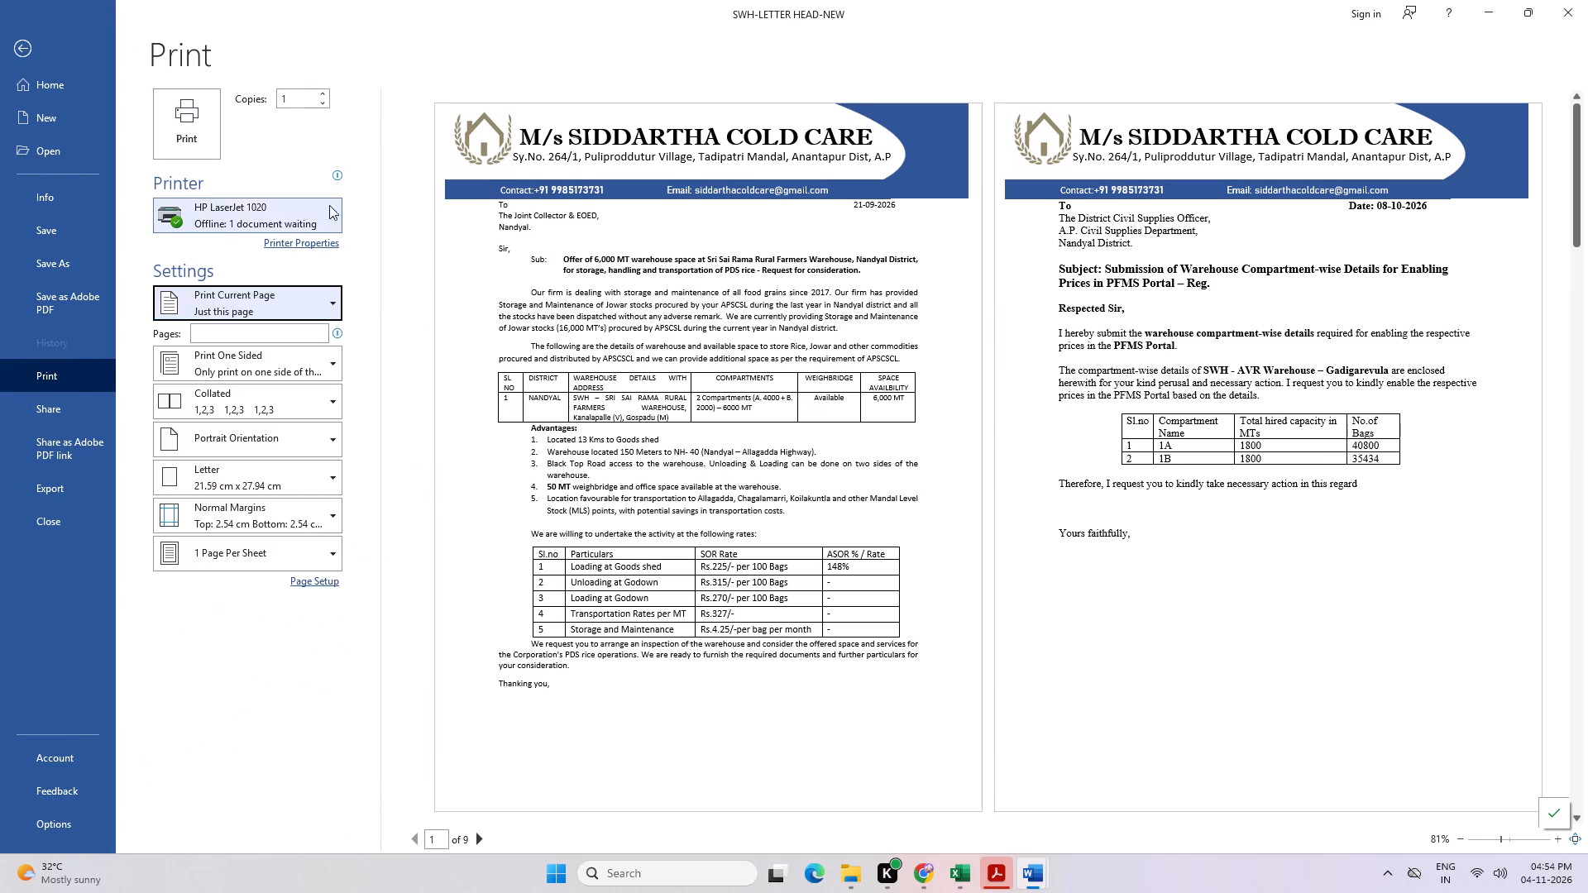
left_click(325, 213)
left_click(313, 373)
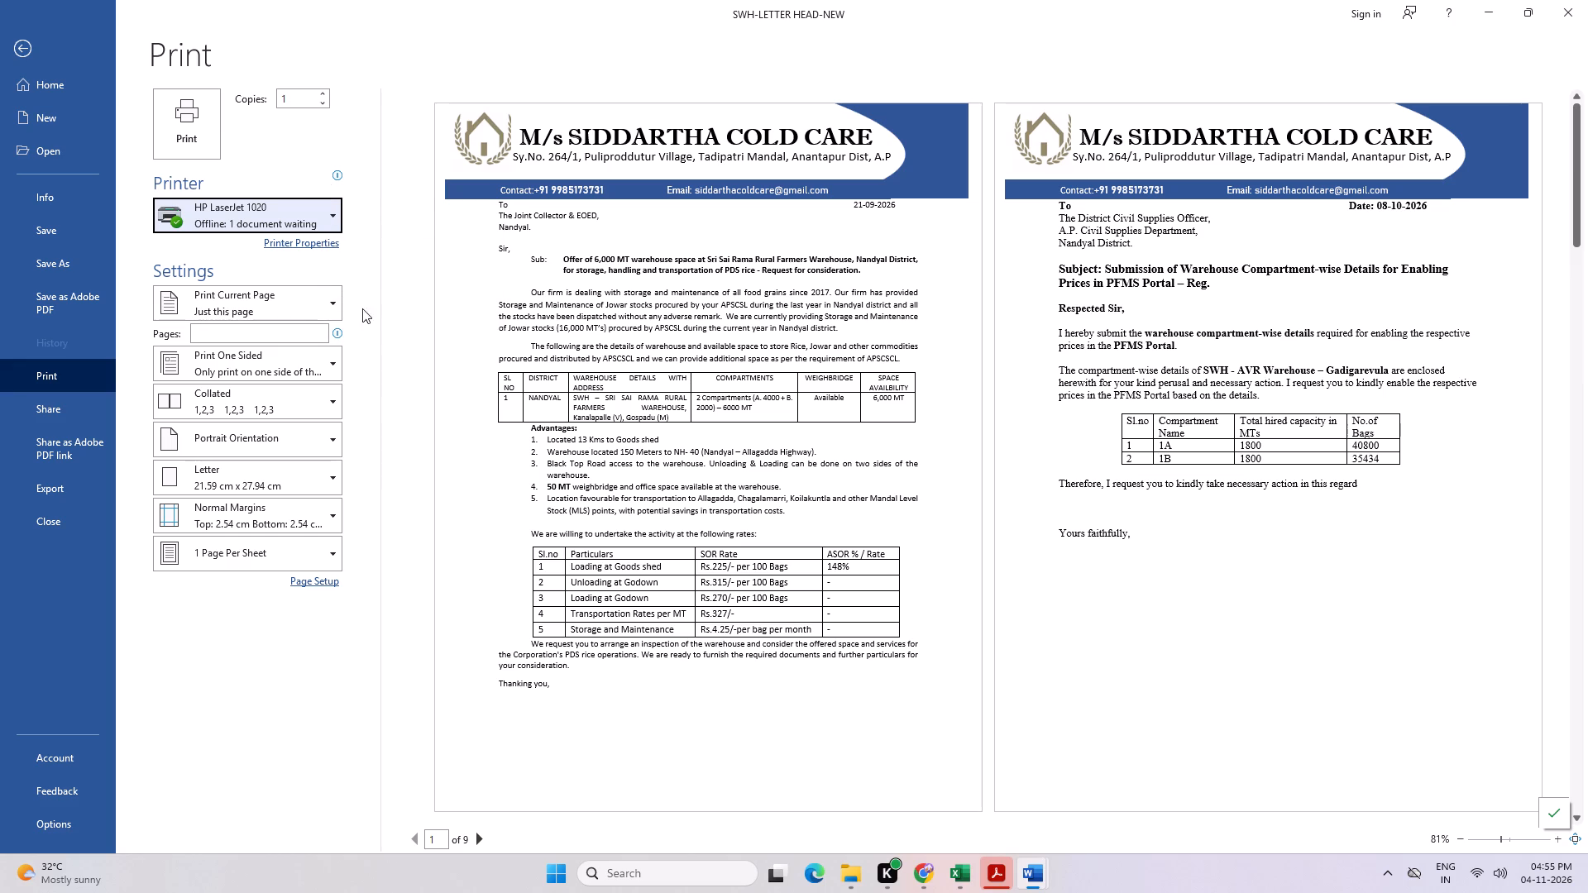
left_click(289, 216)
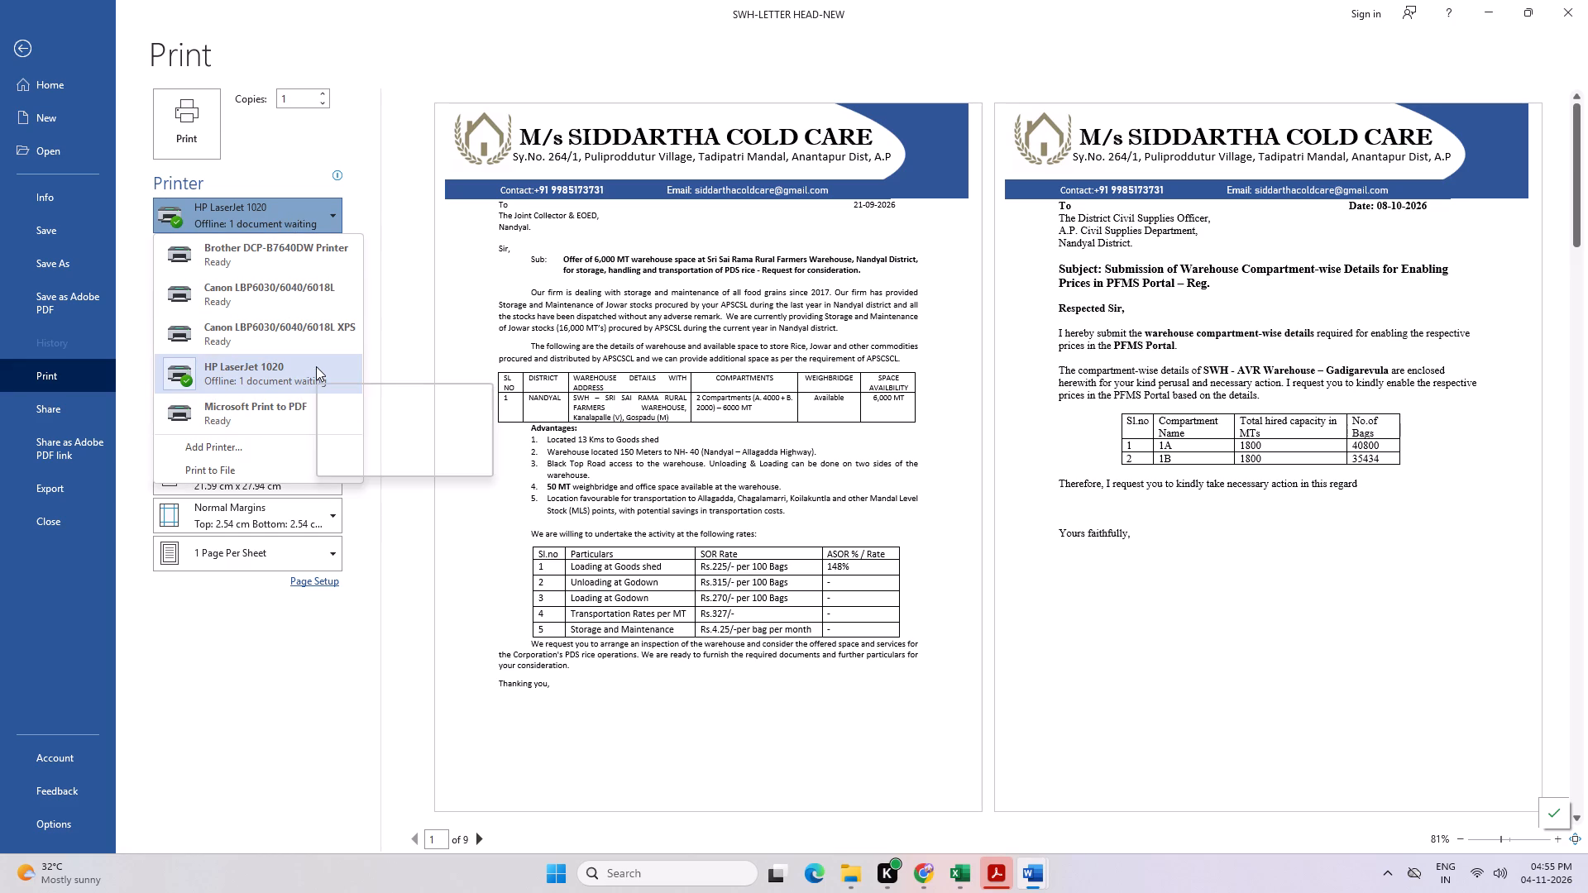
left_click(304, 201)
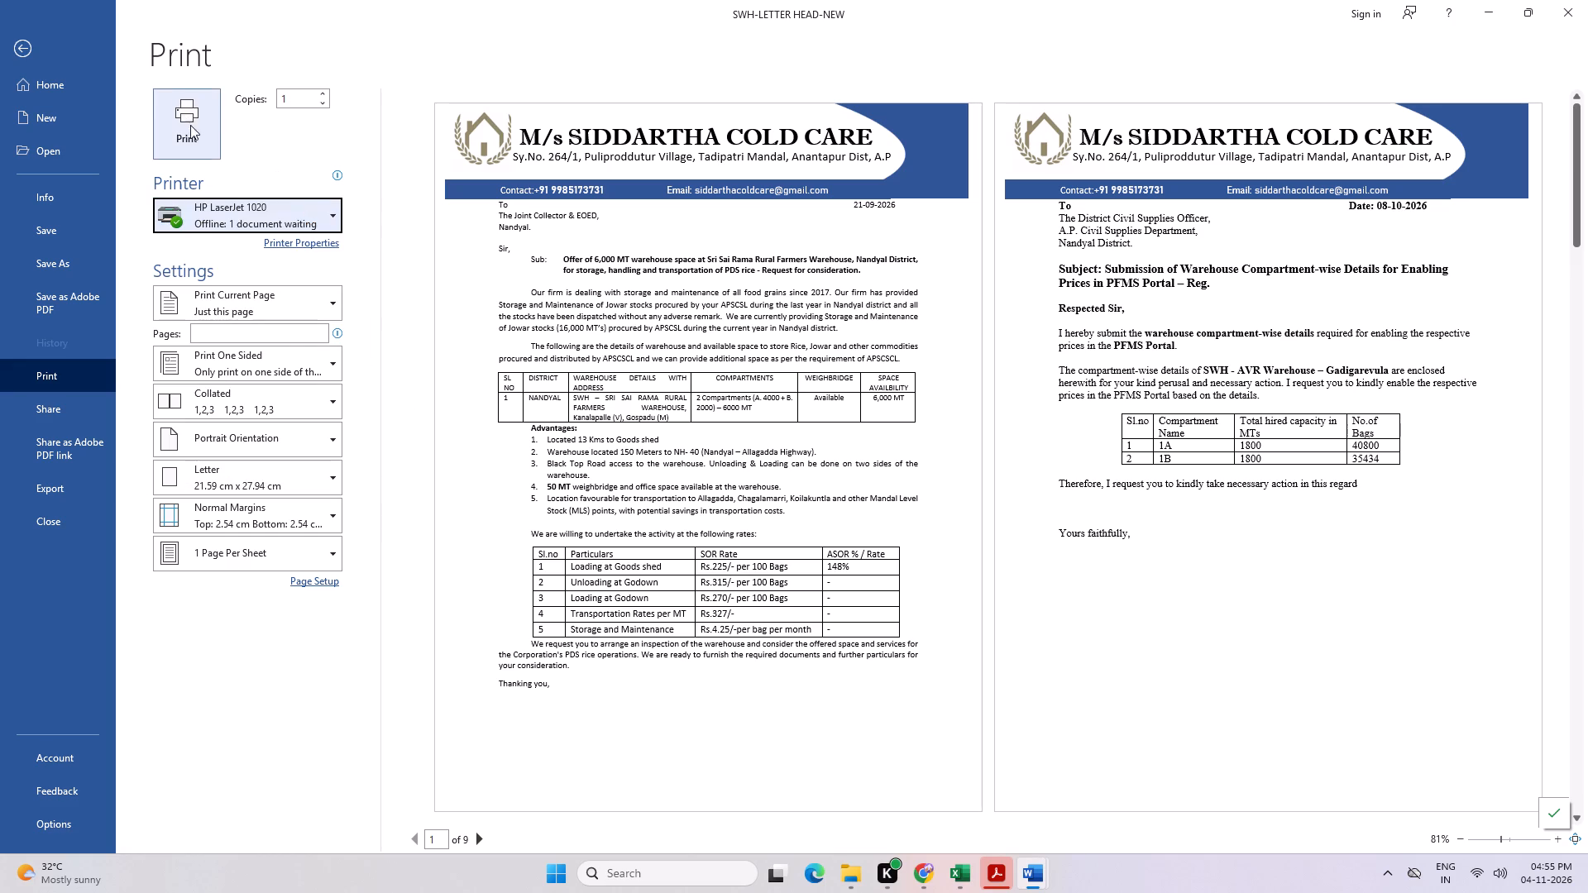
left_click(247, 208)
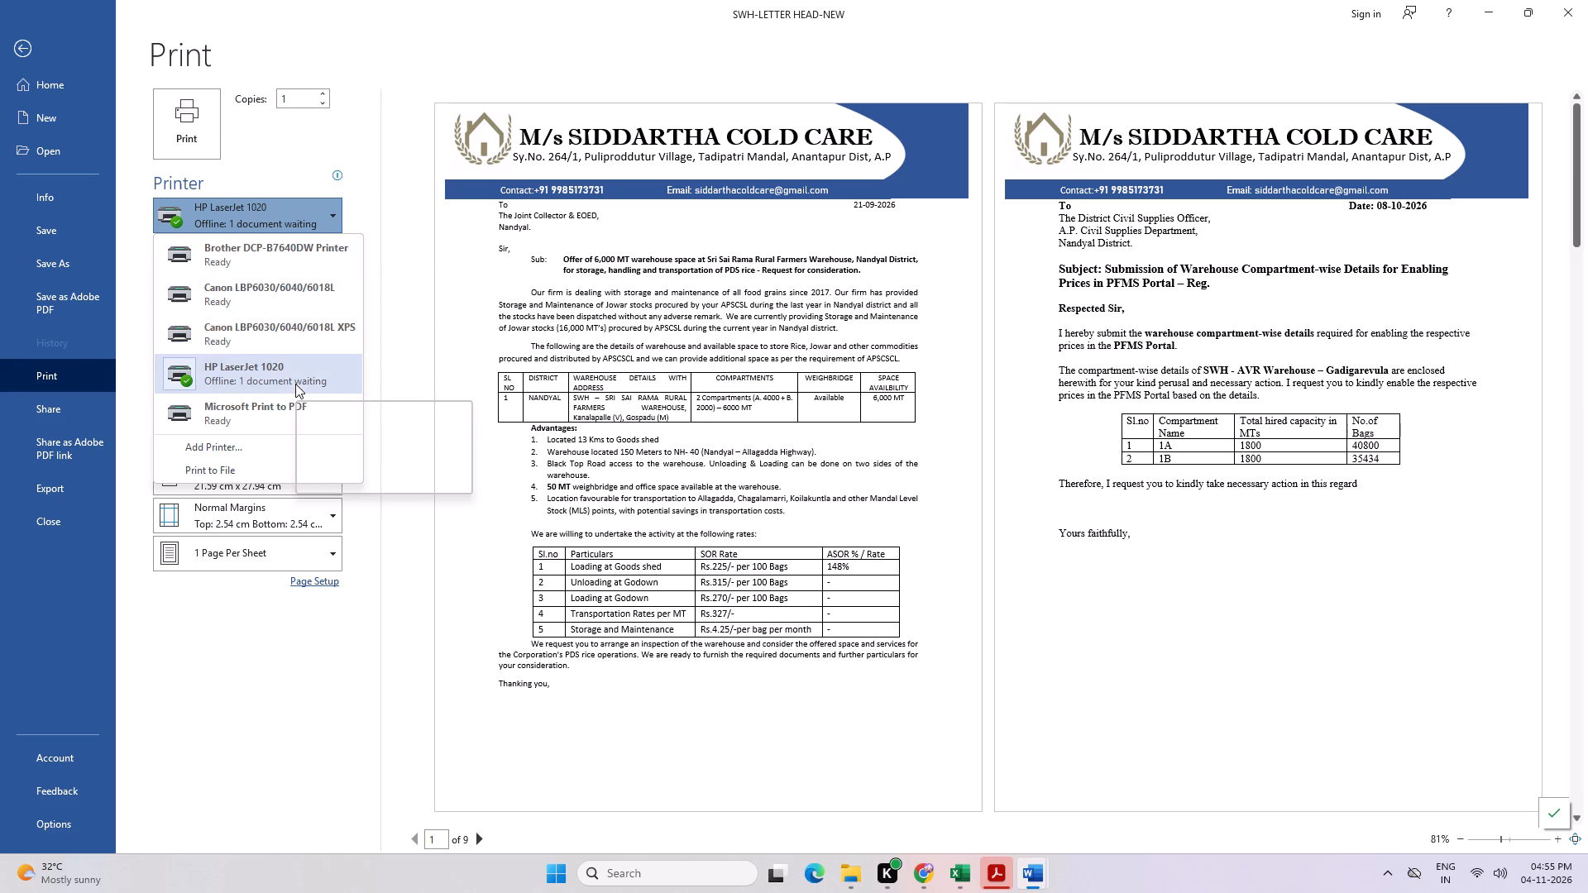
left_click(295, 384)
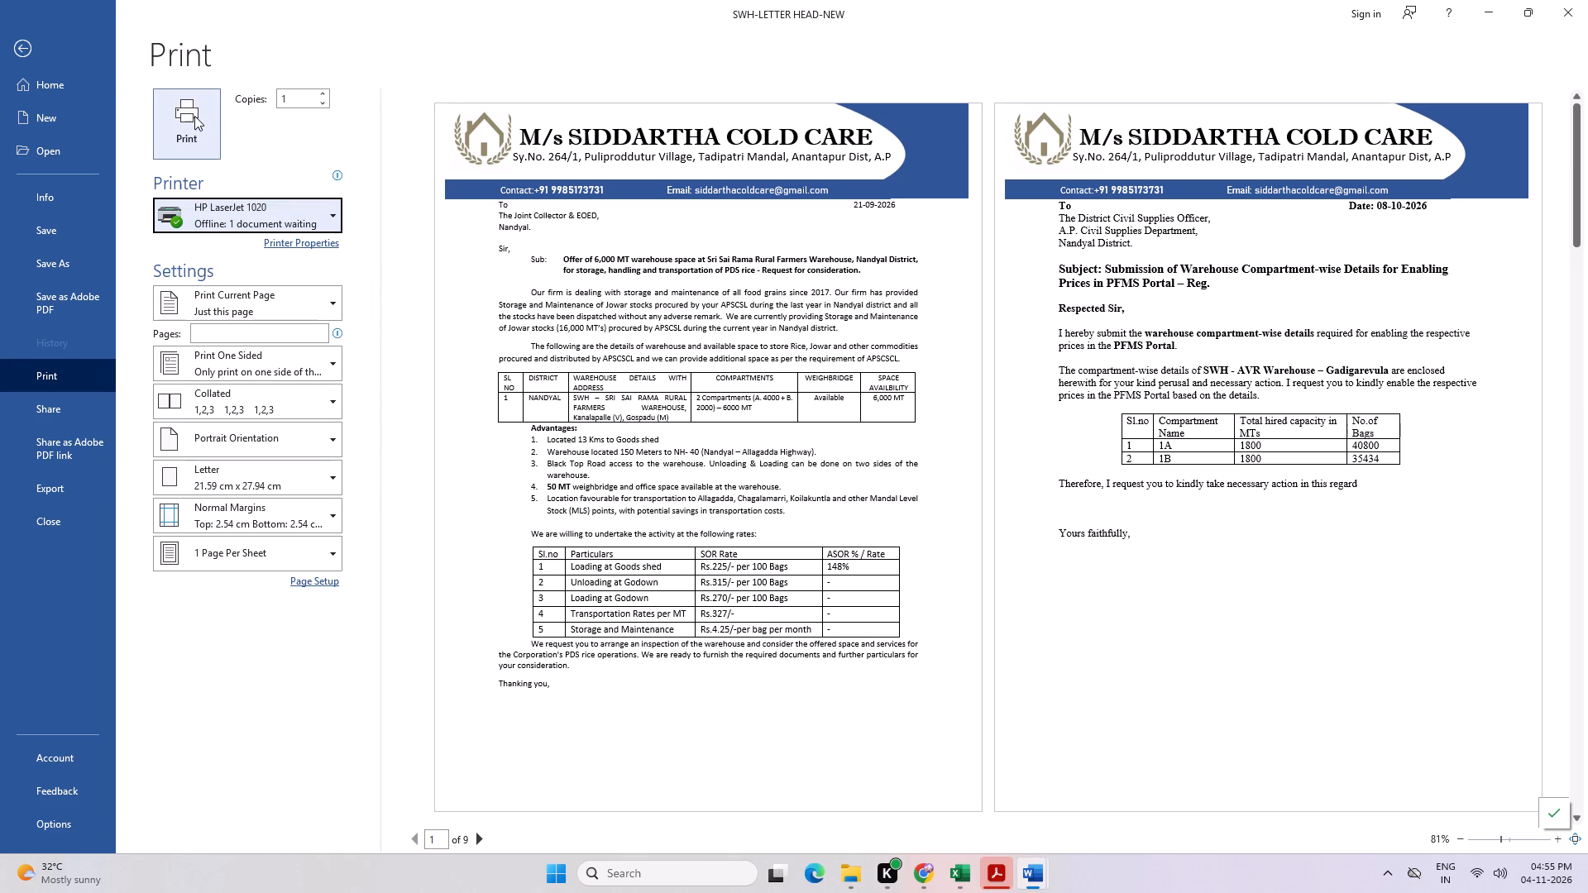
left_click(194, 116)
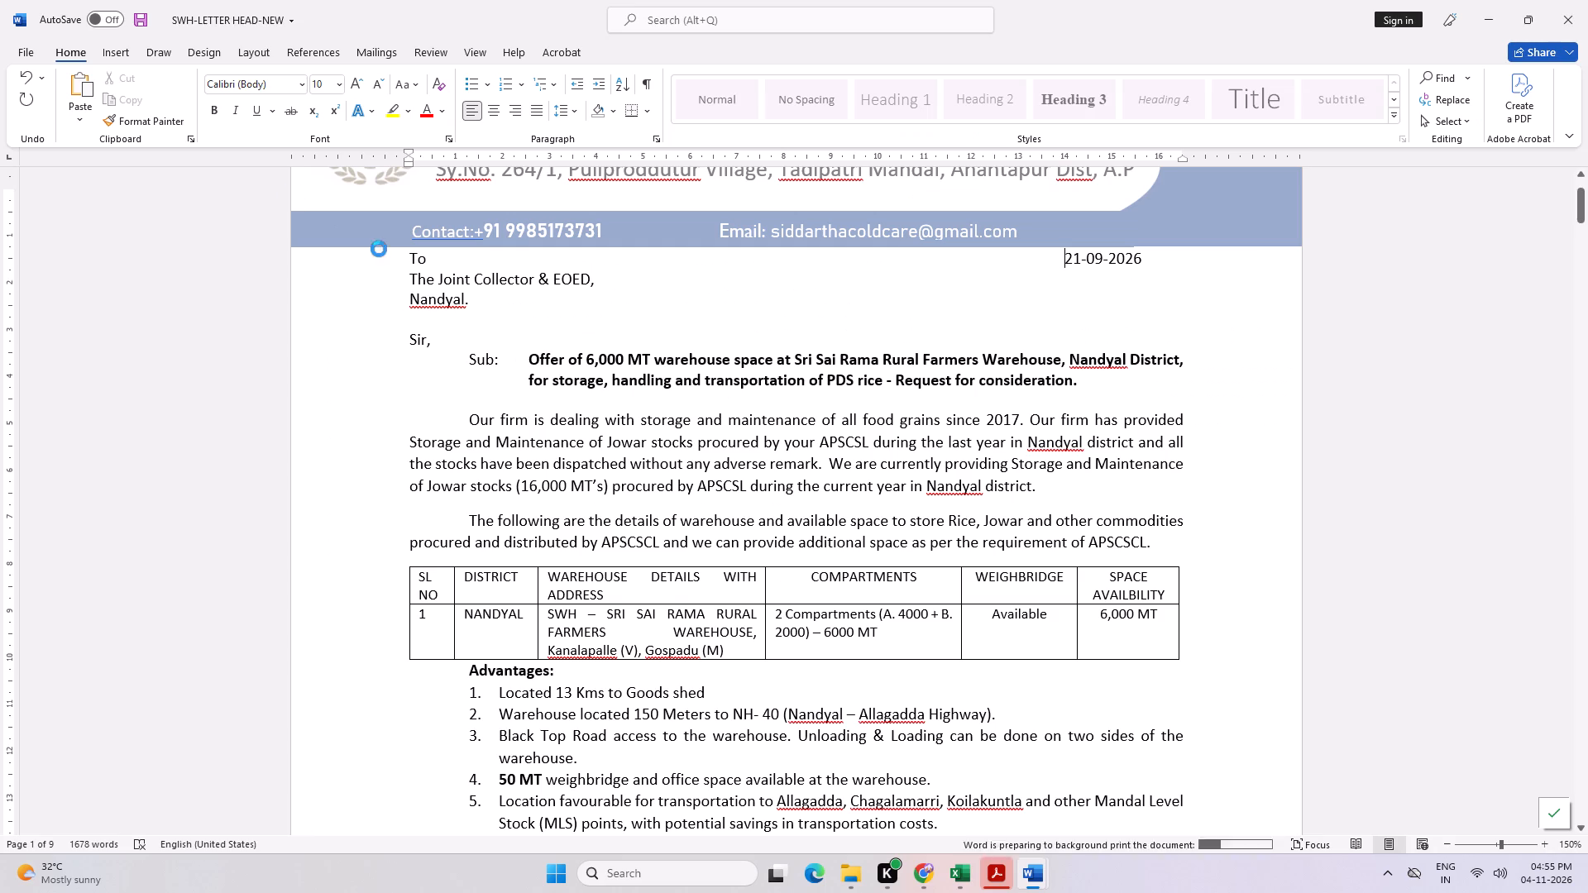
Check the letter once more from top to bottom and save the document.
scroll(820, 482, "down", 8)
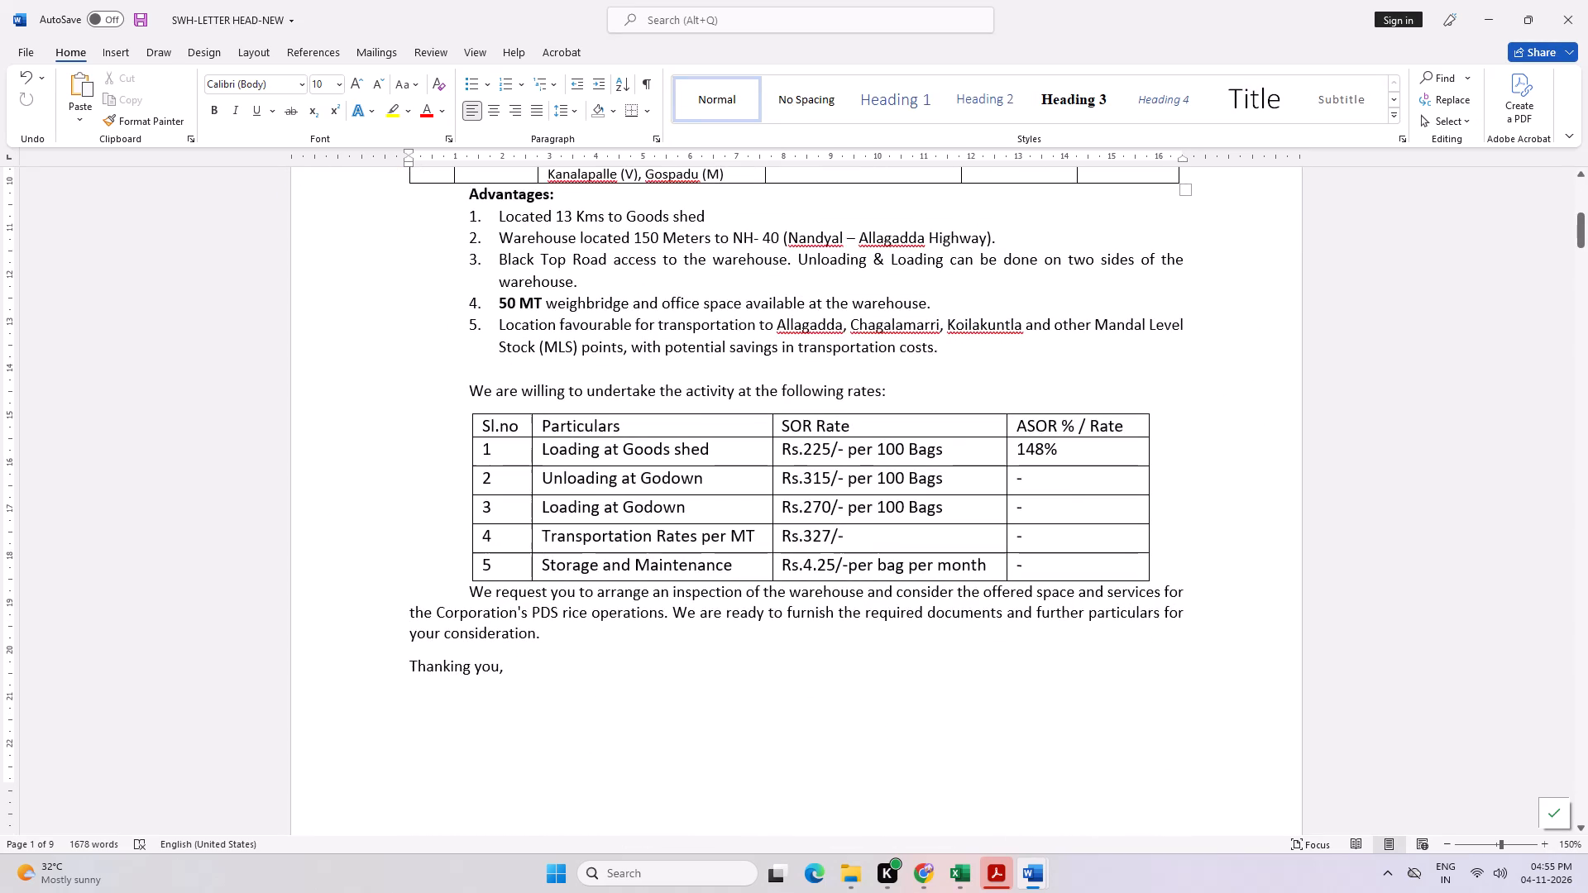
scroll(845, 571, "up", 10)
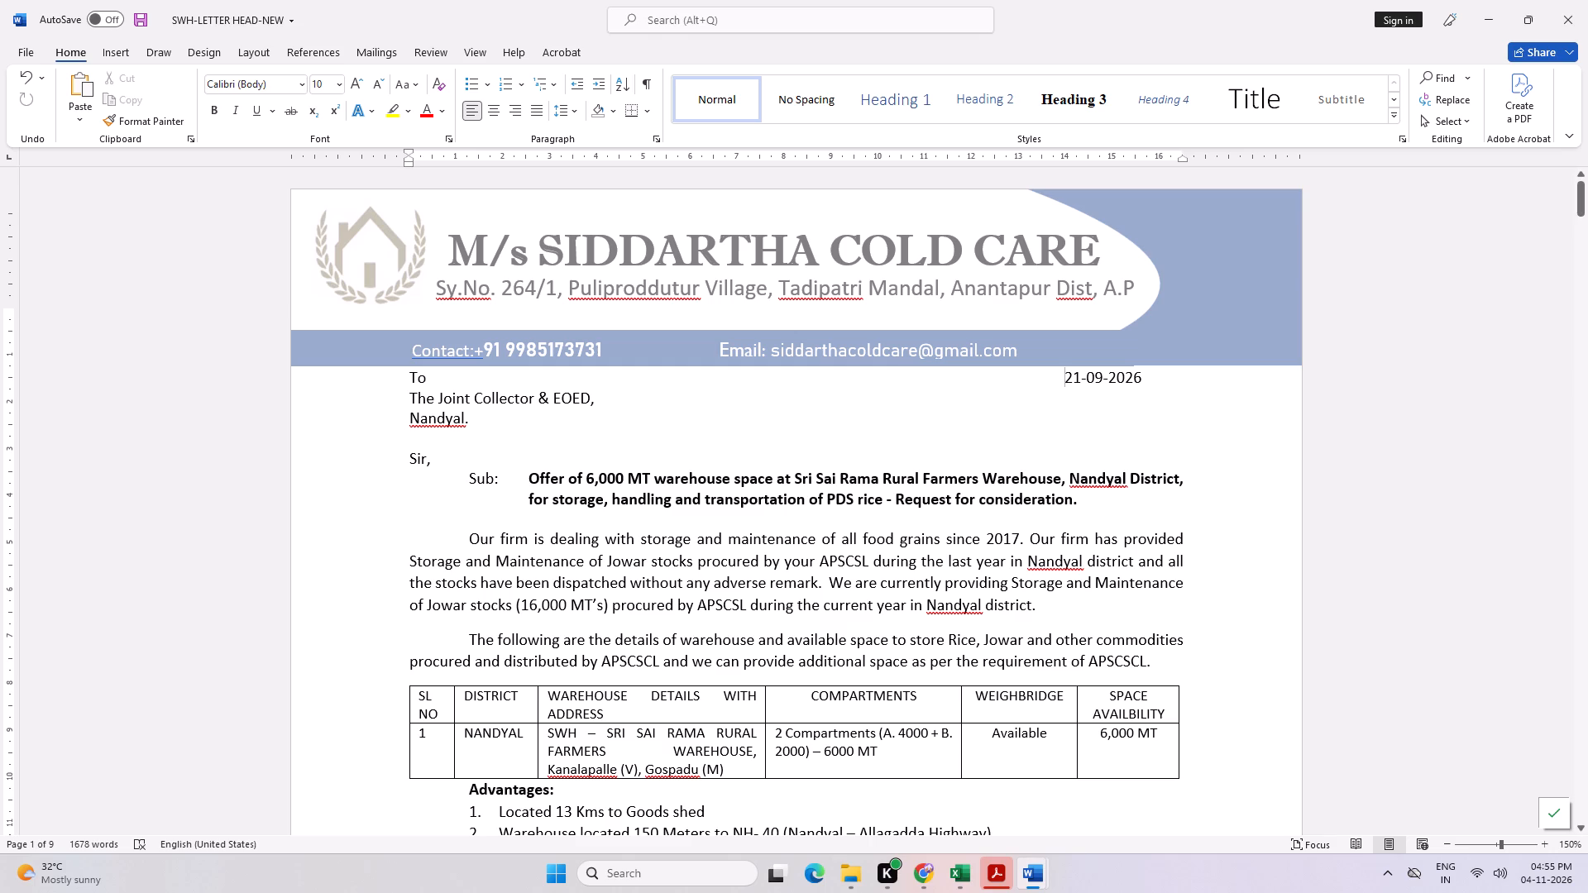
key("ctrl+s")
key("ctrl+s")
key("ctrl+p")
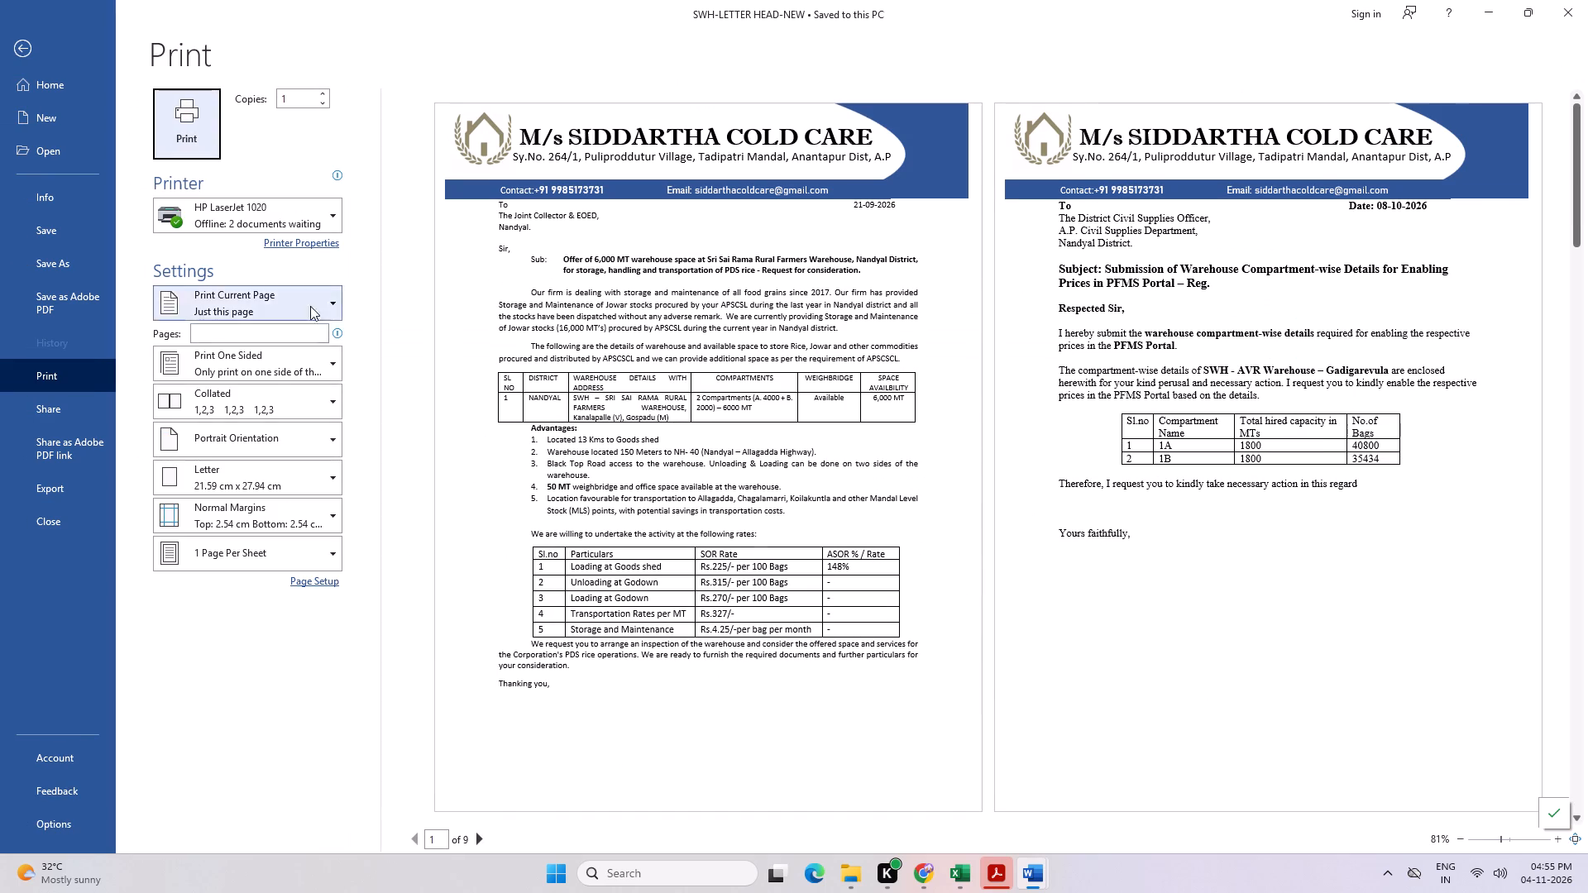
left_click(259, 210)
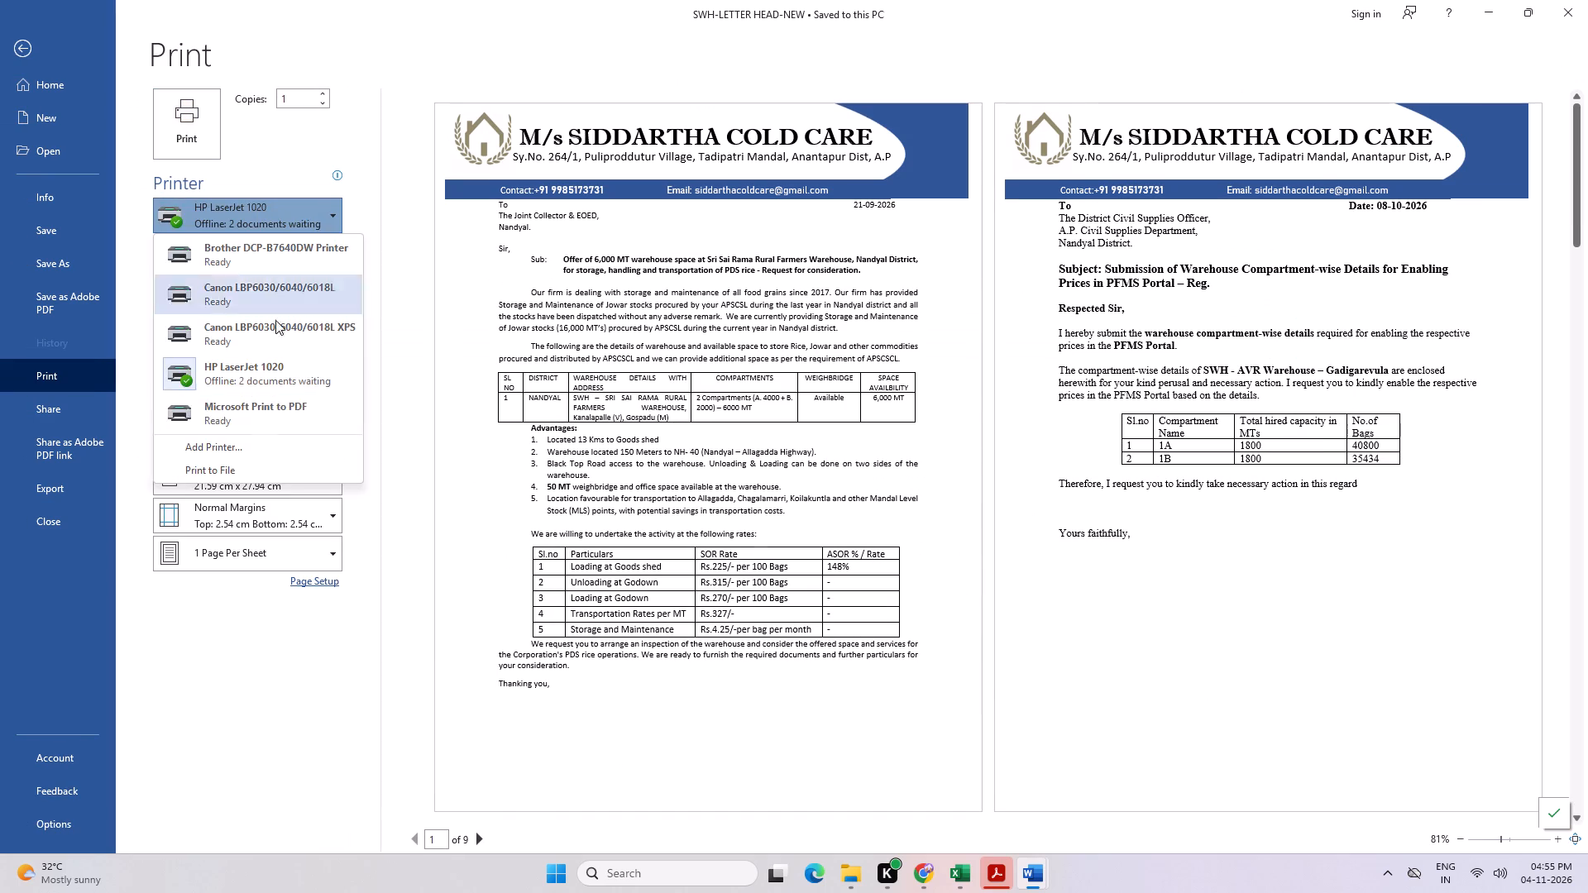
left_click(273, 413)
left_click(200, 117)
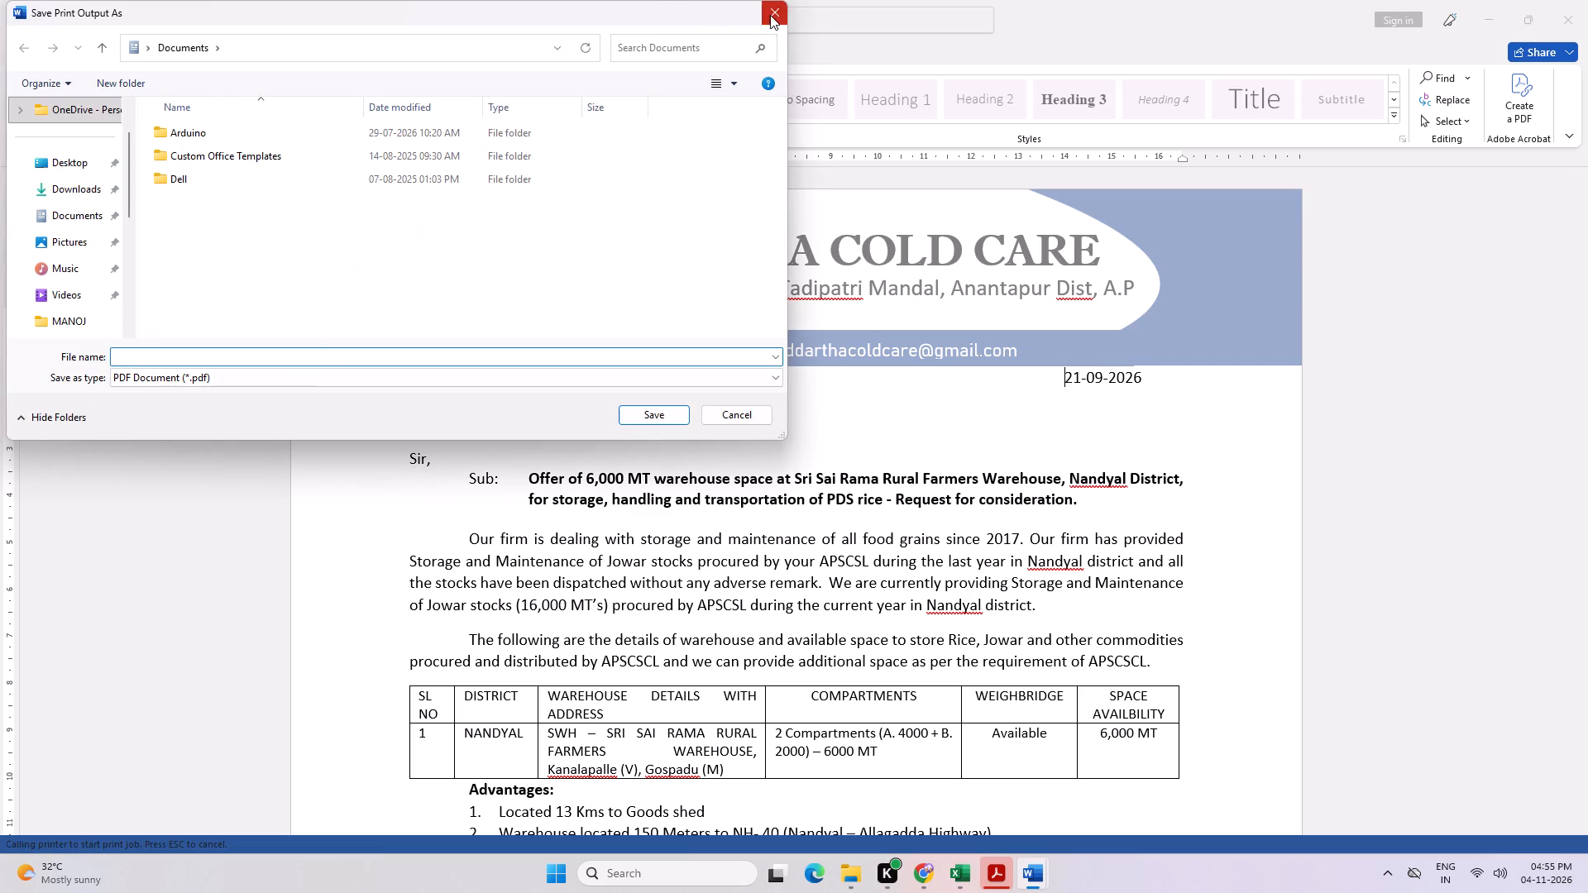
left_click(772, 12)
In the letterhead header, change the firm name to "M/s SIDDARTHA WAREHOUSE".
double_click(604, 349)
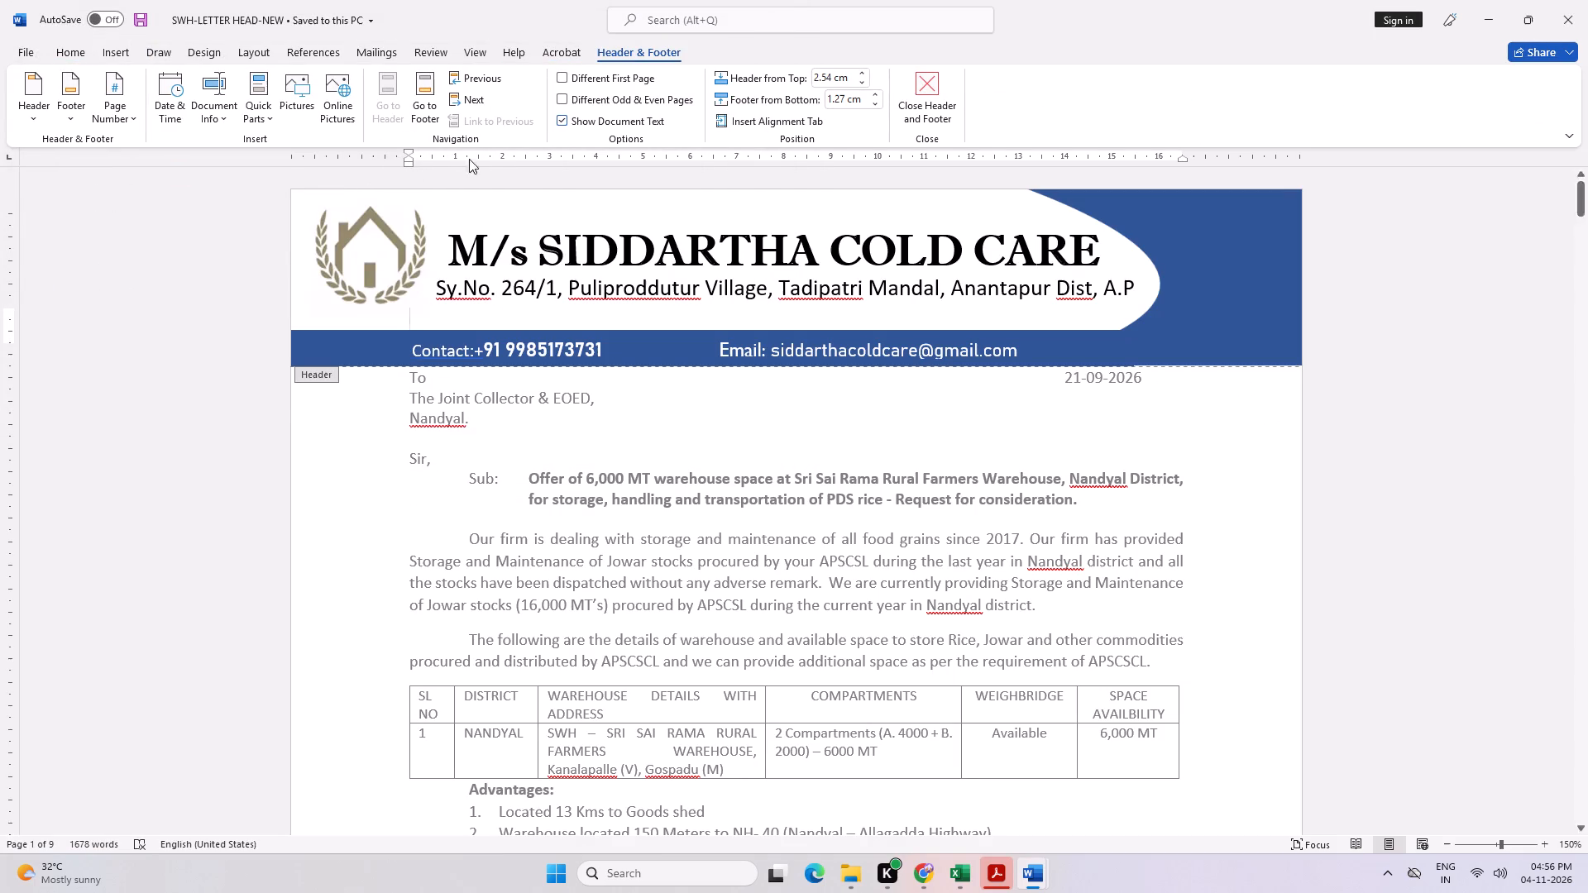
scroll(852, 523, "down", 10)
scroll(1003, 337, "down", 6)
scroll(1000, 364, "up", 9)
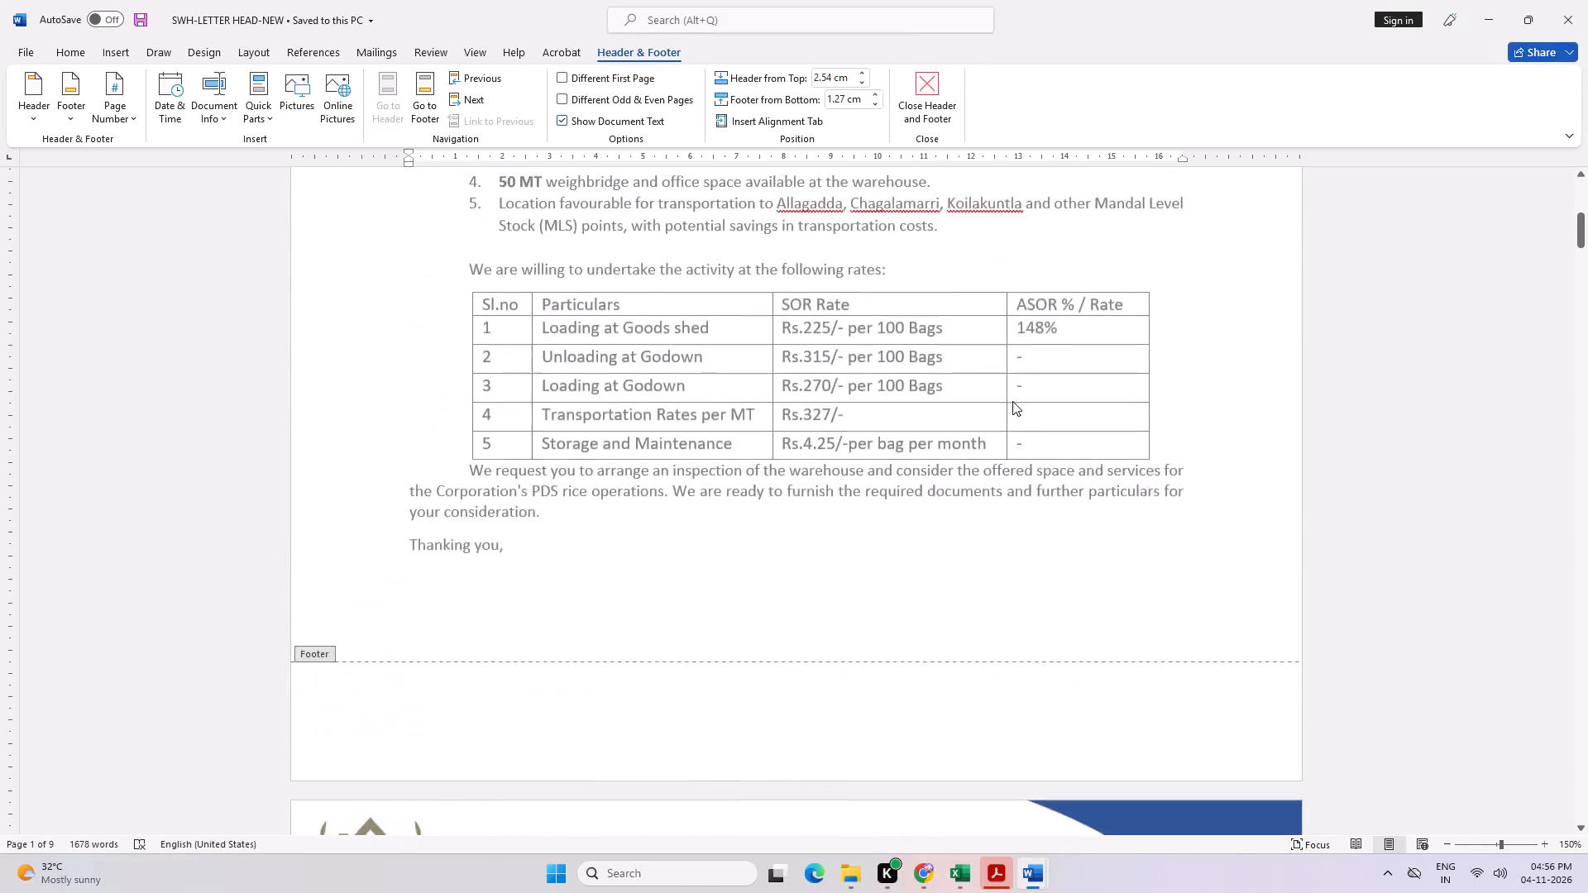
scroll(1012, 401, "up", 10)
key("alt+Tab")
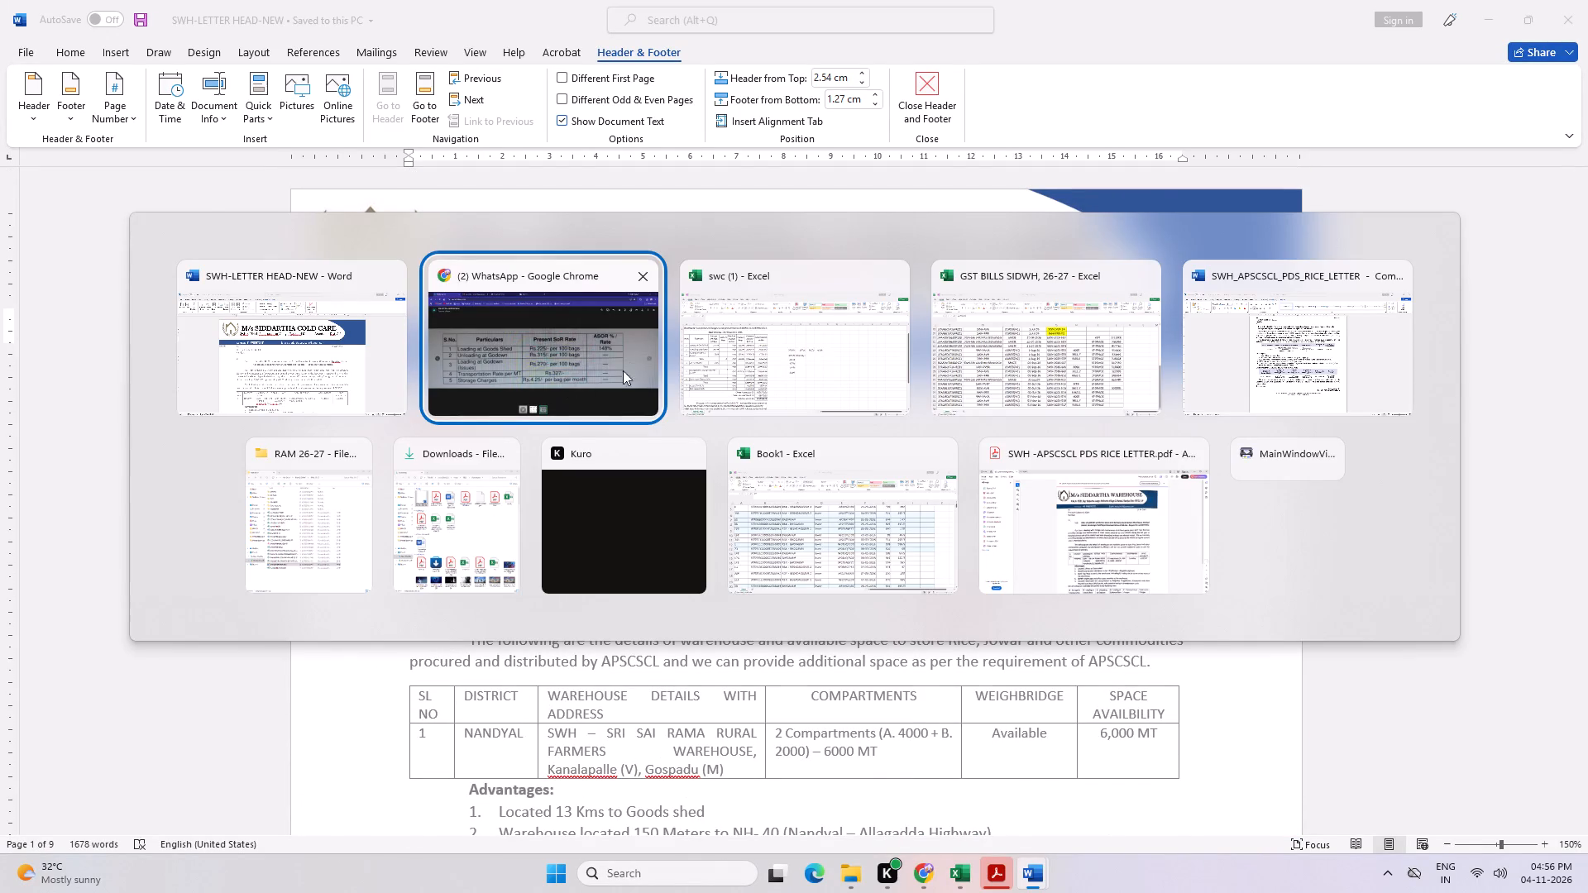
left_click(242, 345, "alt")
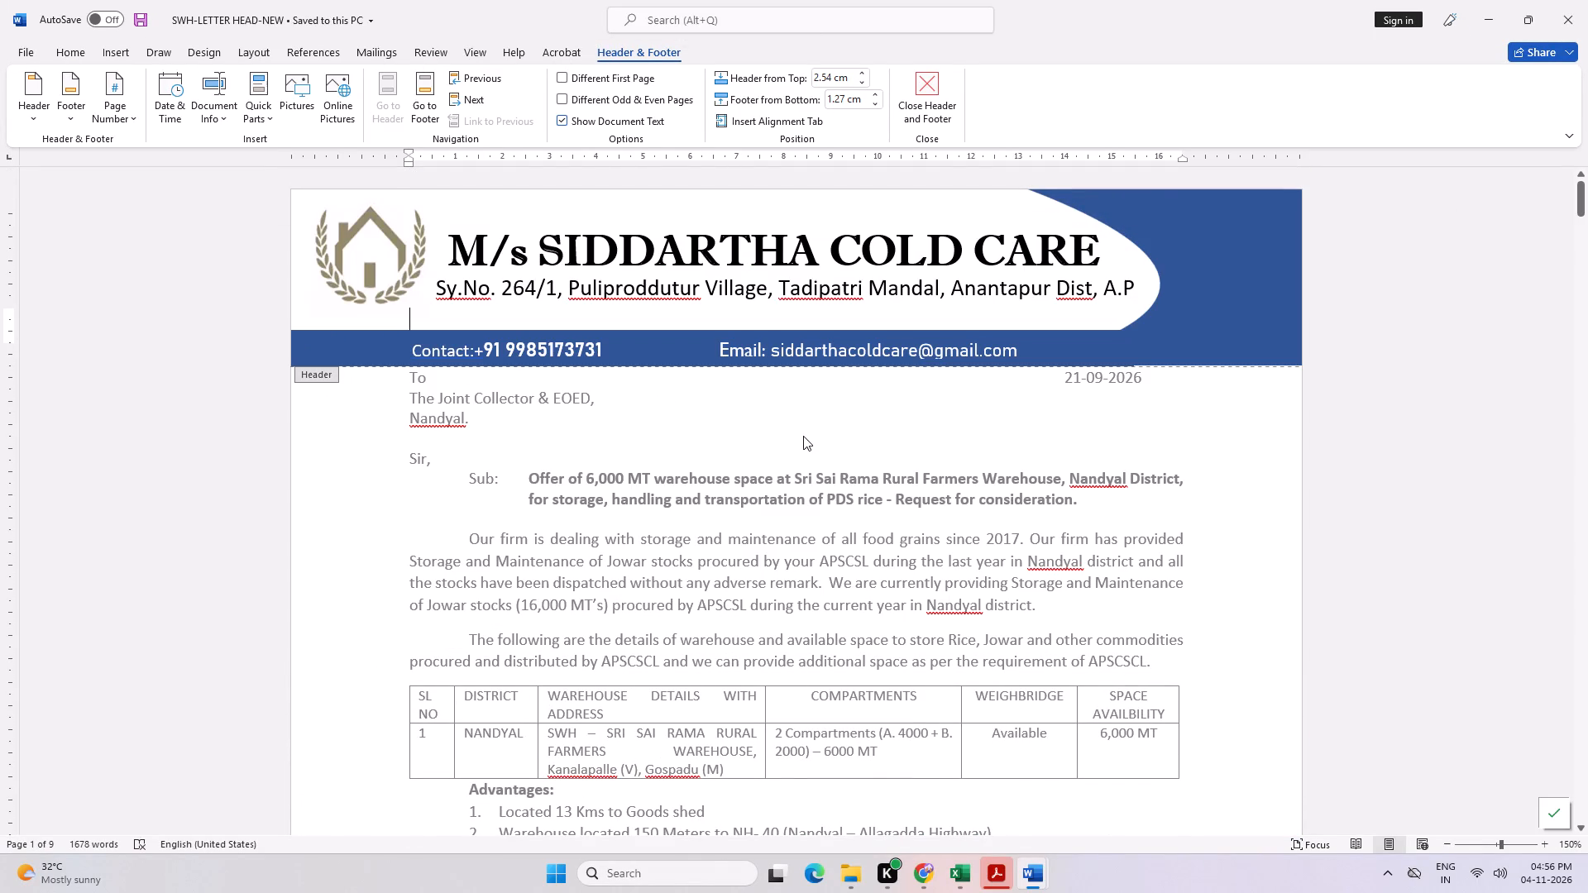
double_click(881, 246)
left_click(882, 252)
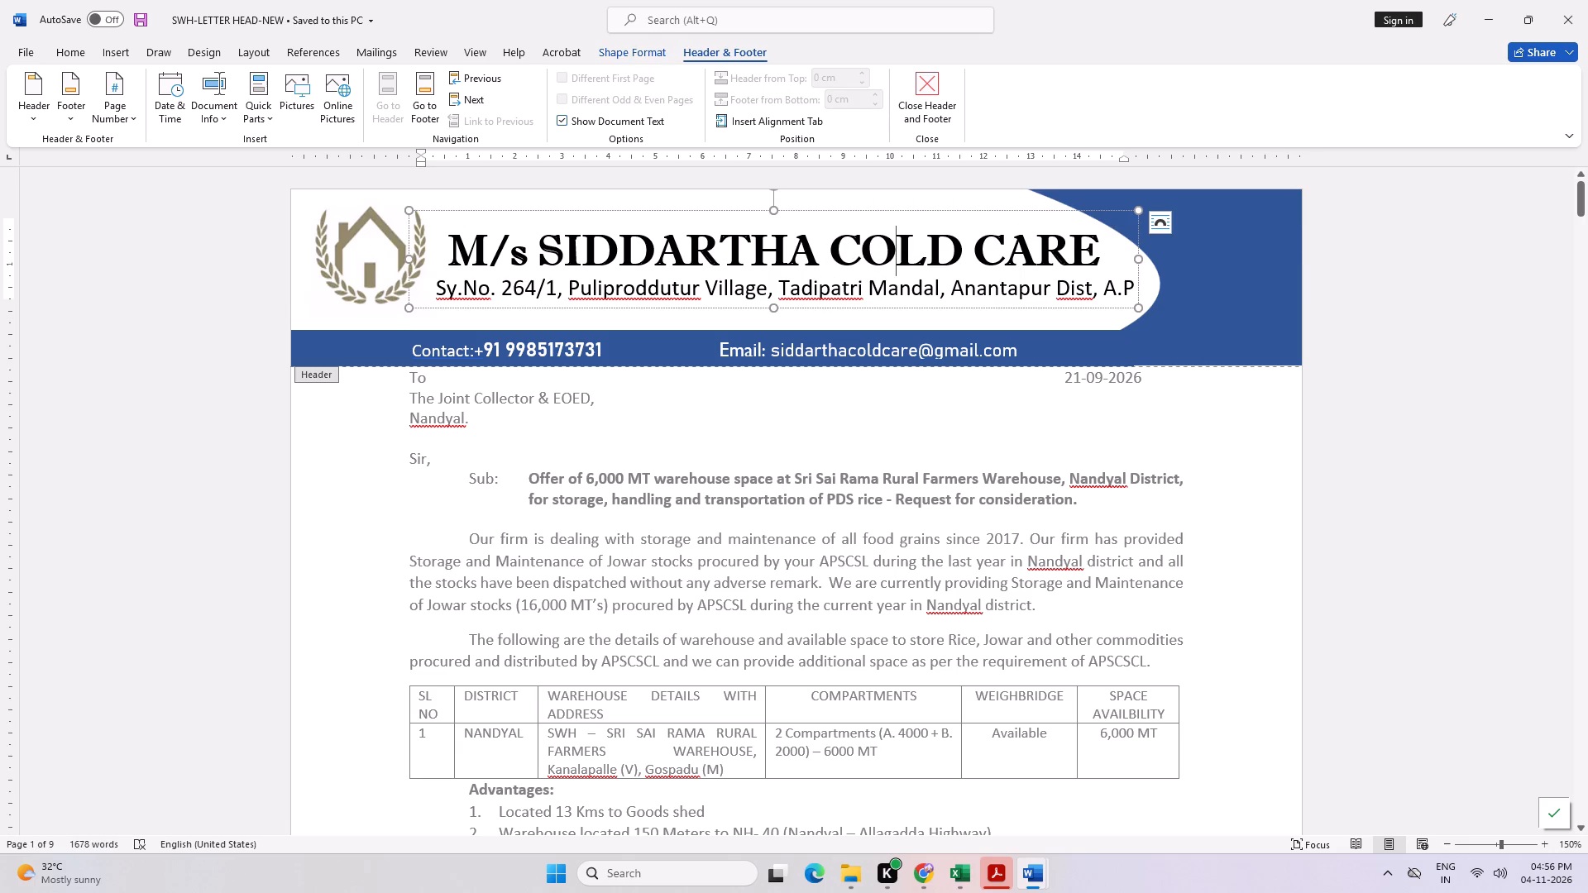
left_click(872, 251)
key("Left")
key("ctrl+shift+Right")
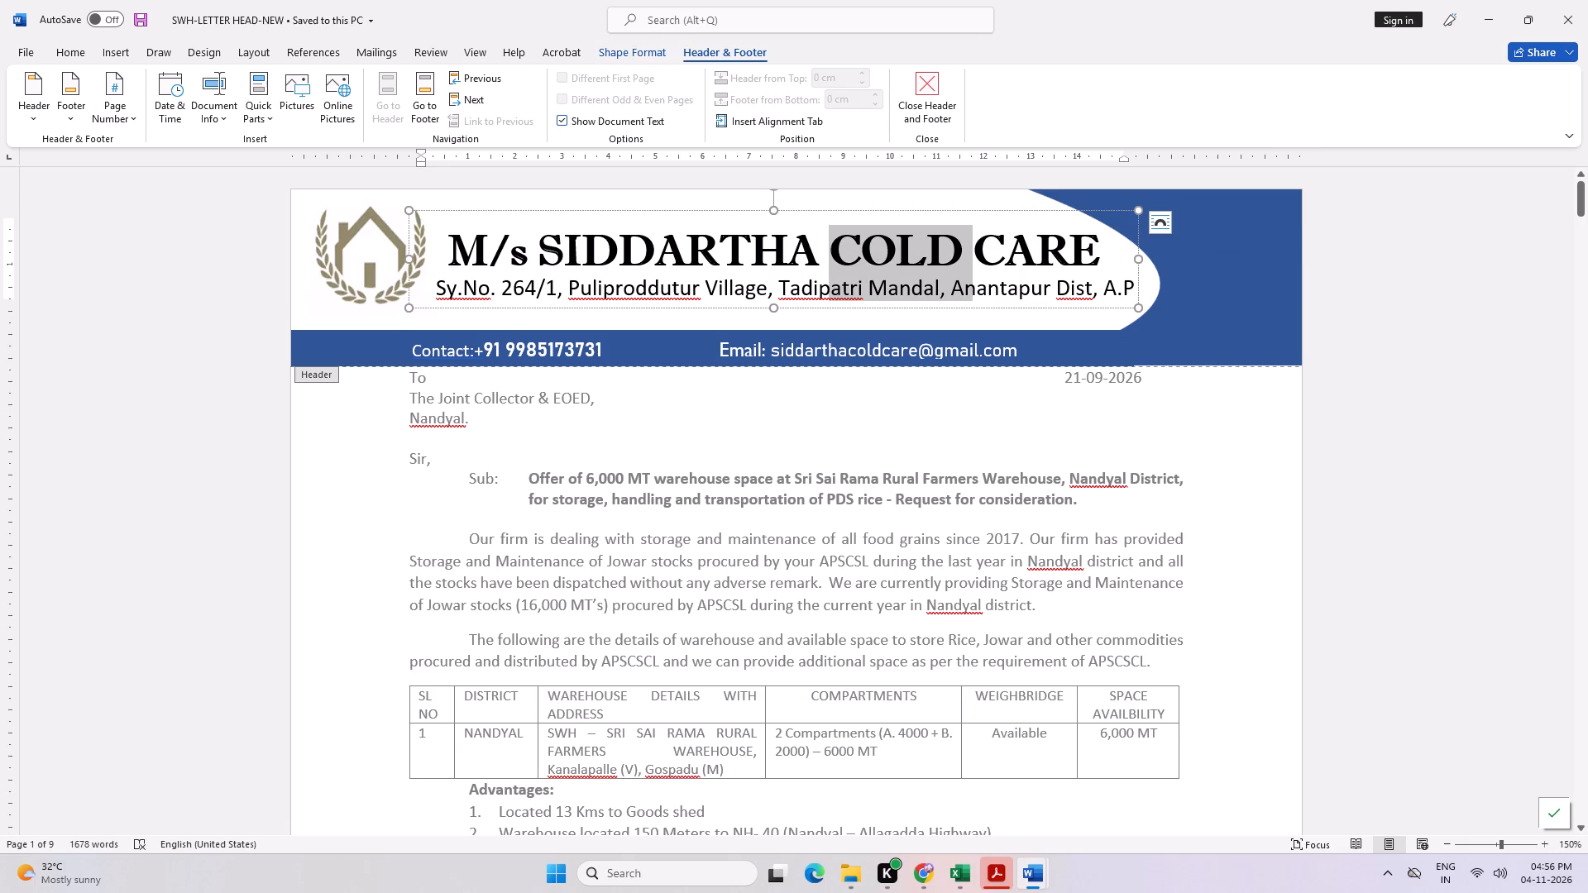
key("ctrl+shift+Right")
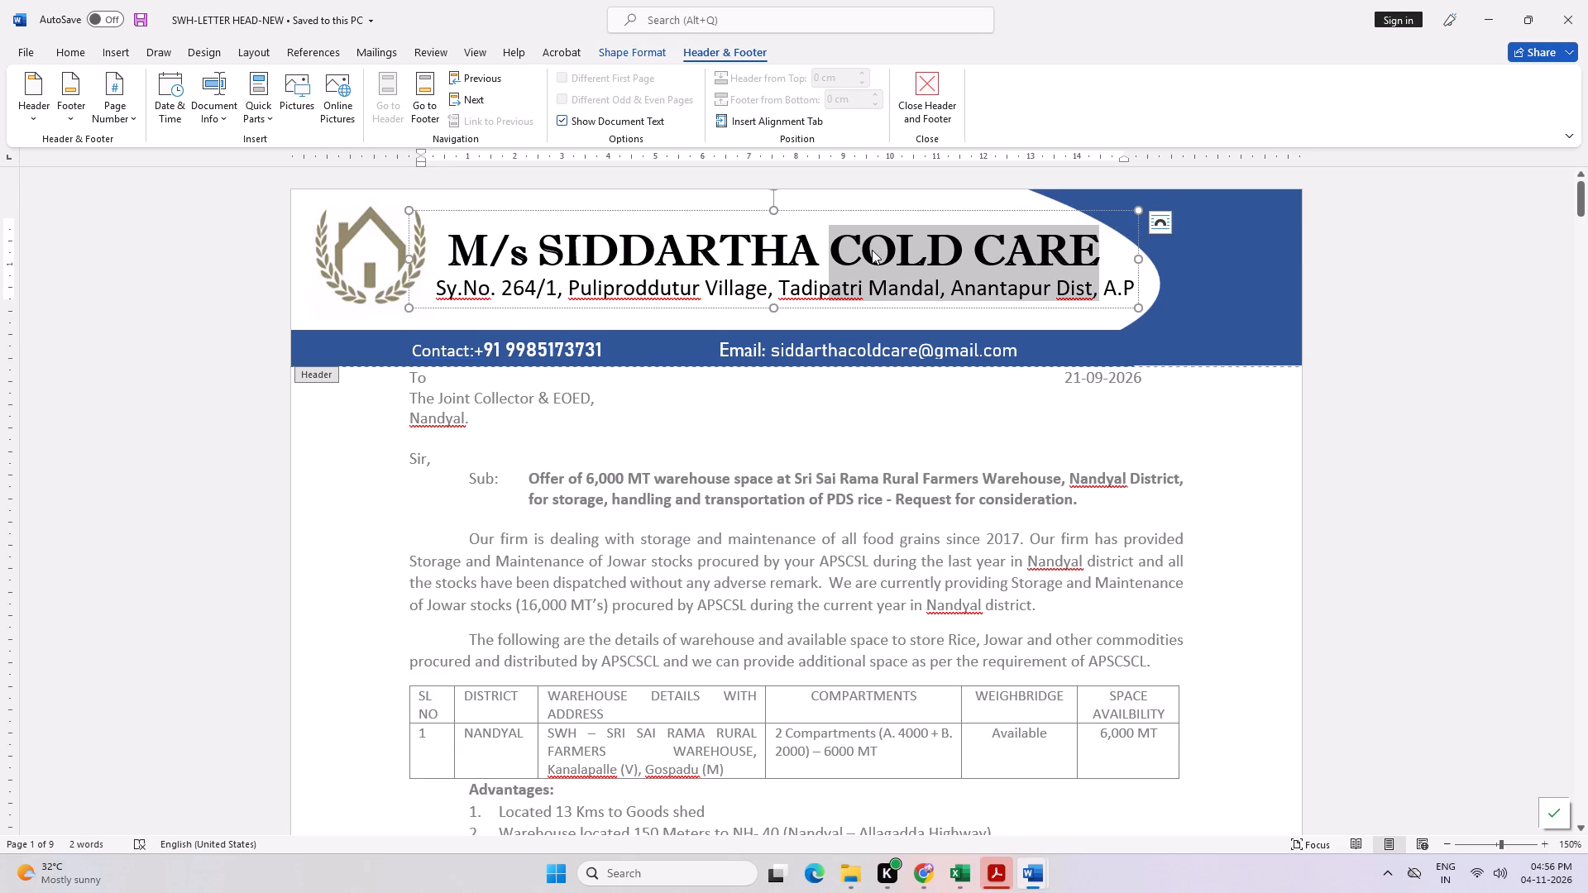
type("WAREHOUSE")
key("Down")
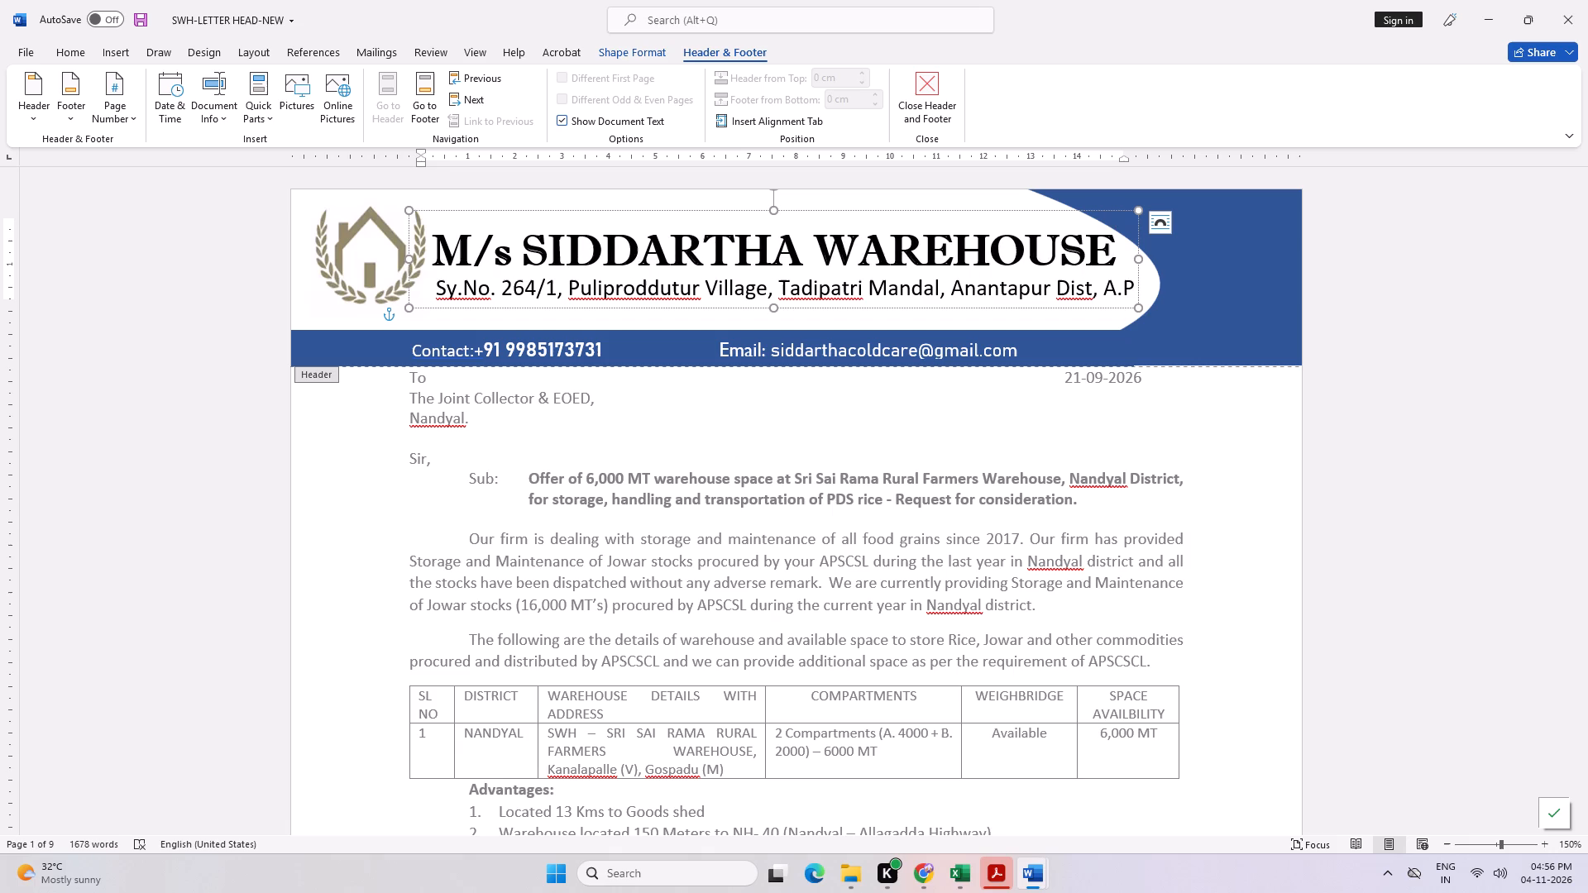
Replace the survey number at the start of the letterhead address line with the firm's house number, using the prefix "H-No:".
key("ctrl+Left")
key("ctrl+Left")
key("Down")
double_click(530, 288)
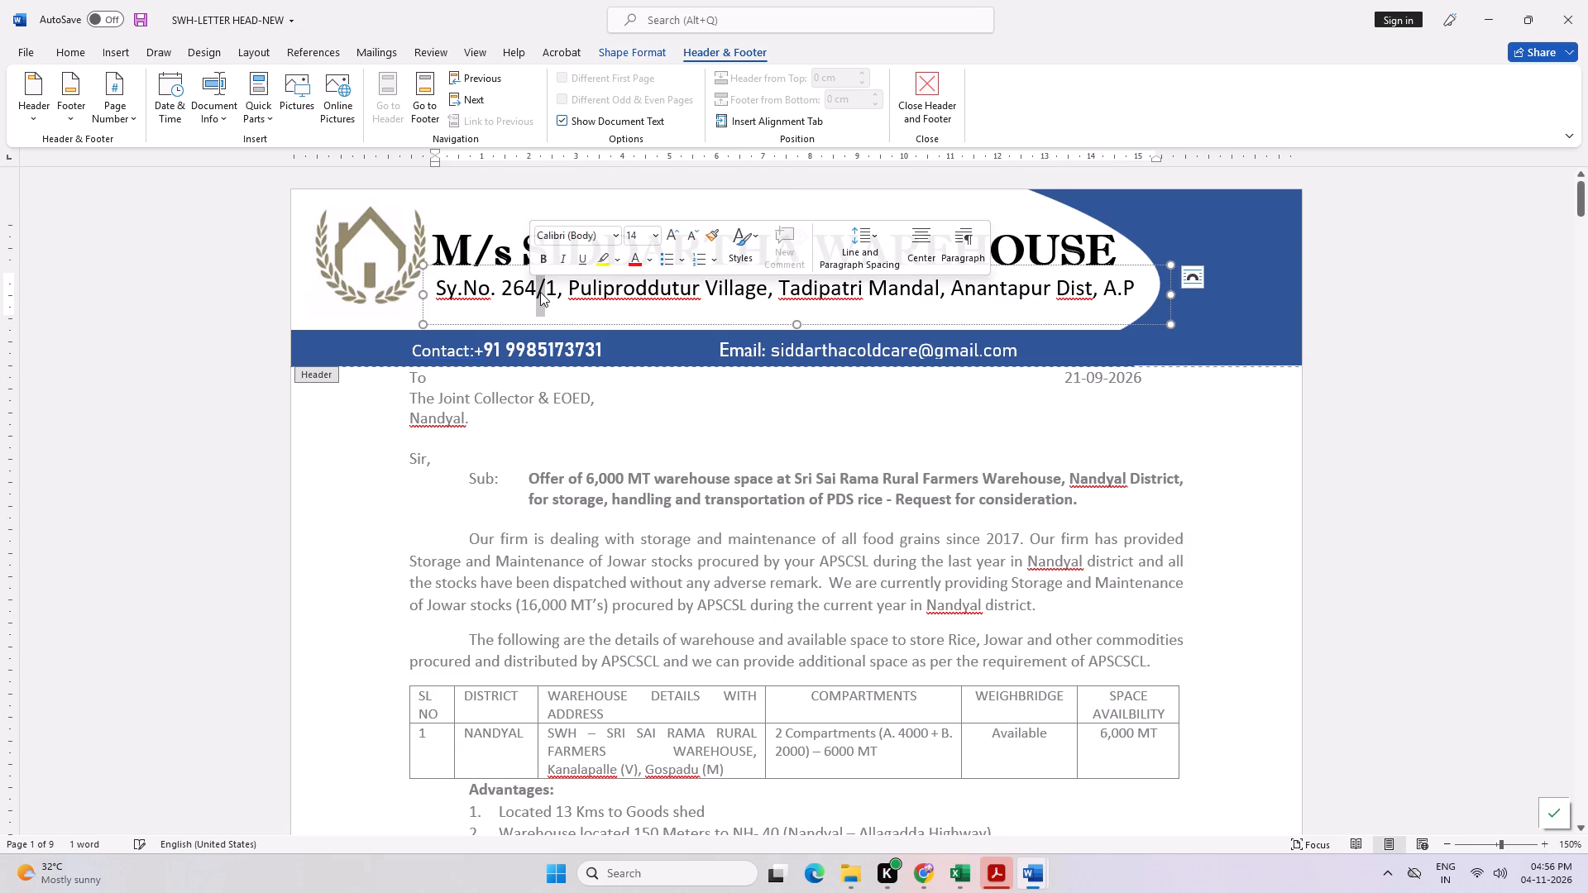
key("Left")
key("Left")
key("ctrl+Left")
key("ctrl+Left")
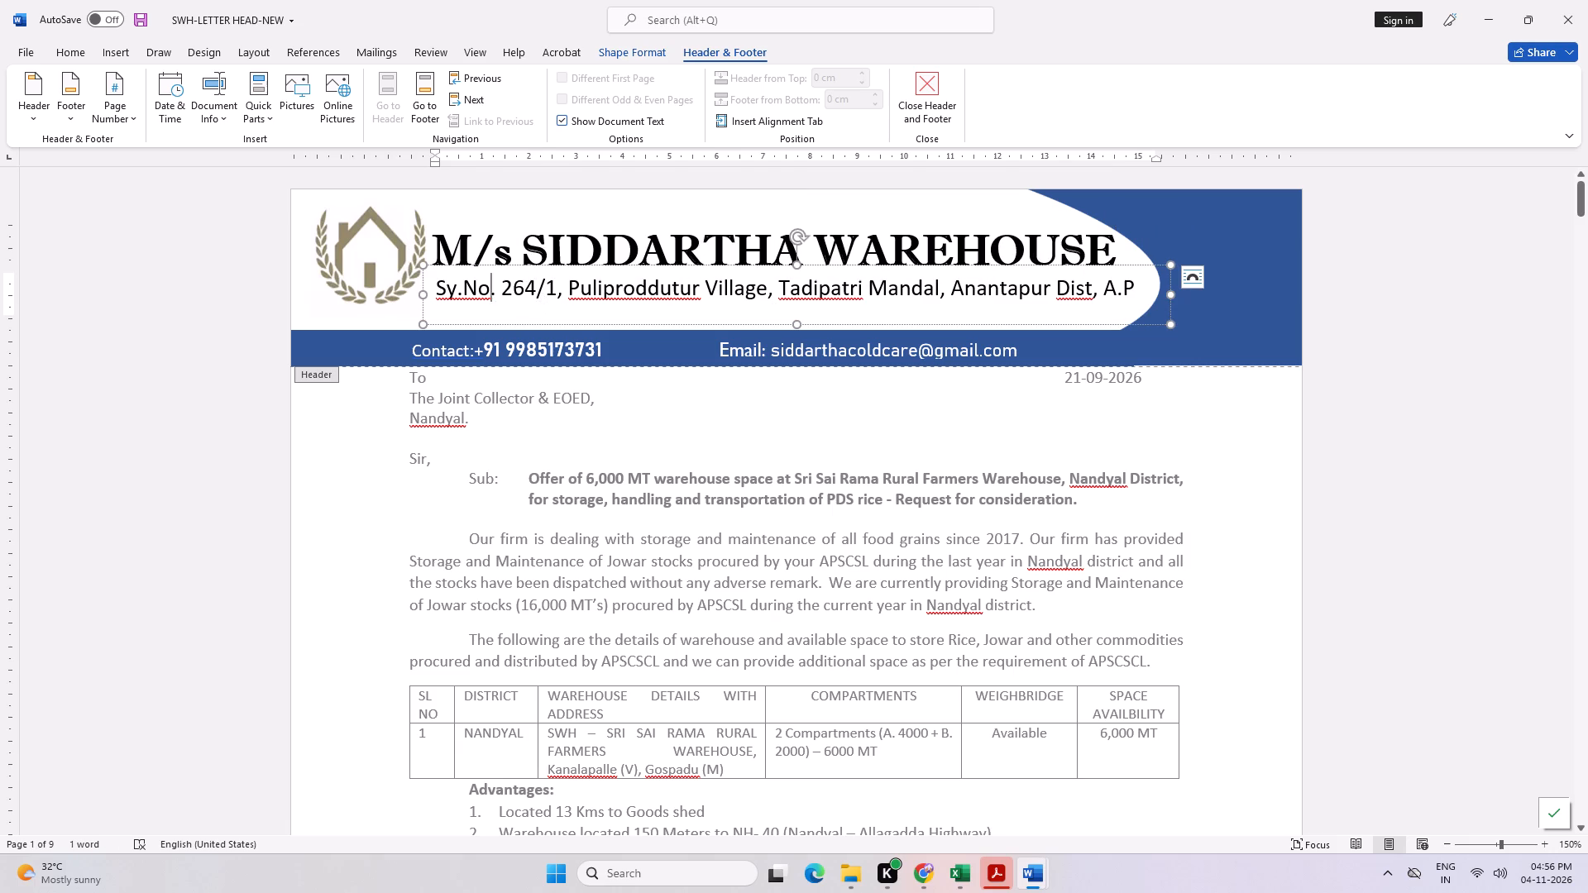
key("ctrl+Left")
key("ctrl+Left")
key("ctrl+Left")
key("ctrl+shift+Right")
key("ctrl+shift+Right")
key("ctrl+shift+Right")
key("ctrl+shift+Right")
key("ctrl+shift+Right")
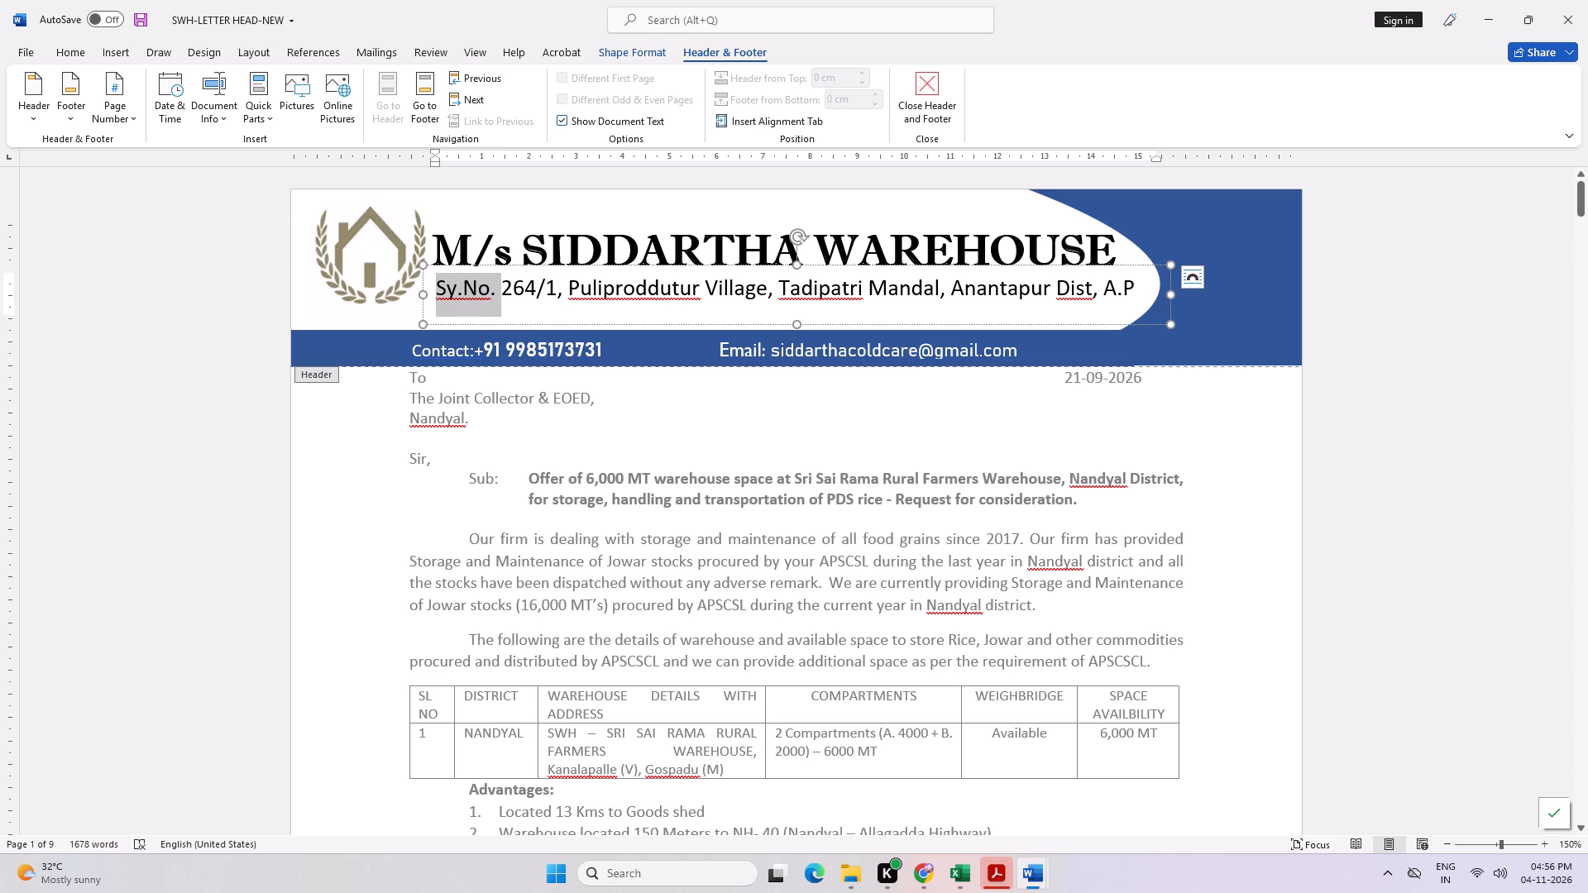
key("ctrl+shift+Right")
key("ctrl+shift+Right")
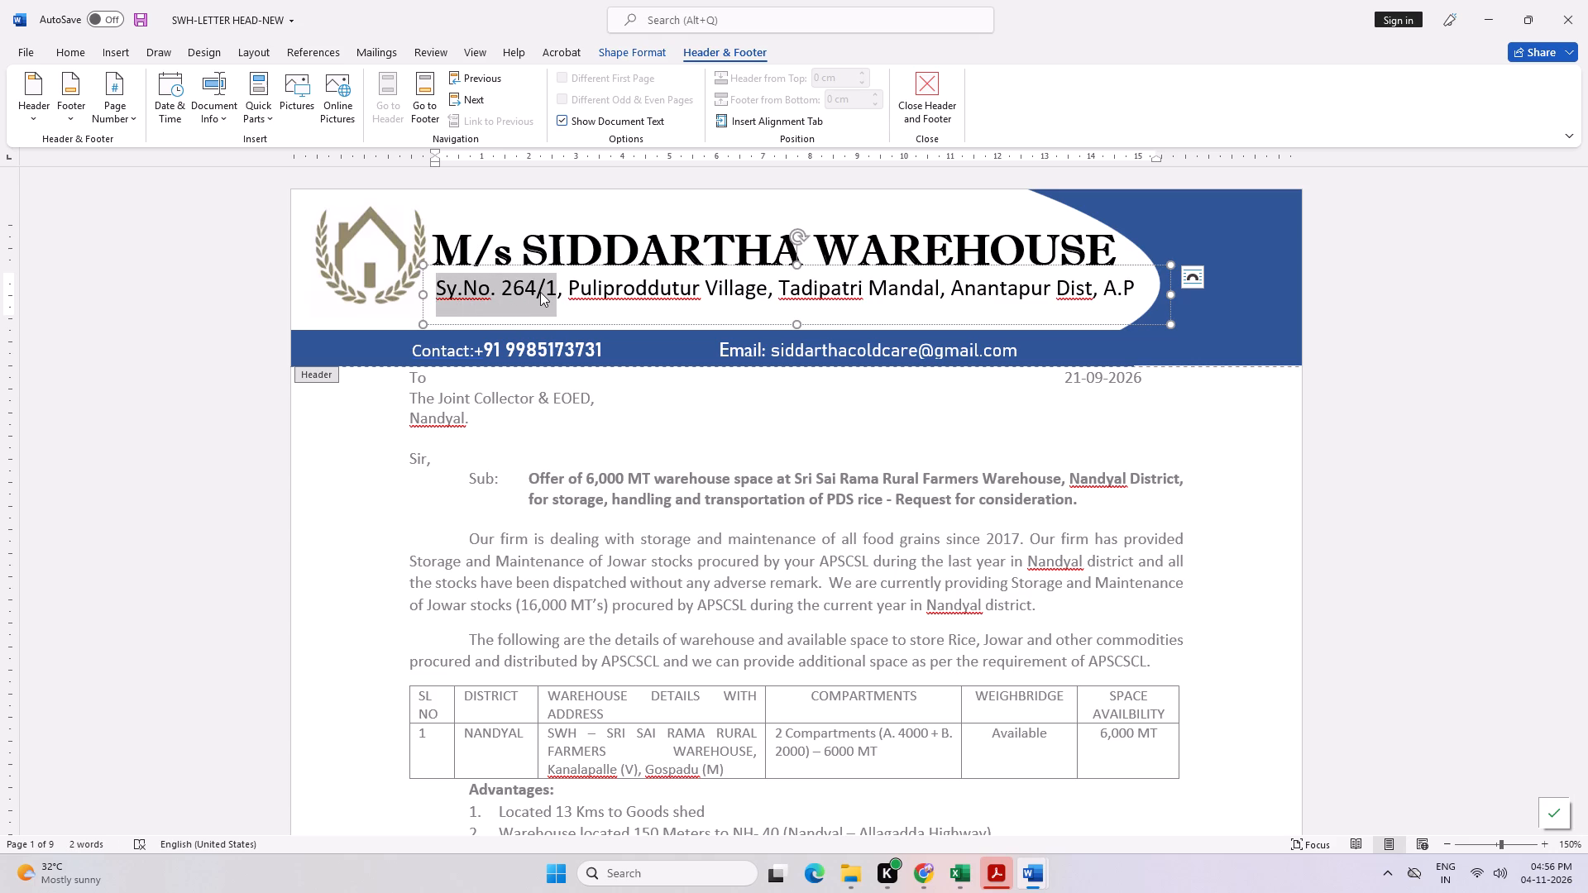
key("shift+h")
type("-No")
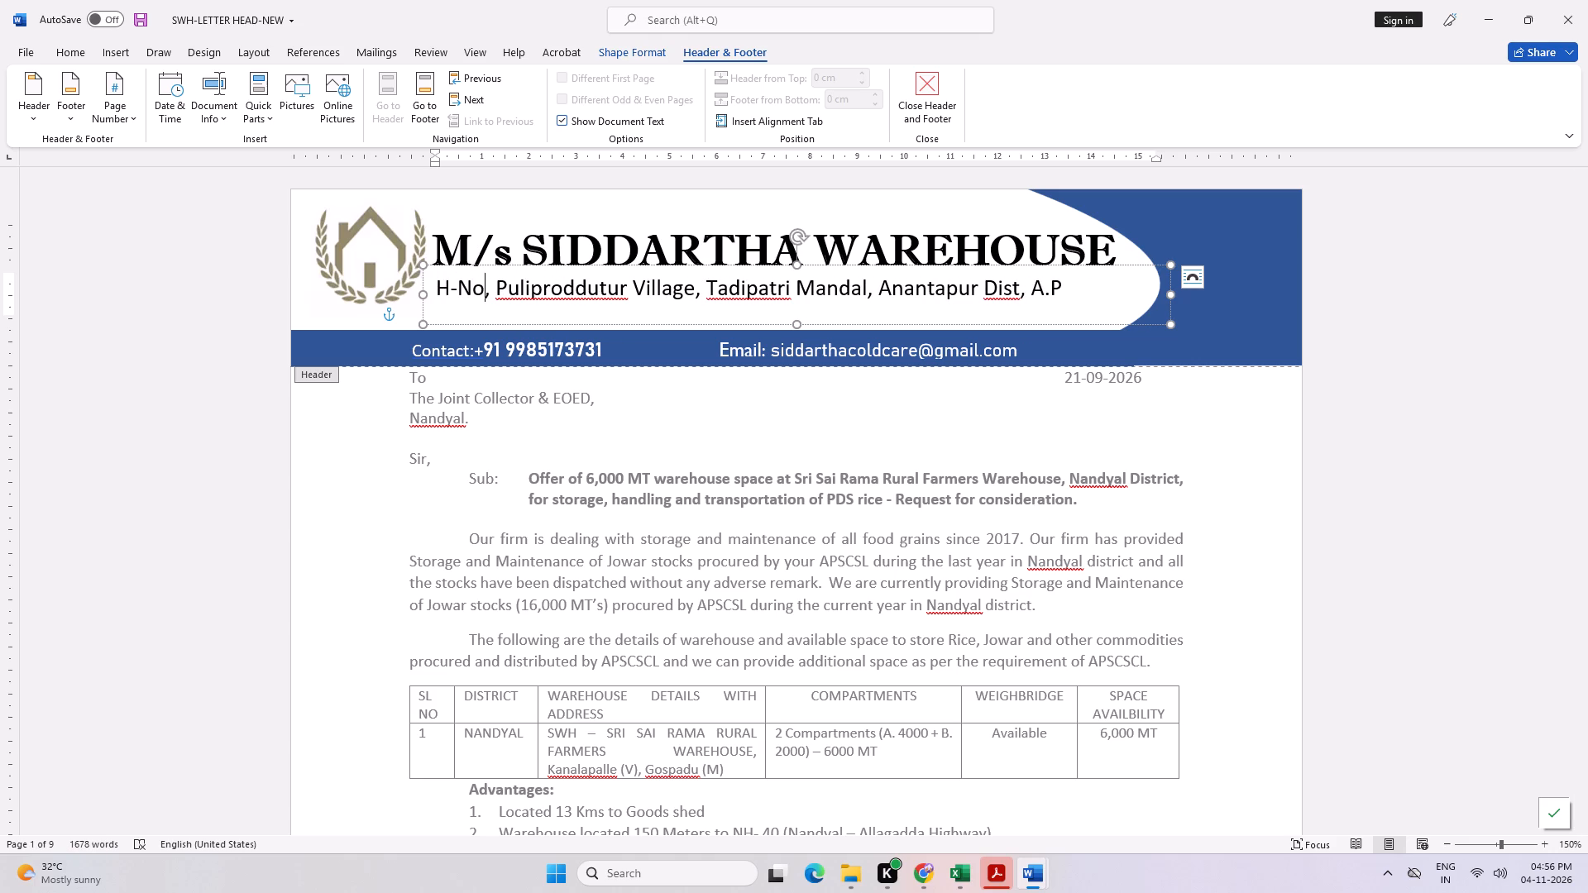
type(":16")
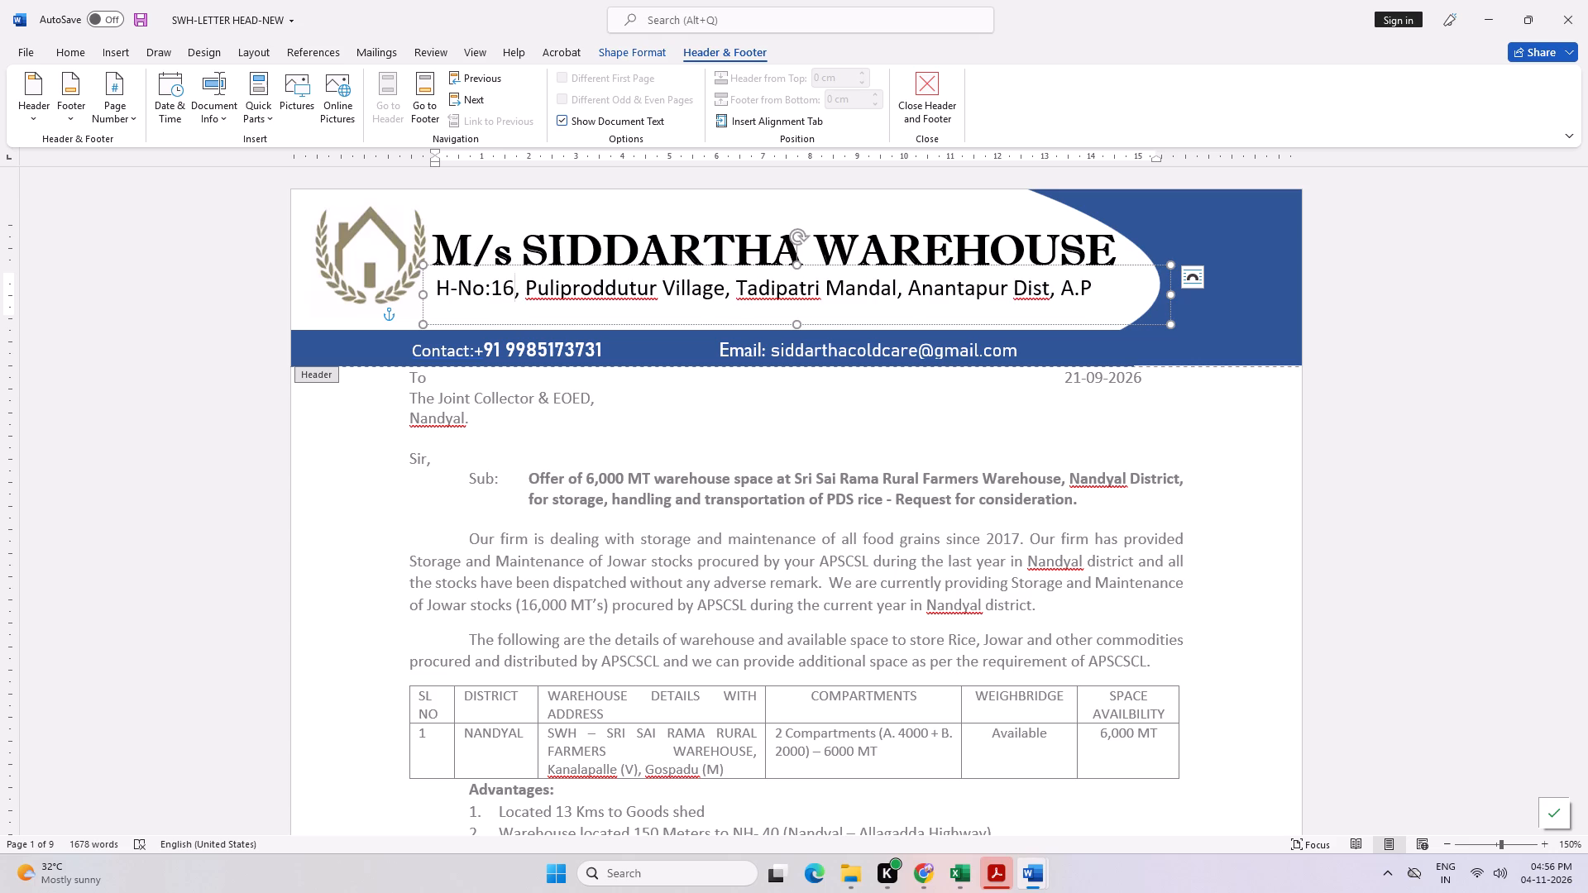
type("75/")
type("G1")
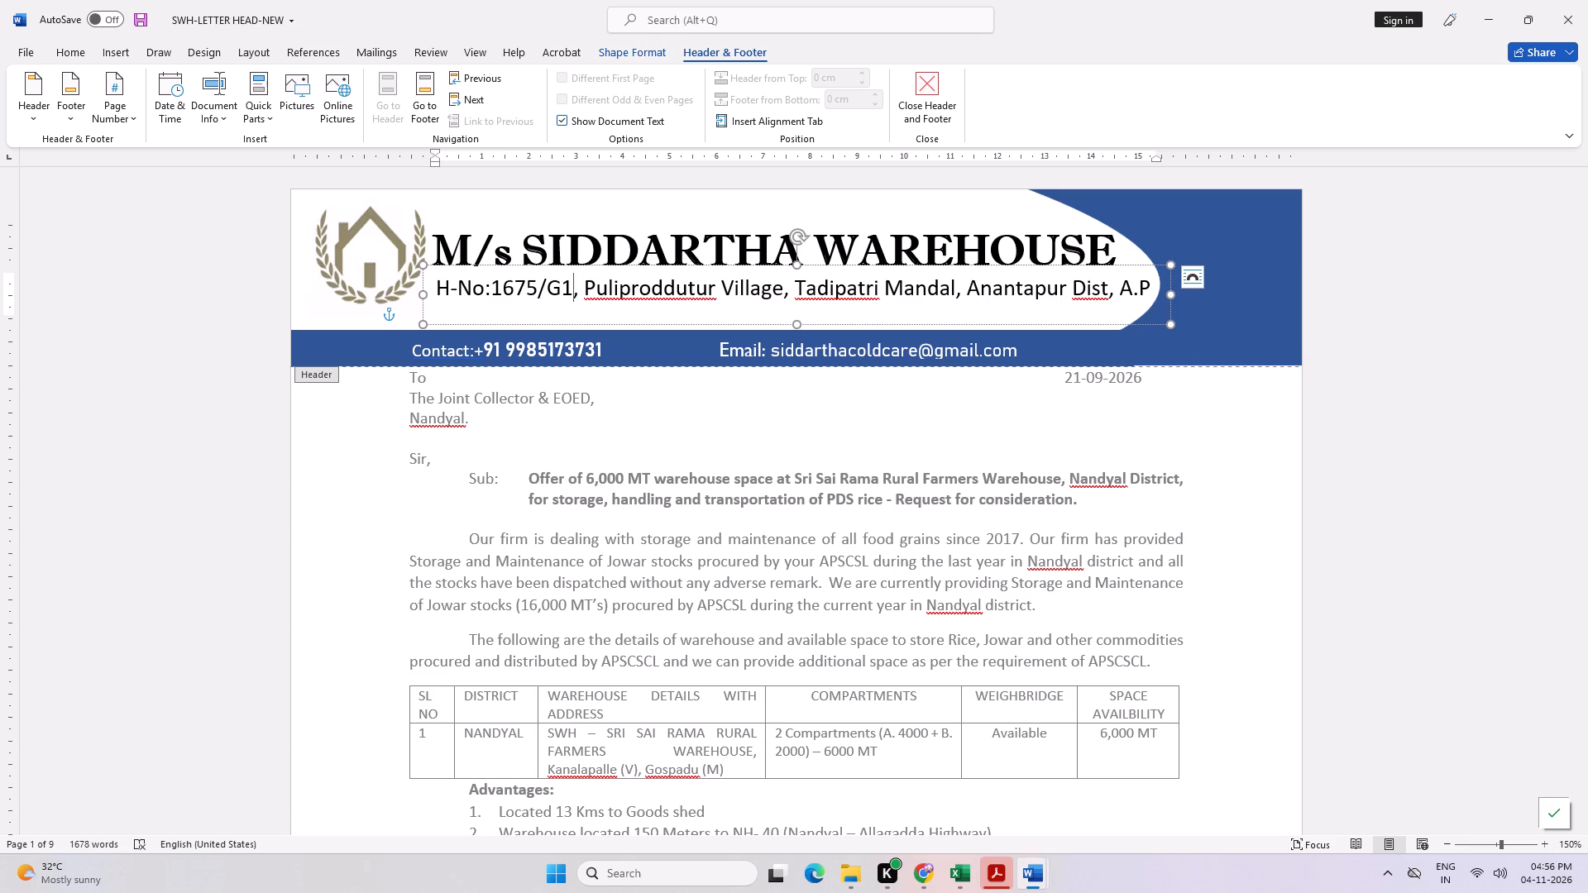
Replace the village name in the letterhead address with the "Opp." lodge landmark, leaving no space before the comma.
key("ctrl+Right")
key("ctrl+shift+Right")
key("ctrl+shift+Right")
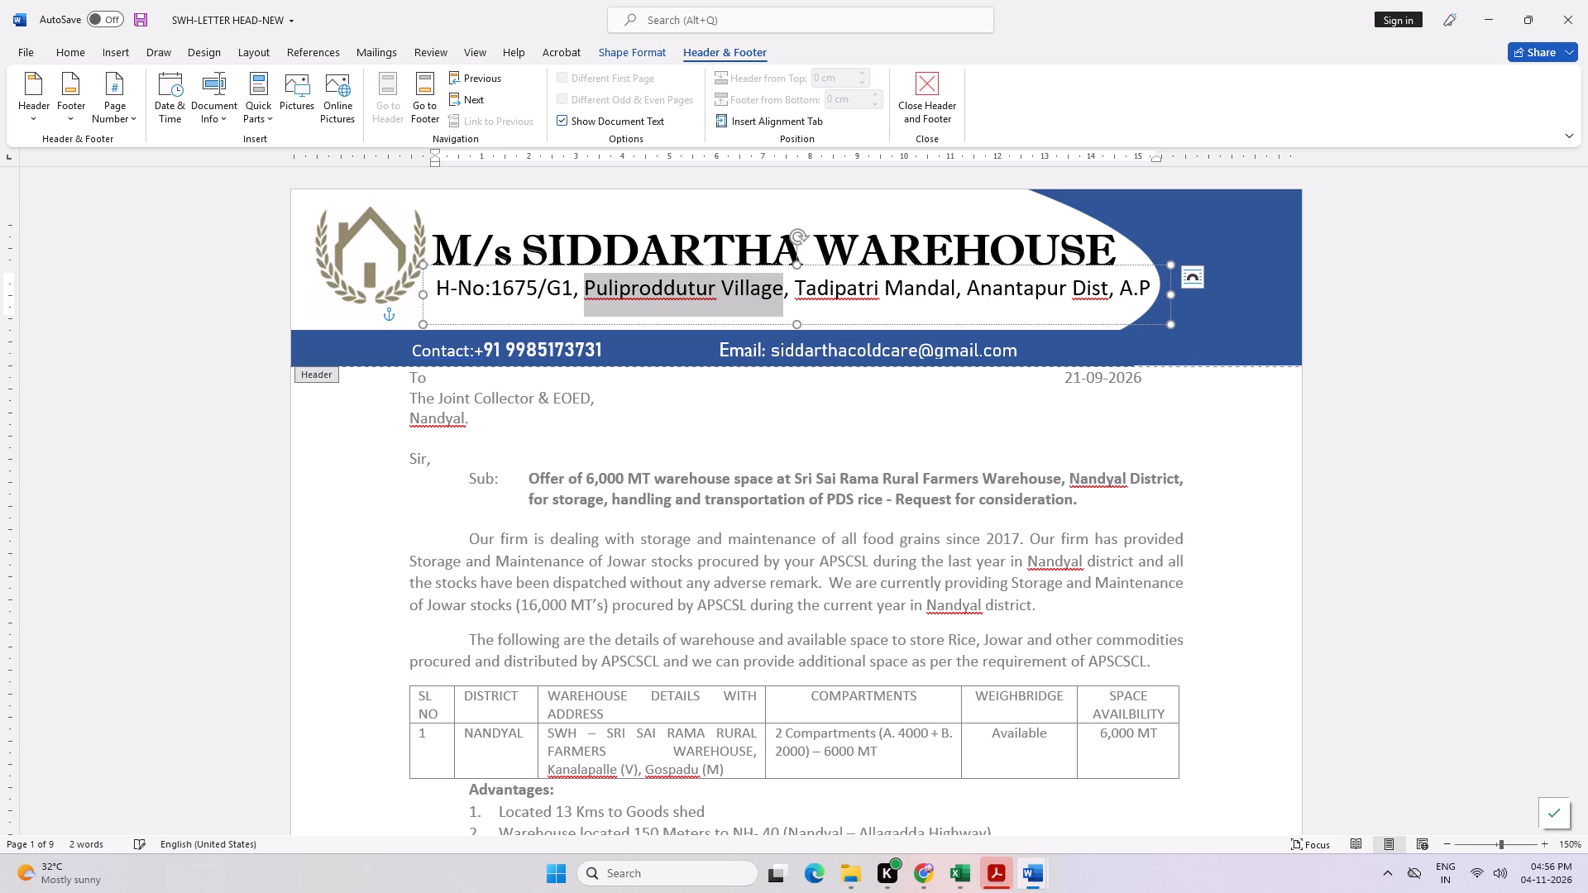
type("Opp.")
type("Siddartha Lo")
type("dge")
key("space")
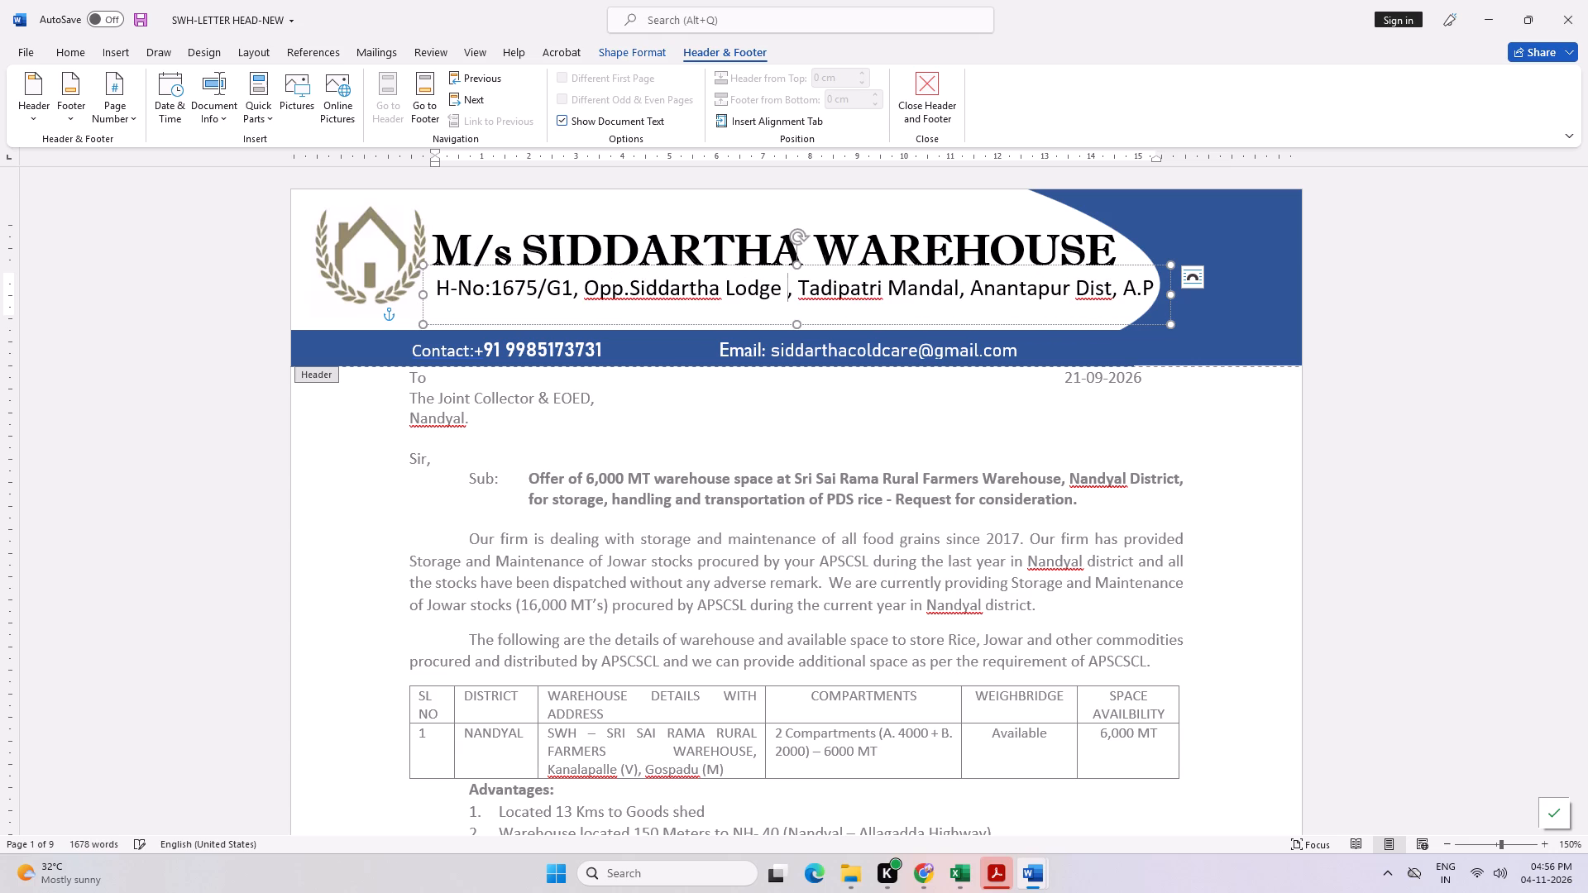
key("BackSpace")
Replace the mandal entry in the letterhead address with "Koilkuntla Village & Mandal", with no space before the comma.
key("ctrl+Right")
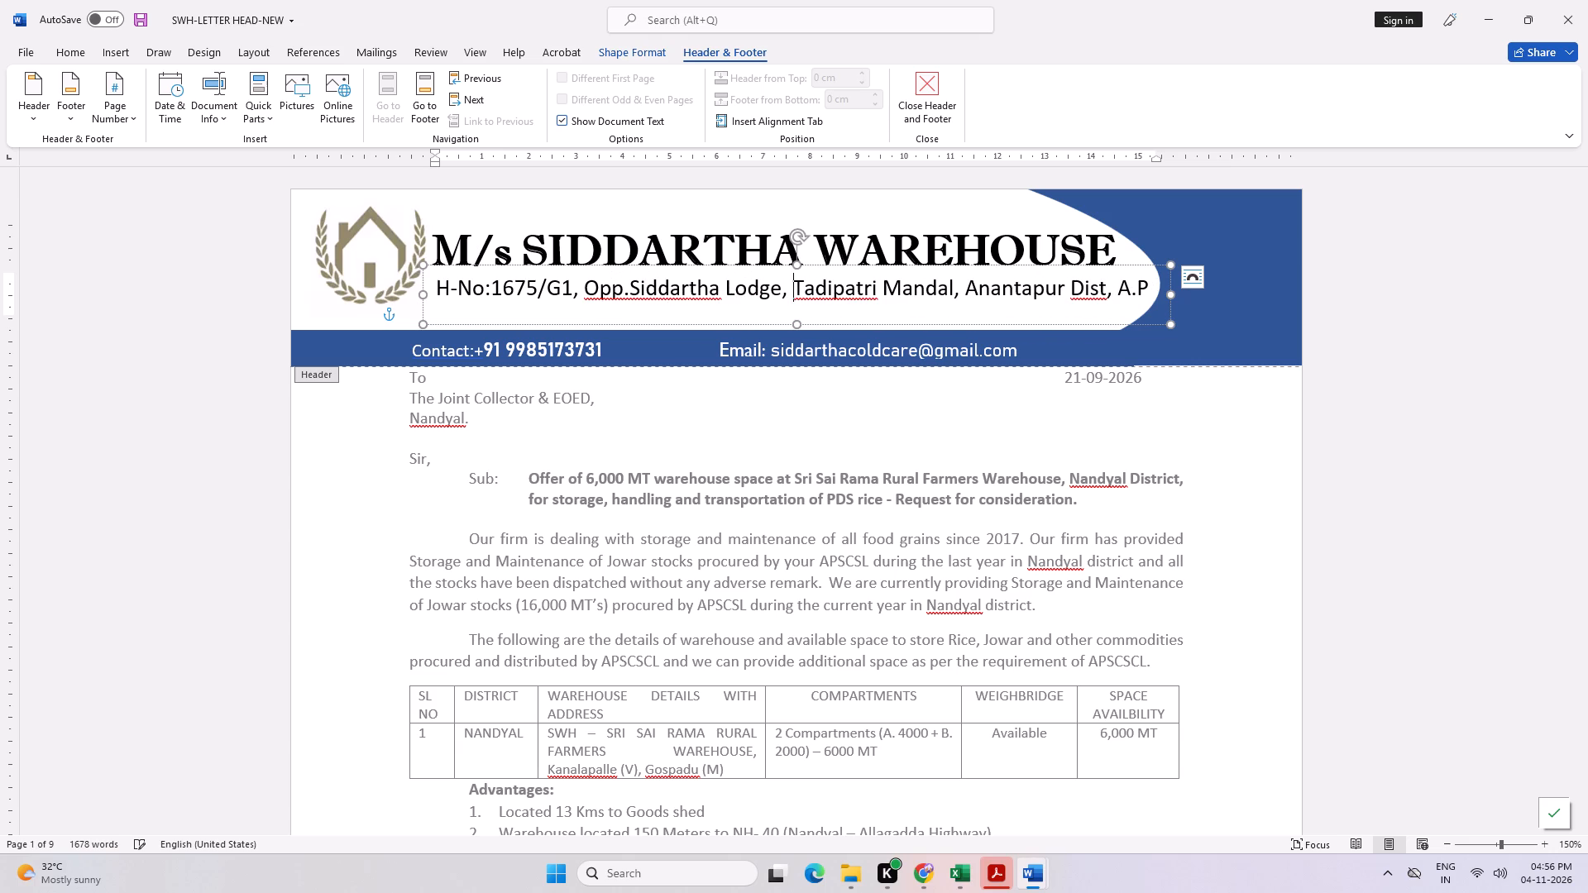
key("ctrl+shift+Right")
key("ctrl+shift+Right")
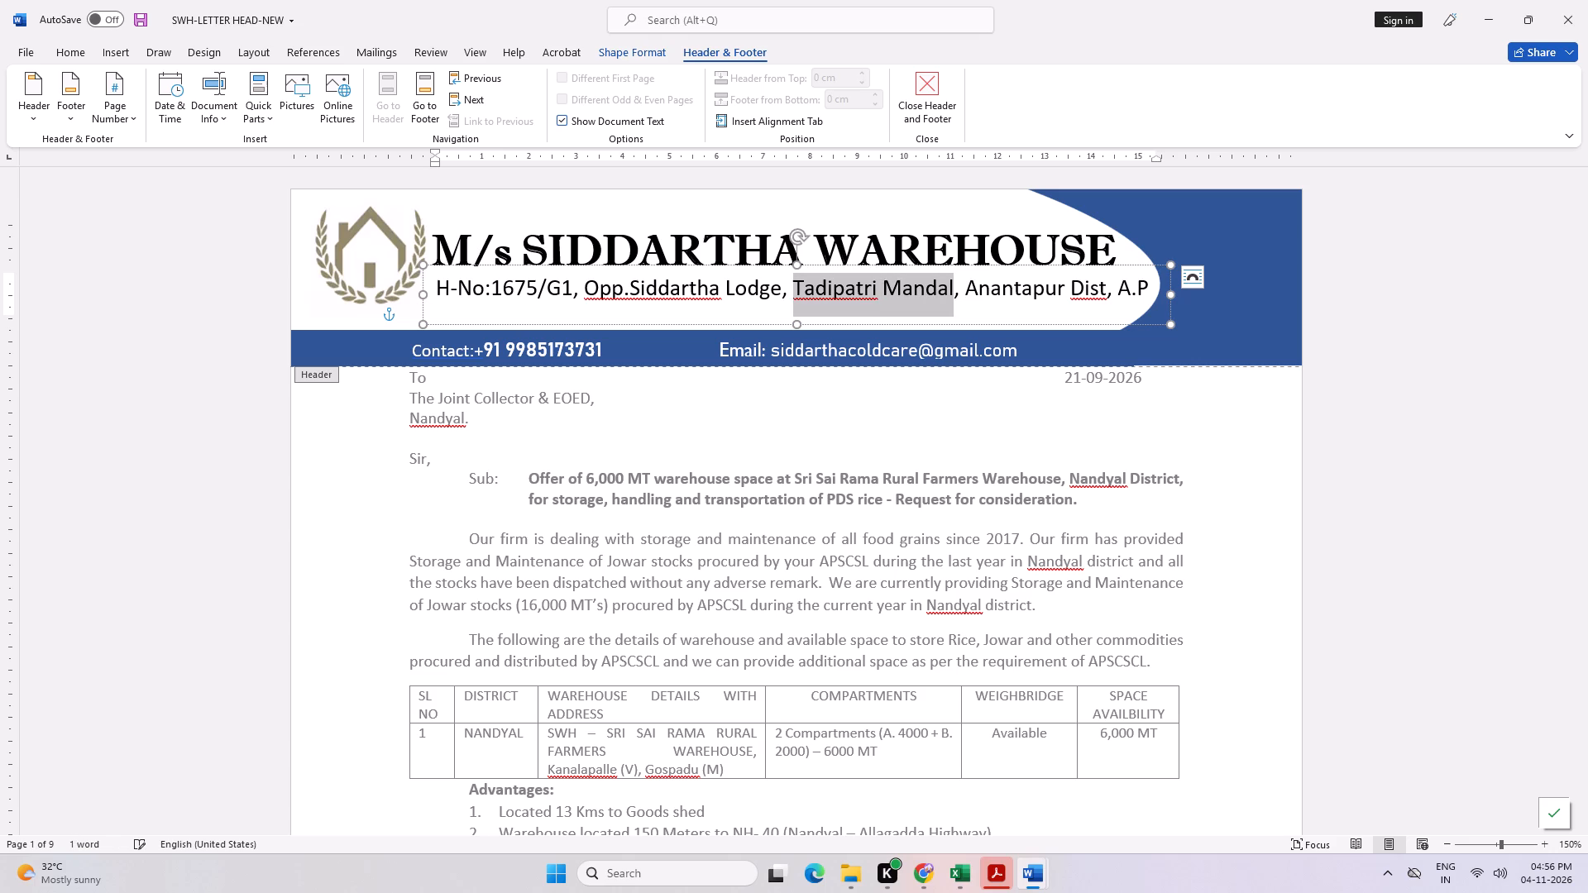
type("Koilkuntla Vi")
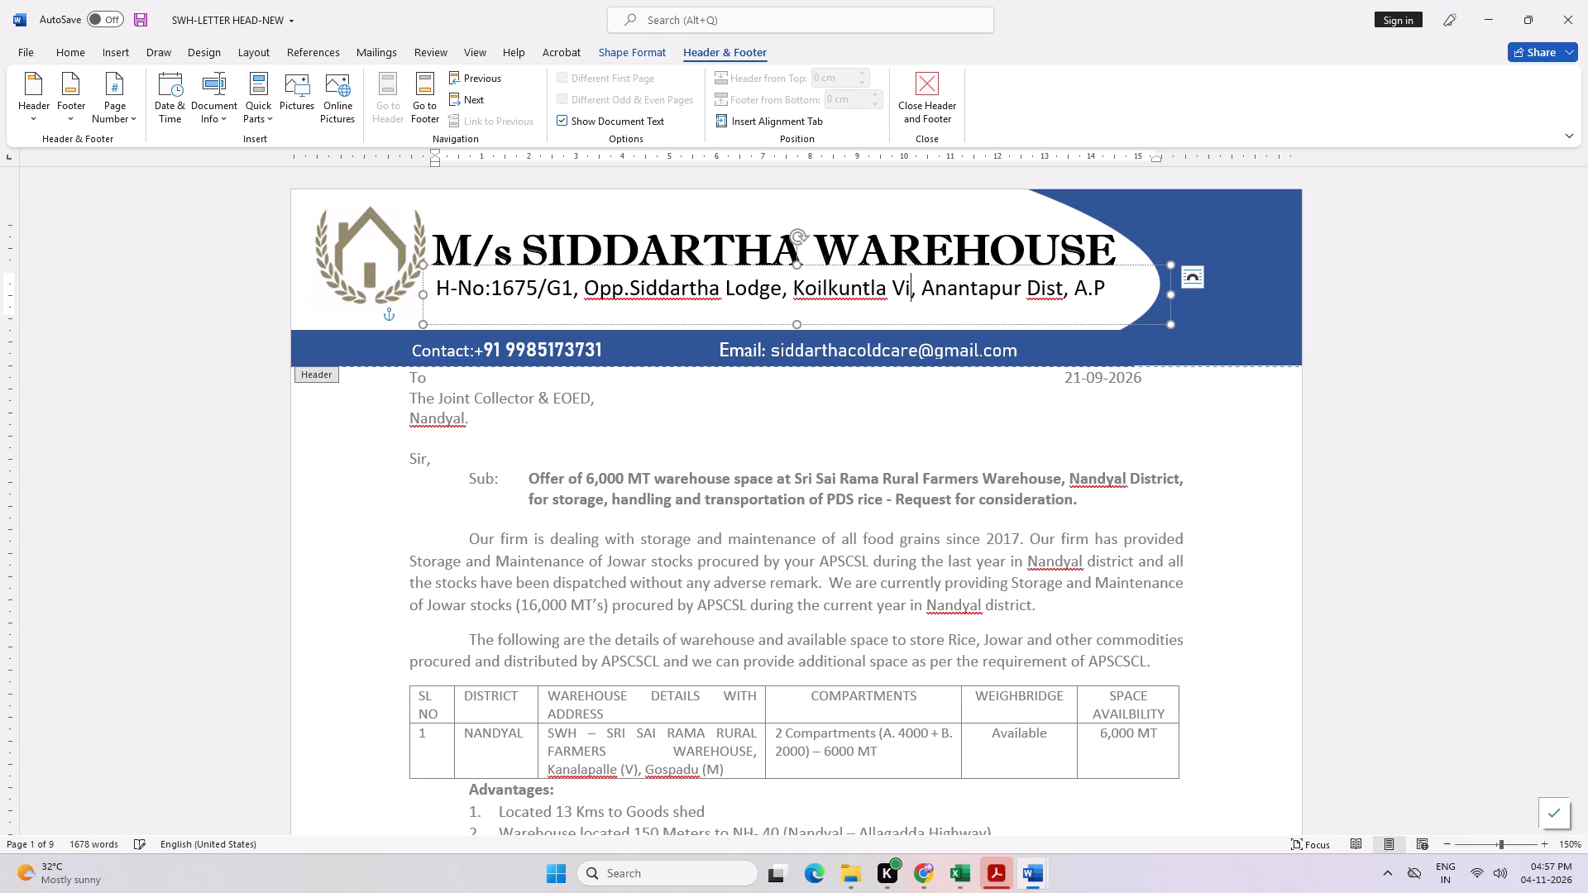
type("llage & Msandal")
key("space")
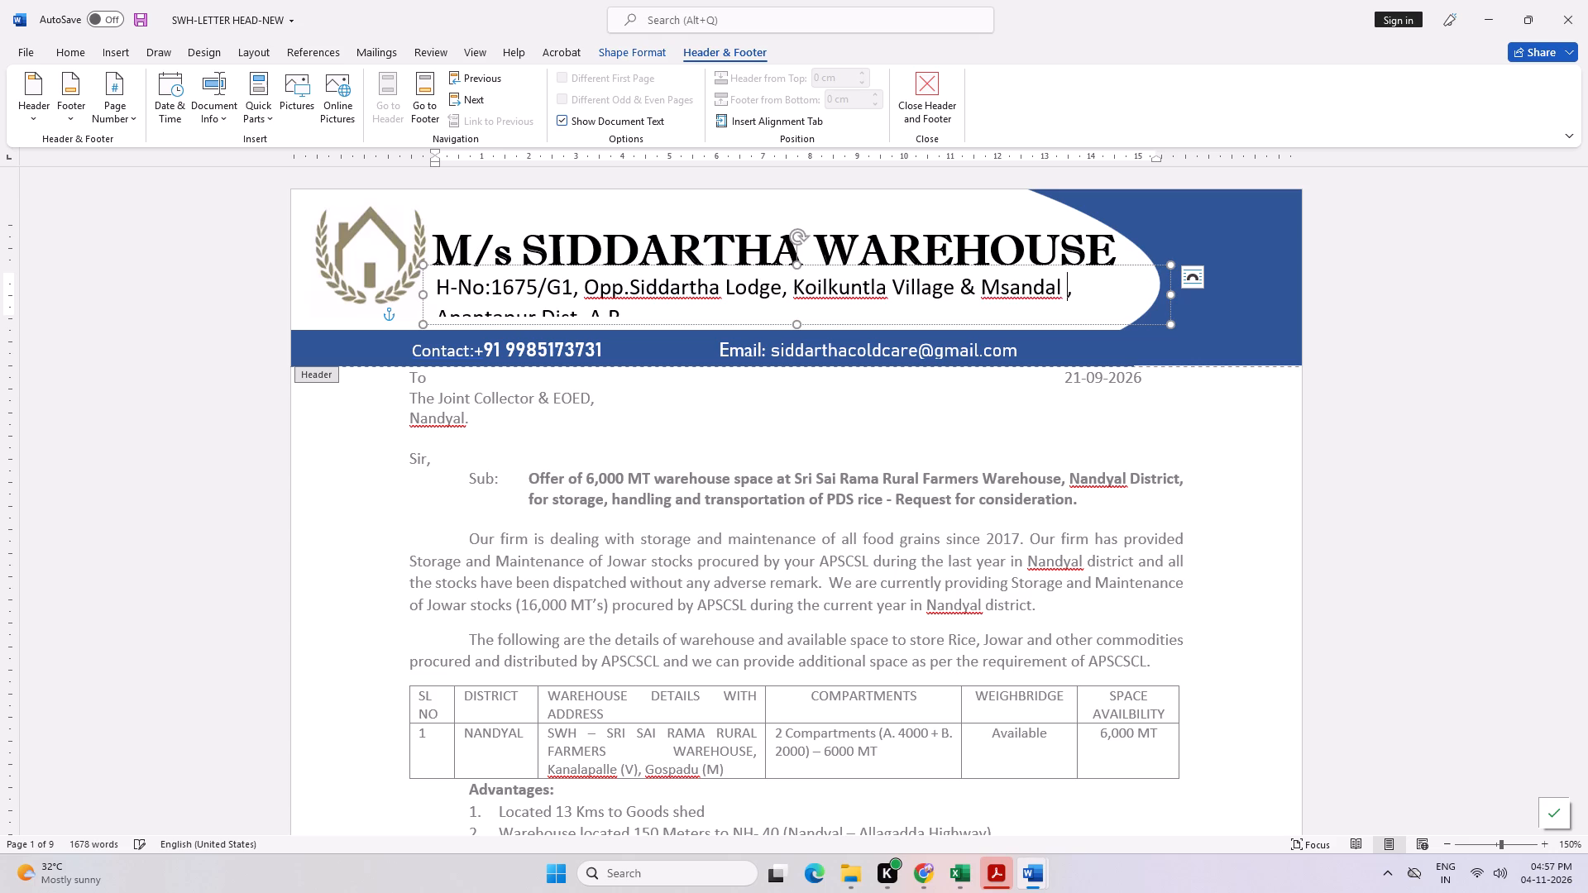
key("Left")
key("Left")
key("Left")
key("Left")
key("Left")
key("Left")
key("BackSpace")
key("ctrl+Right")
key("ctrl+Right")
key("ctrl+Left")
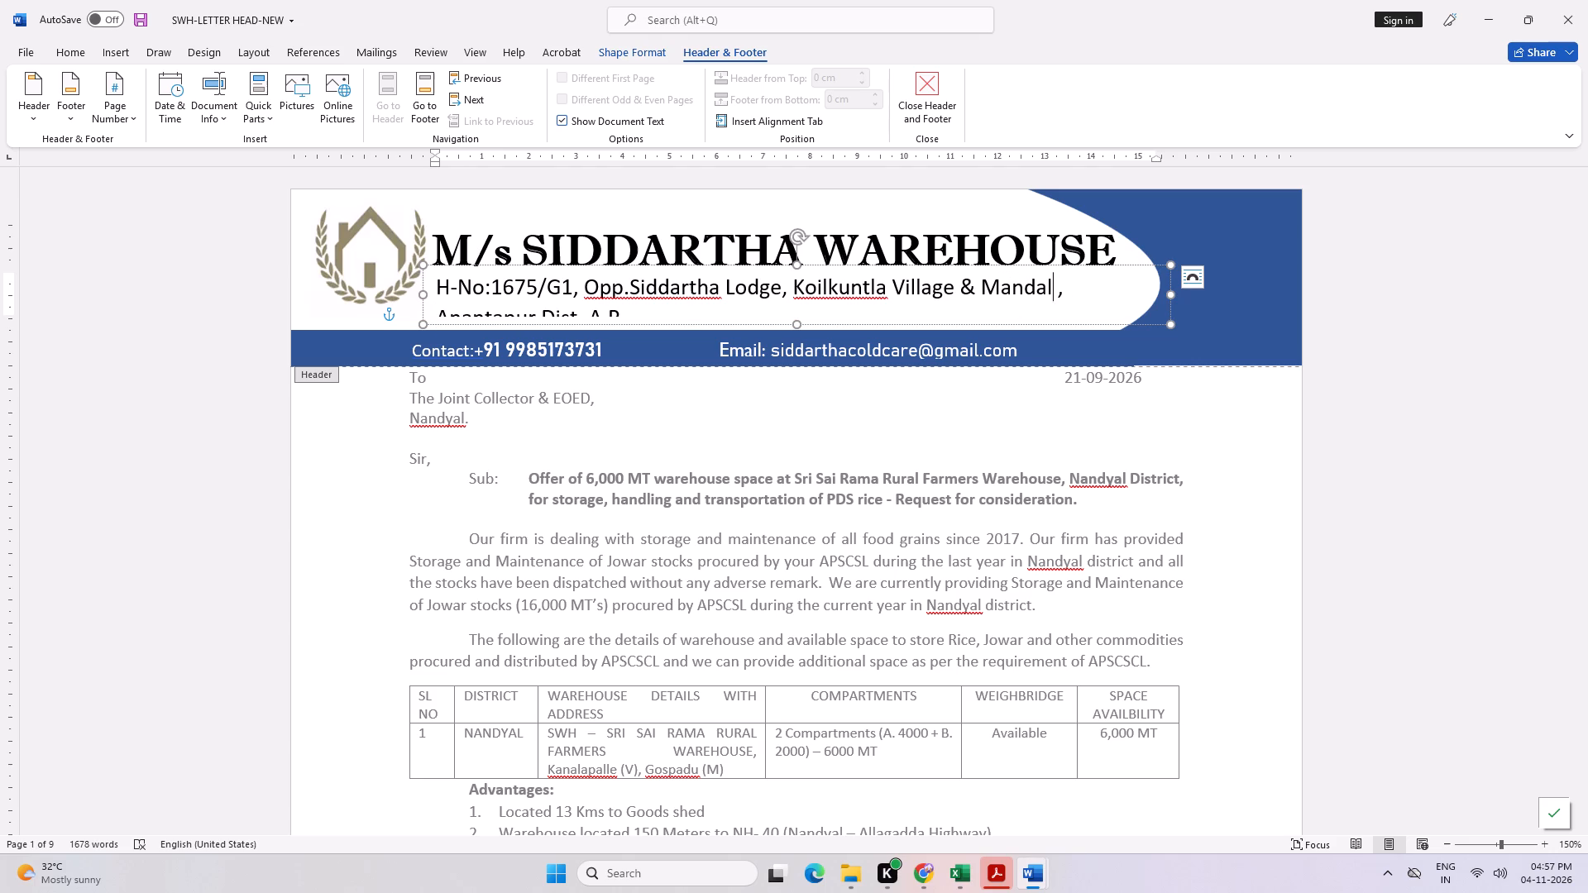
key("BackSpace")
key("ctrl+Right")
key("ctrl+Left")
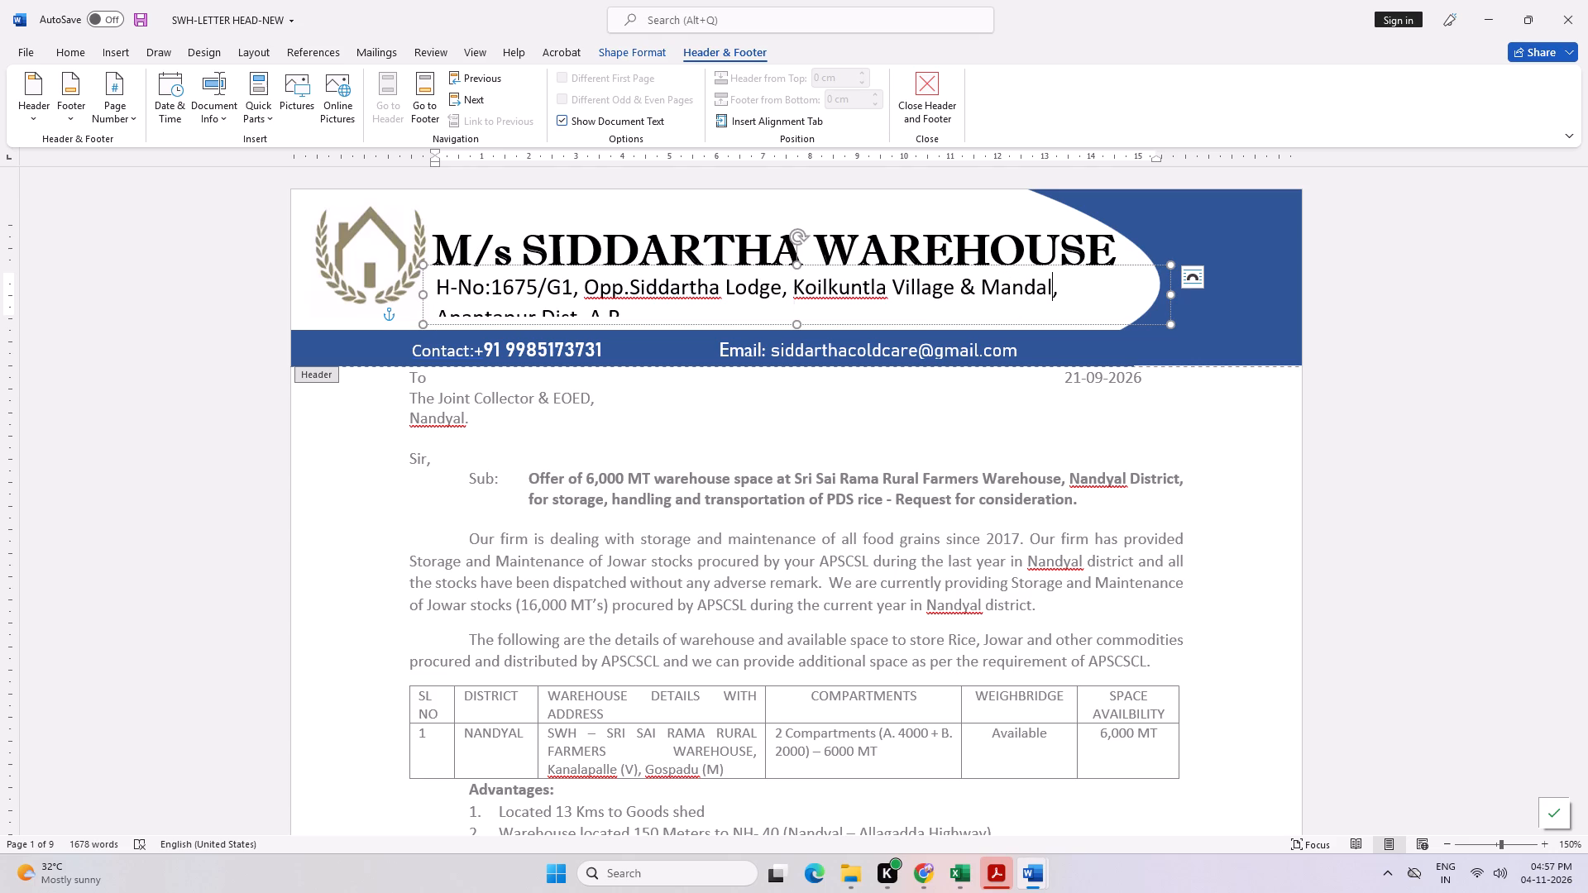
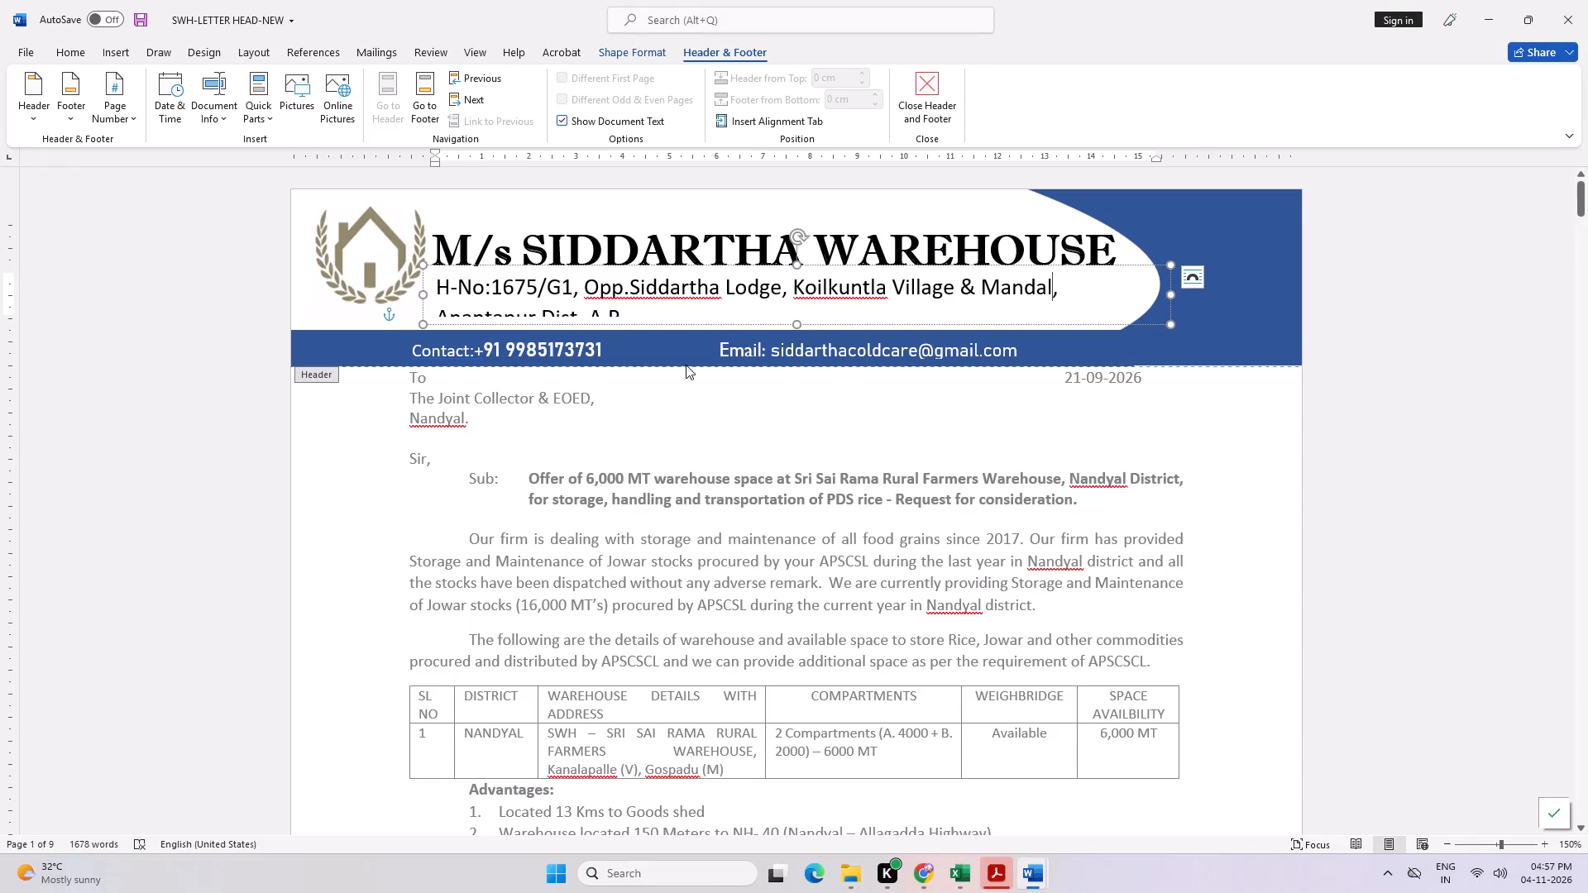
Replace the district name before "Dist" in the letterhead address with "Nandyal".
left_click(1082, 294)
key("shift+n")
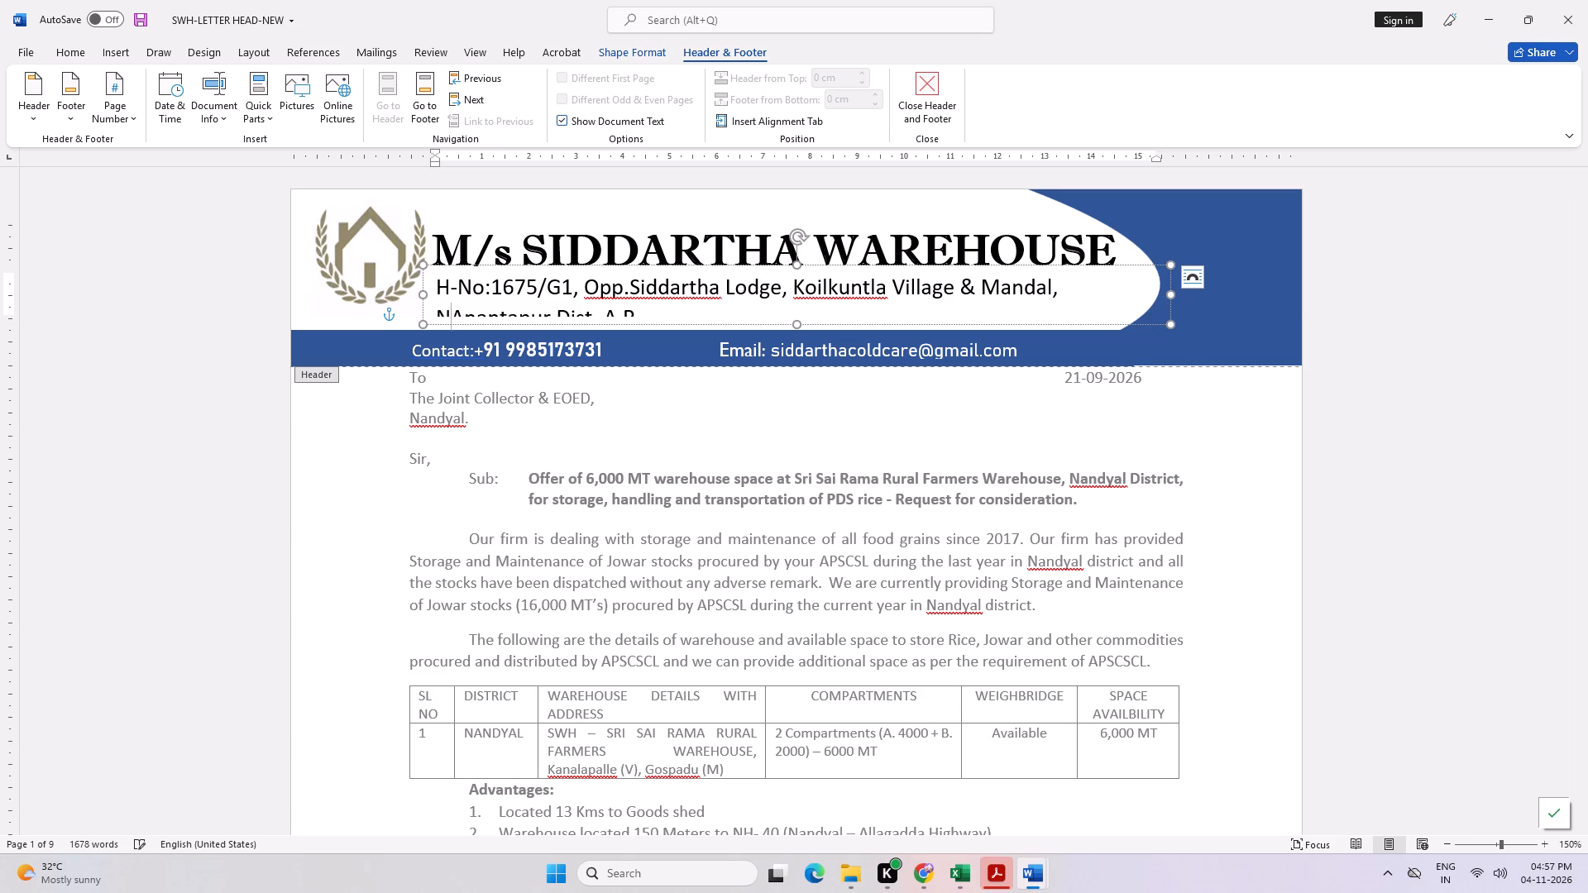
type("andyal")
key("space")
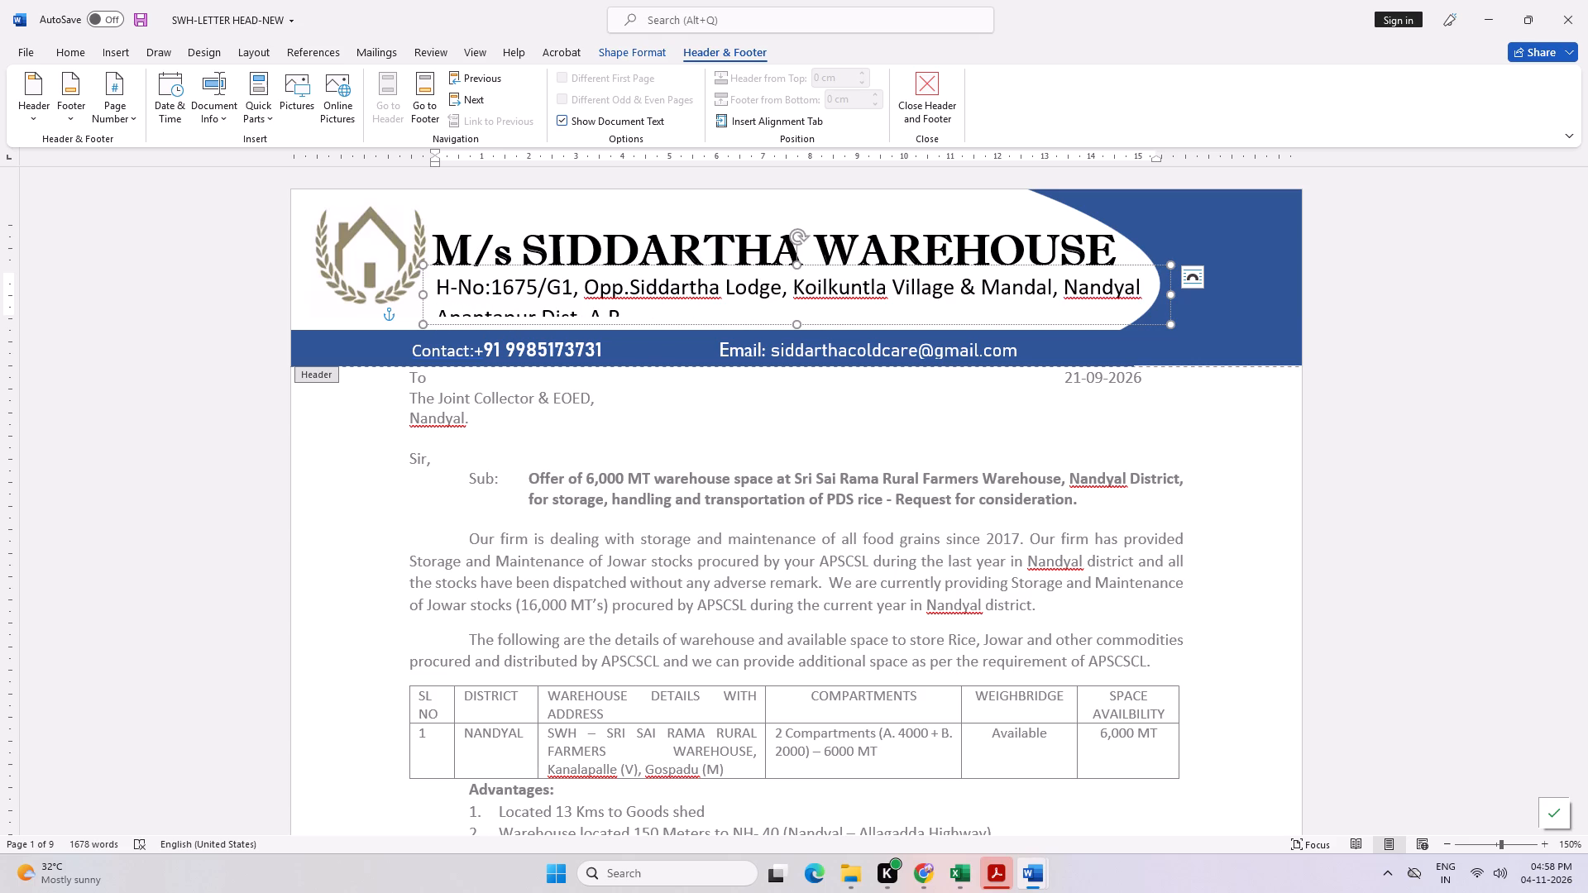
key("ctrl+shift+Right")
key("ctrl+shift+Right")
key("ctrl+shift+Left")
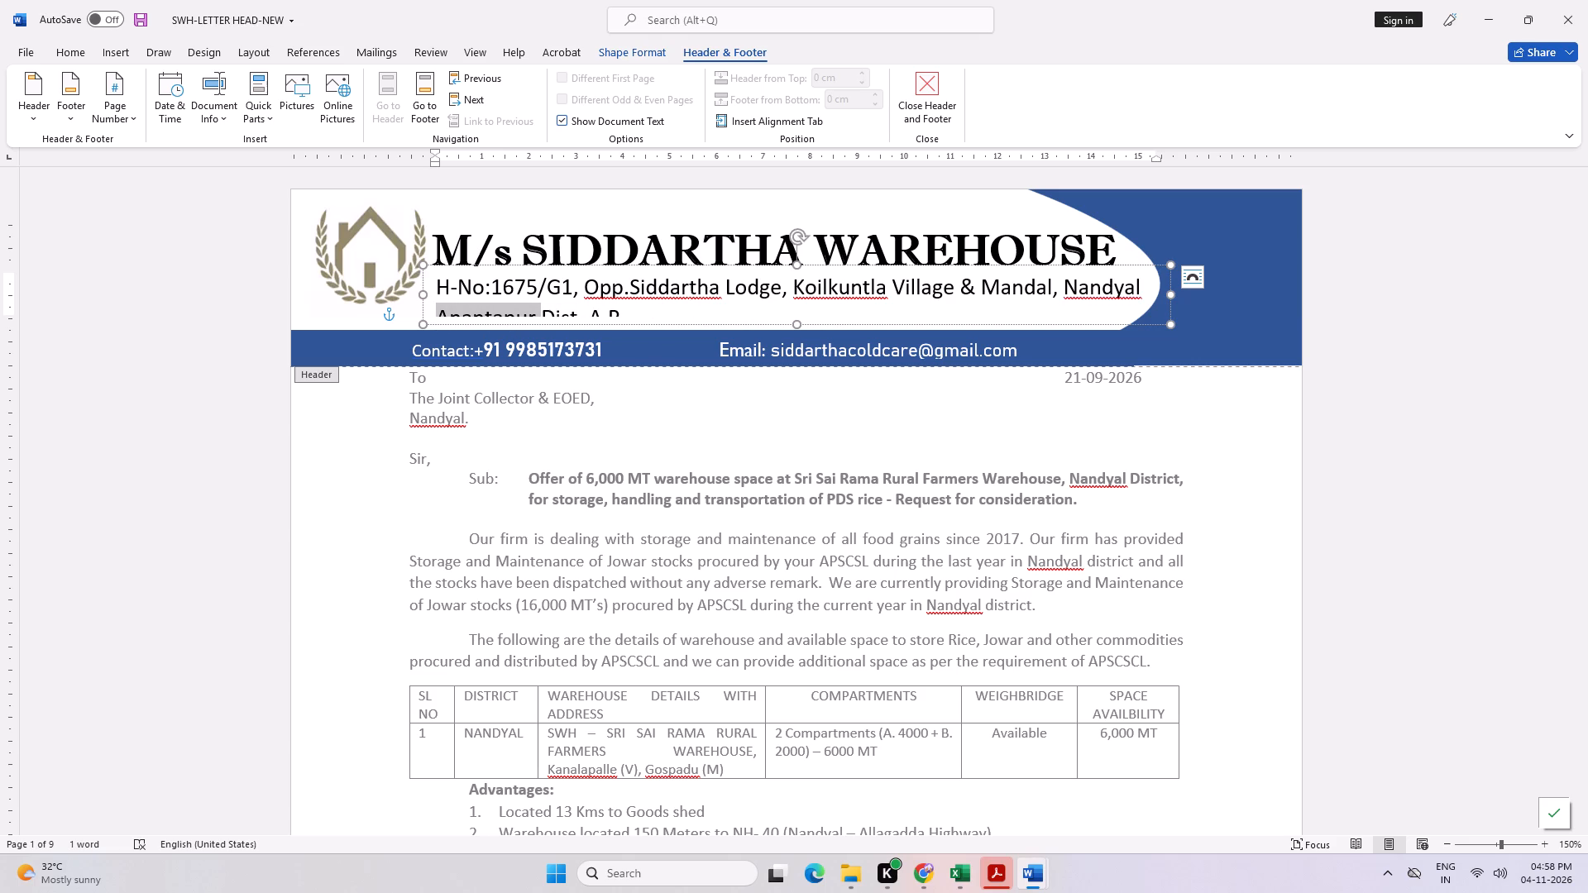
key("Delete")
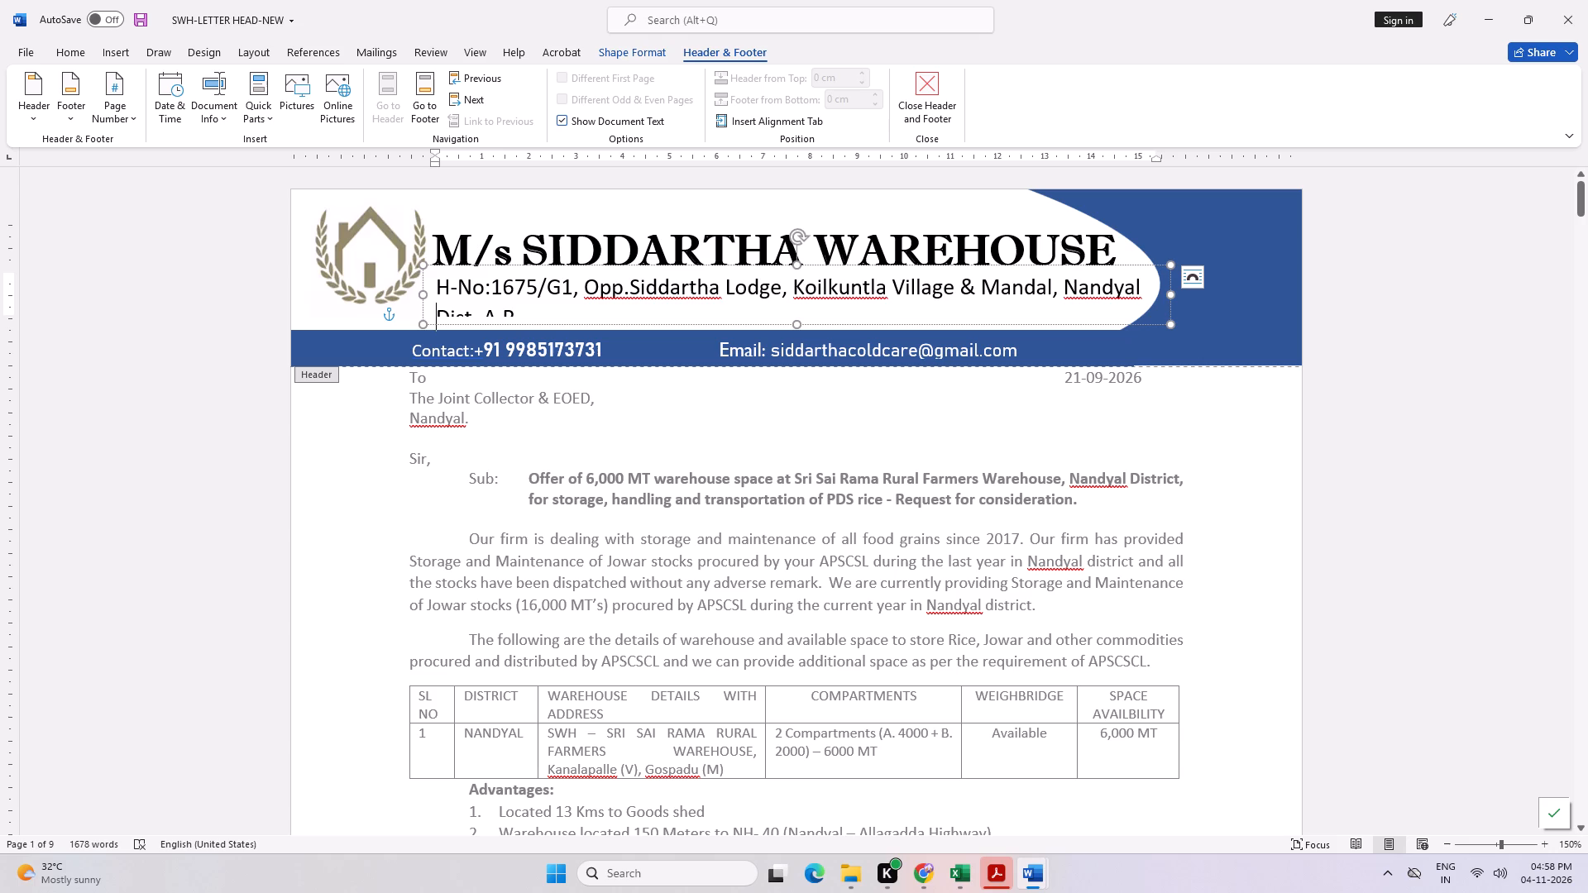
Reduce the font size of the entire letterhead address, from "H-No:" through the state abbreviation, to 13 pt.
left_click(528, 314)
key("shift+Up")
key("shift+Left")
key("shift+Left")
key("shift+Left")
key("shift+Left")
key("shift+Left")
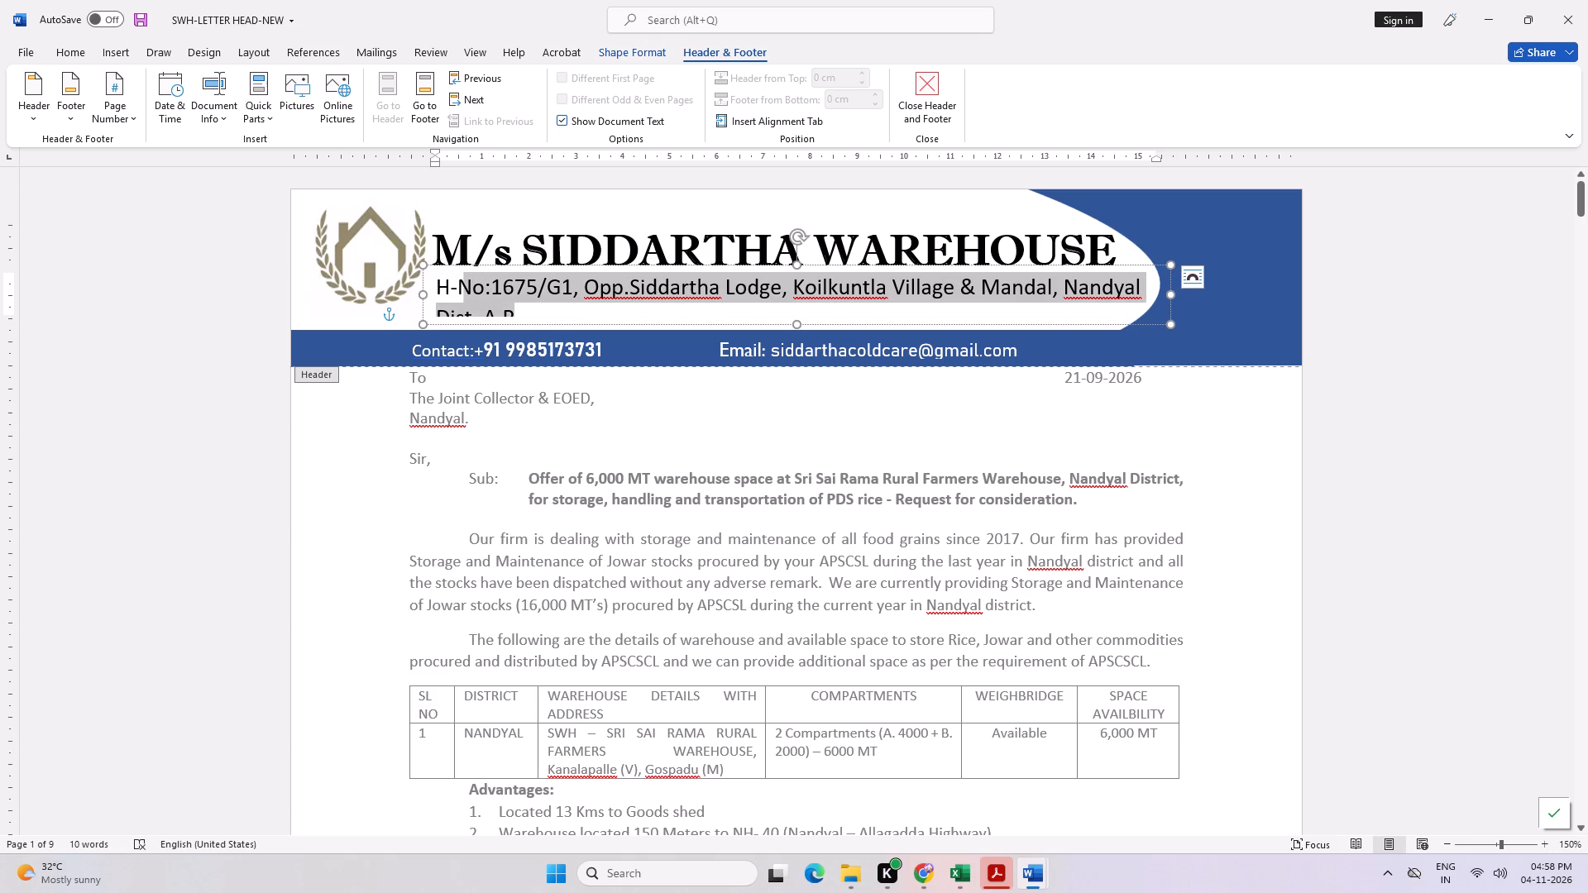
key("shift+Left")
key("shift+Left")
key("ctrl+bracketleft")
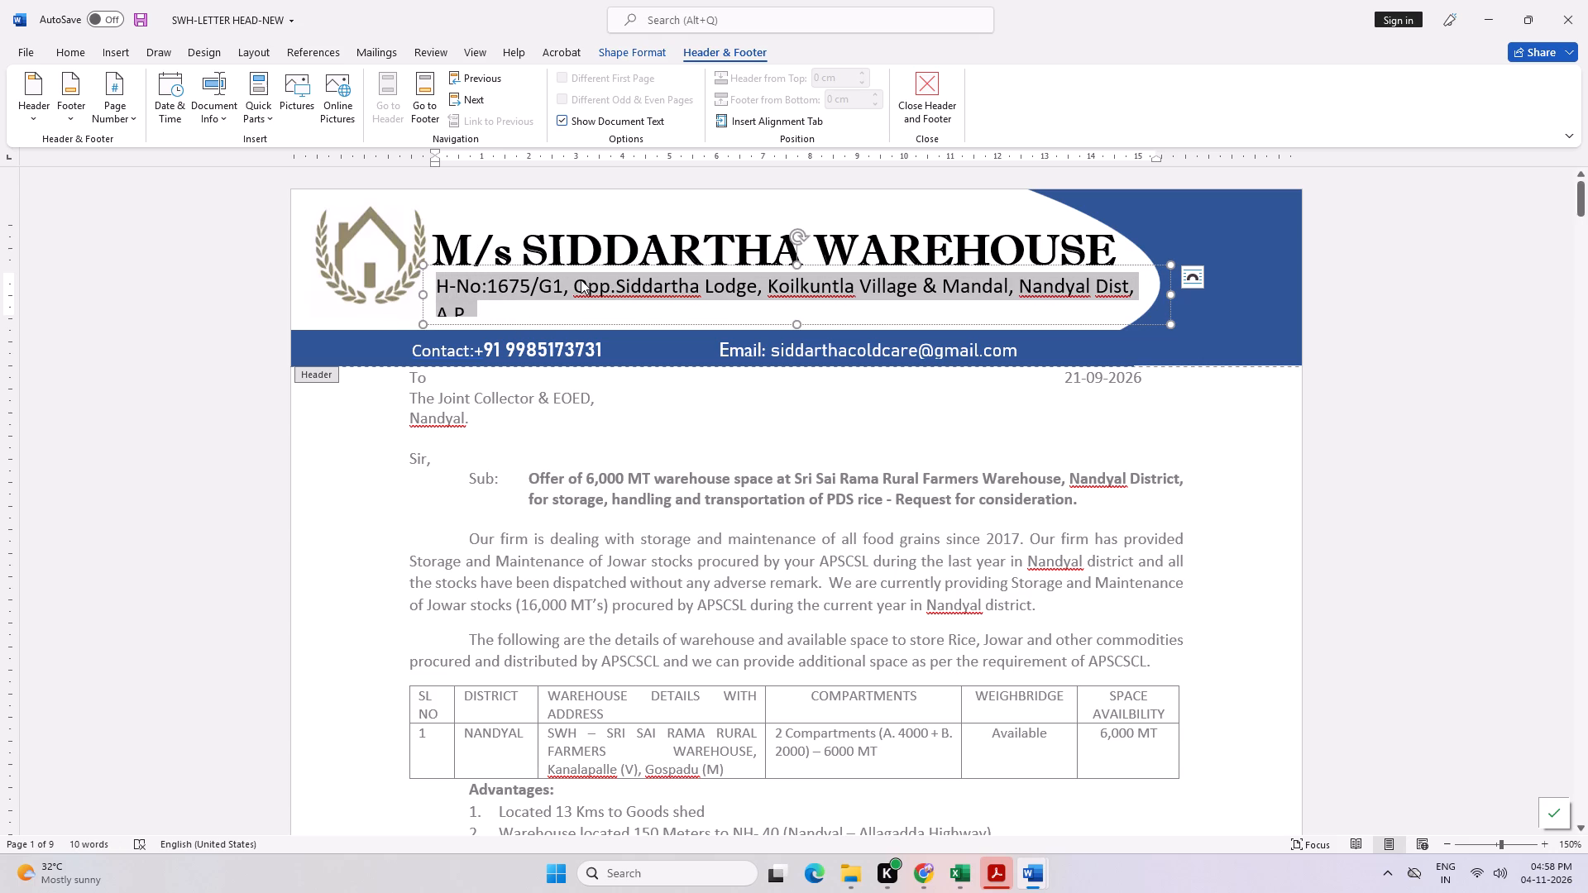
left_click(79, 47)
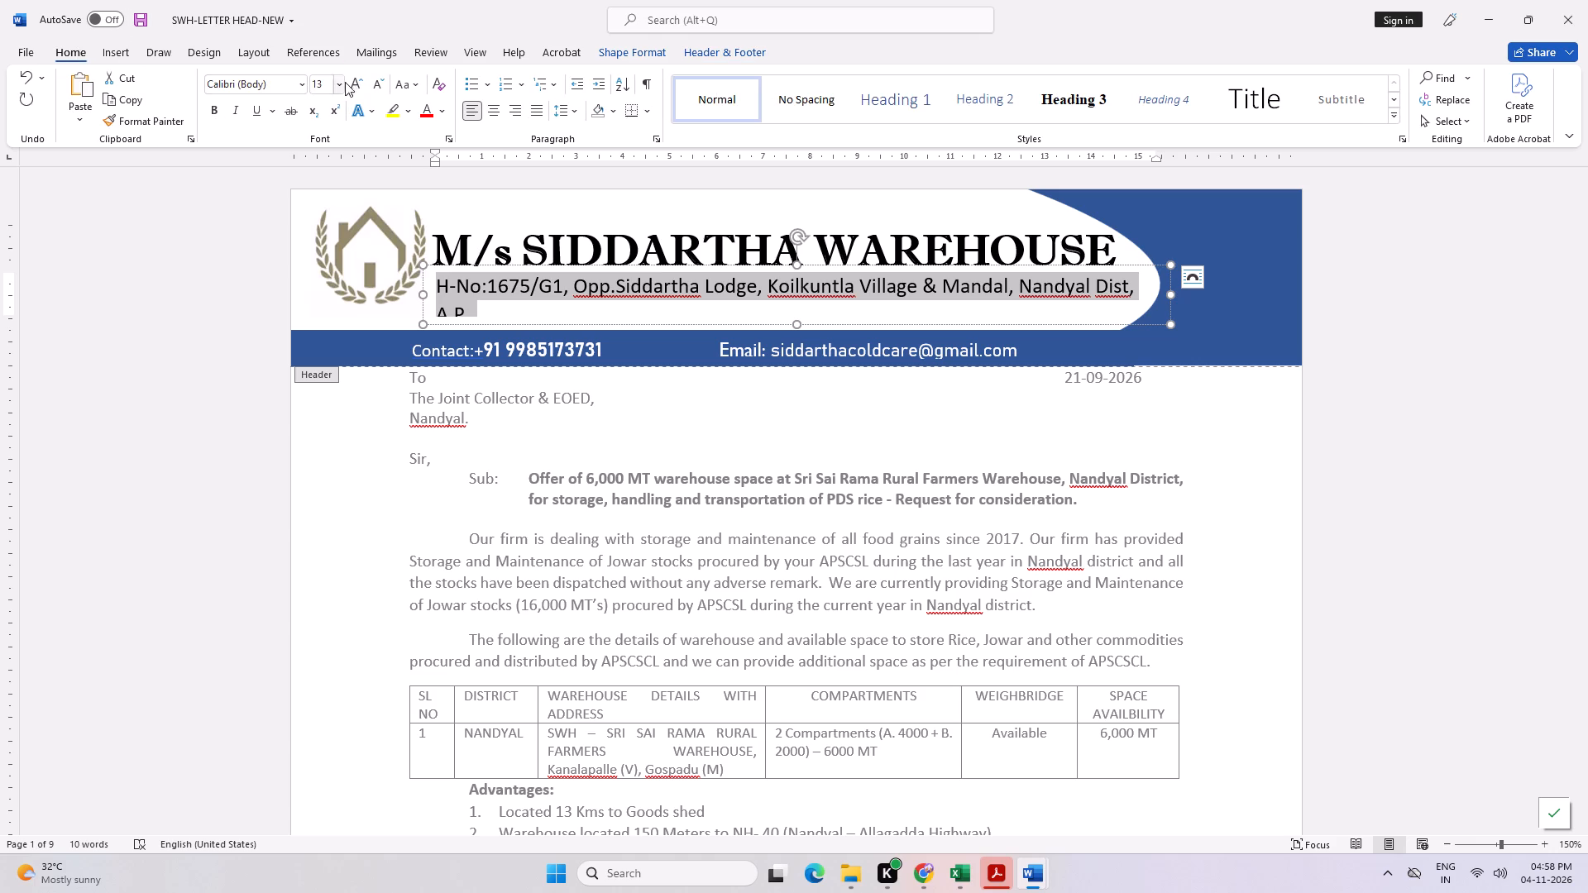
Reduce the font size of the entire selected letterhead address to 12 pt.
left_click(373, 79)
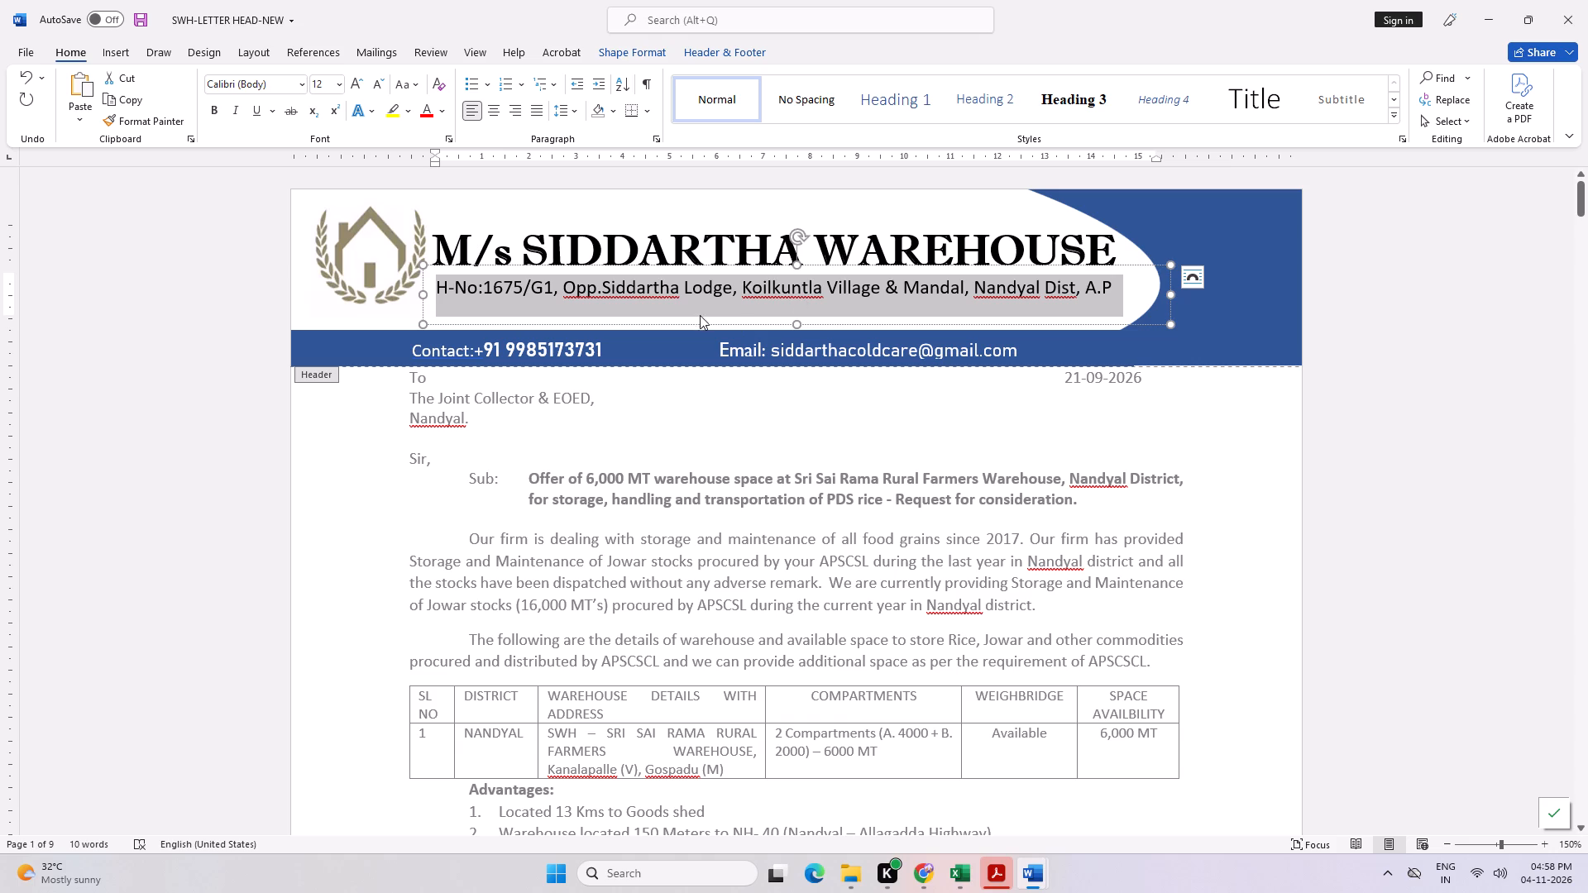
Insert a hyphen after the first two digits of the house number in the letterhead address.
left_click(501, 286)
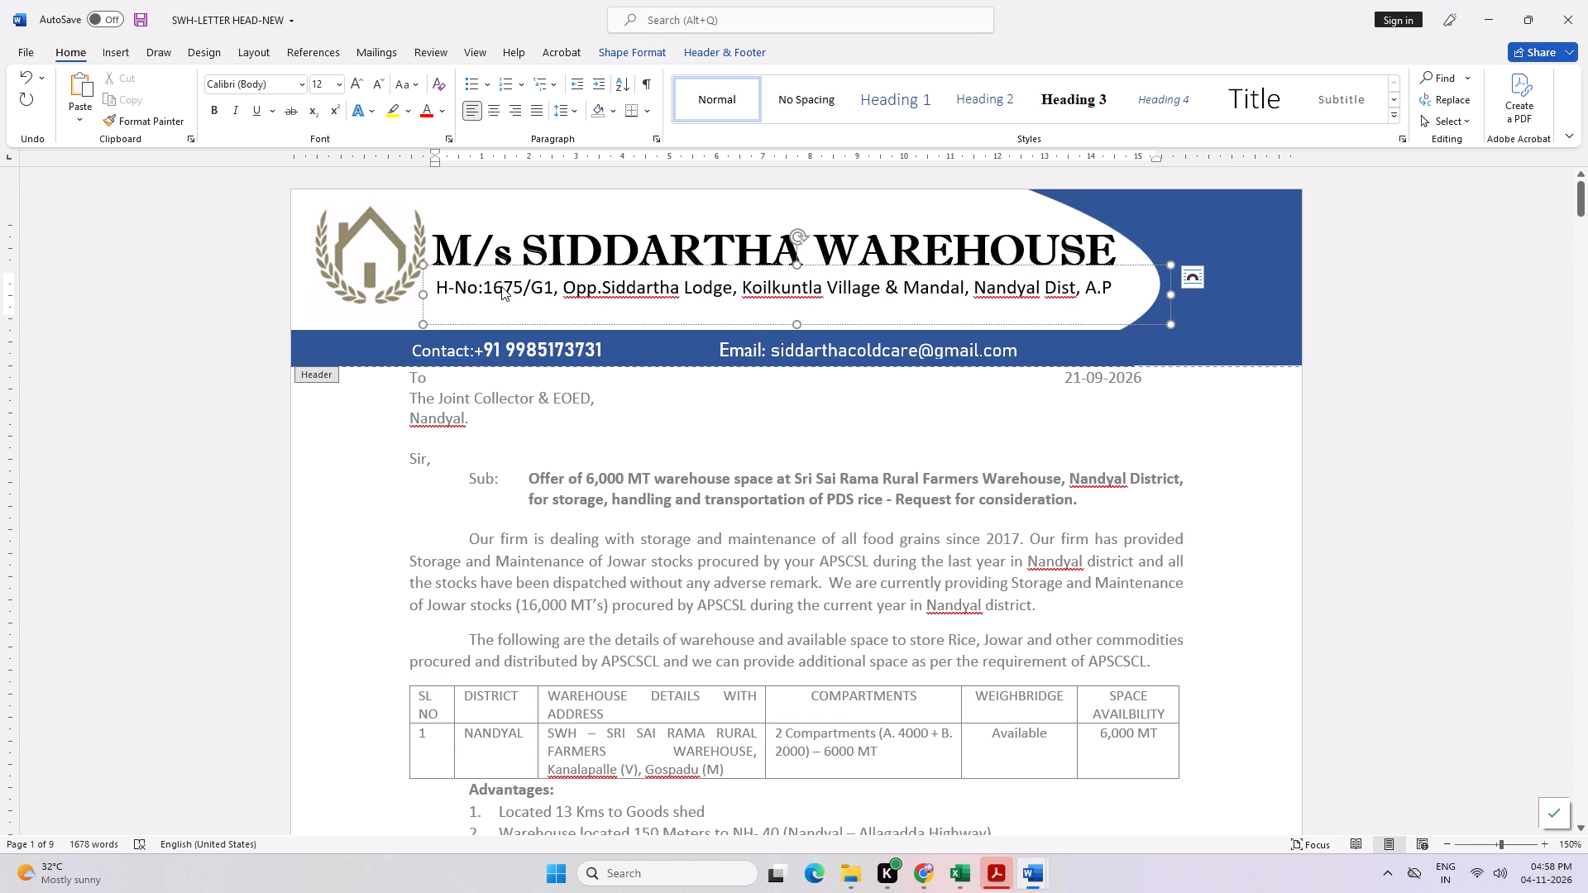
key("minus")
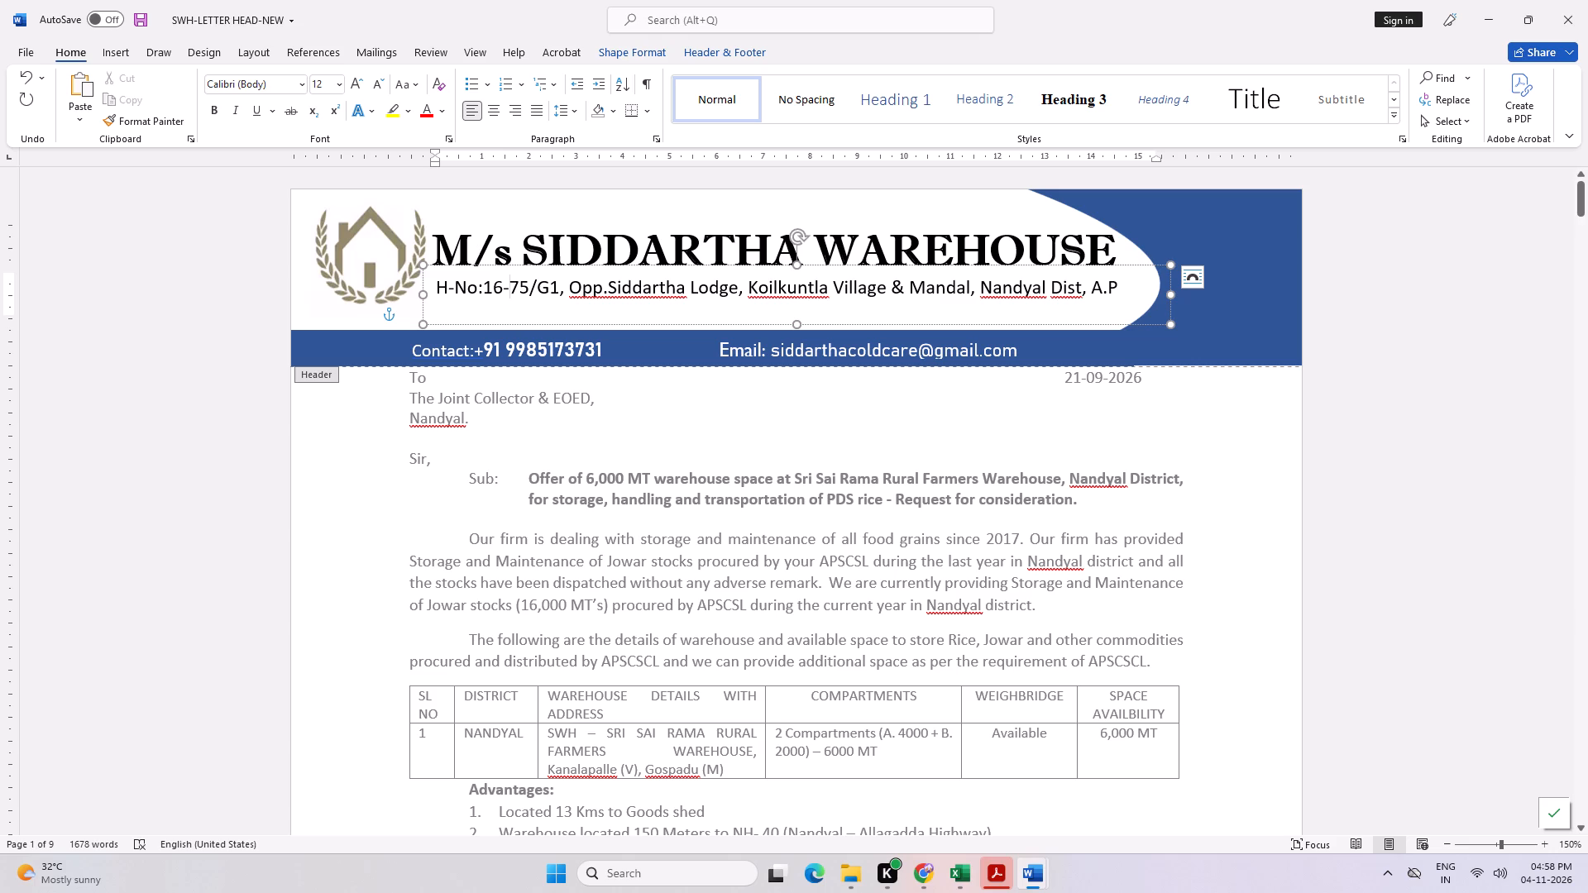
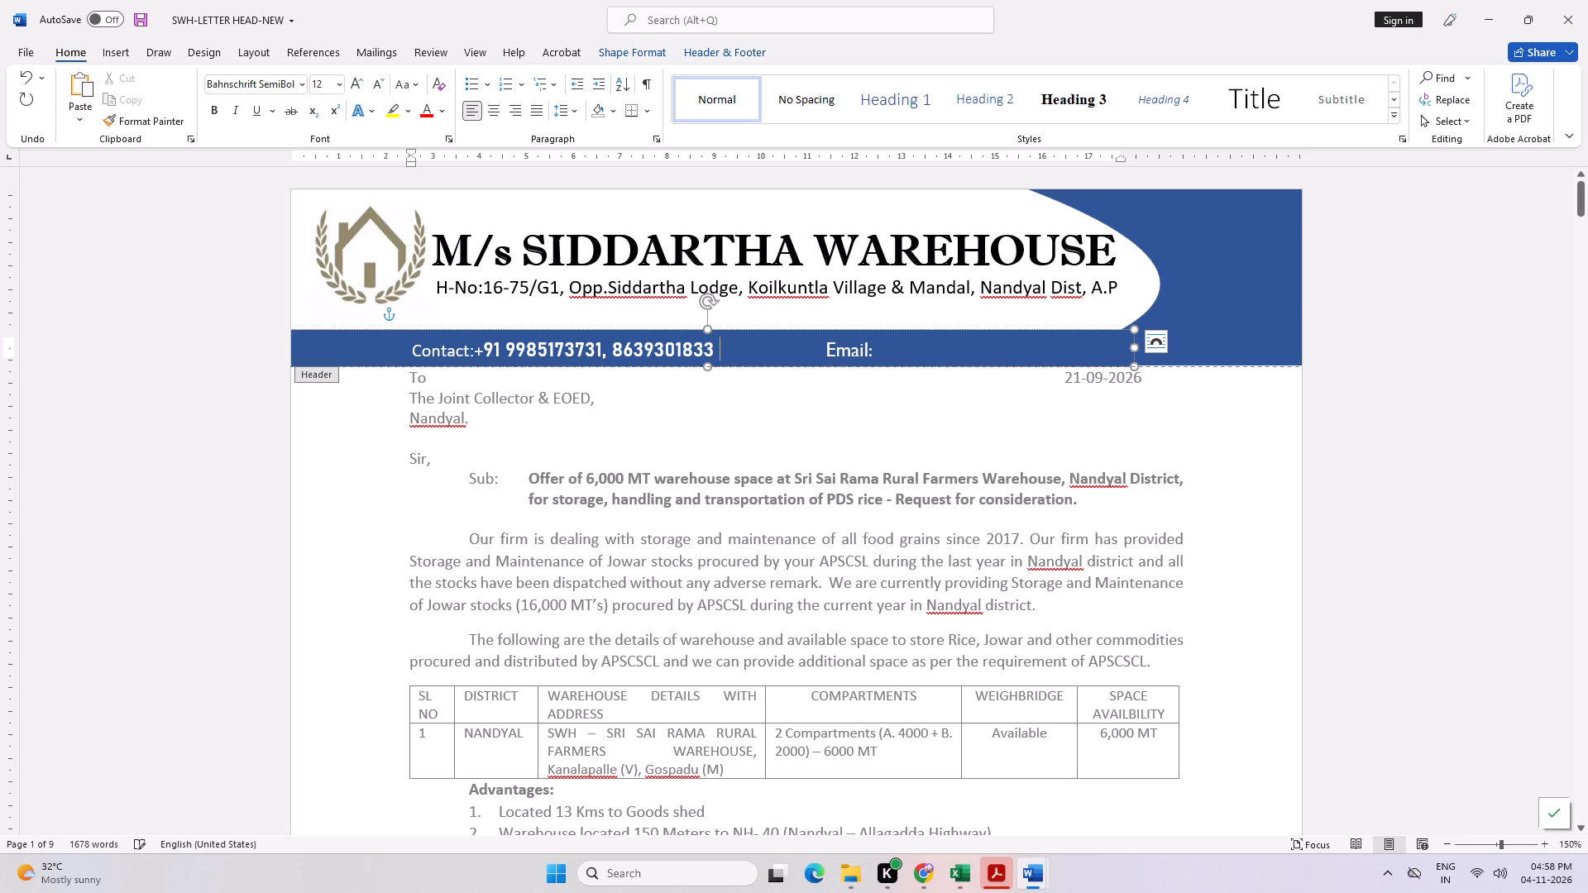
Tighten the gap between the phone numbers and "Email:" in the letterhead contact line to bring the e-mail address onto the same line.
key("Delete")
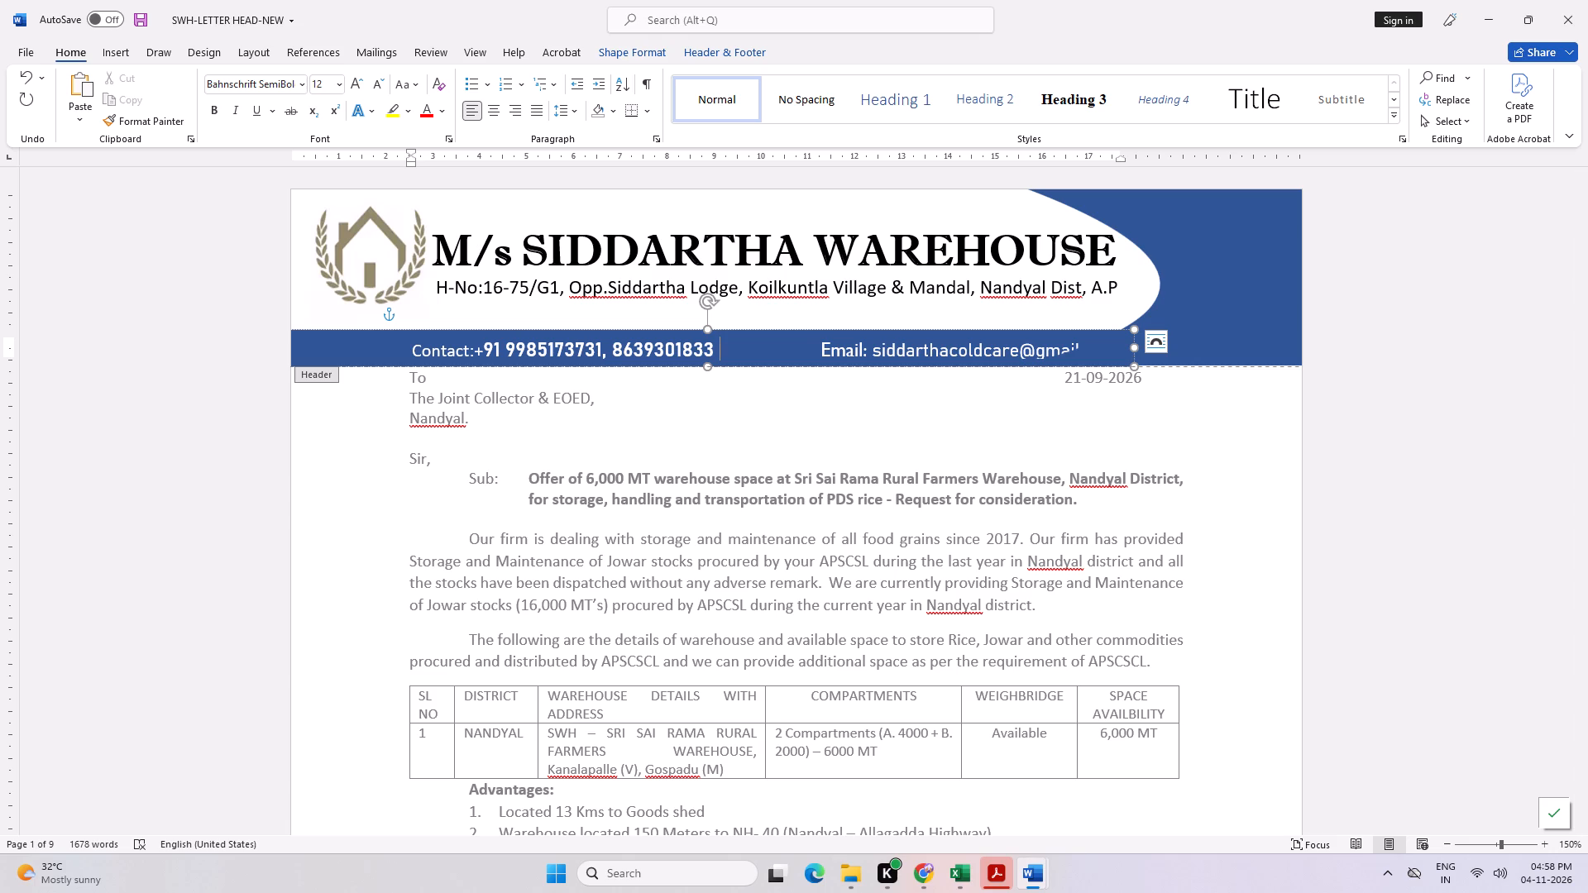
Delete the extra spaces between the contact numbers and "Email:" in the letterhead's blue band so the e-mail address fits.
key("Delete")
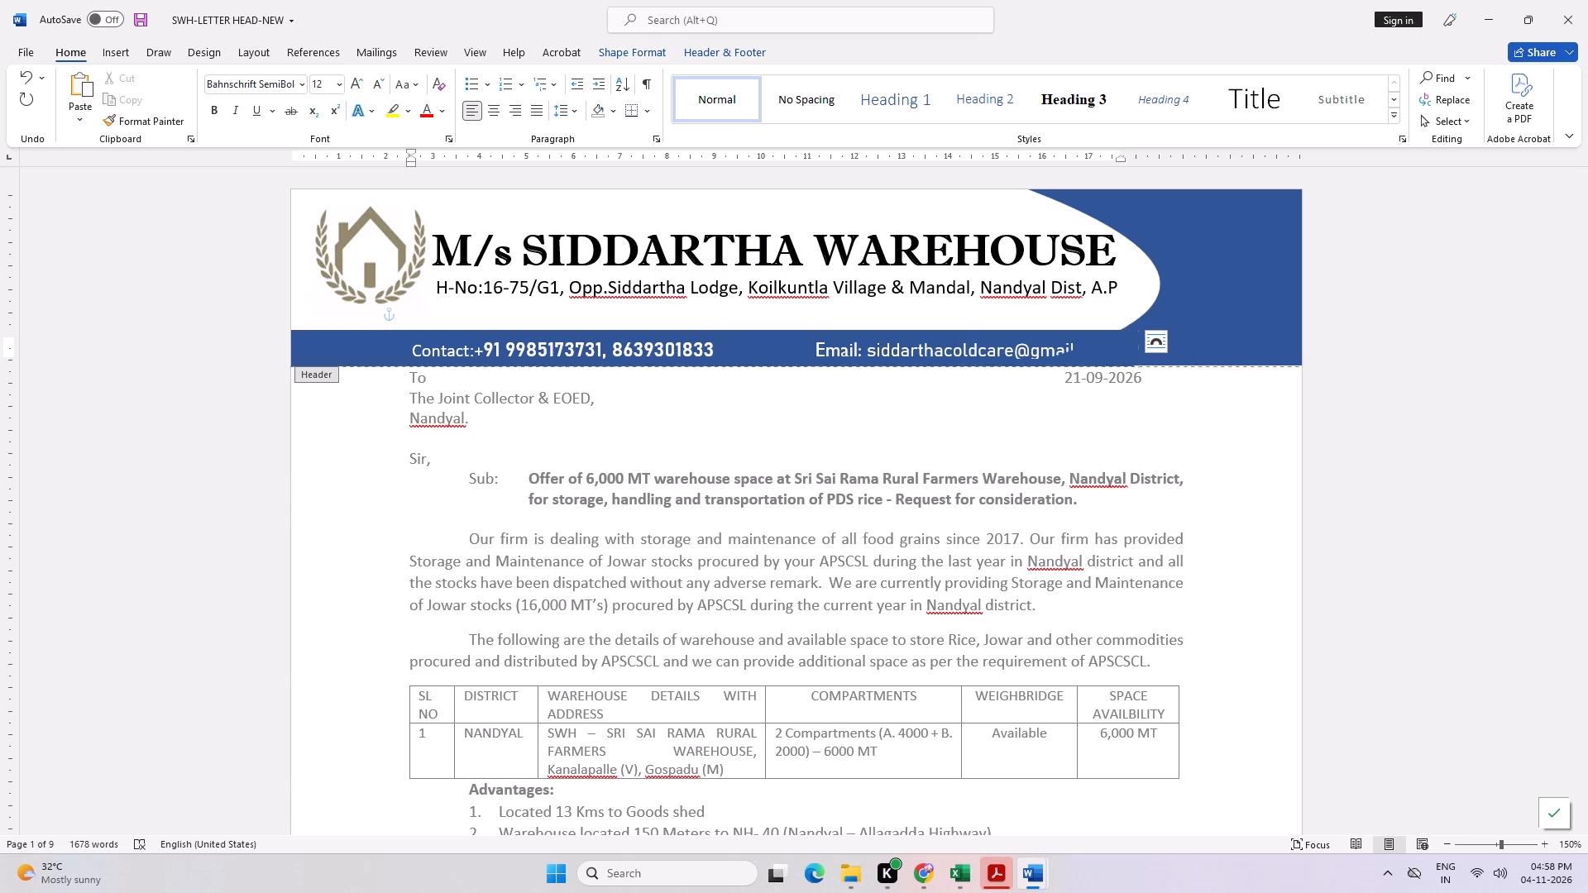
key("Delete")
key("Delete")
key("Delete")
key("Delete")
key("Delete")
key("Delete")
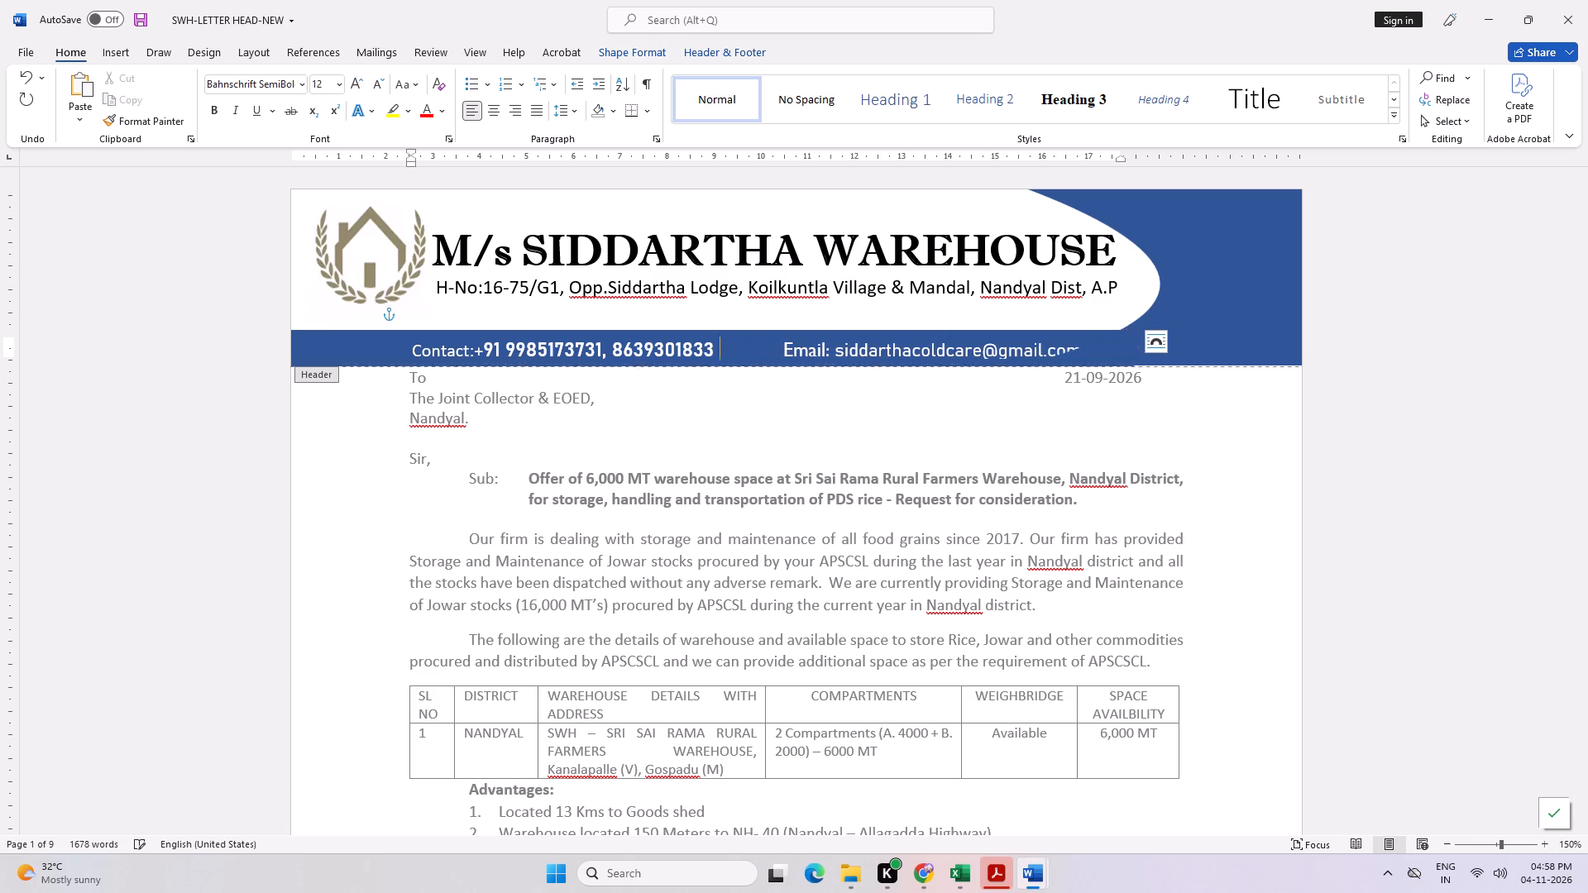
key("Delete")
key("Delete")
key("Delete")
key("Delete")
key("Delete")
key("Delete")
key("Delete")
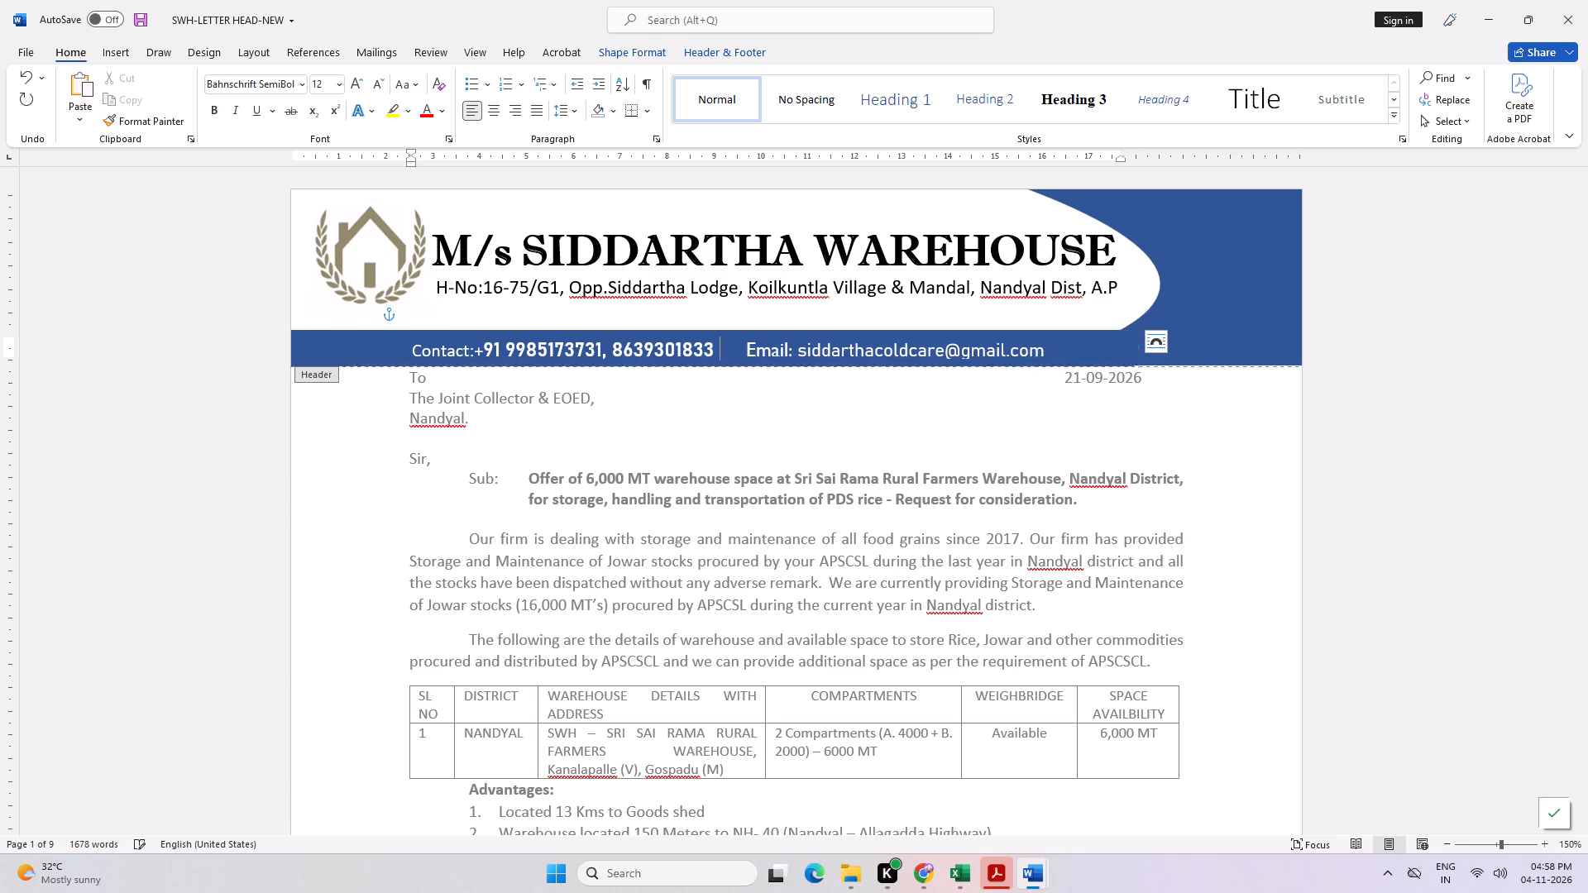
key("Delete")
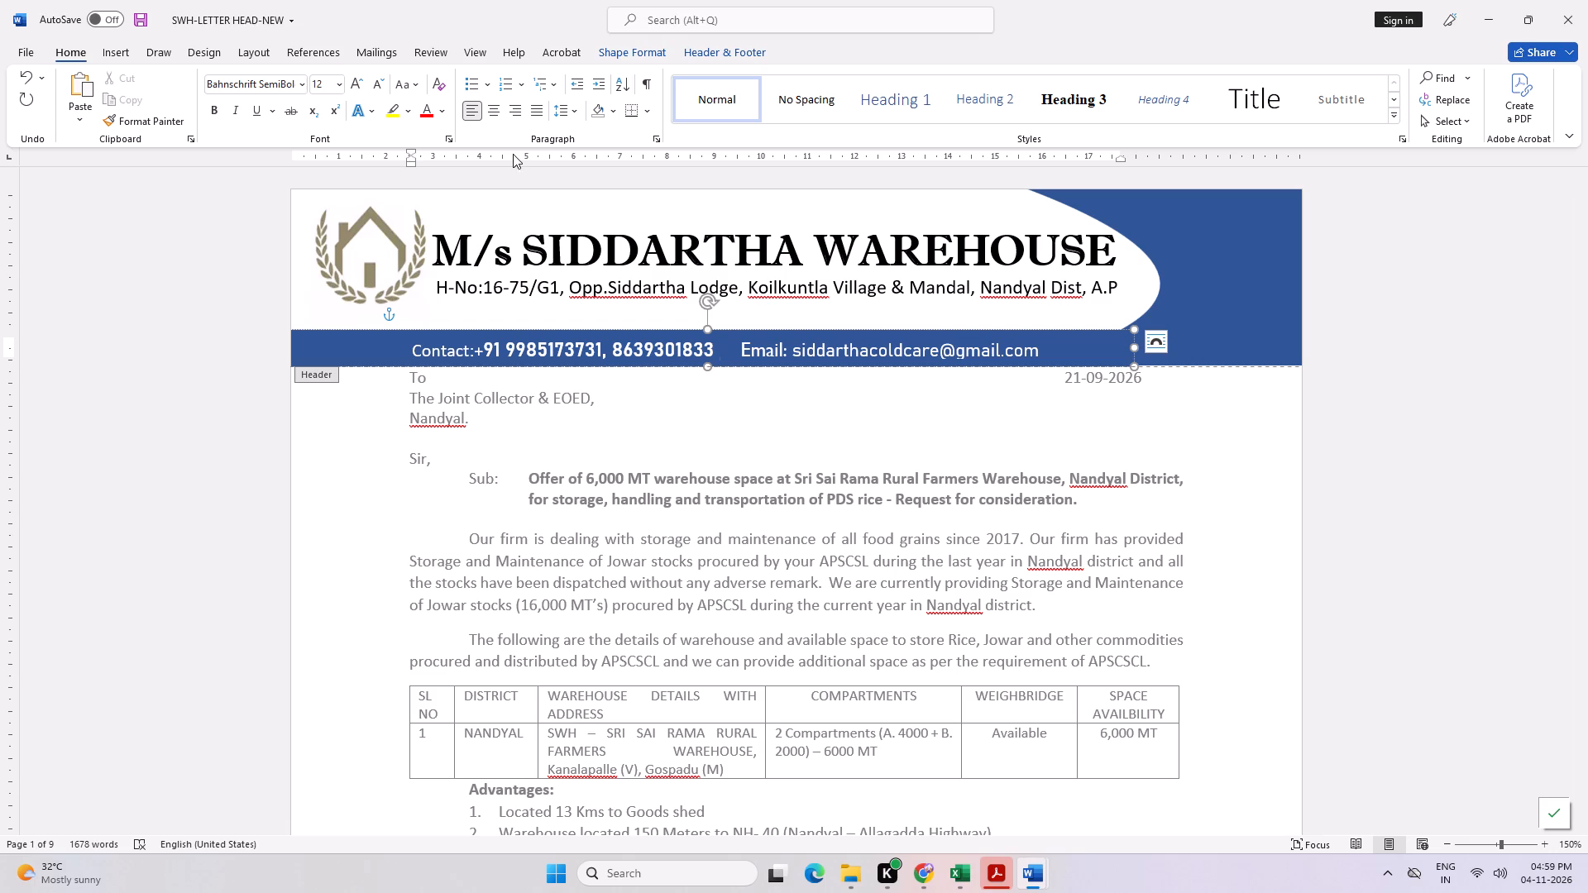
Replace the "coldcare" part of the e-mail address in the letterhead's blue band with "warehouse".
left_click(732, 350)
left_click(865, 346)
key("Delete")
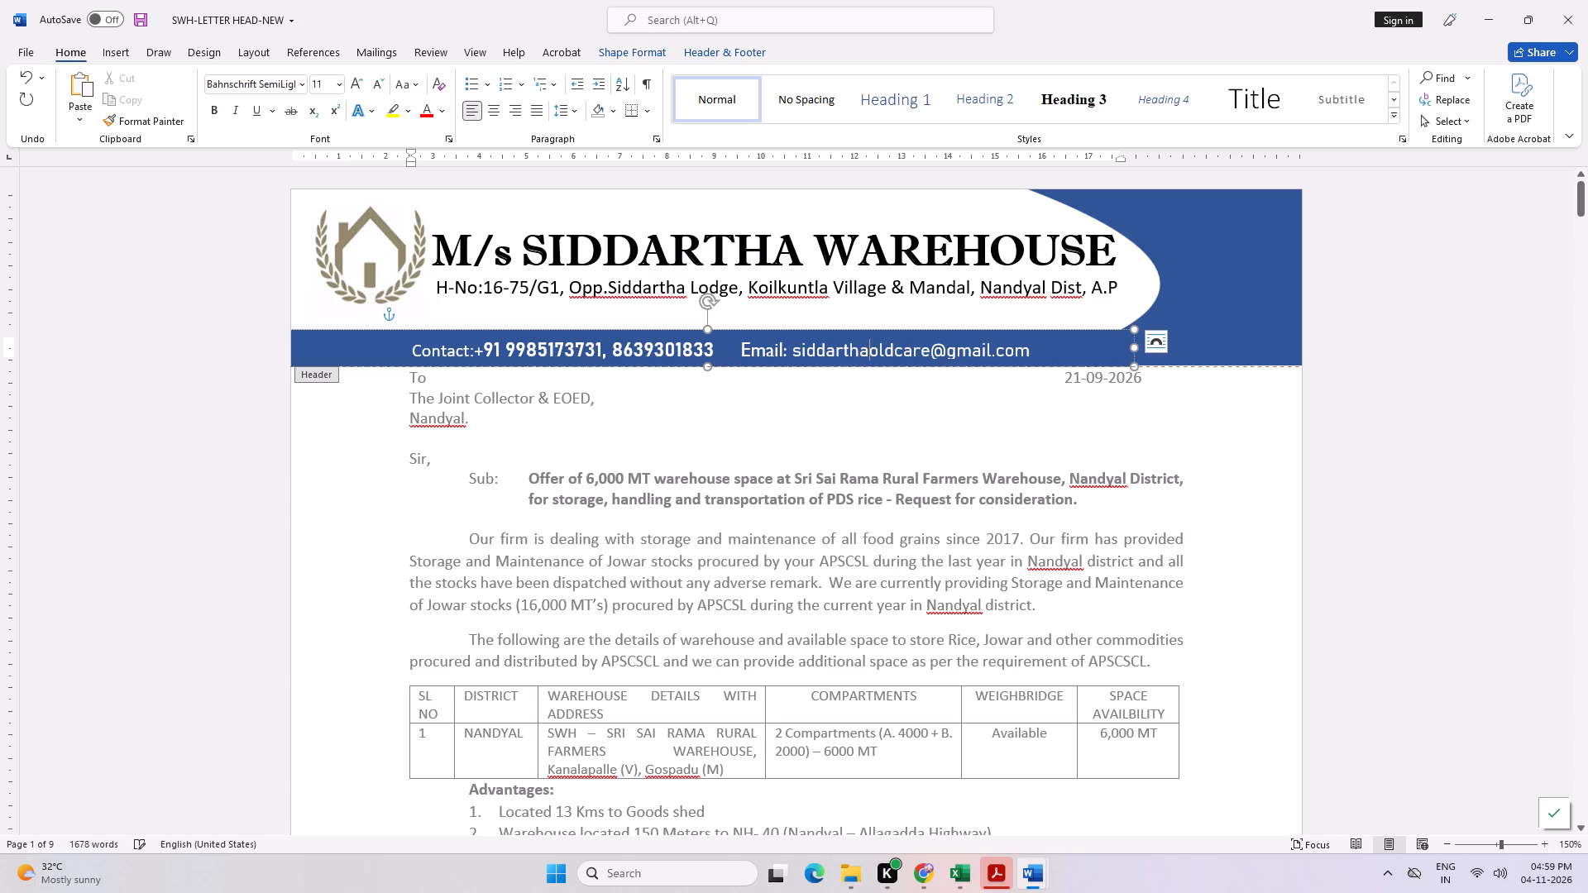
key("Delete")
key("Delete")
key("Delete")
key("Delete")
key("Delete")
key("Delete")
key("Delete")
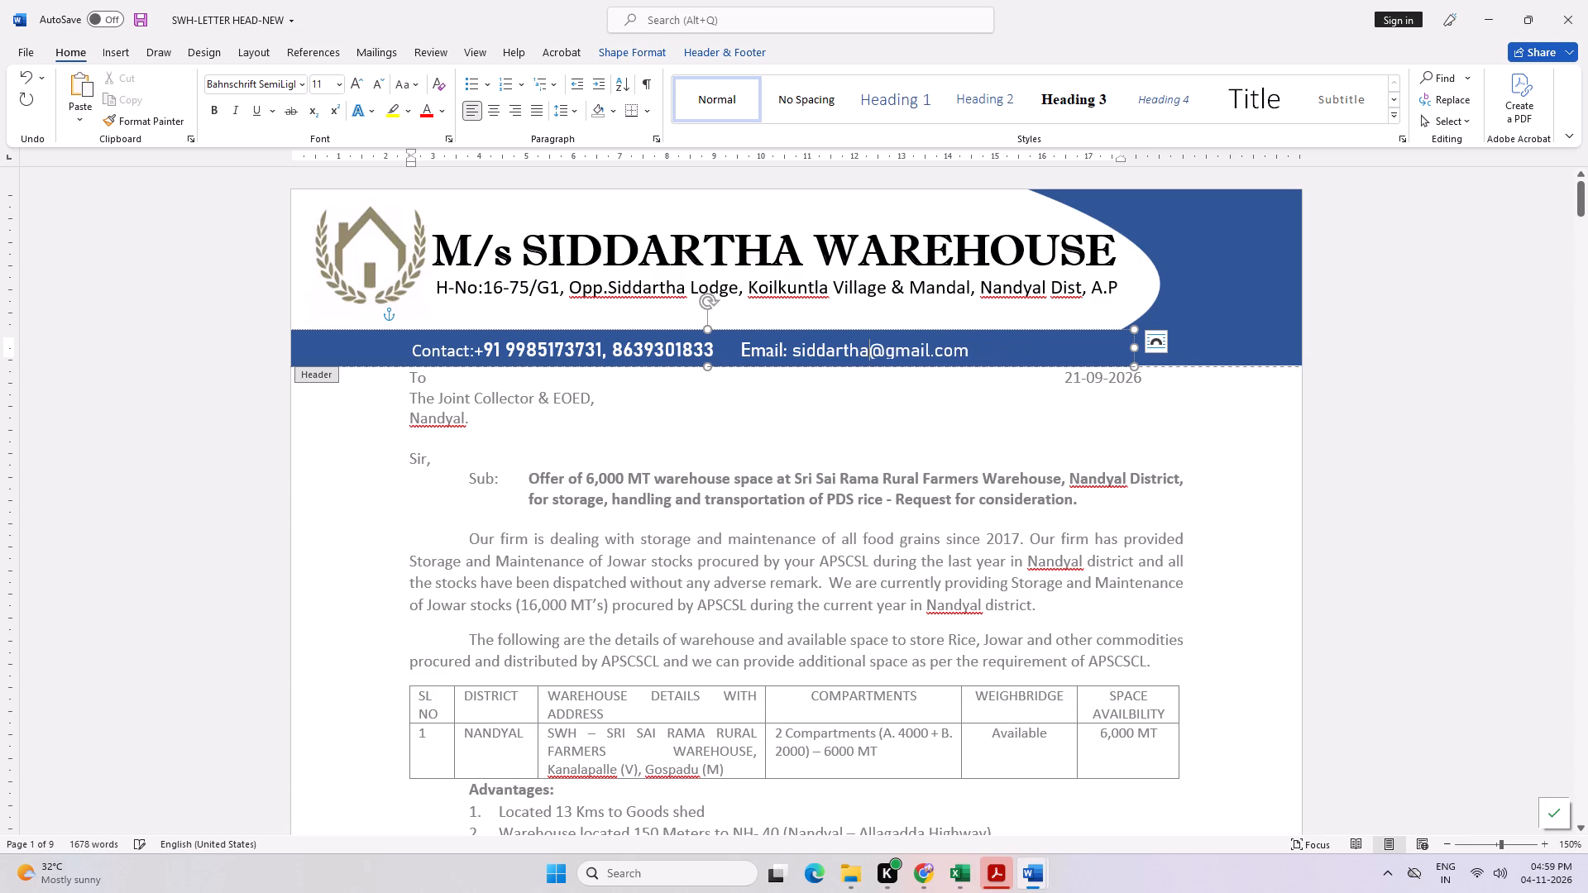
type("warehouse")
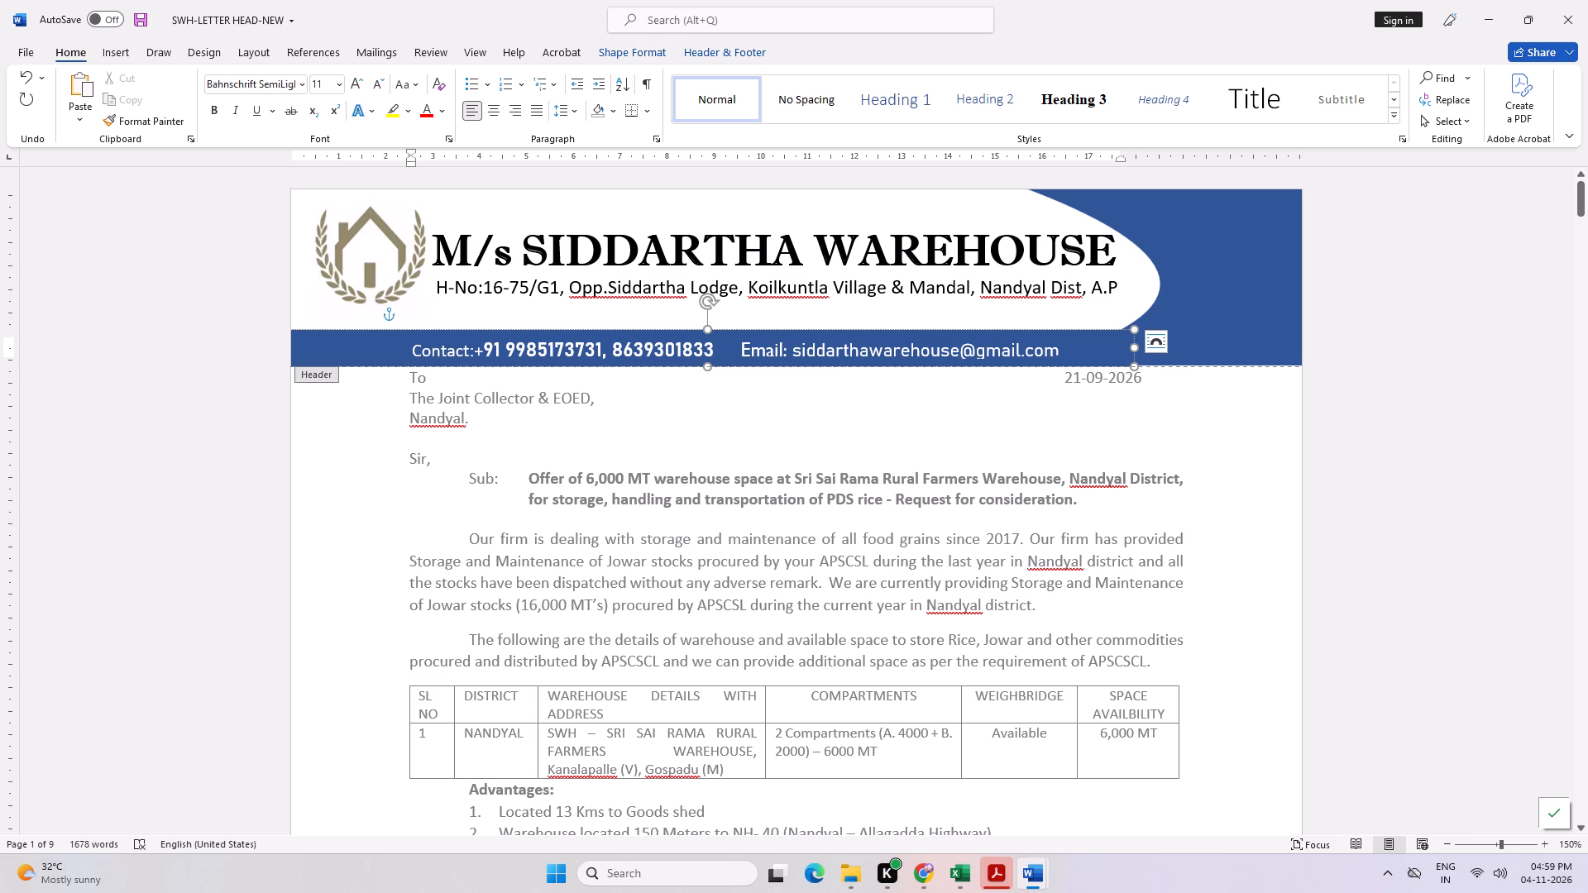
Remove the "+91" country code and its trailing space after "Contact:" in the letterhead, and return to the letter body.
left_click(509, 346)
key("BackSpace")
key("BackSpace")
key("BackSpace")
key("BackSpace")
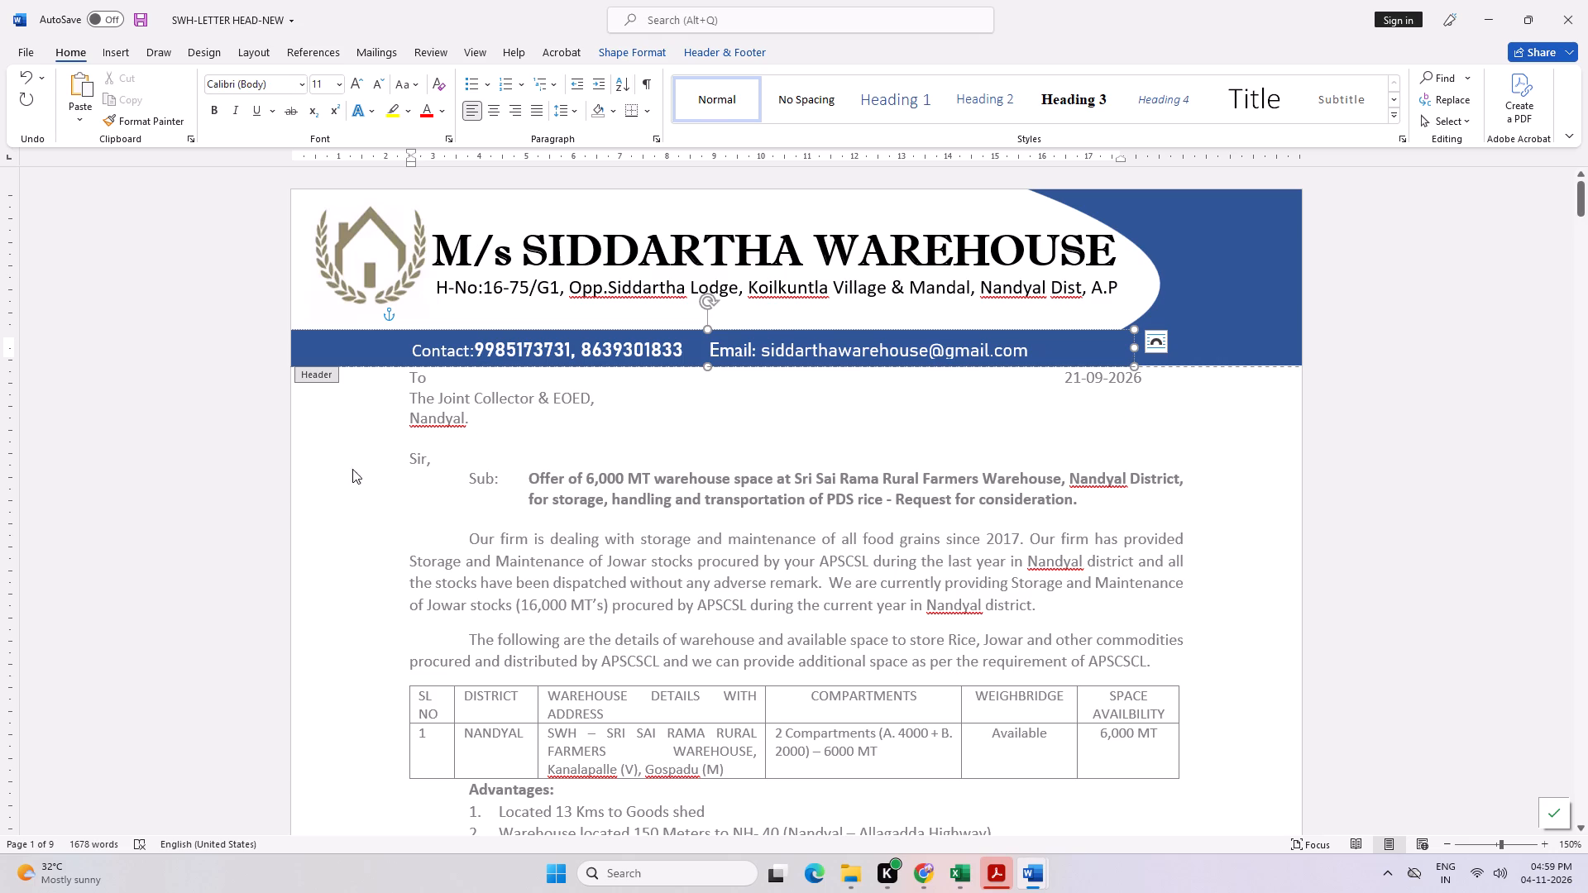
double_click(880, 427)
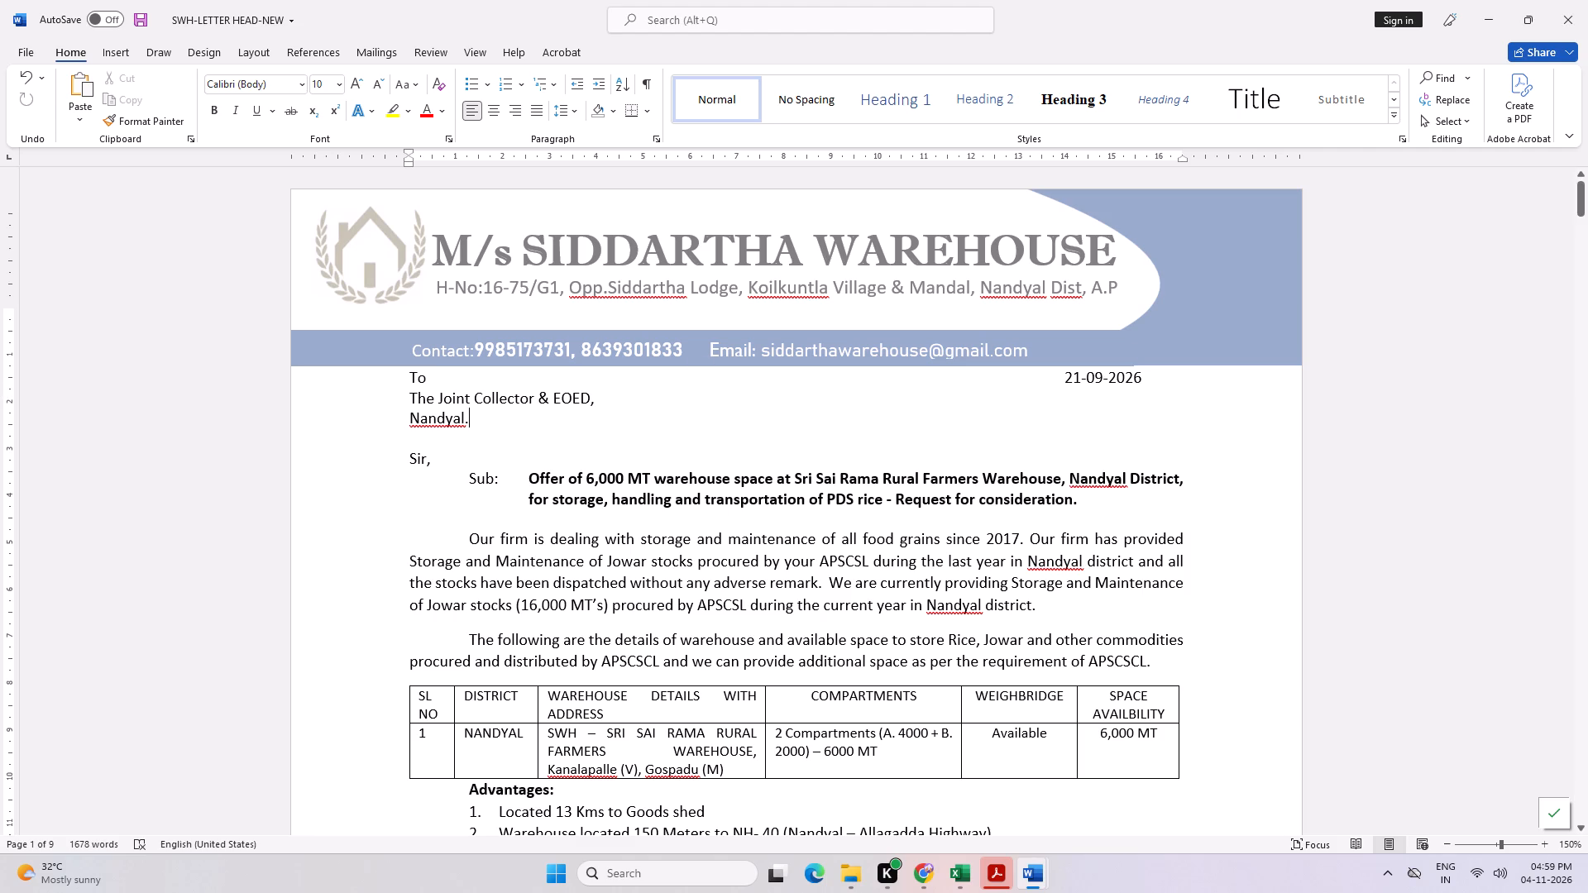
Look over the first-page offer letter and save the document.
scroll(816, 535, "down", 9)
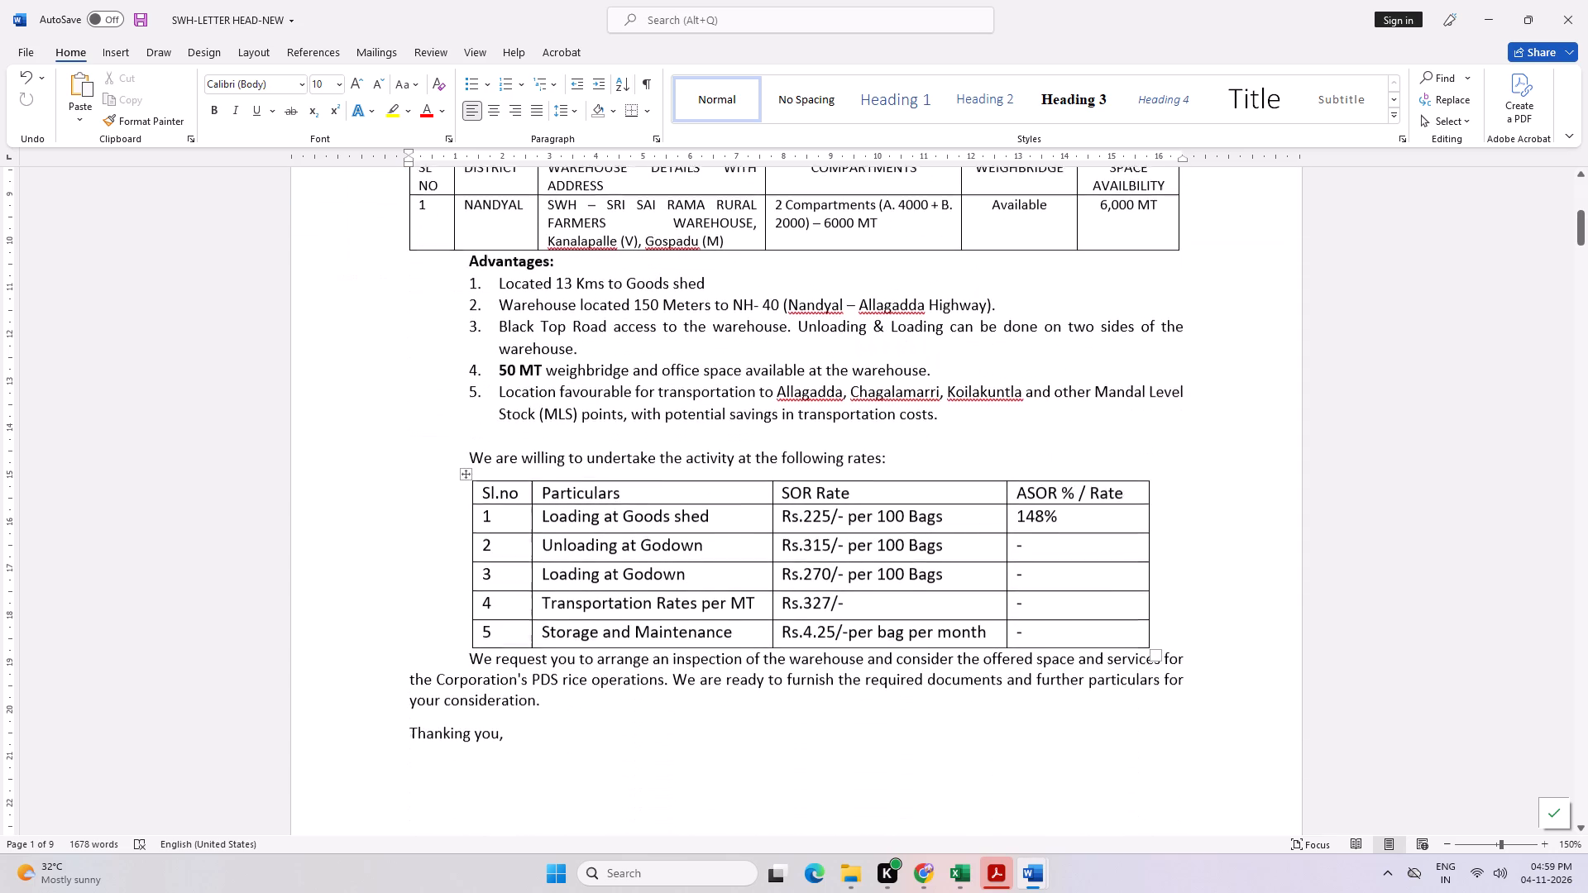
scroll(875, 590, "down", 5)
scroll(902, 623, "up", 12)
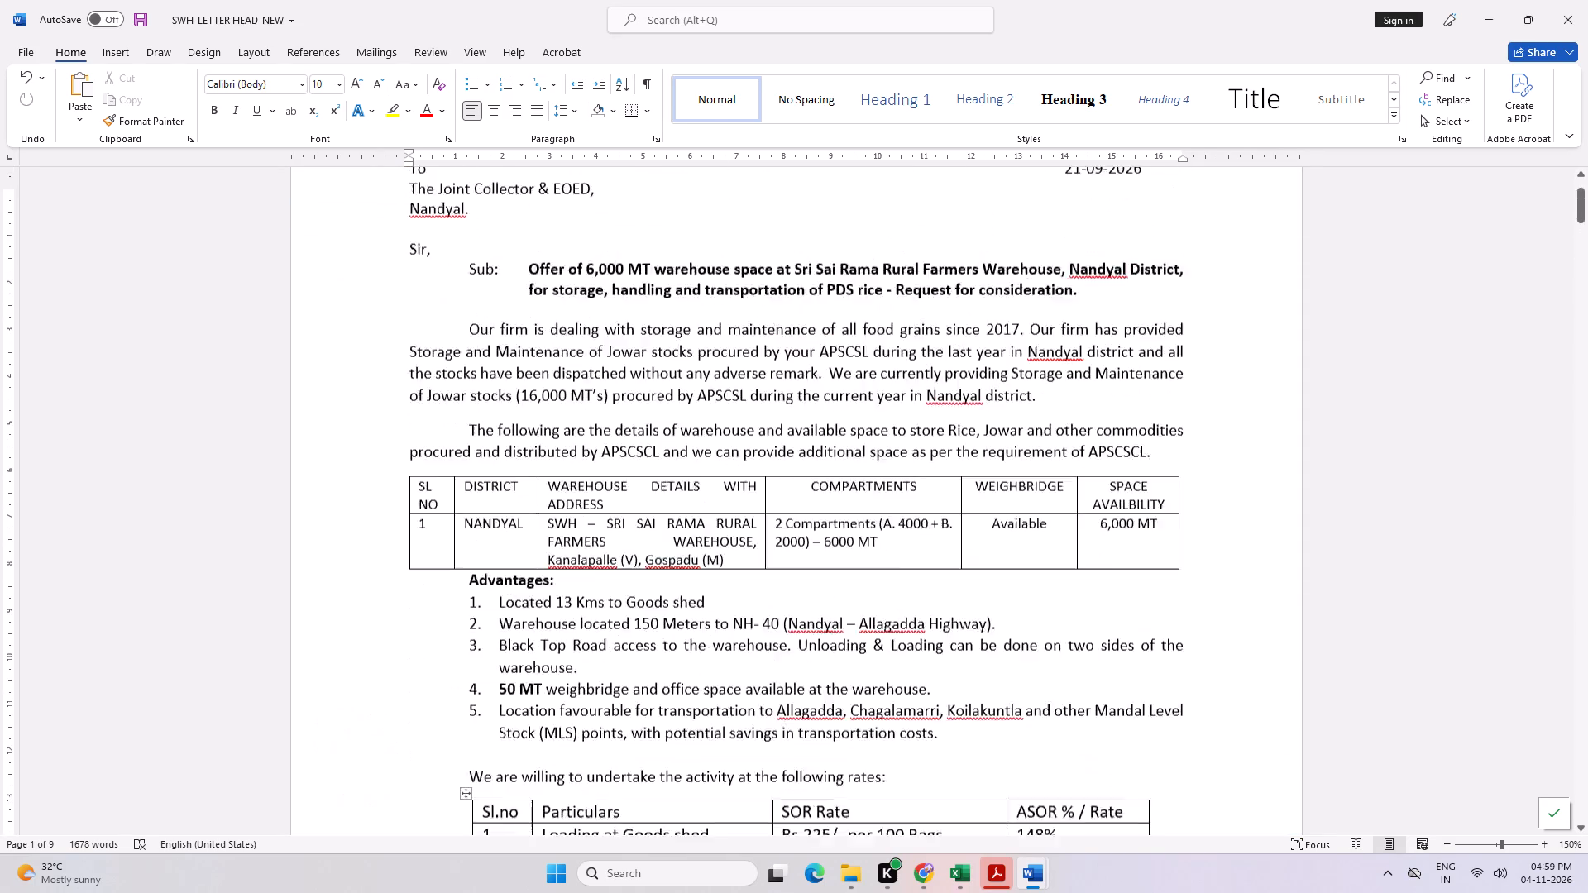
left_click(900, 430)
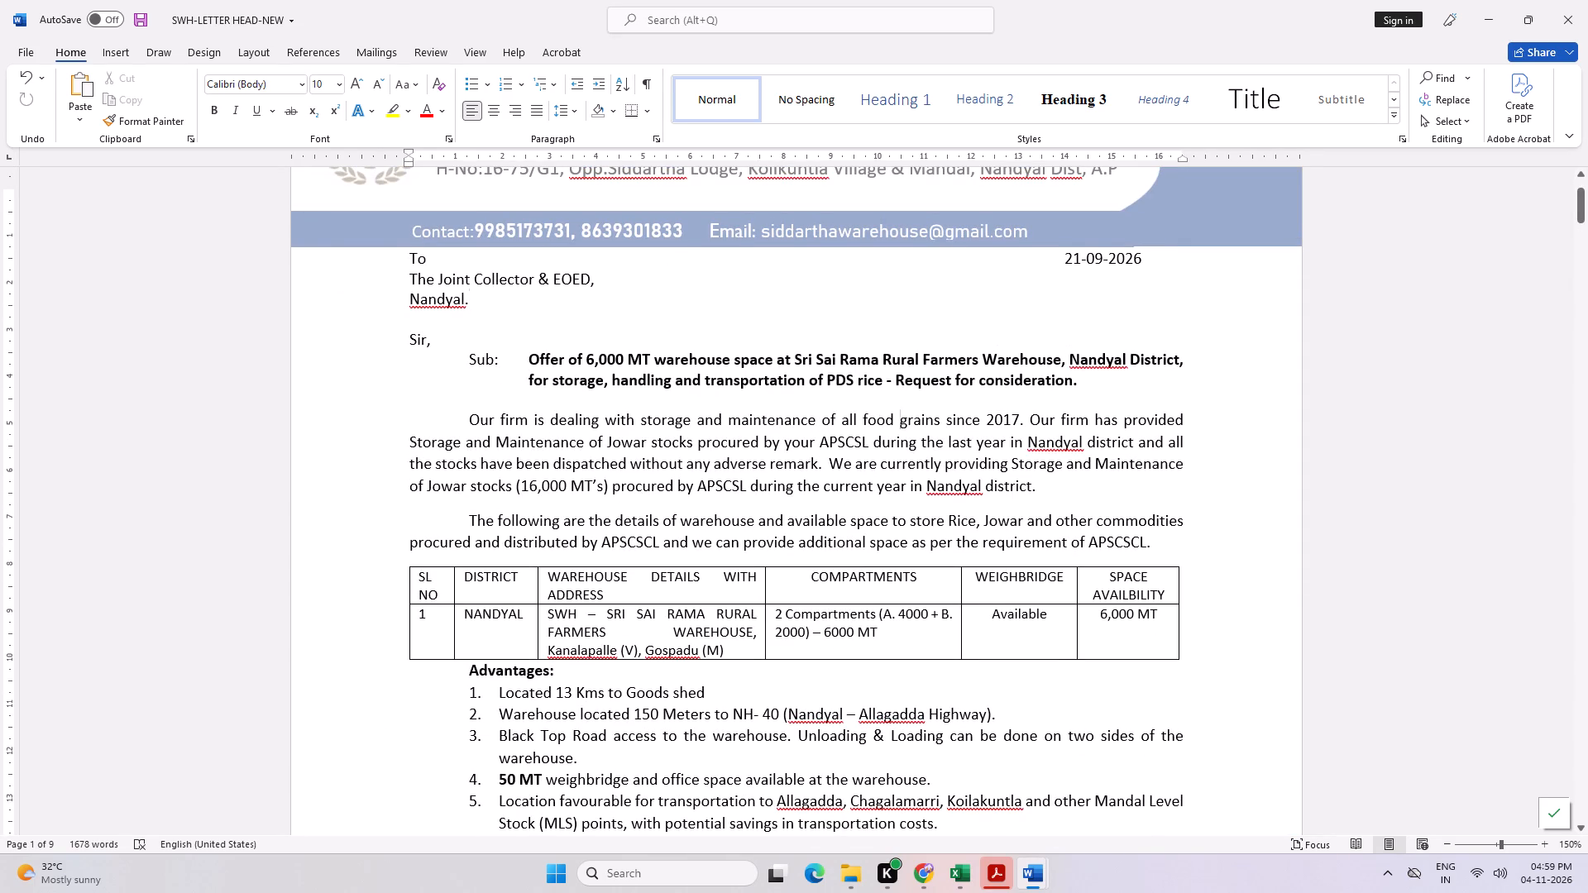
left_click(768, 408)
key("ctrl+s")
Check the offer letter in the print preview, and review the end of its page.
left_click(813, 404, "ctrl")
key("ctrl+p")
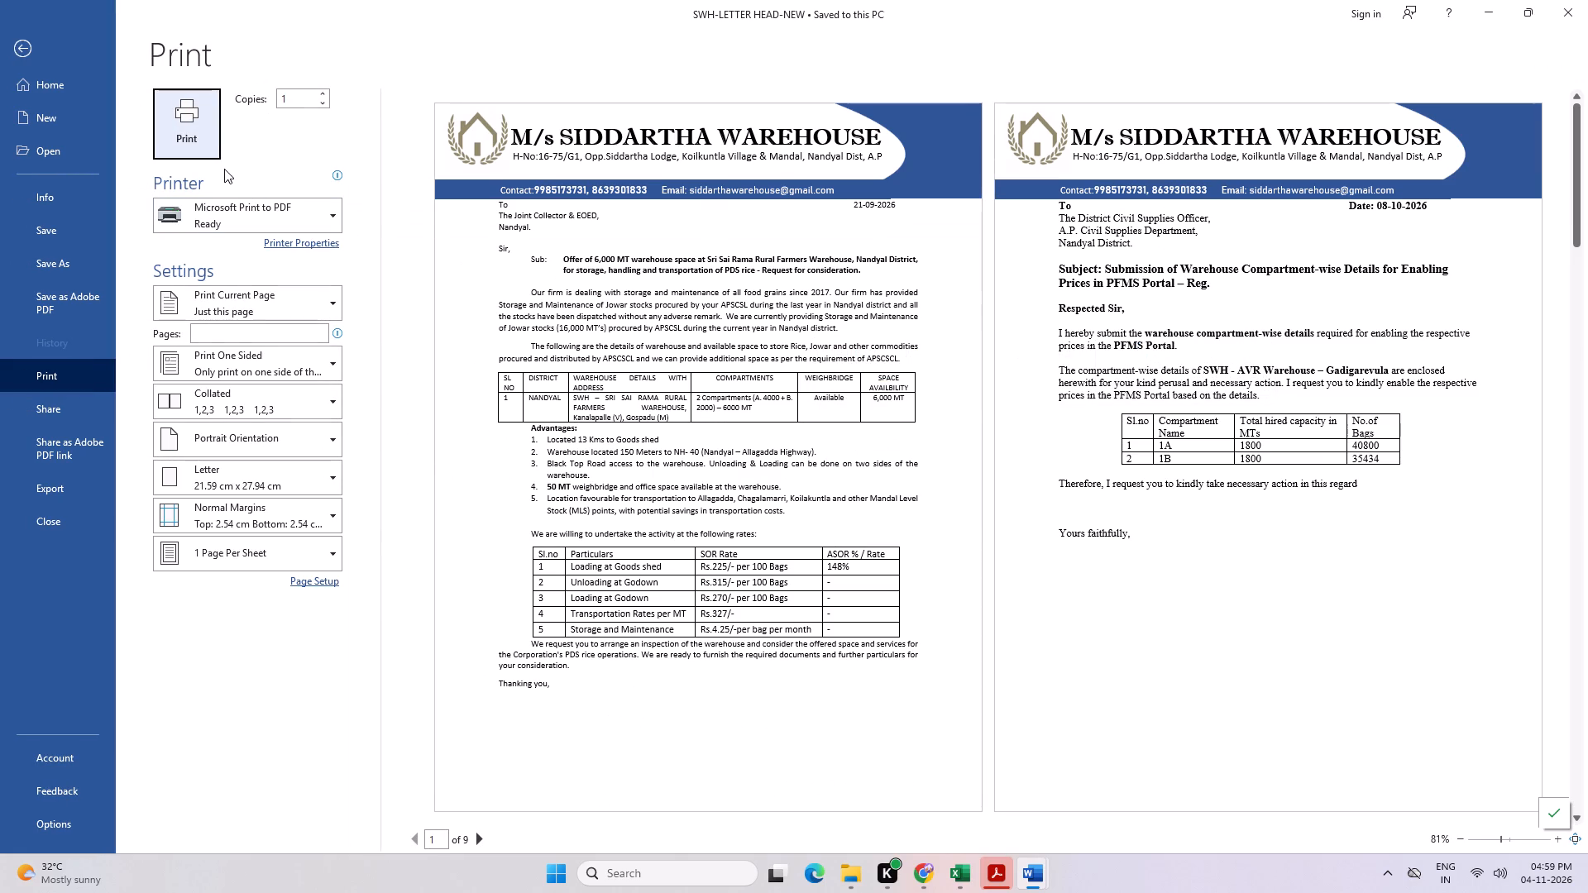
key("Escape")
scroll(862, 557, "down", 8)
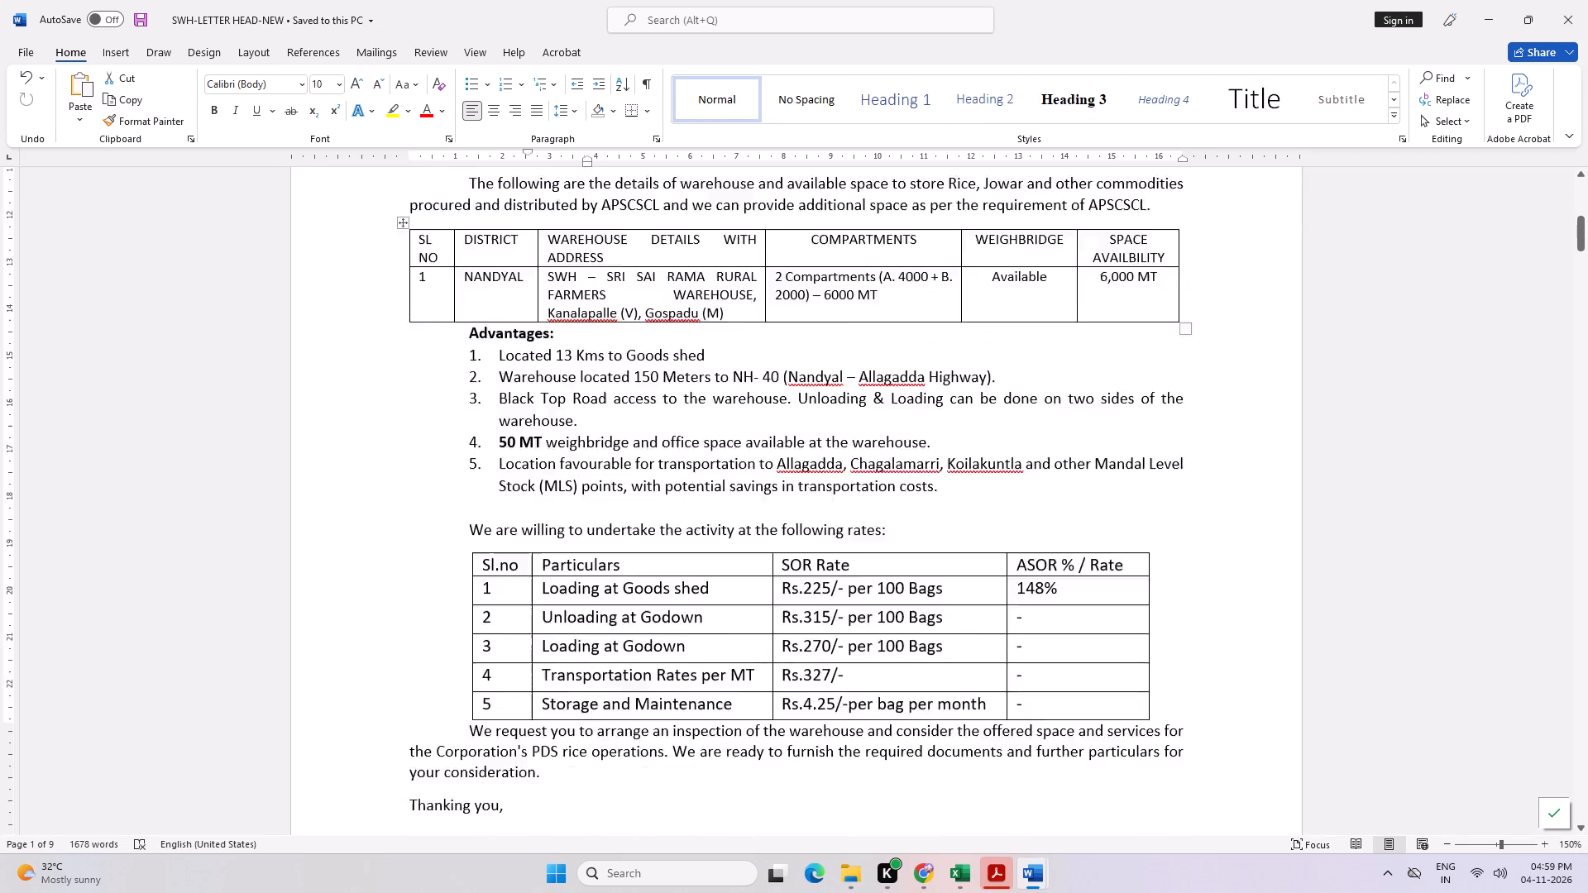
scroll(862, 557, "down", 6)
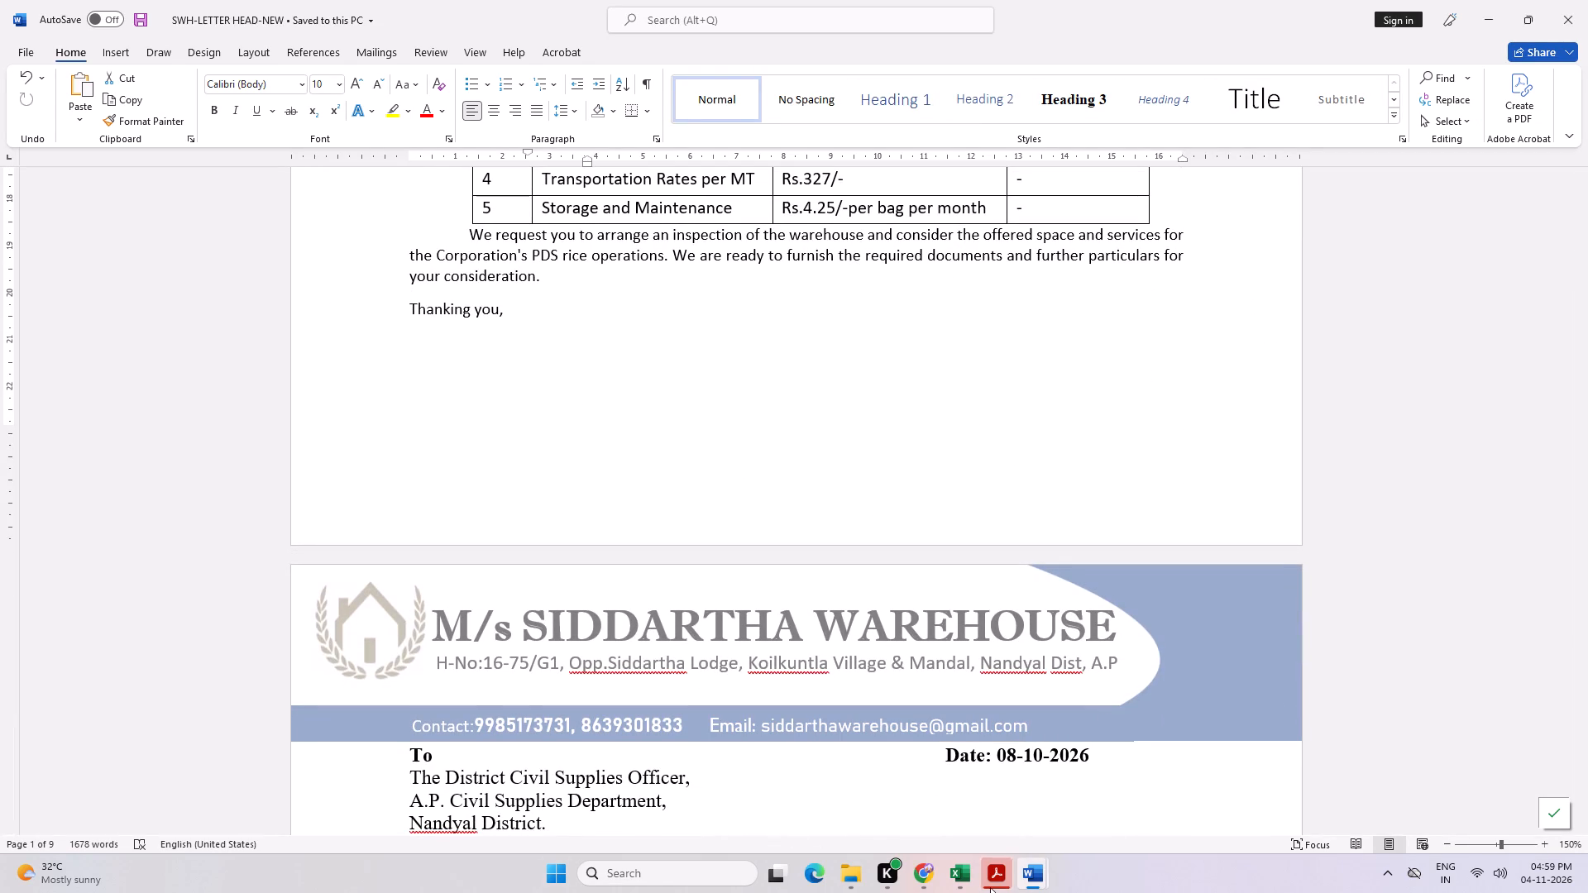
Switch to File Explorer and search the E.DRIVE folder on Local Disk (C:) for "letter".
left_click(854, 870)
left_click(820, 787)
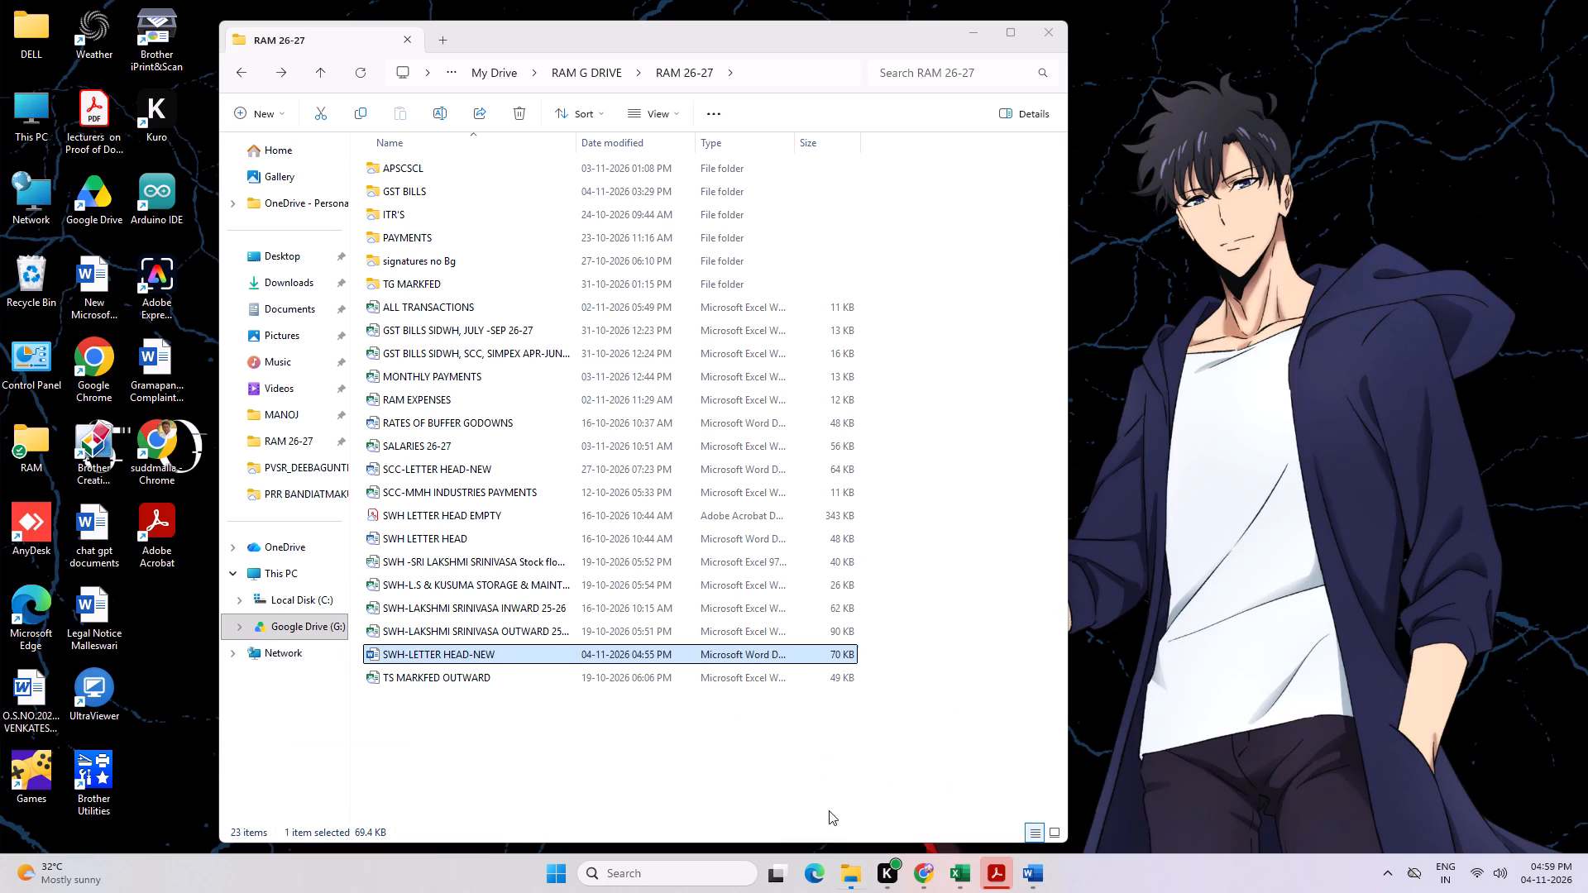
left_click(244, 71)
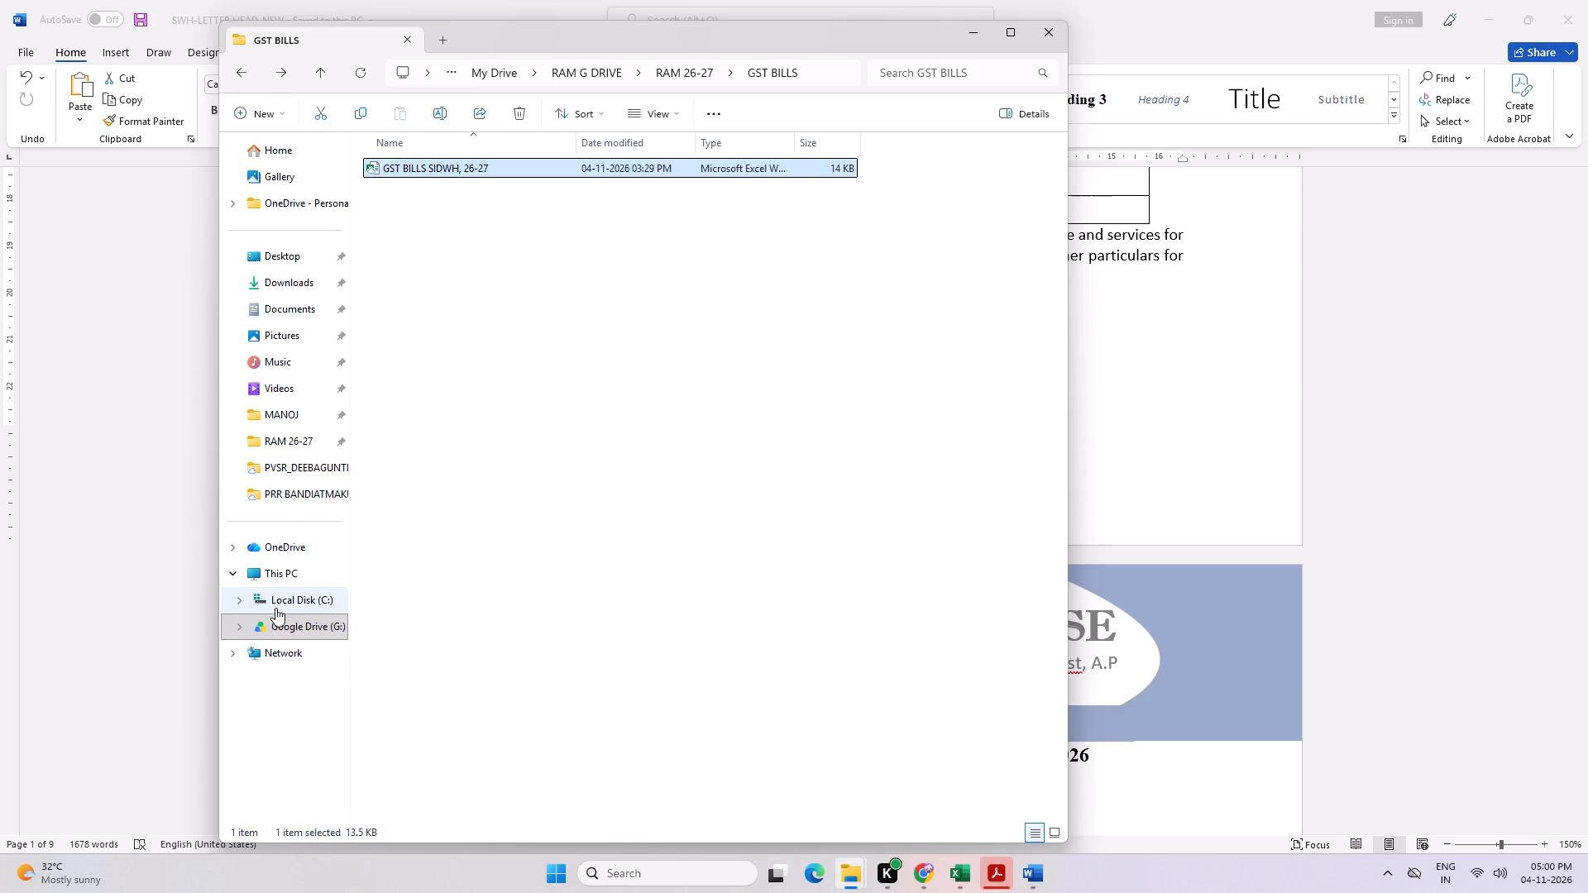
left_click(281, 563)
double_click(473, 175)
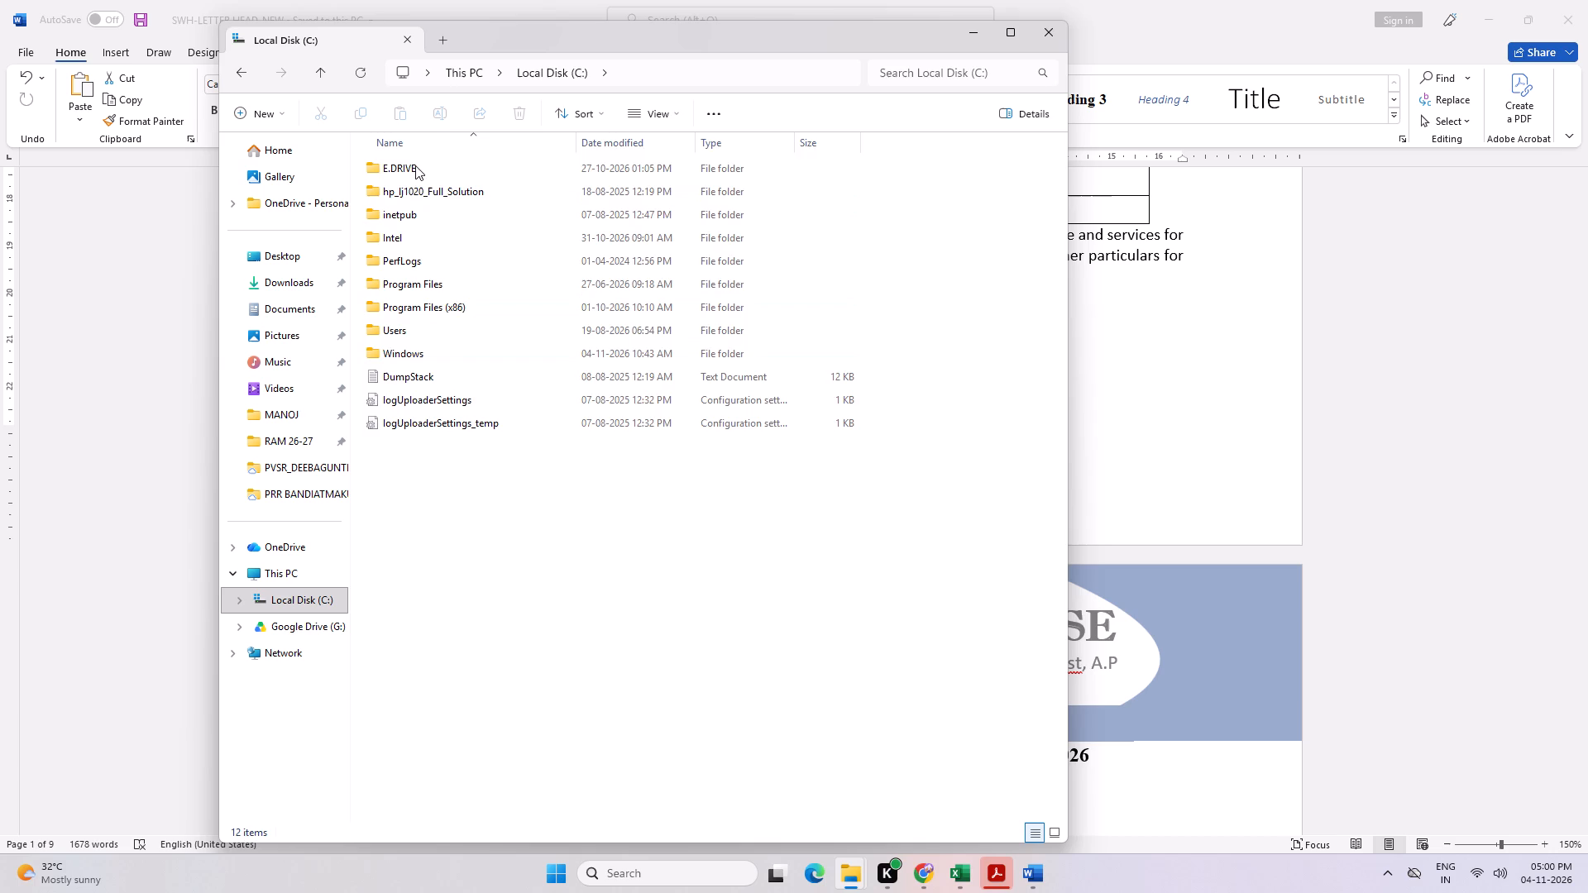
double_click(415, 165)
left_click(974, 81)
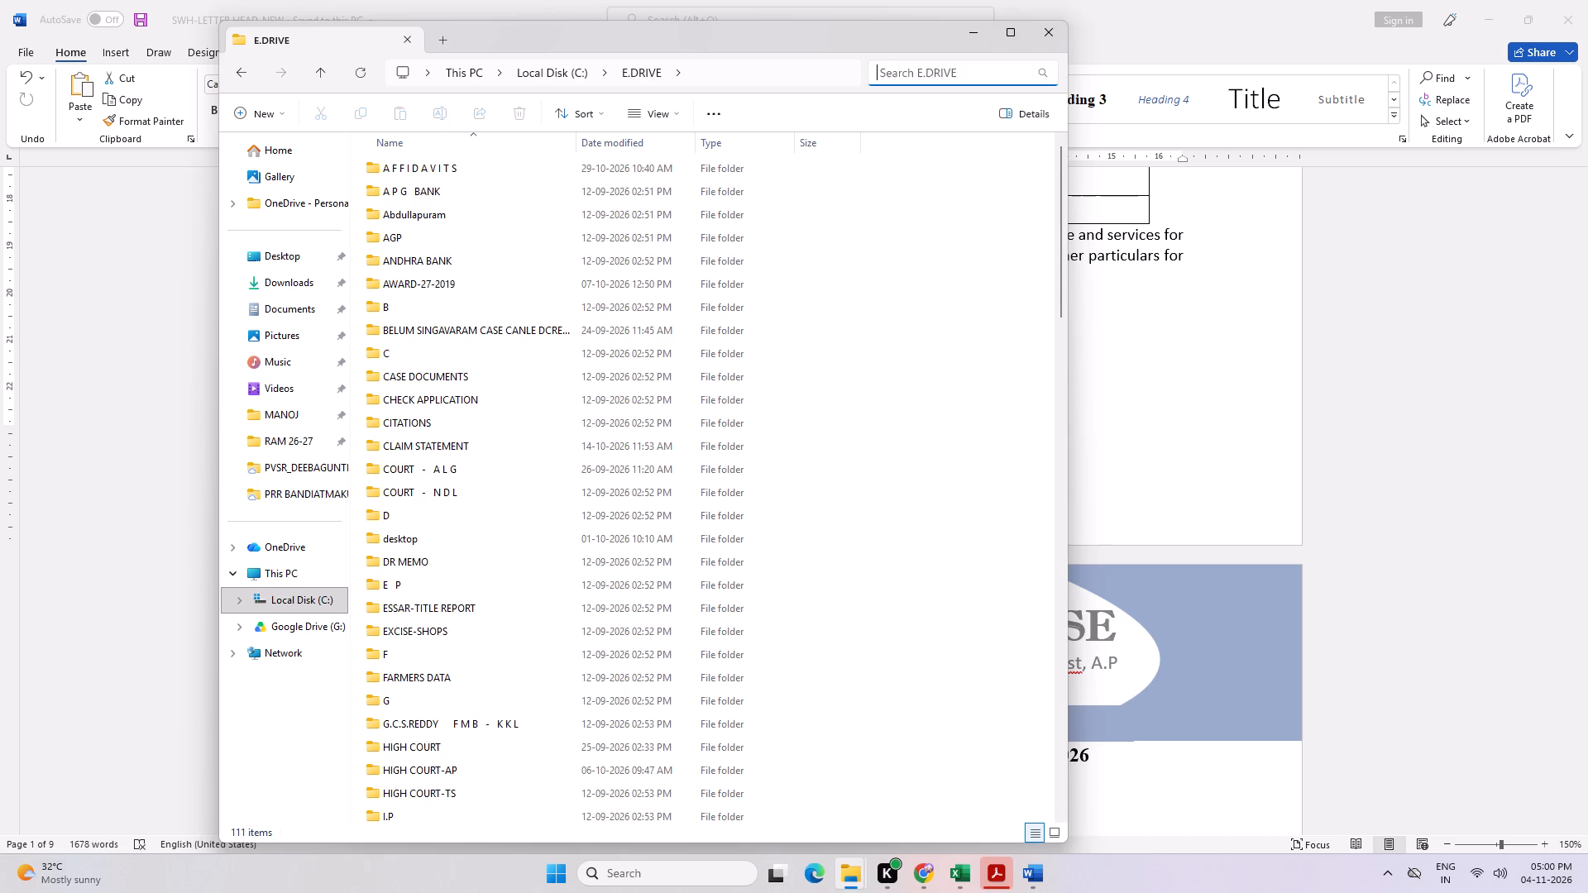
type("letter")
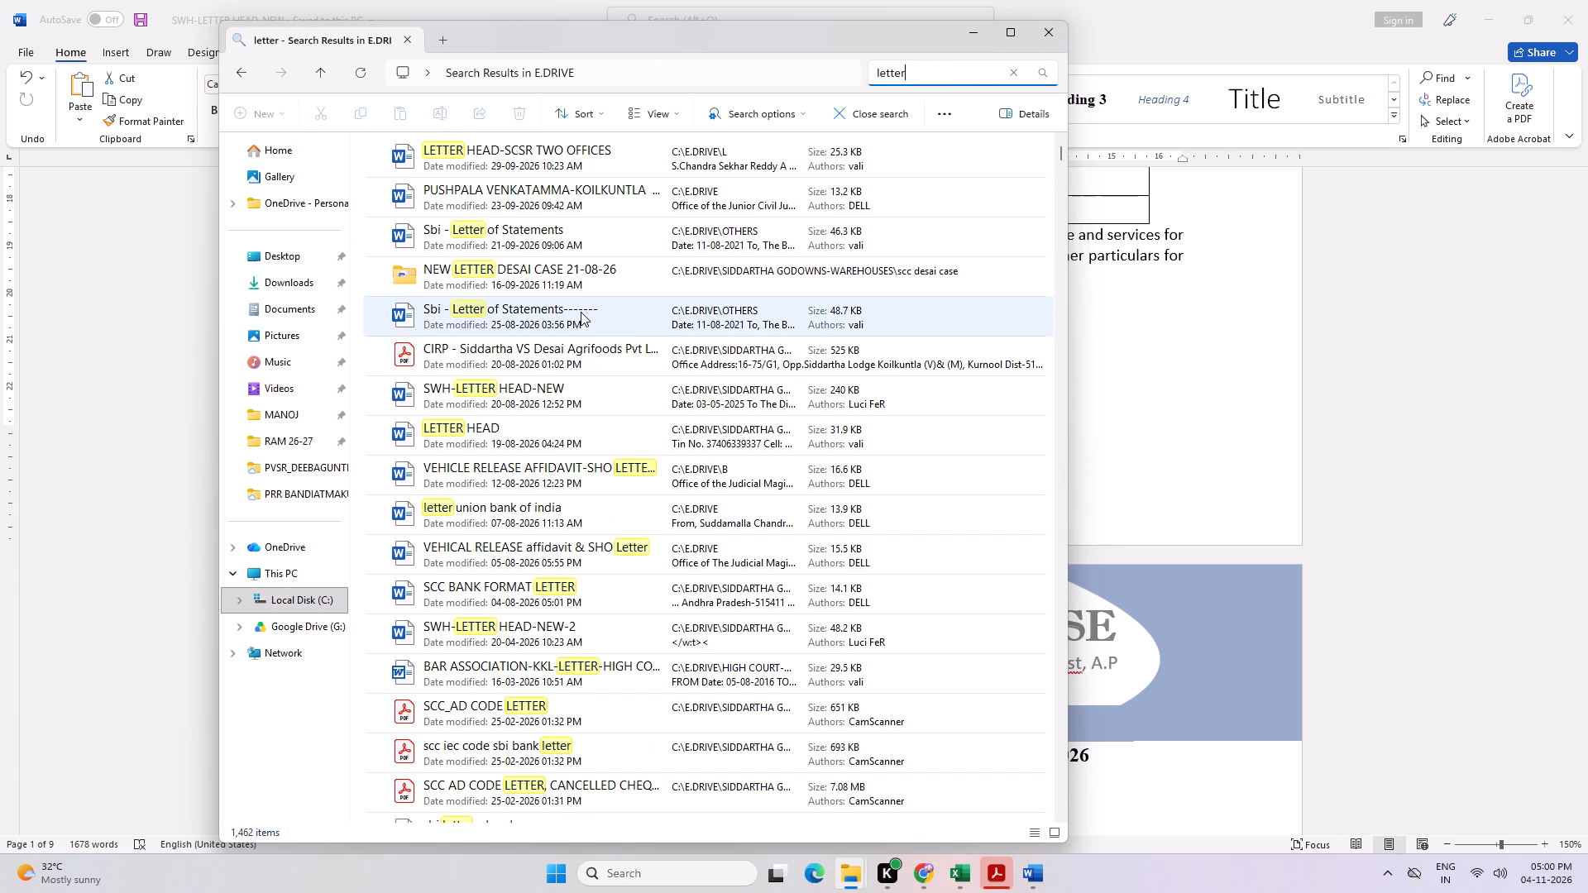
Open the older SWH-LETTER HEAD-NEW document from E.DRIVE and examine its footer text and the signature stamp on its first letter.
double_click(581, 408)
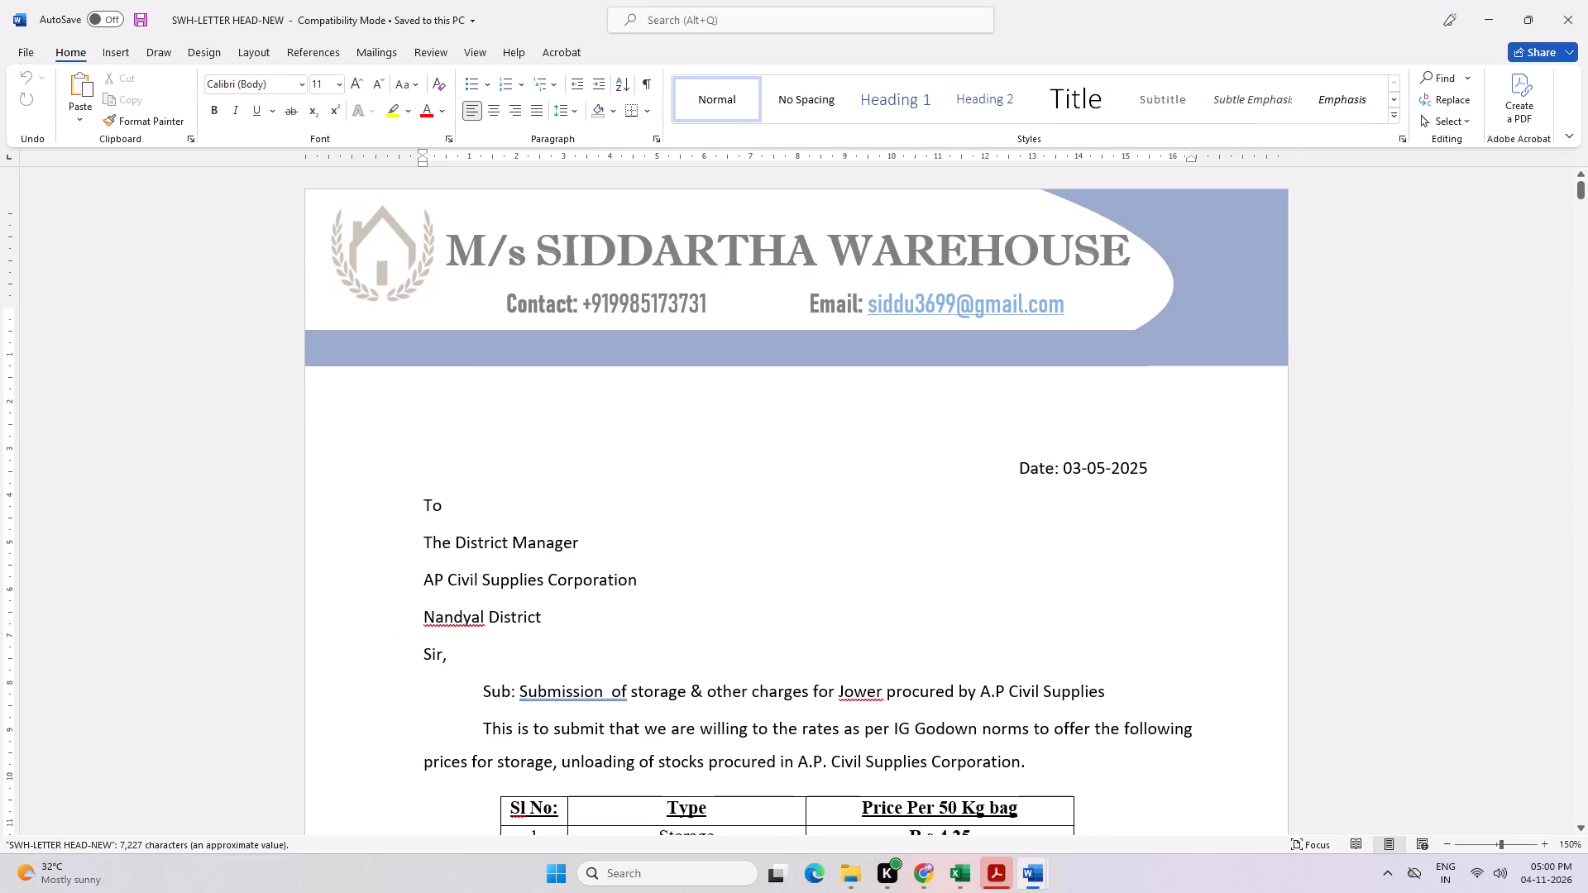
scroll(781, 480, "down", 16)
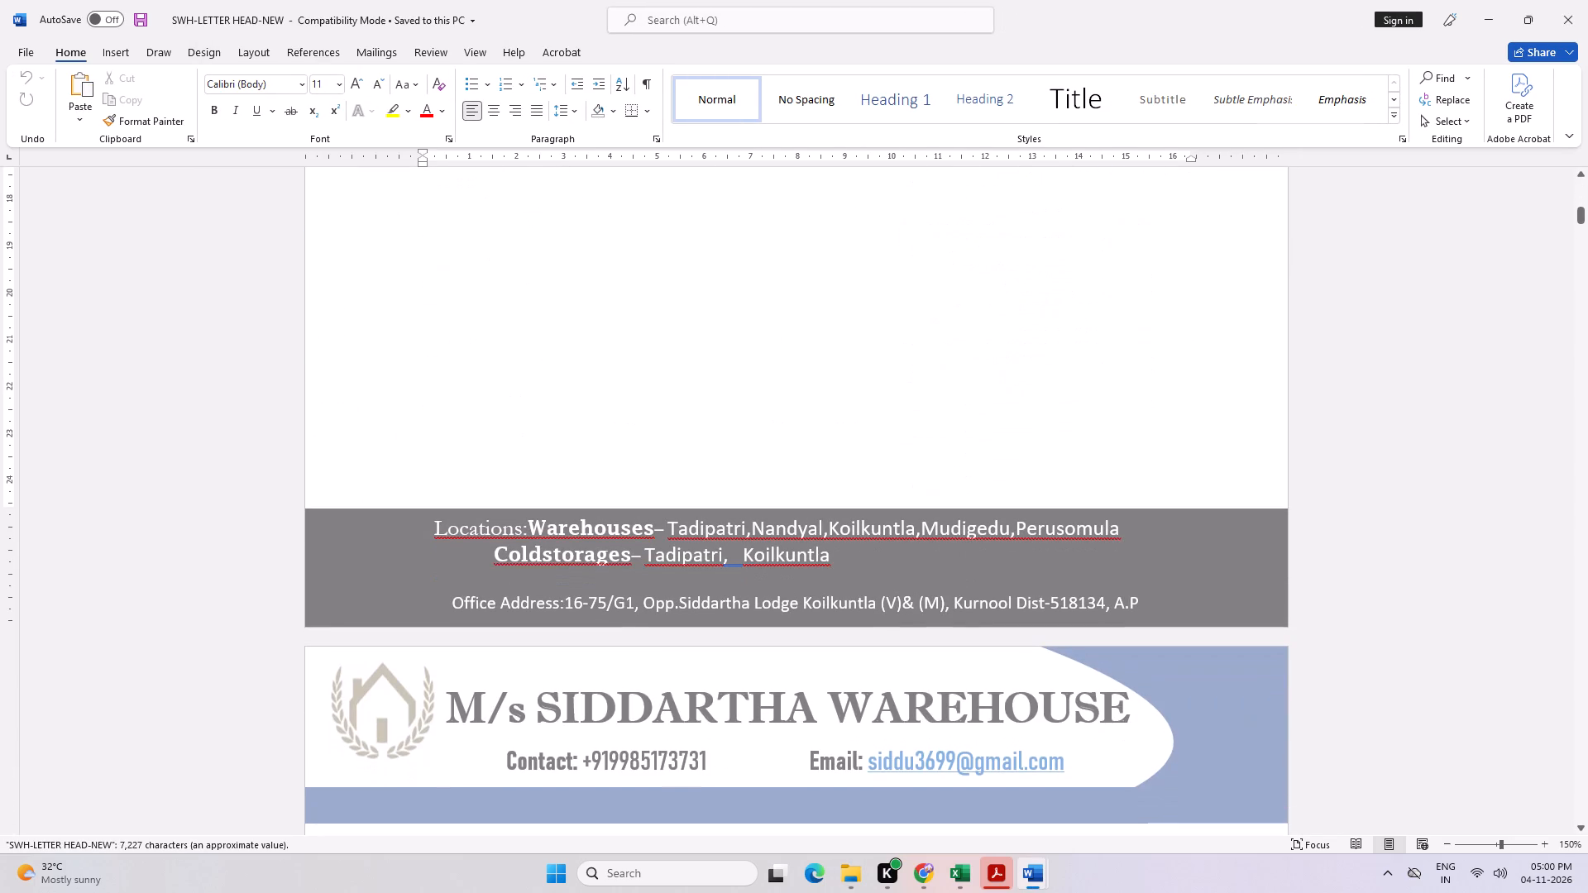
double_click(546, 533)
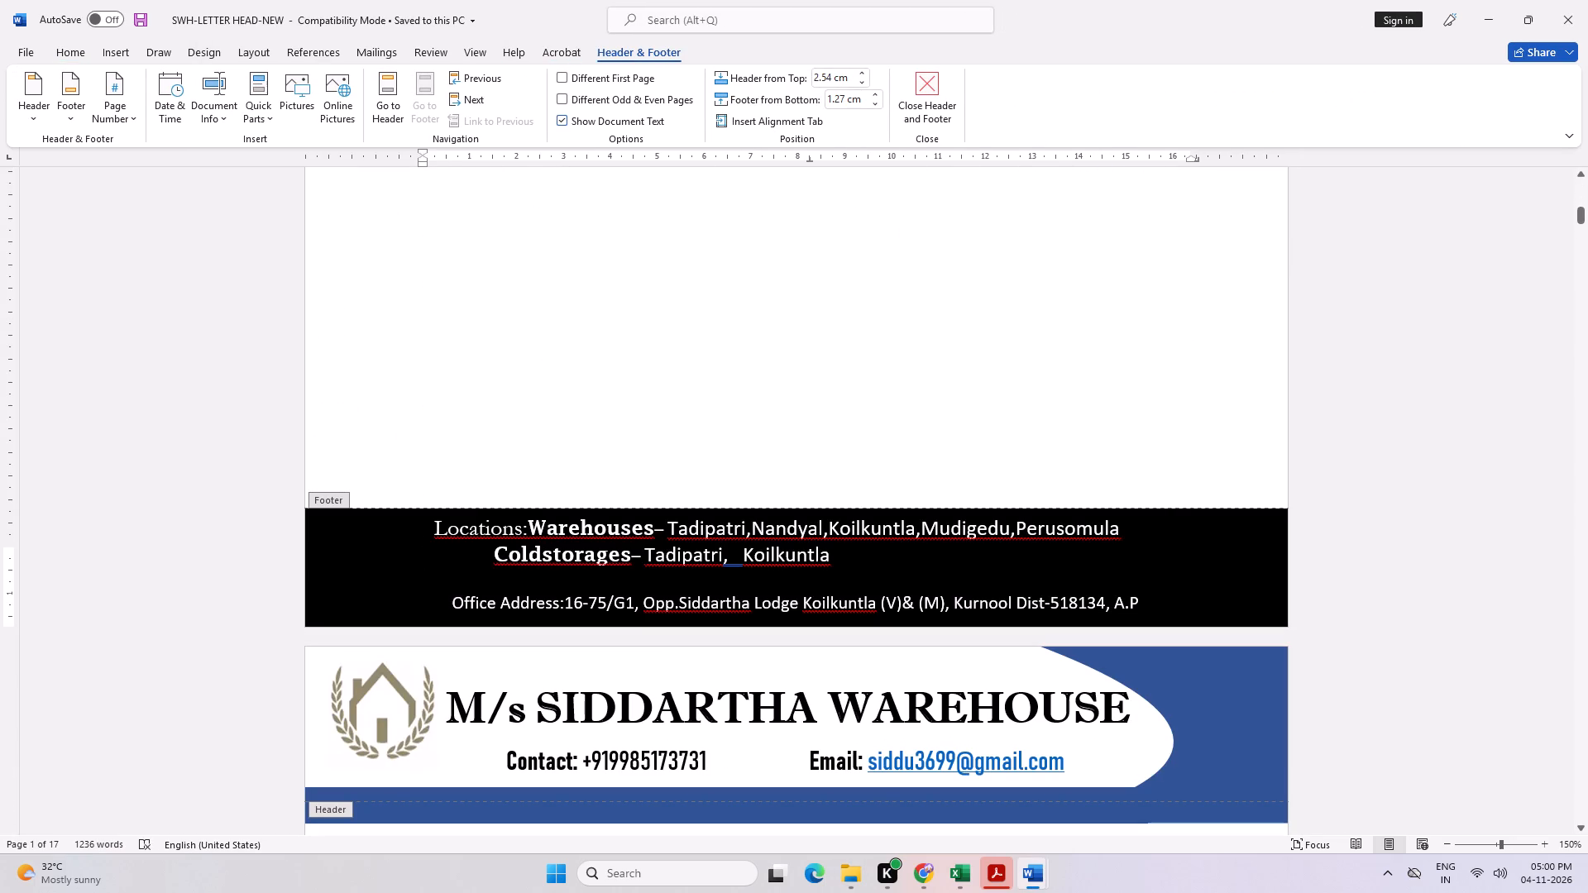
left_click(380, 521)
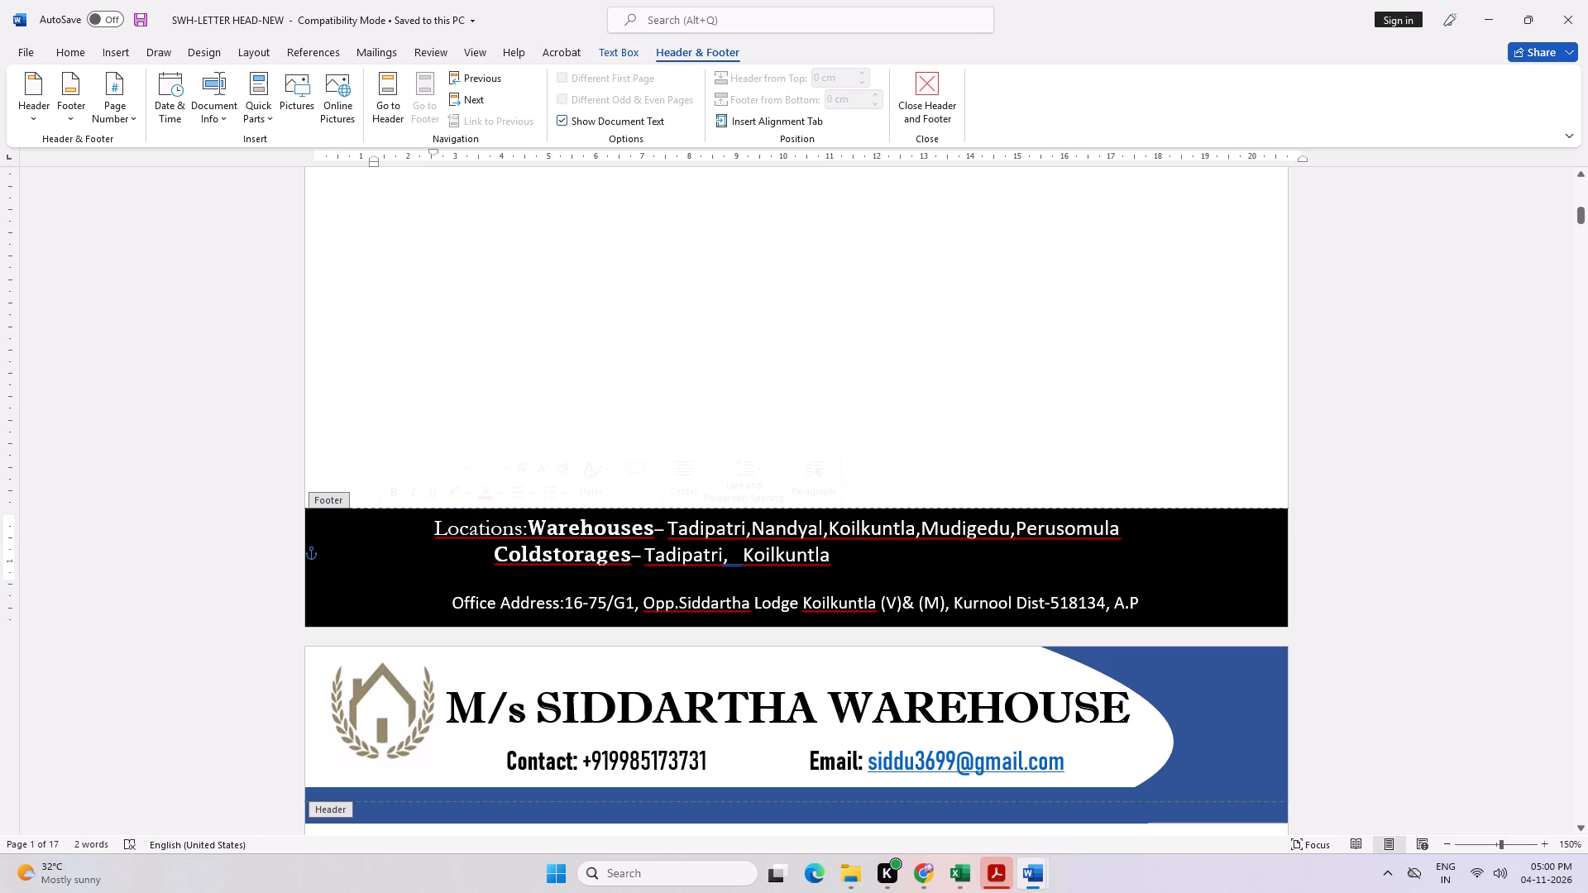
scroll(680, 539, "up", 8)
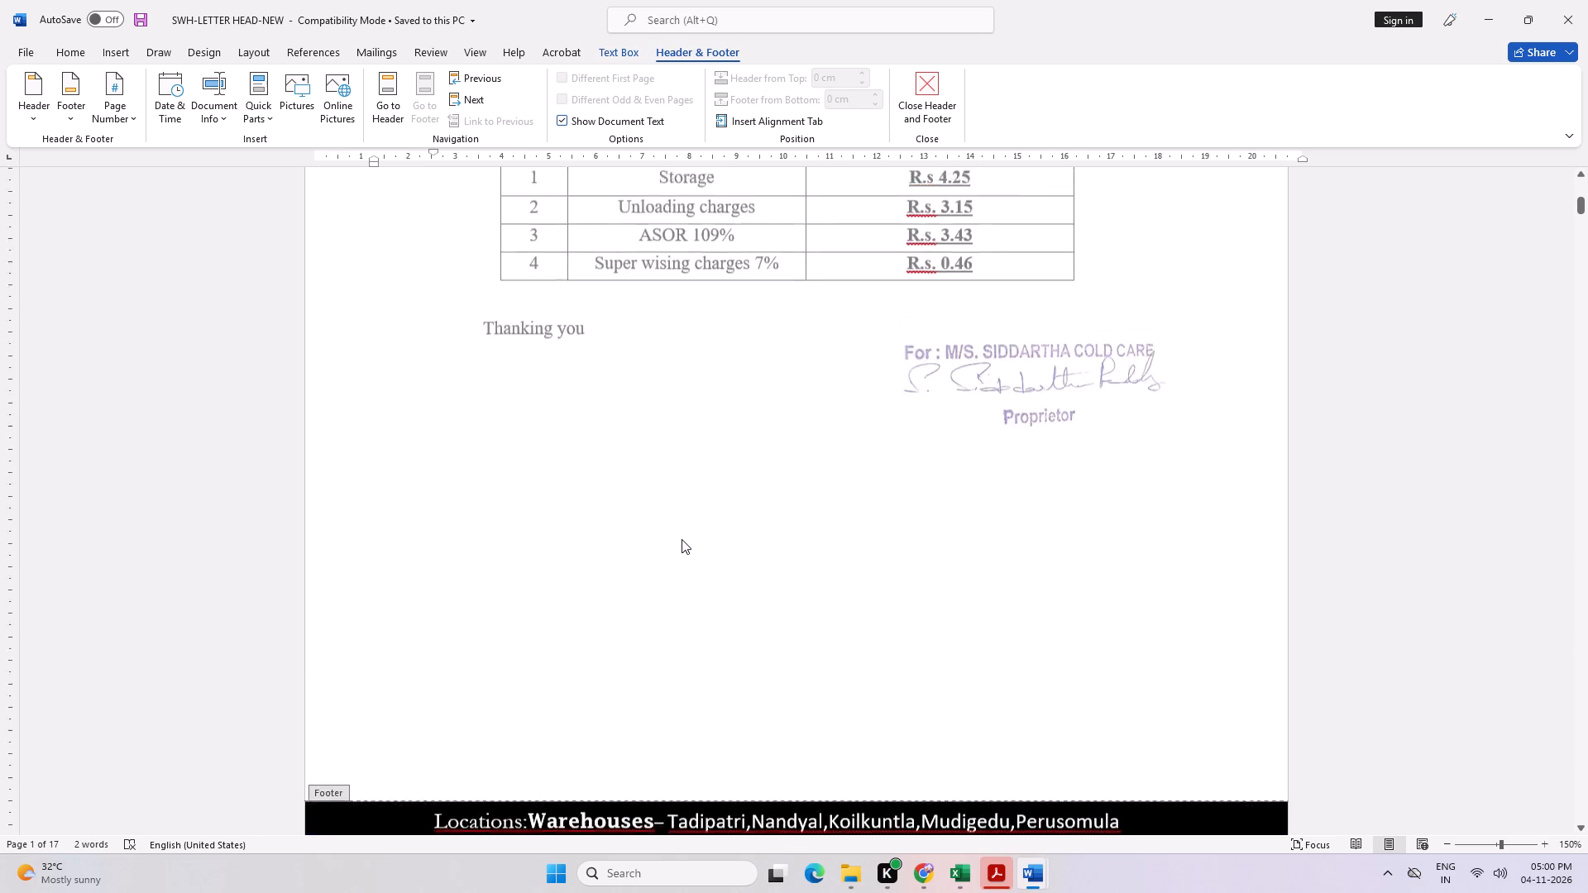
scroll(682, 539, "up", 2)
scroll(682, 539, "down", 12)
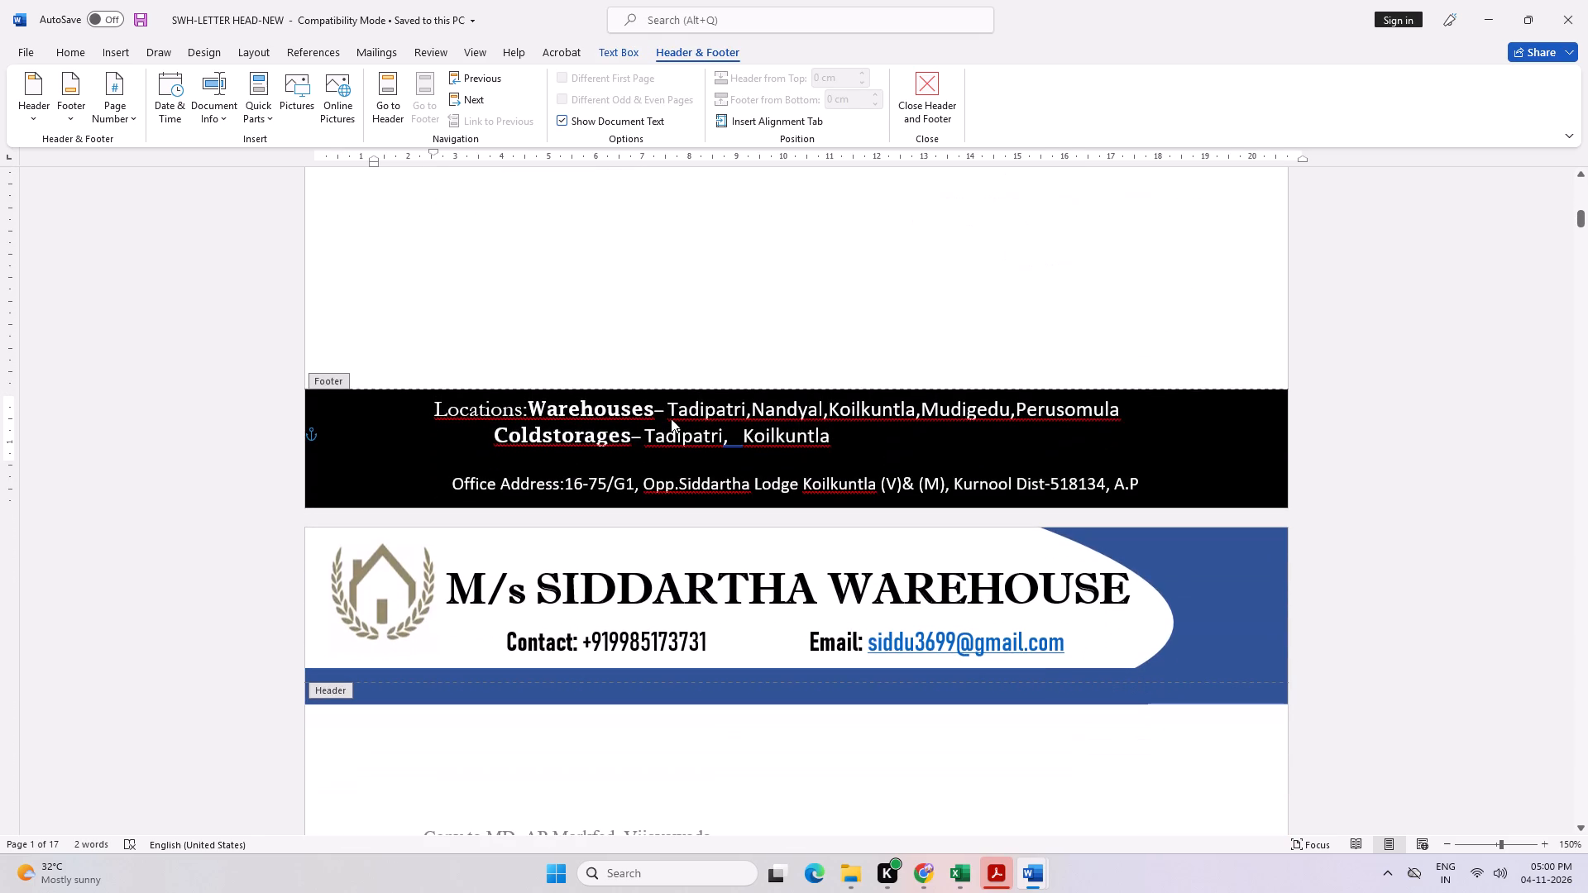
scroll(1036, 478, "down", 5)
scroll(1033, 483, "up", 5)
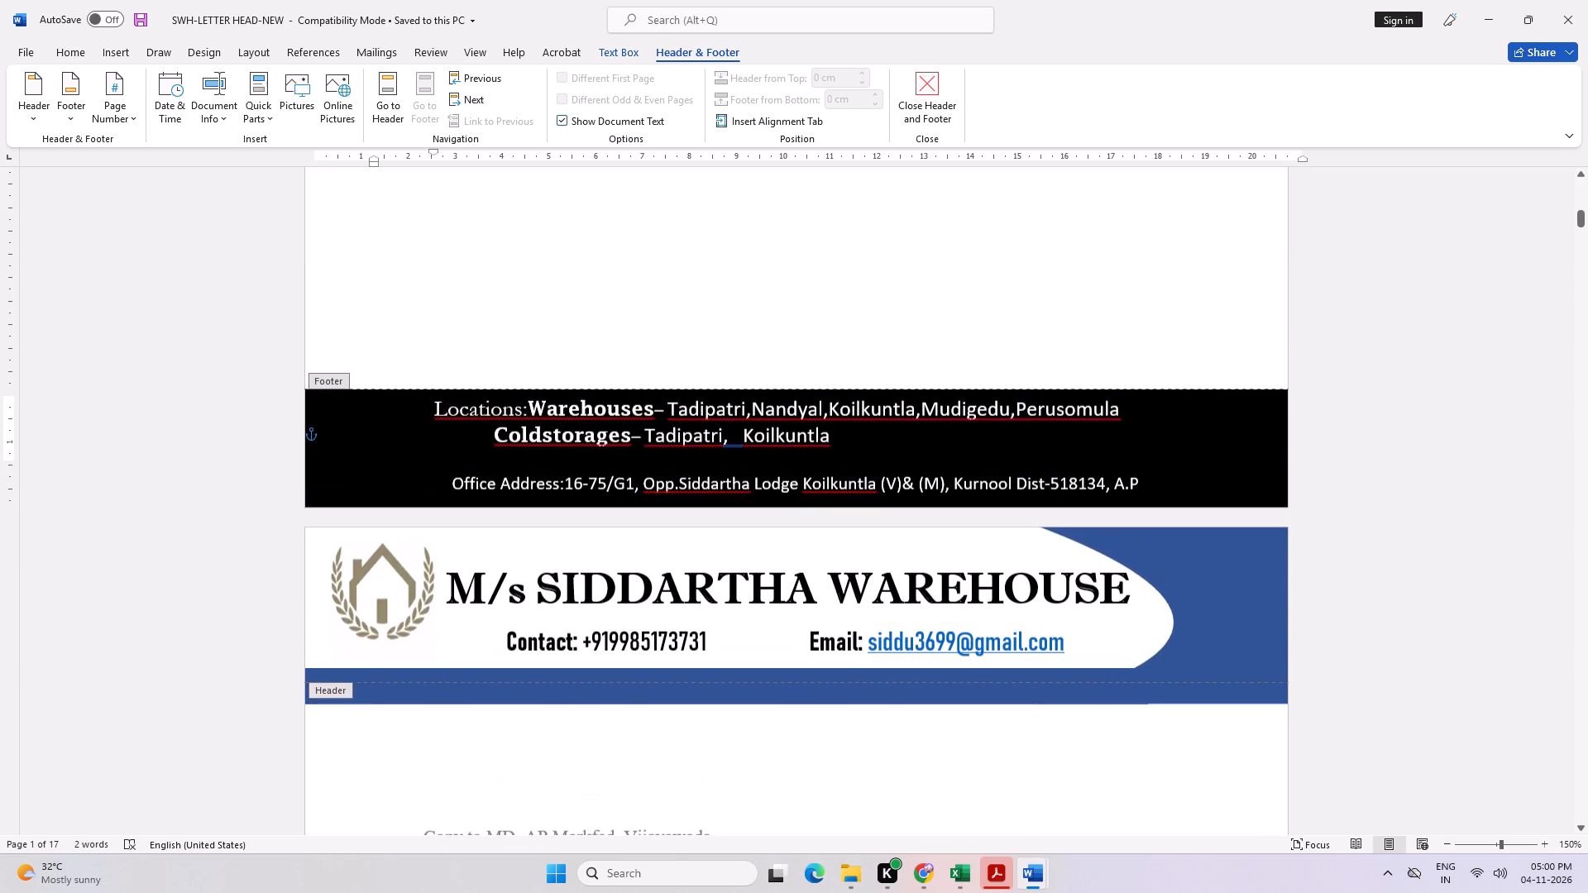
left_click(971, 449)
scroll(1090, 337, "up", 8)
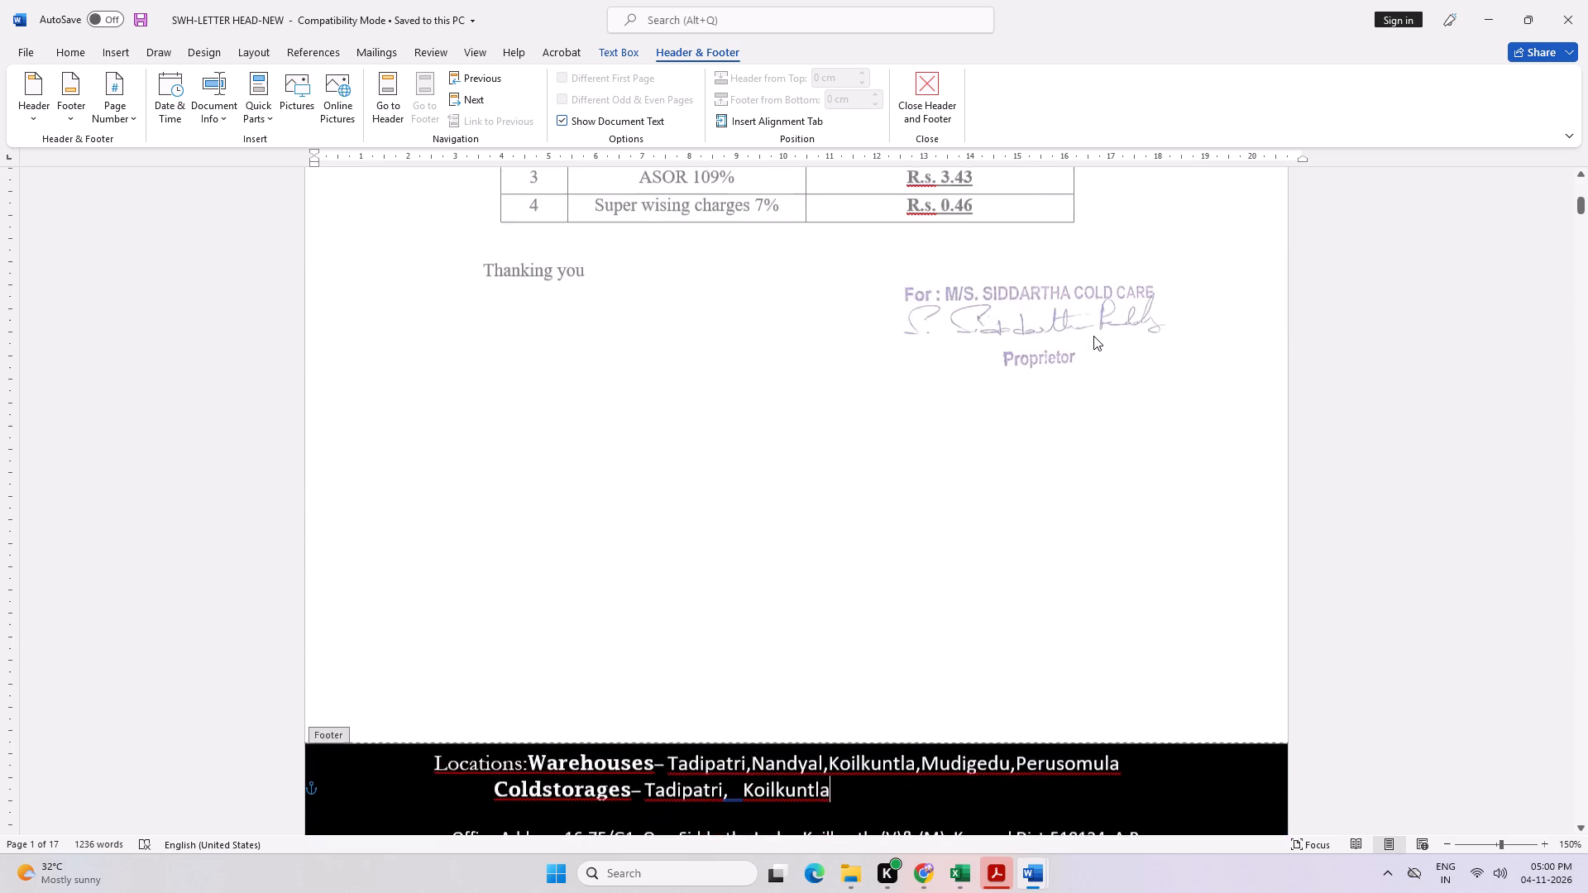
key("Escape")
key("Escape")
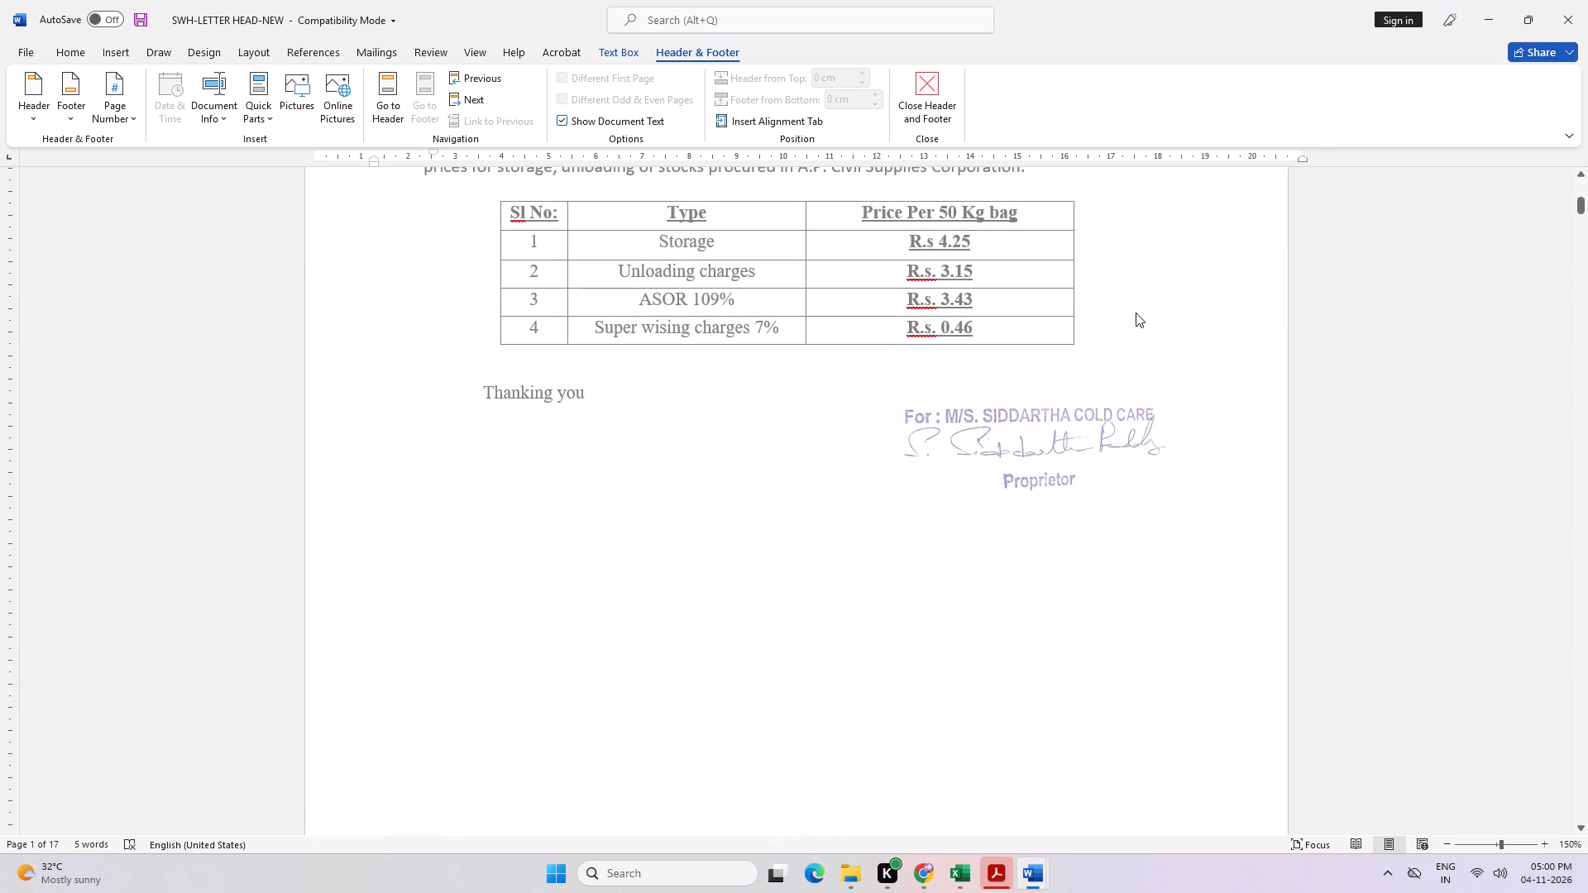
key("Escape")
Return to the PDS rice offer letter and print only the current page with Microsoft Print to PDF.
key("alt+Tab")
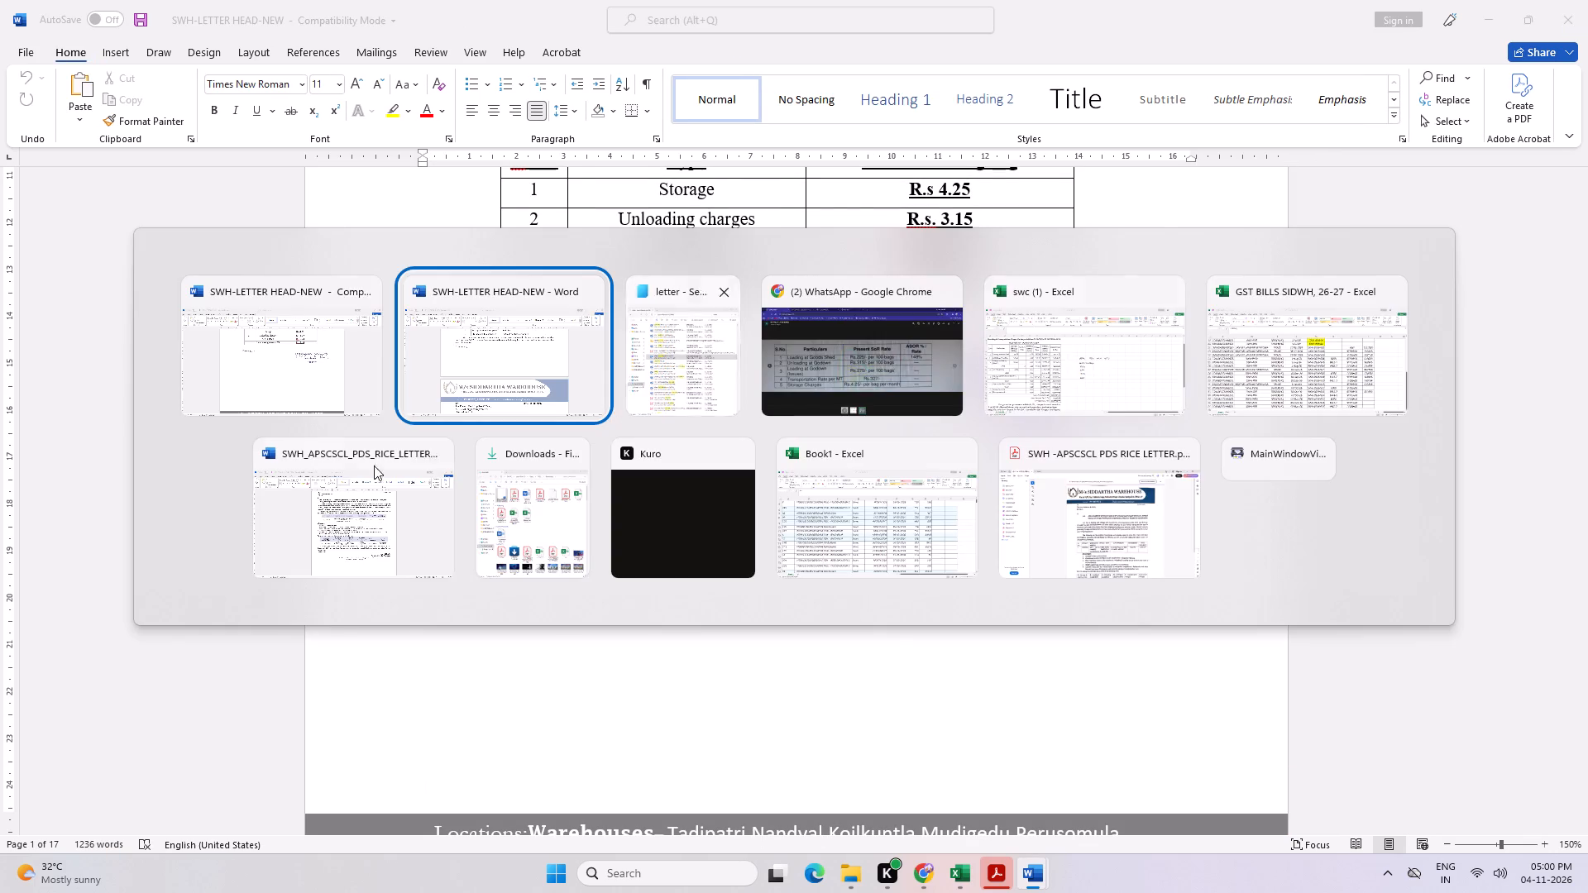
scroll(579, 513, "up", 14)
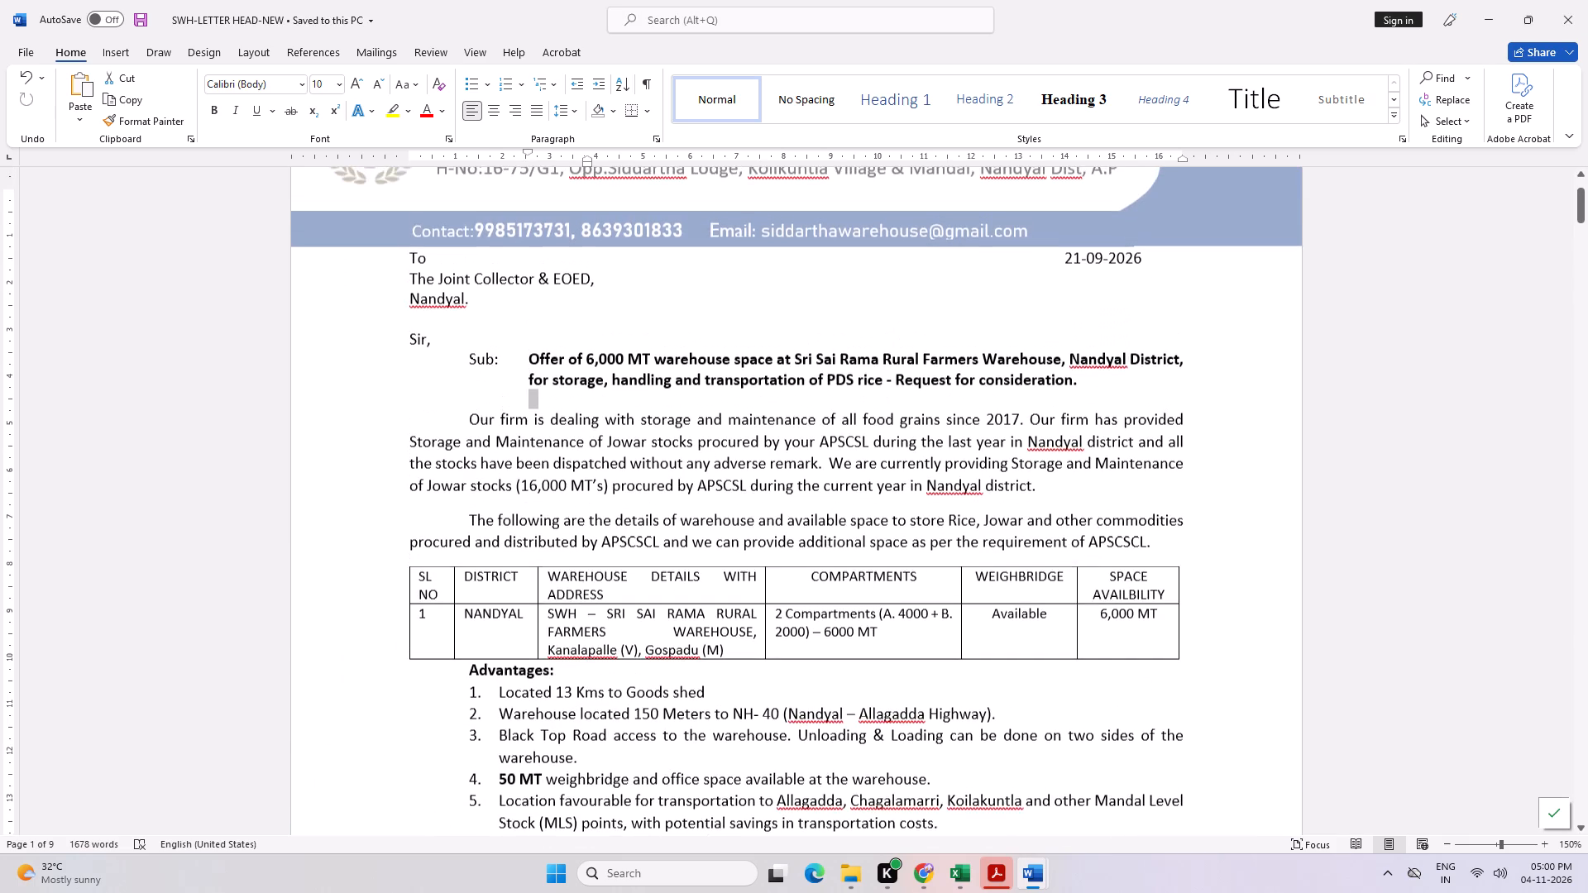
left_click(789, 404)
key("ctrl+p")
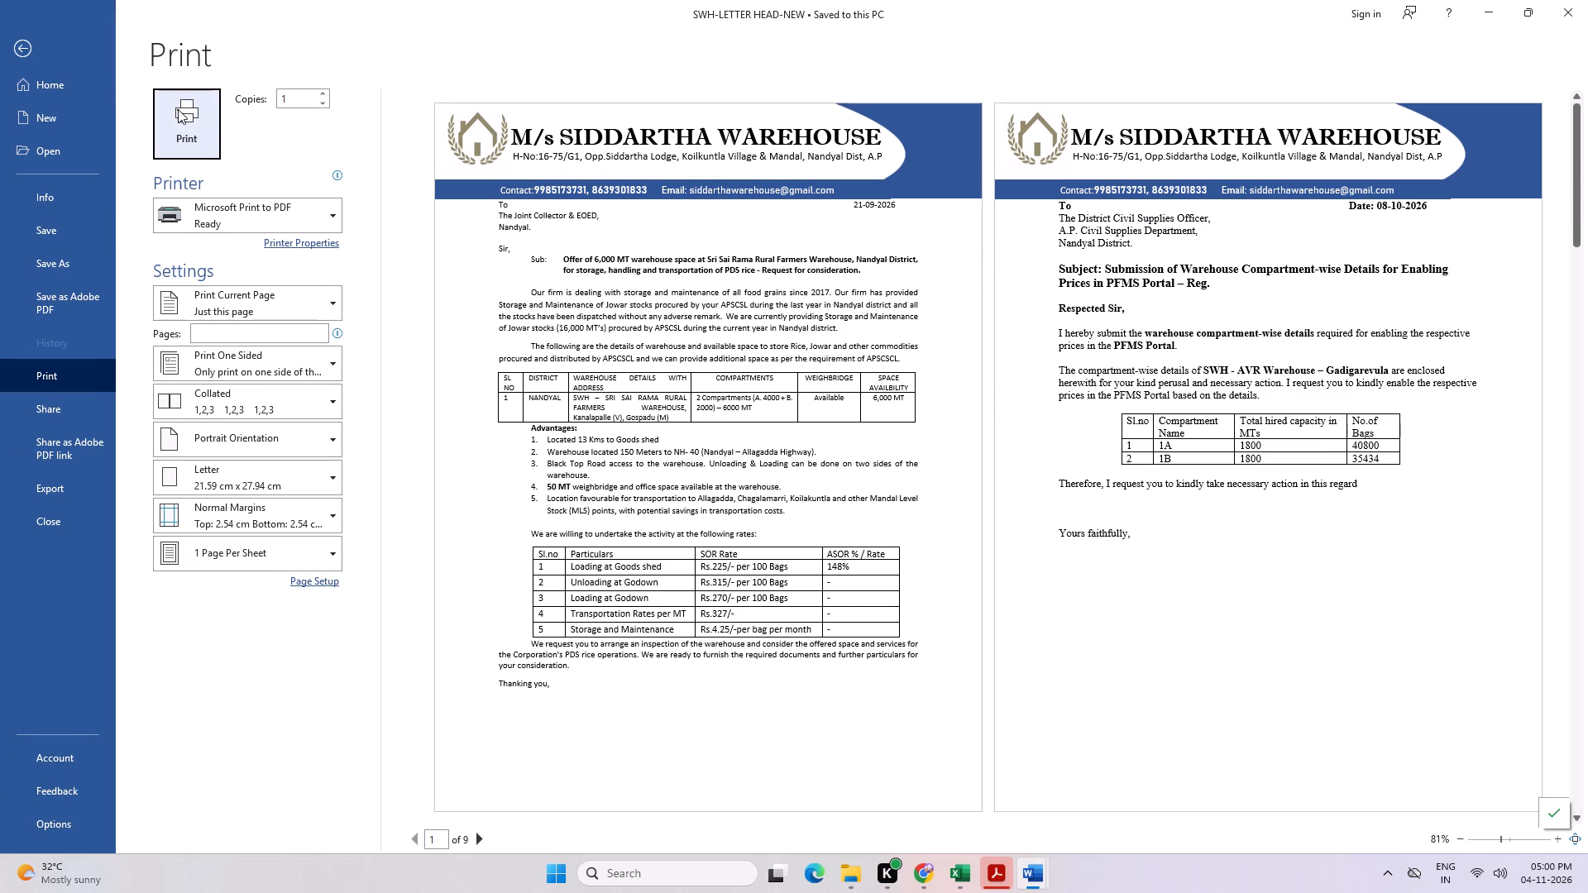
left_click(190, 107)
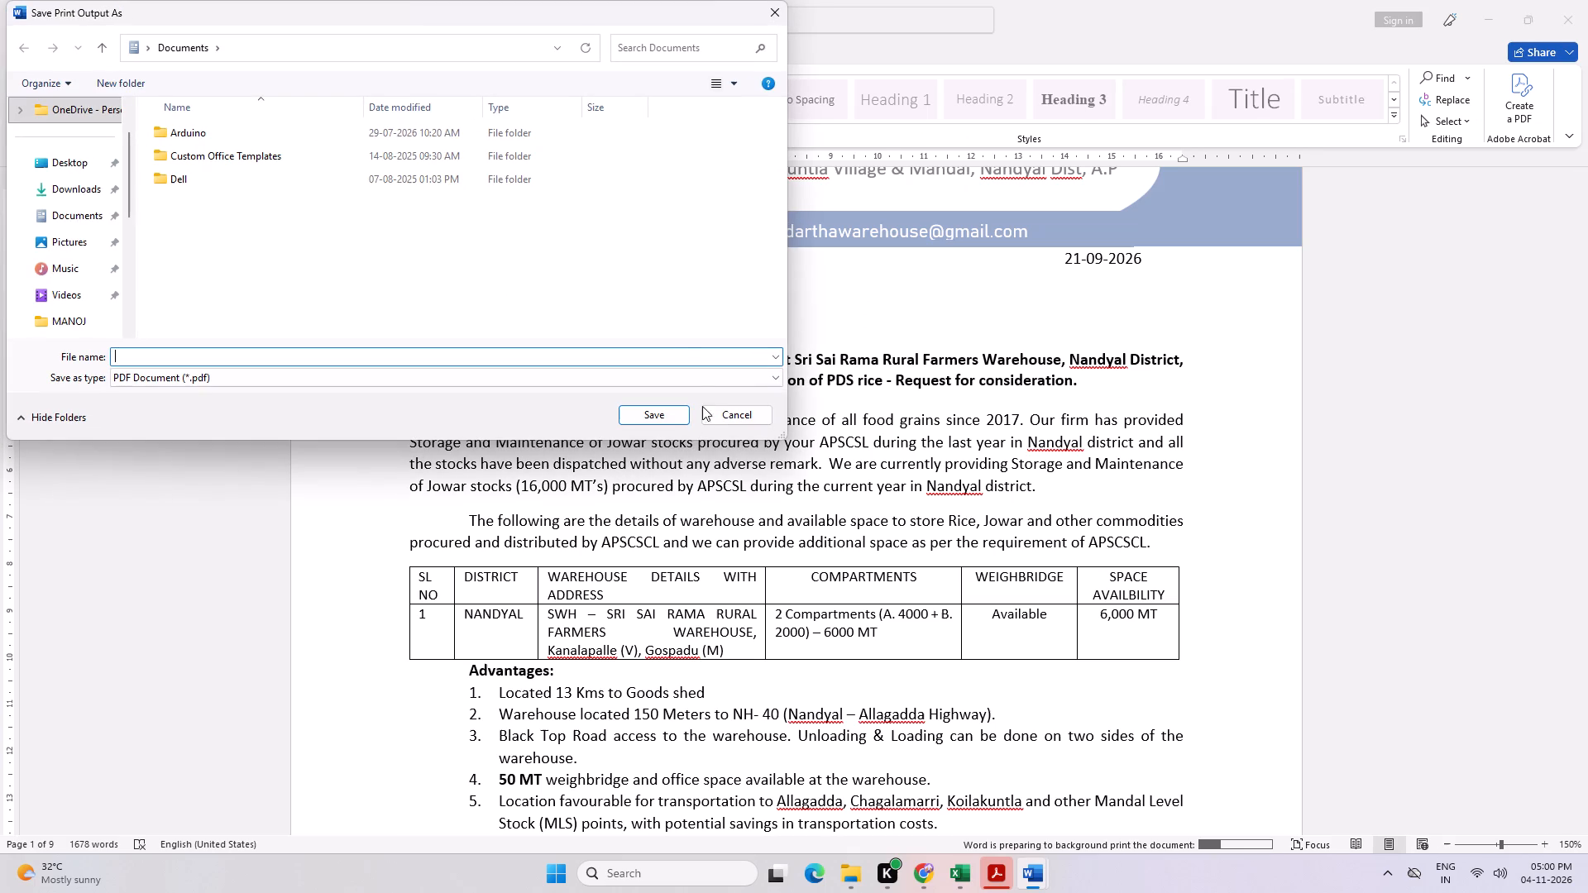
Save the PDF output in Downloads, basing its file name on the existing SWH -APSCSCL PDS RICE LETTER file.
left_click(33, 178)
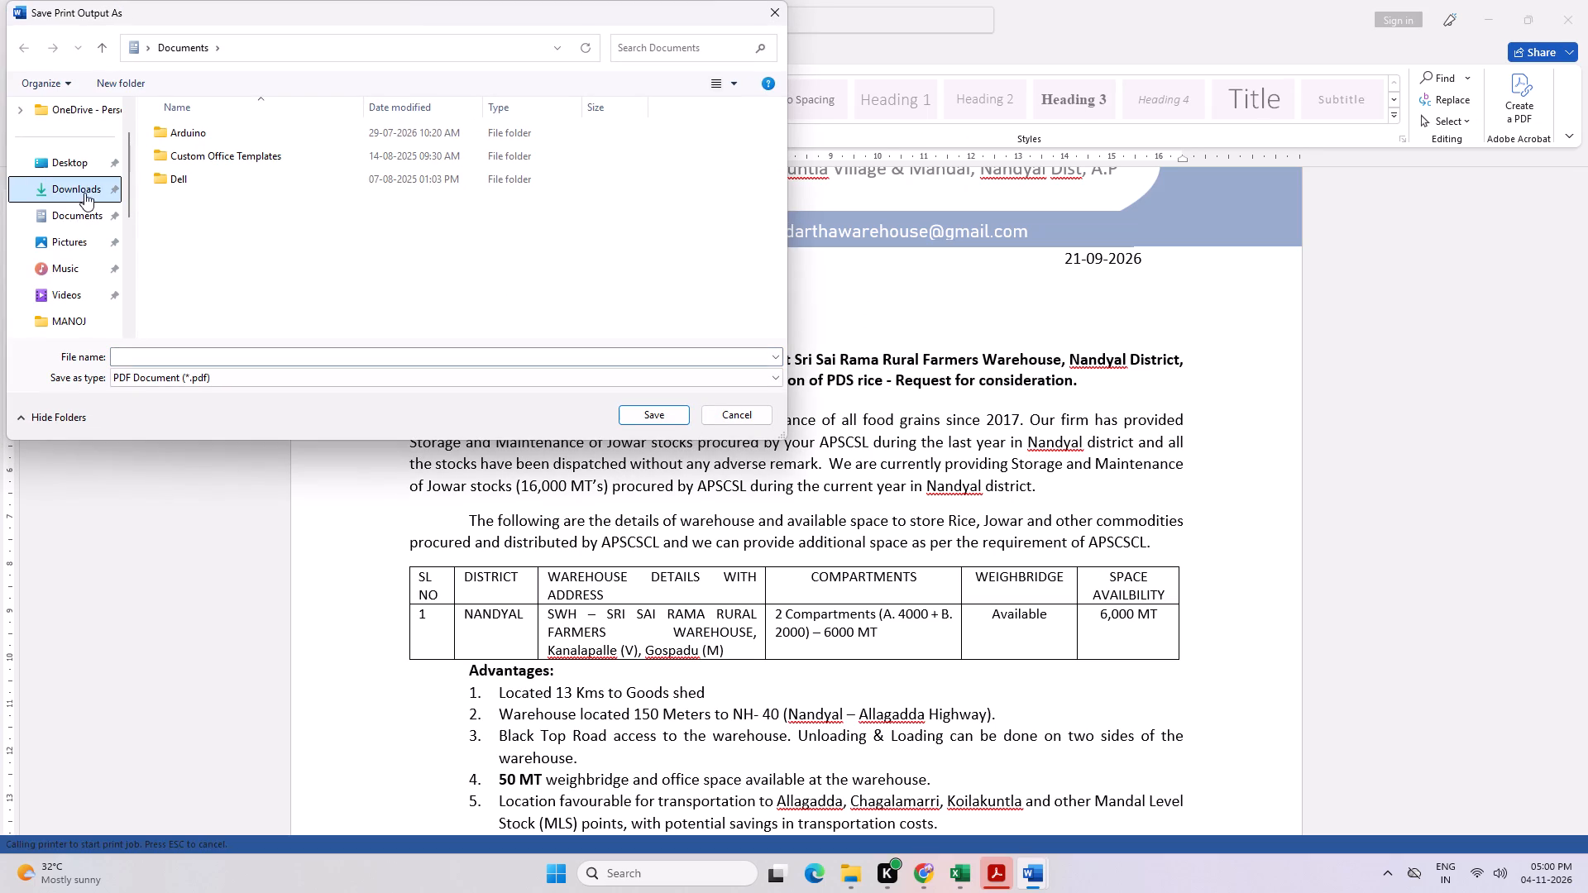
left_click(84, 188)
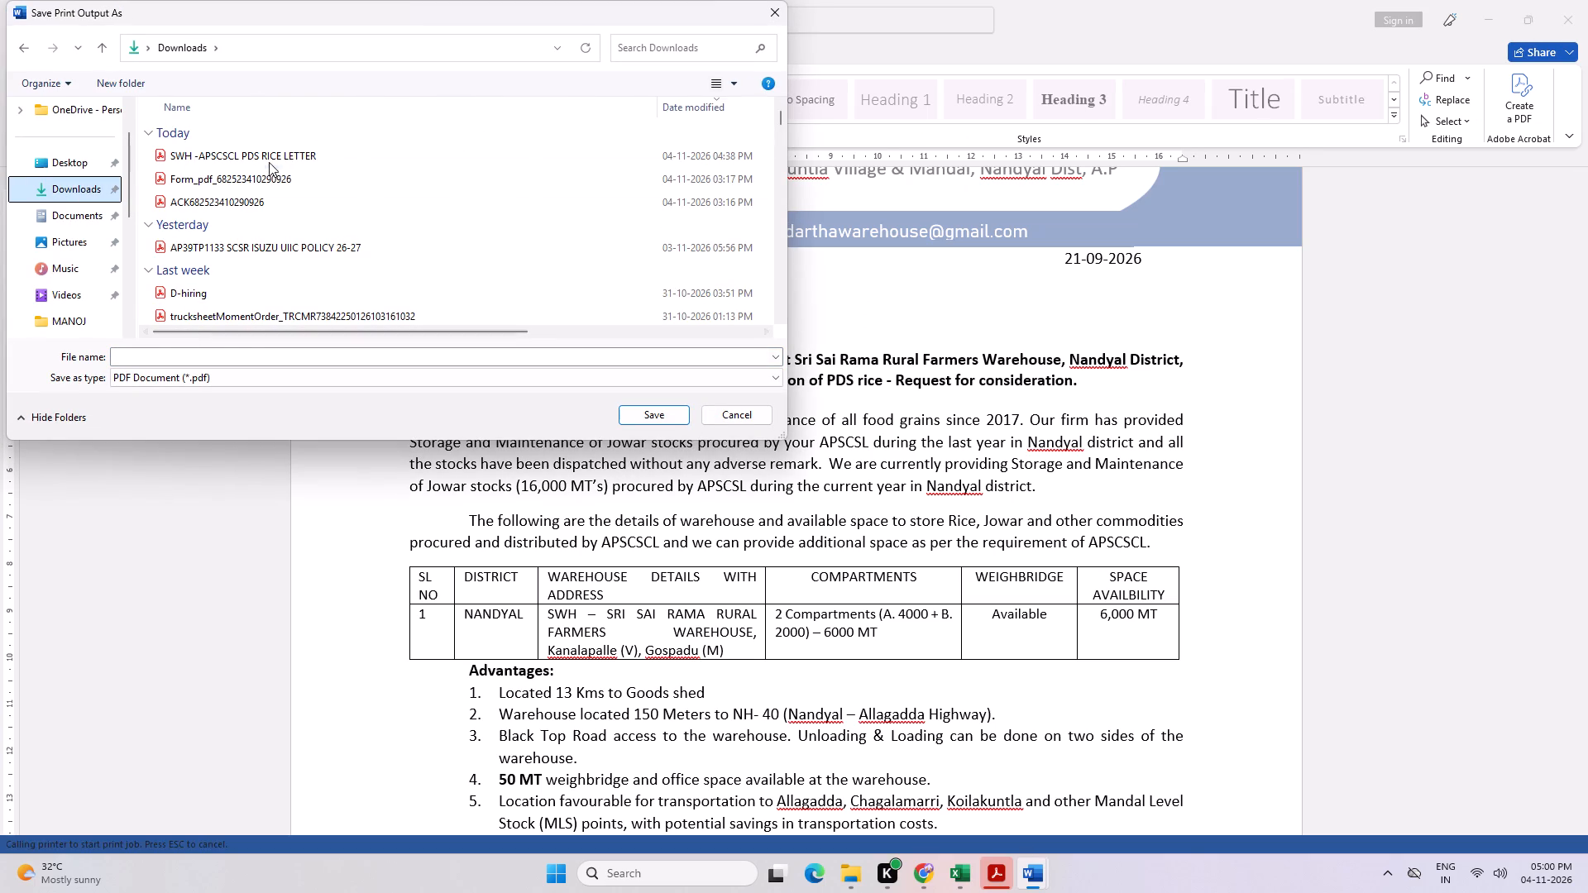
left_click(271, 158)
left_click(274, 356)
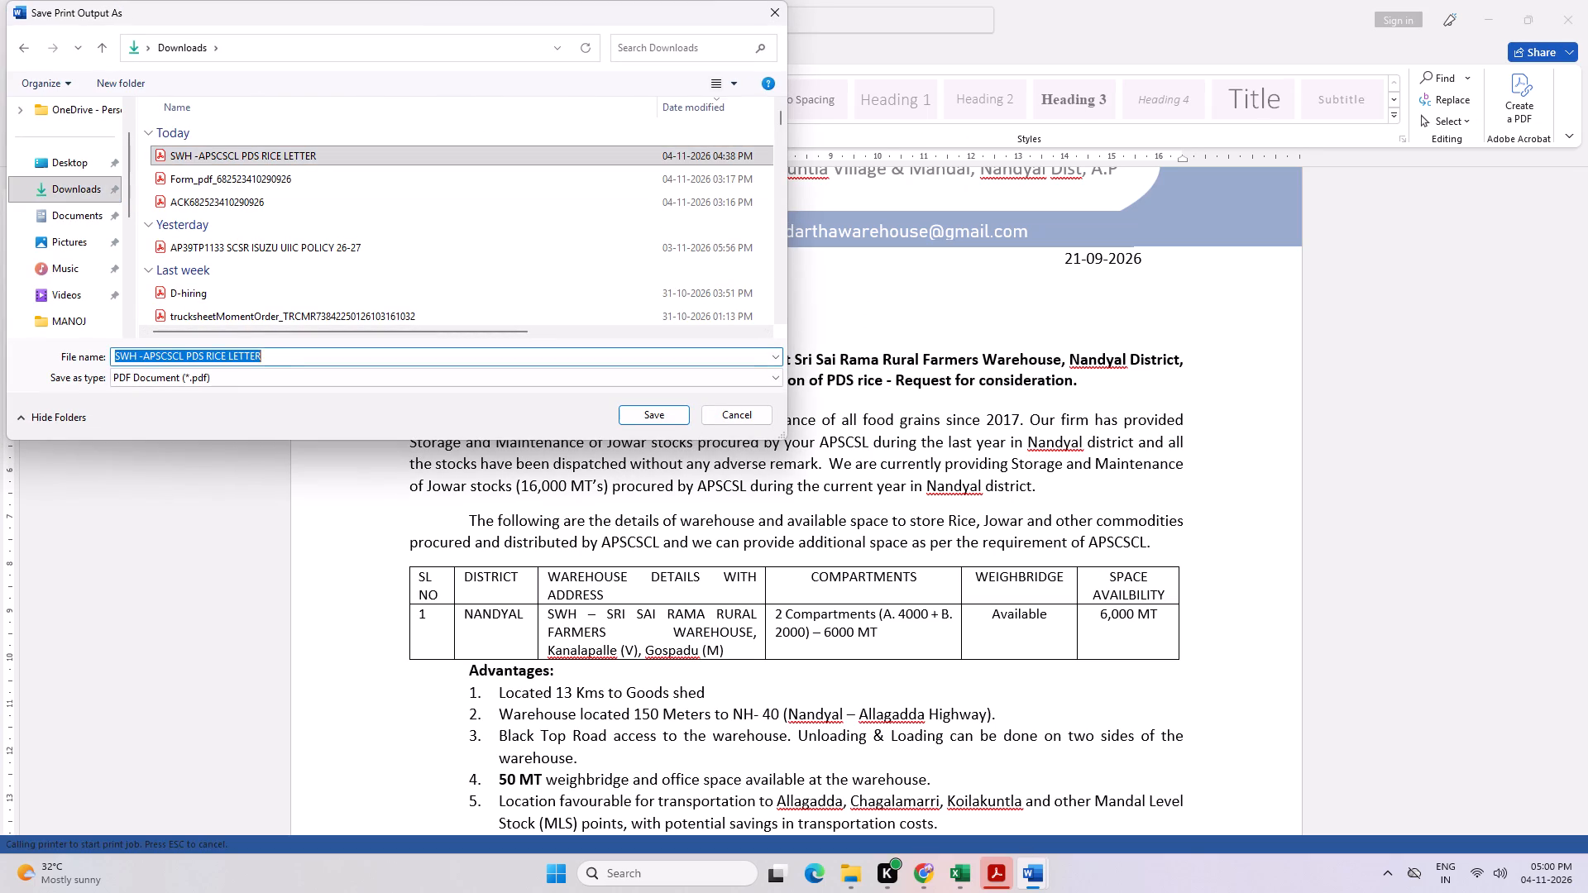
left_click(274, 356)
key("space")
type("new")
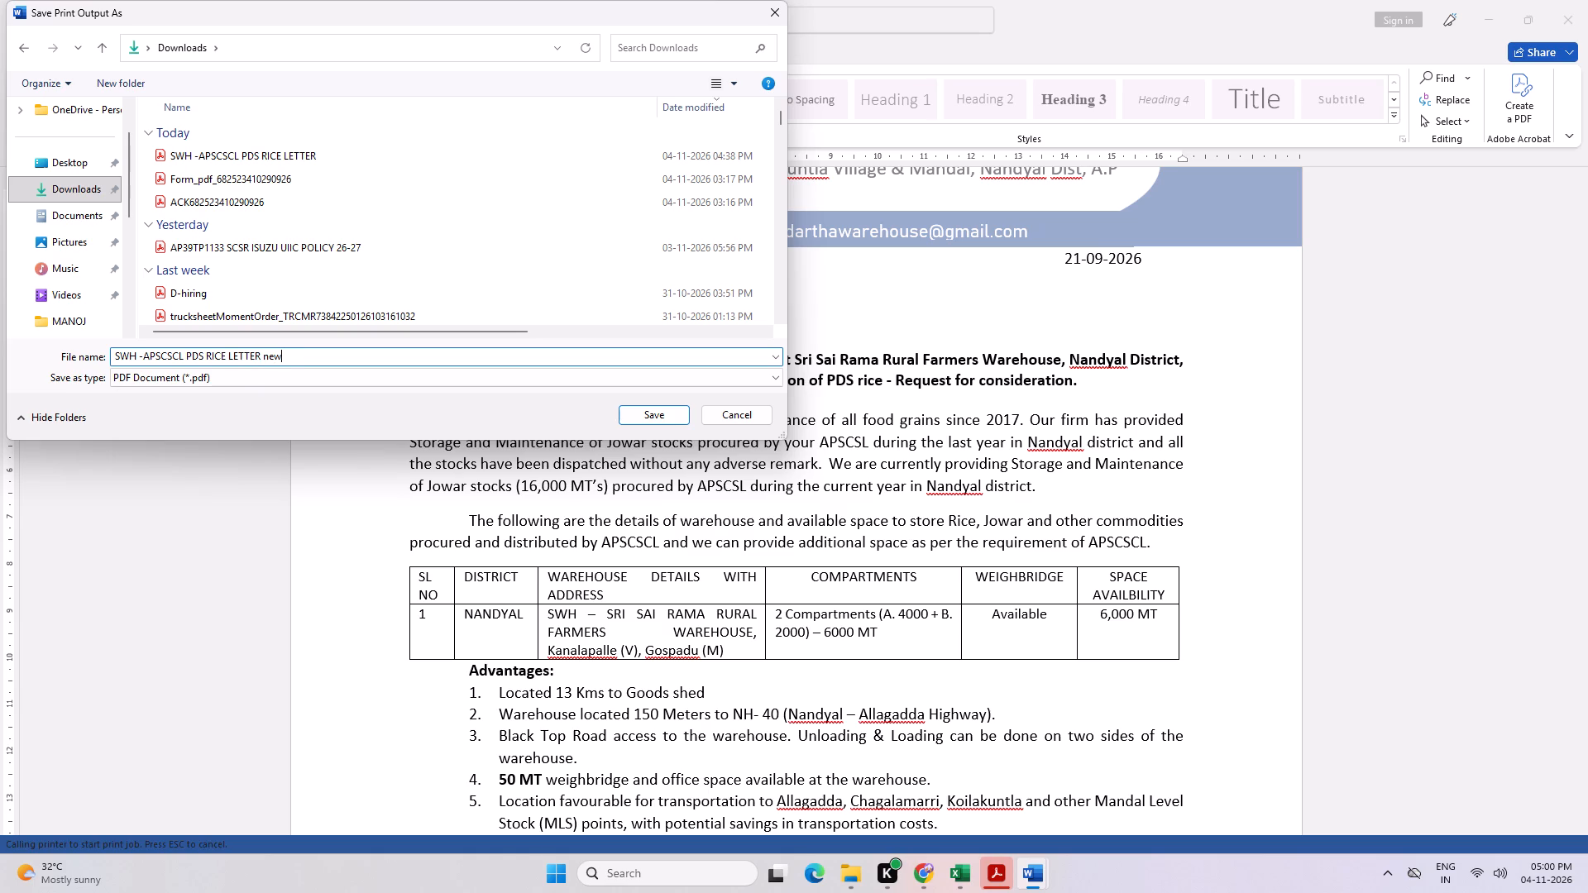
key("BackSpace")
key("BackSpace")
key("BackSpace")
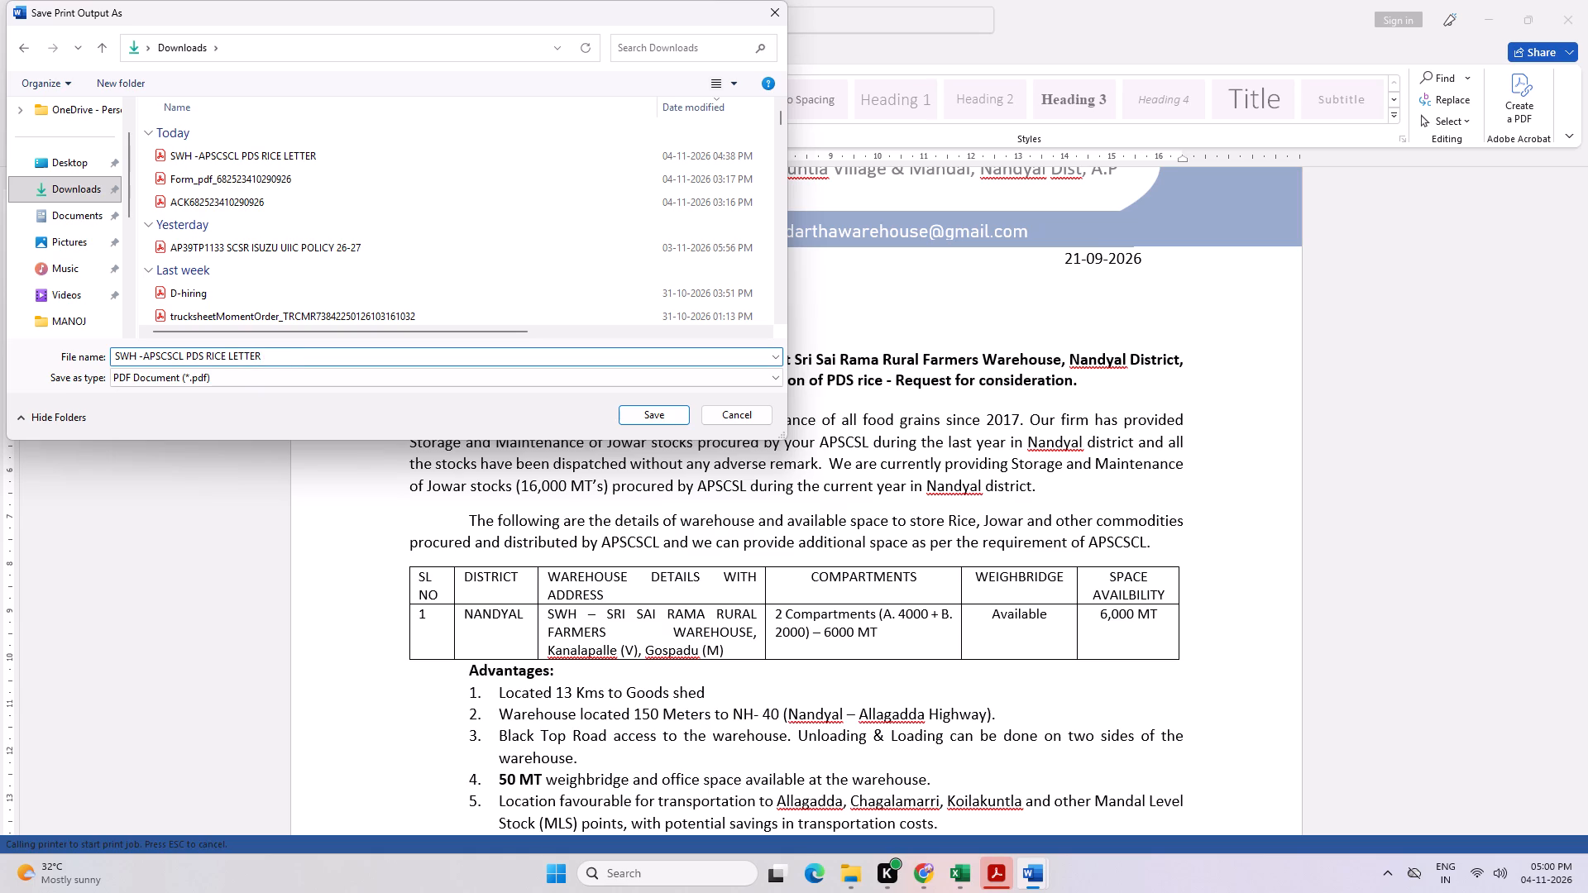
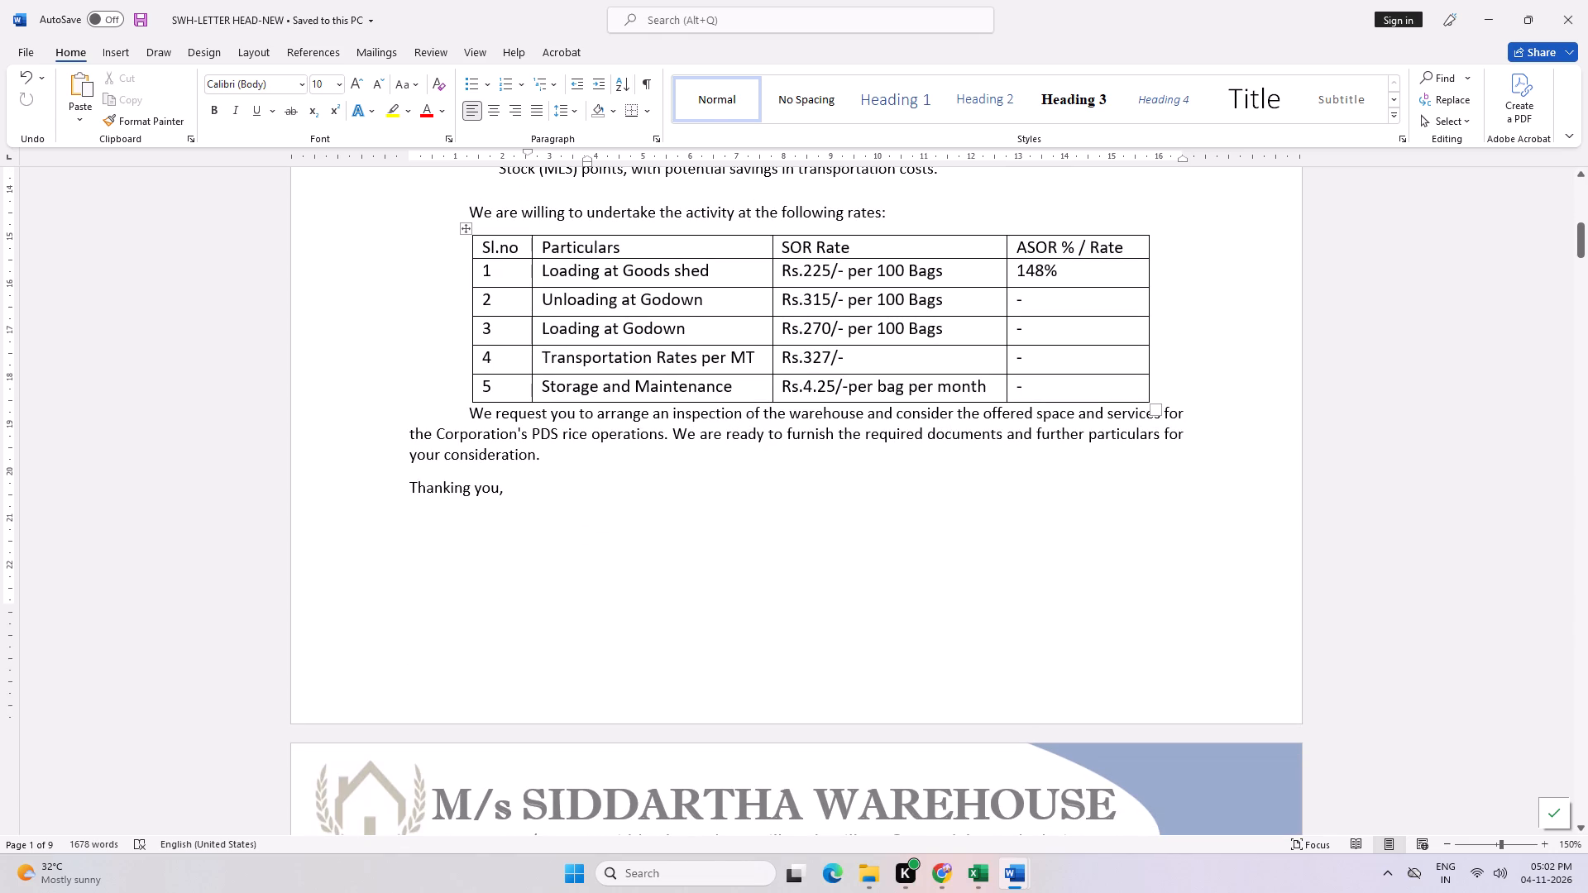
Clear the dashes from the ASOR % / Rate cells in rows 2 to 5 of the rates table.
scroll(642, 538, "up", 4)
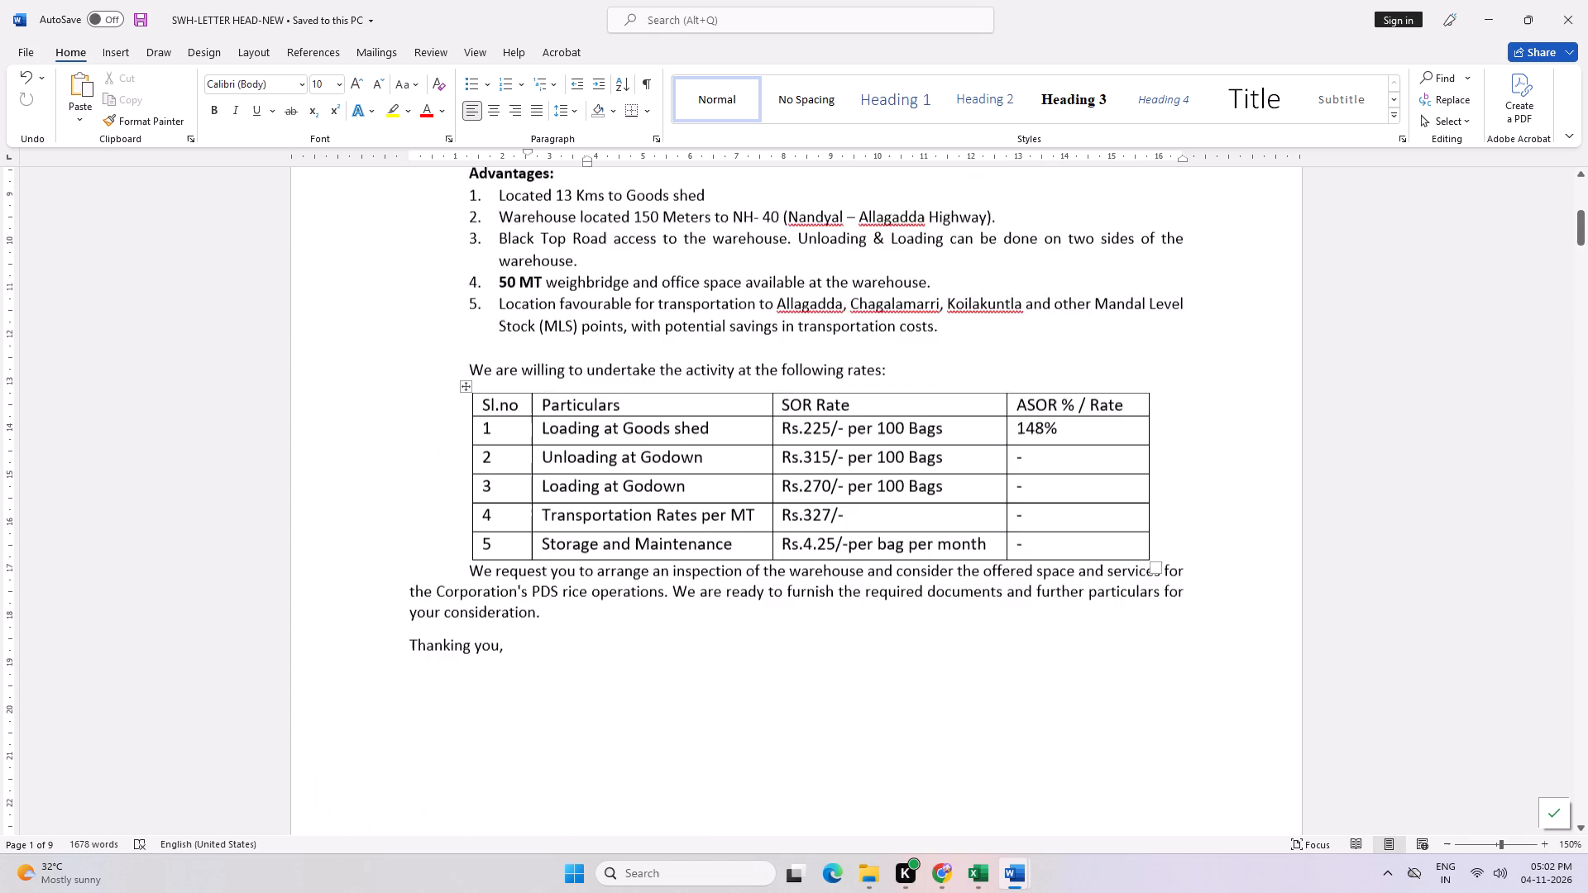
scroll(641, 538, "up", 3)
scroll(726, 633, "down", 3)
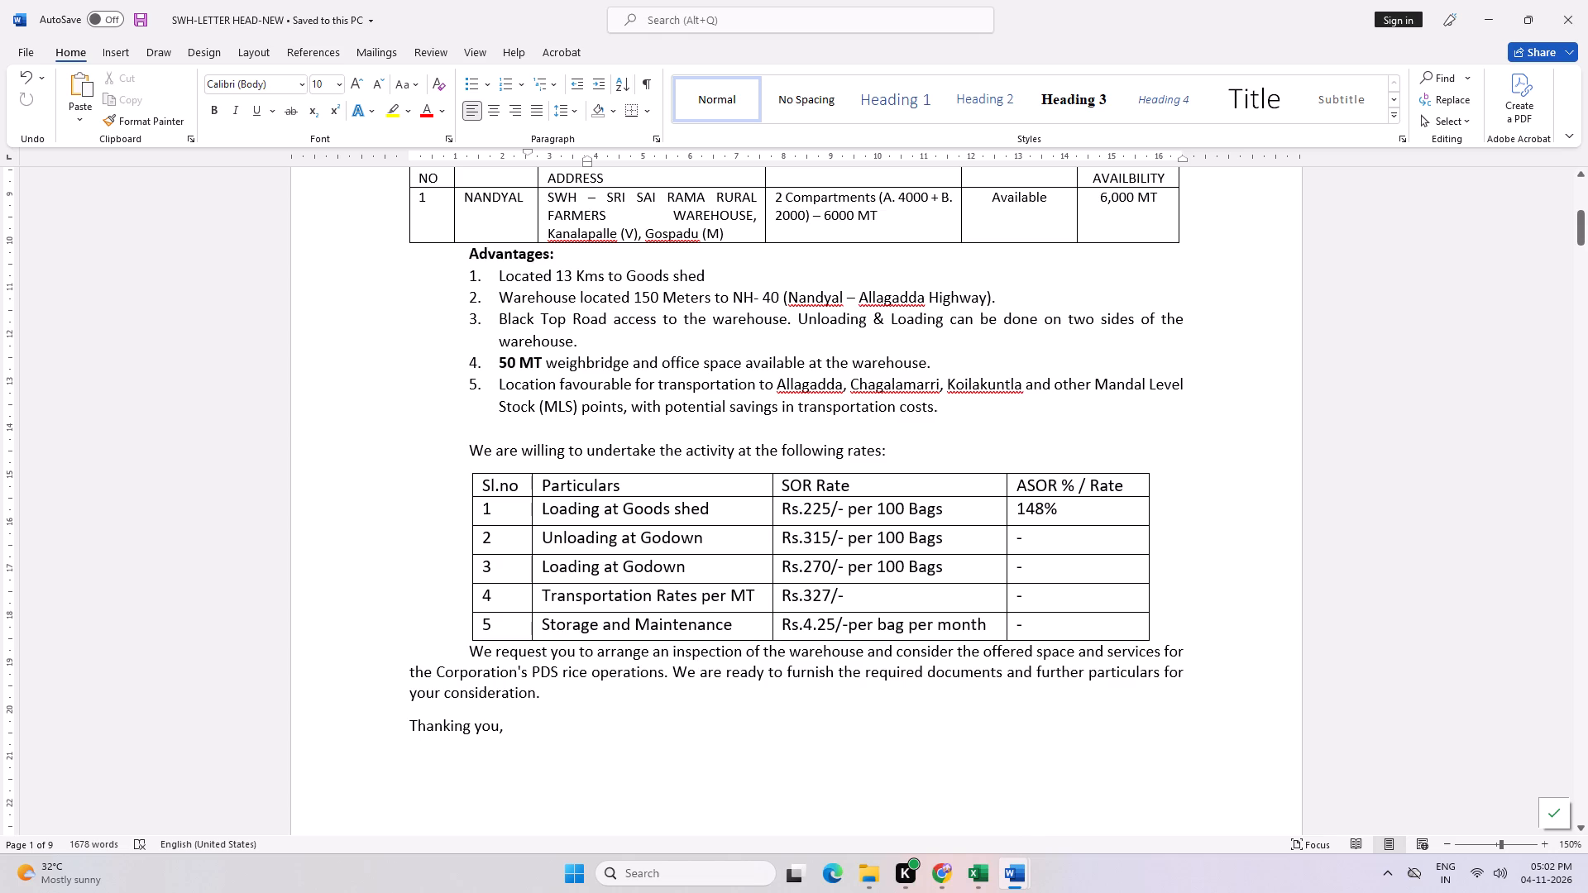
left_click(1047, 537)
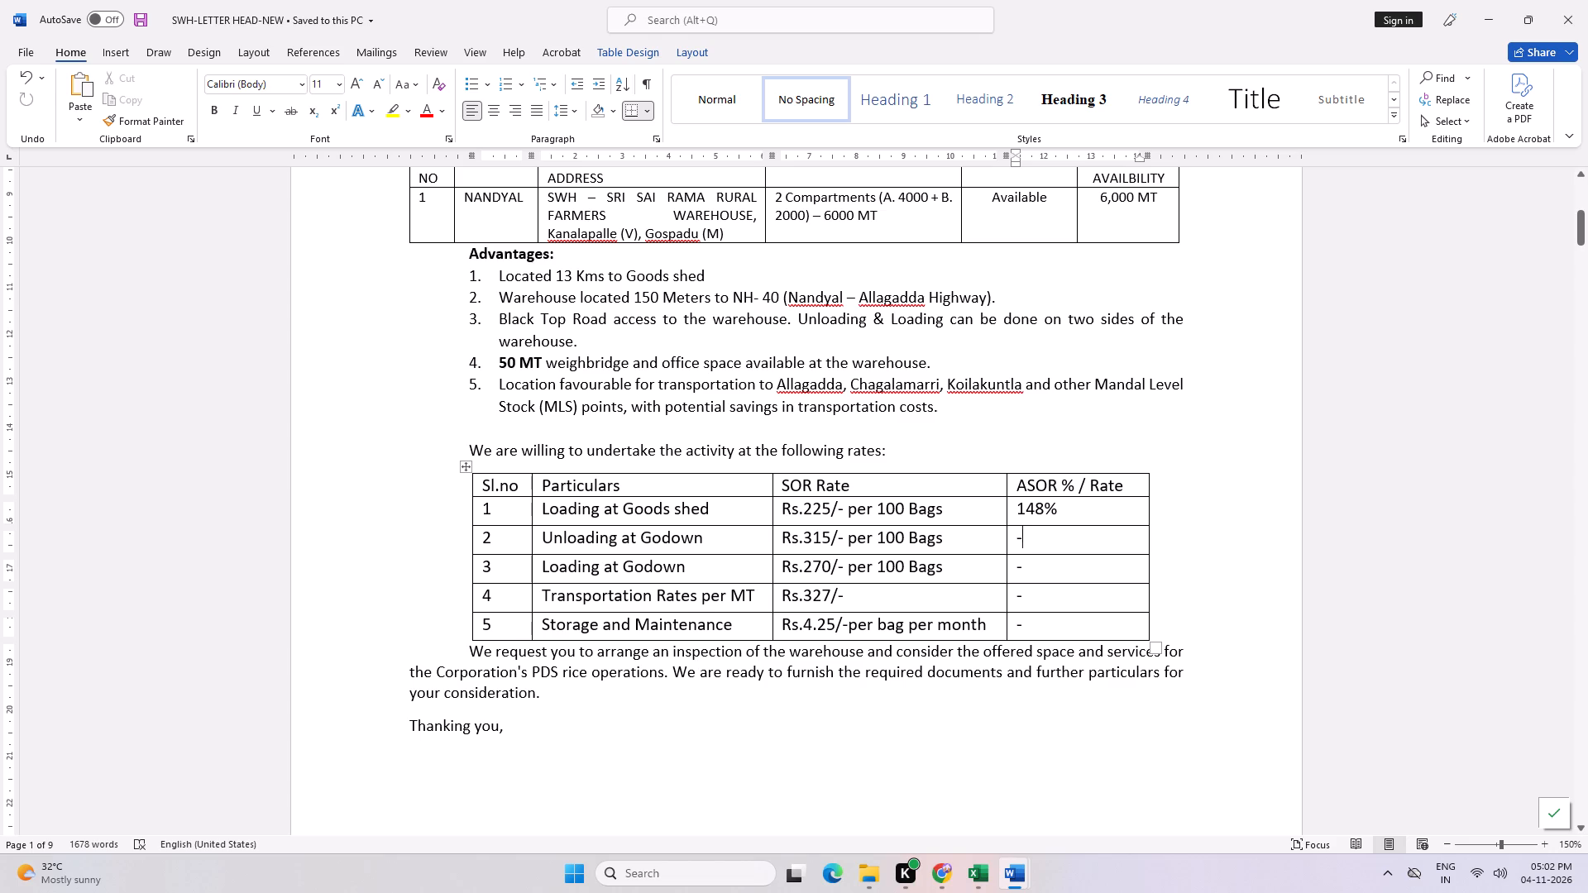
key("BackSpace")
left_click(1036, 539)
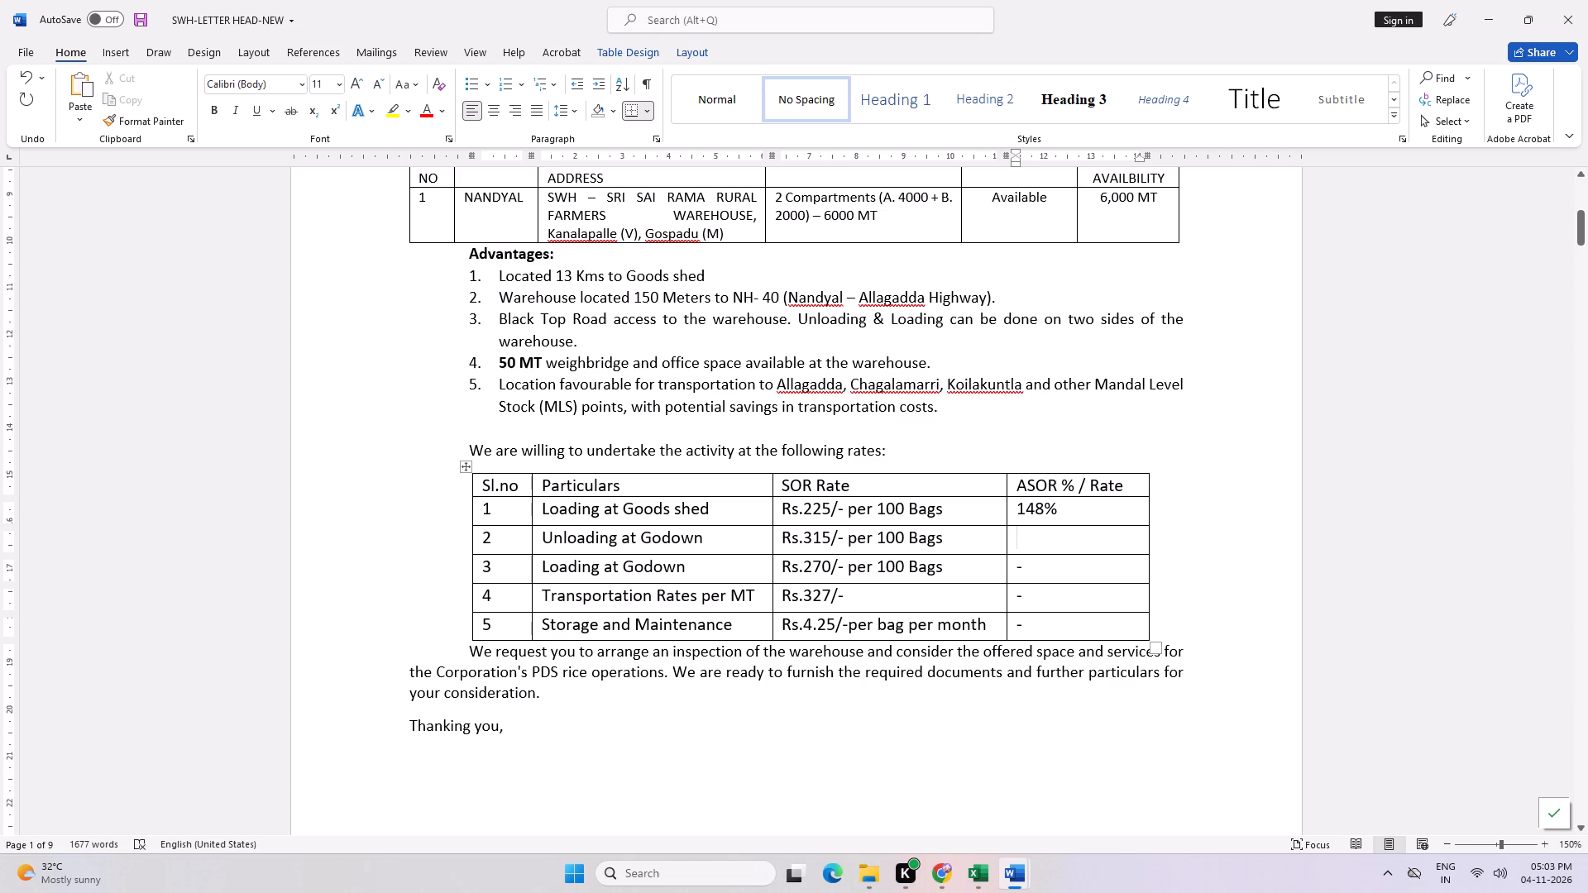
left_click(1068, 593)
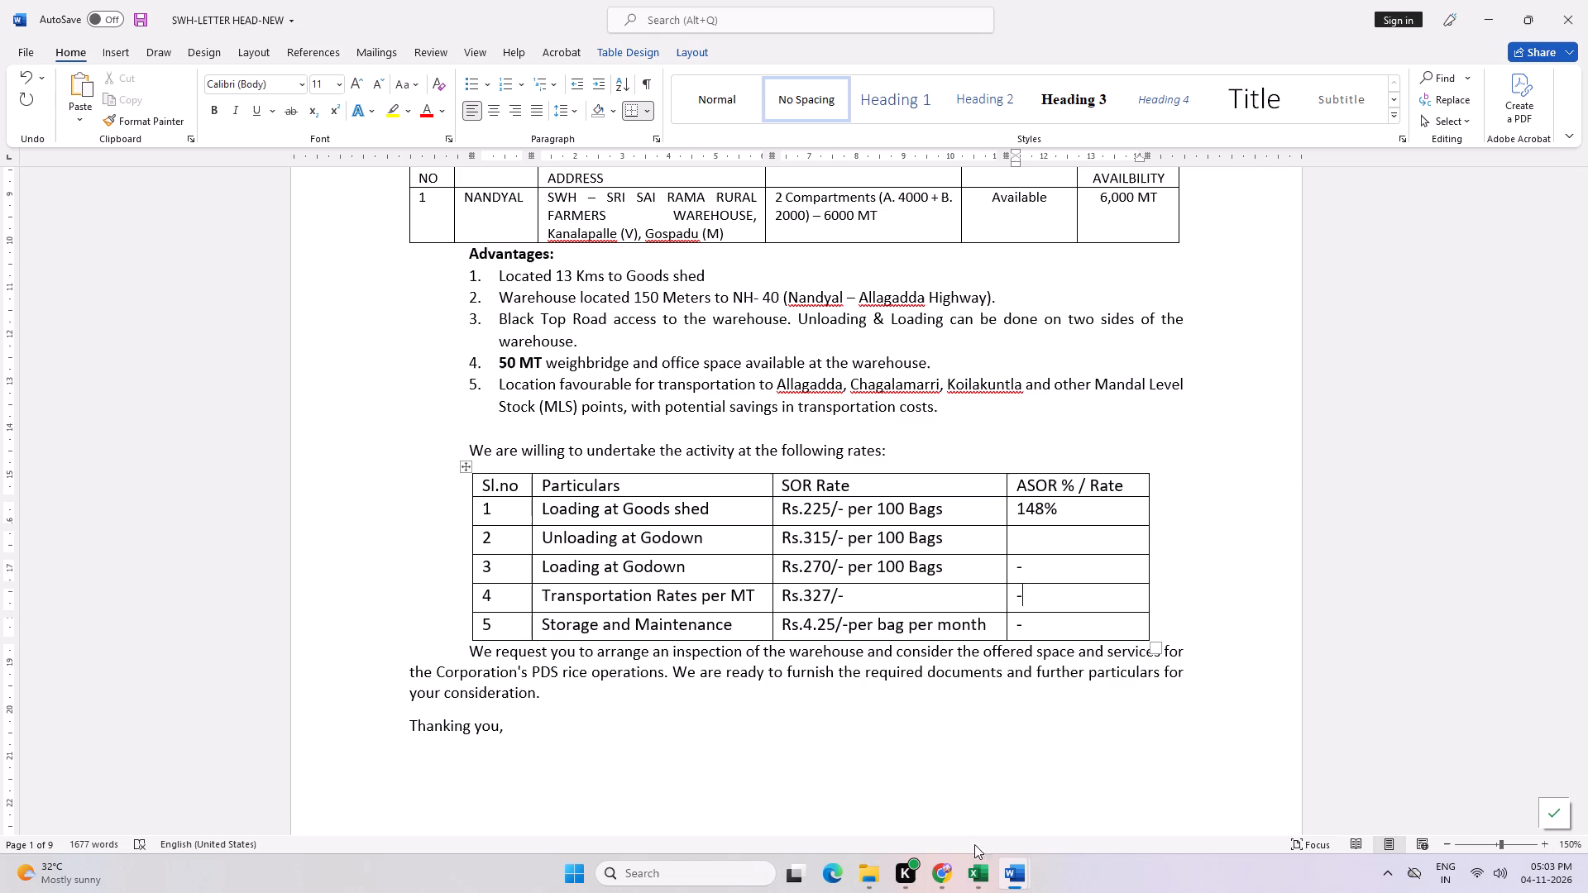
left_click(1039, 565)
key("BackSpace")
key("Down")
key("Delete")
key("Down")
key("Delete")
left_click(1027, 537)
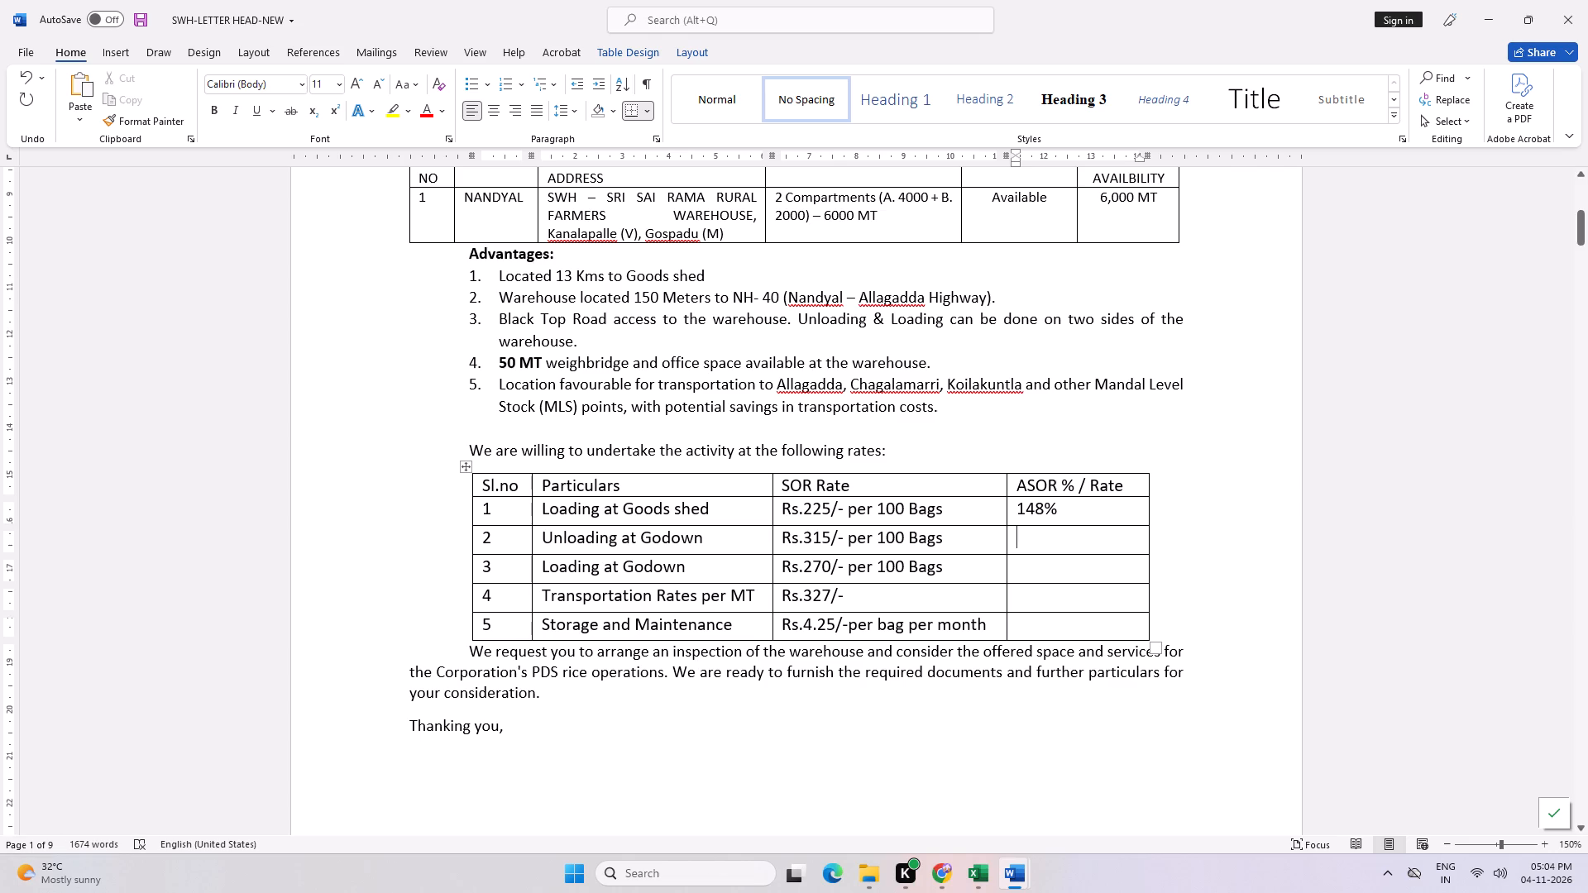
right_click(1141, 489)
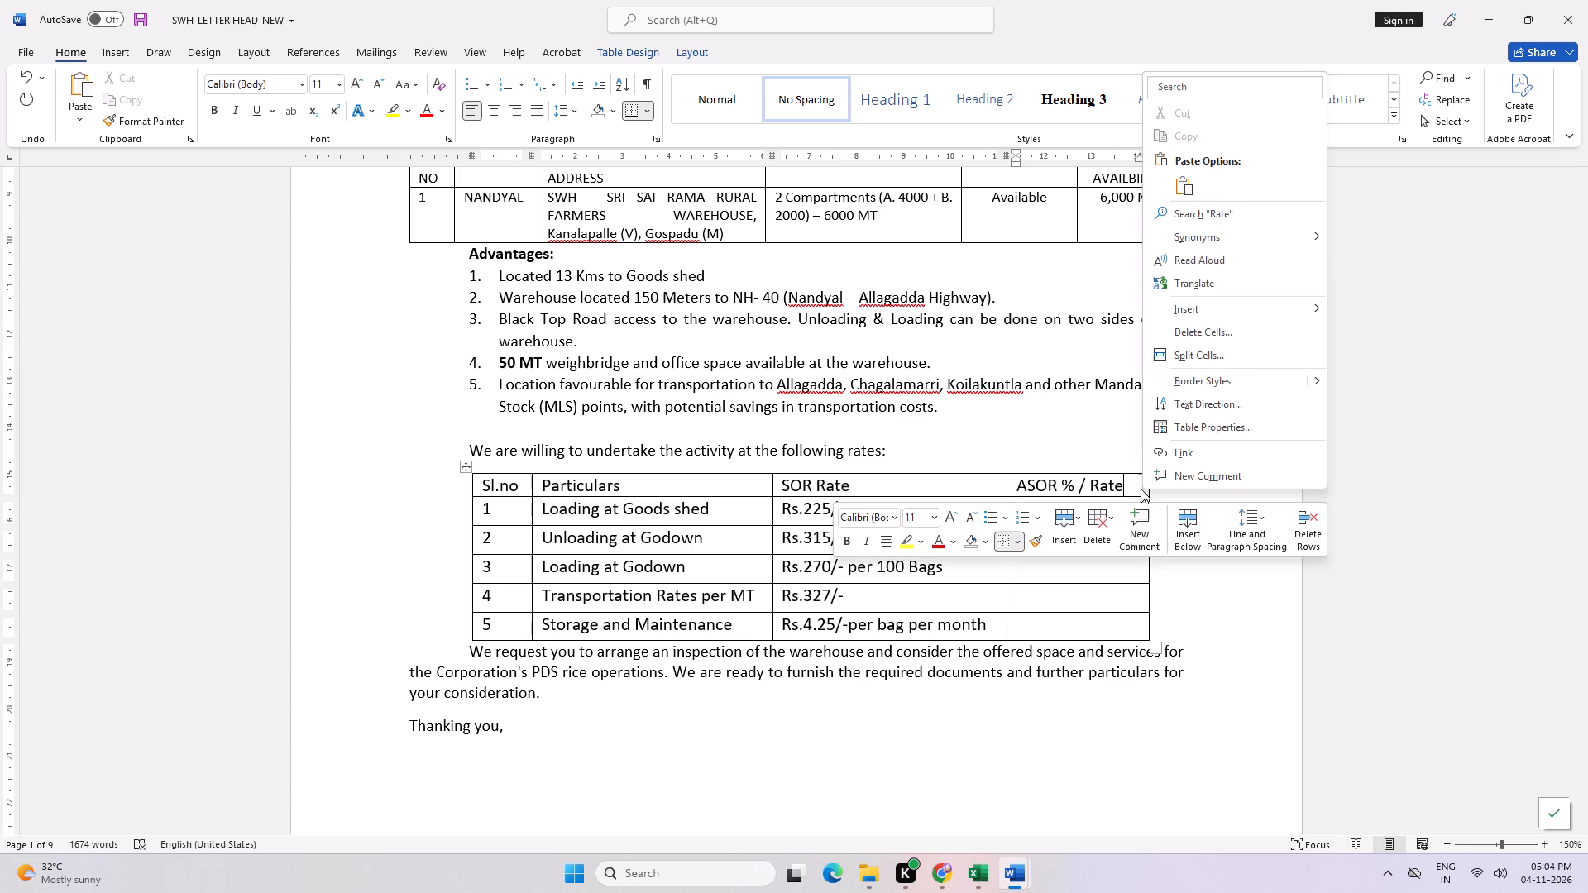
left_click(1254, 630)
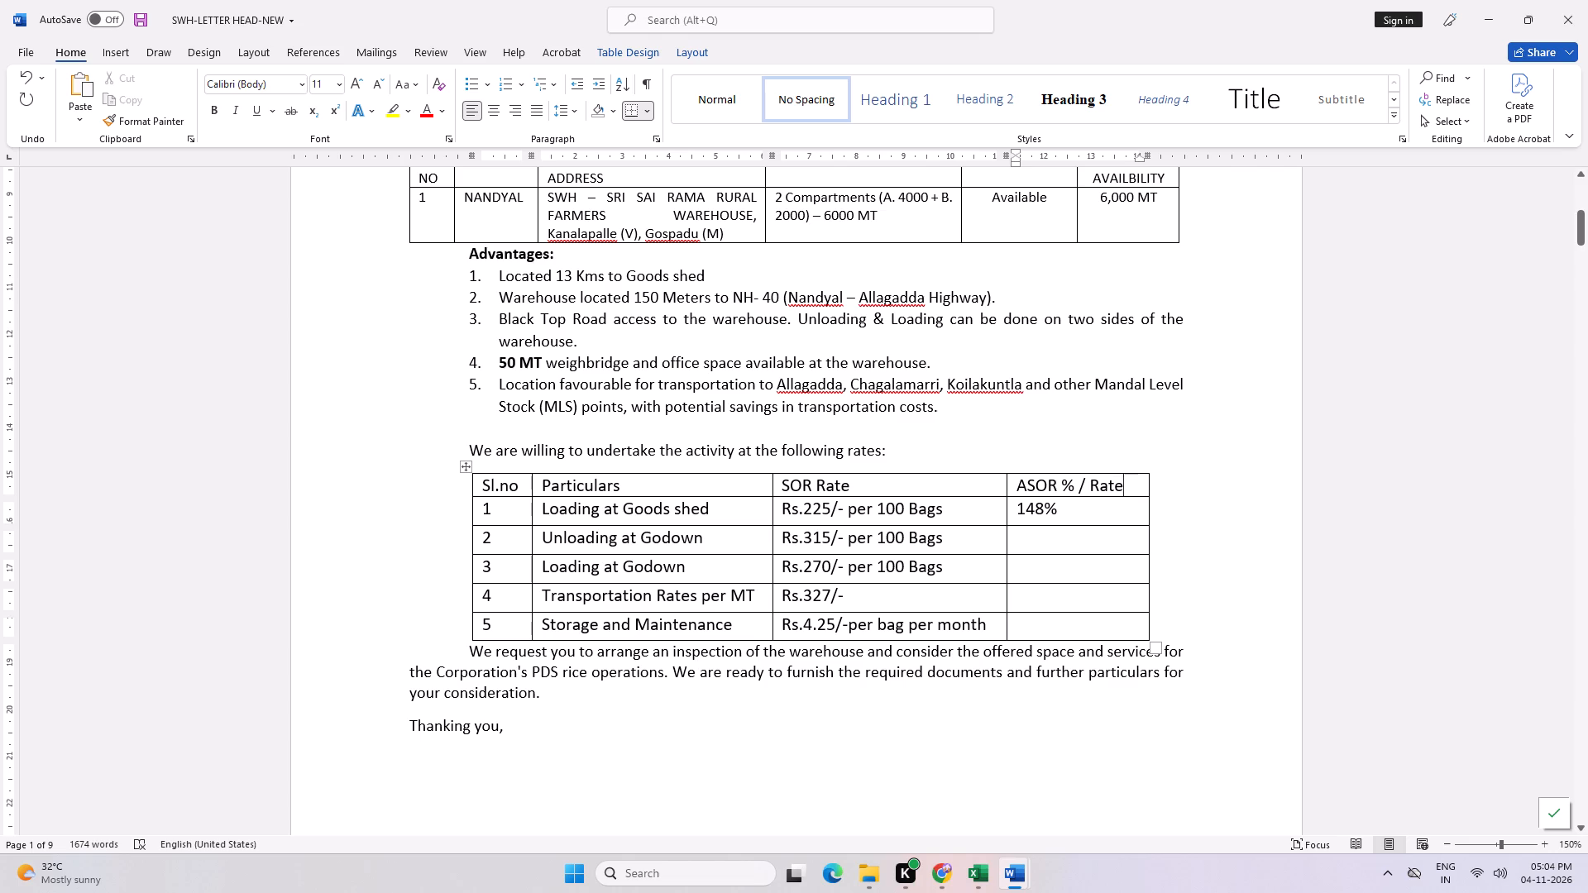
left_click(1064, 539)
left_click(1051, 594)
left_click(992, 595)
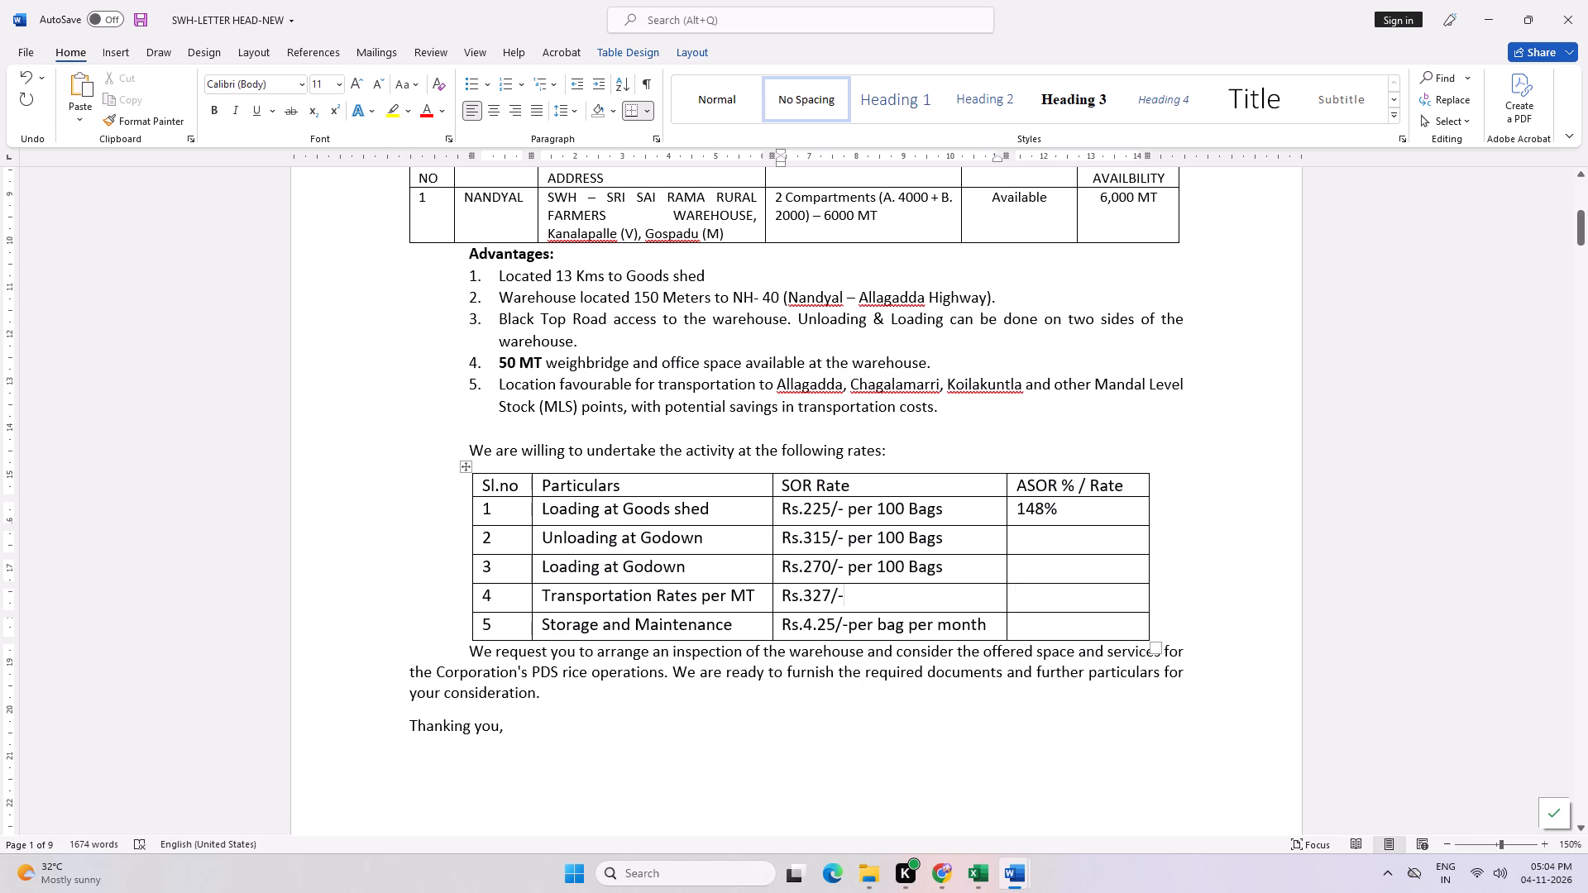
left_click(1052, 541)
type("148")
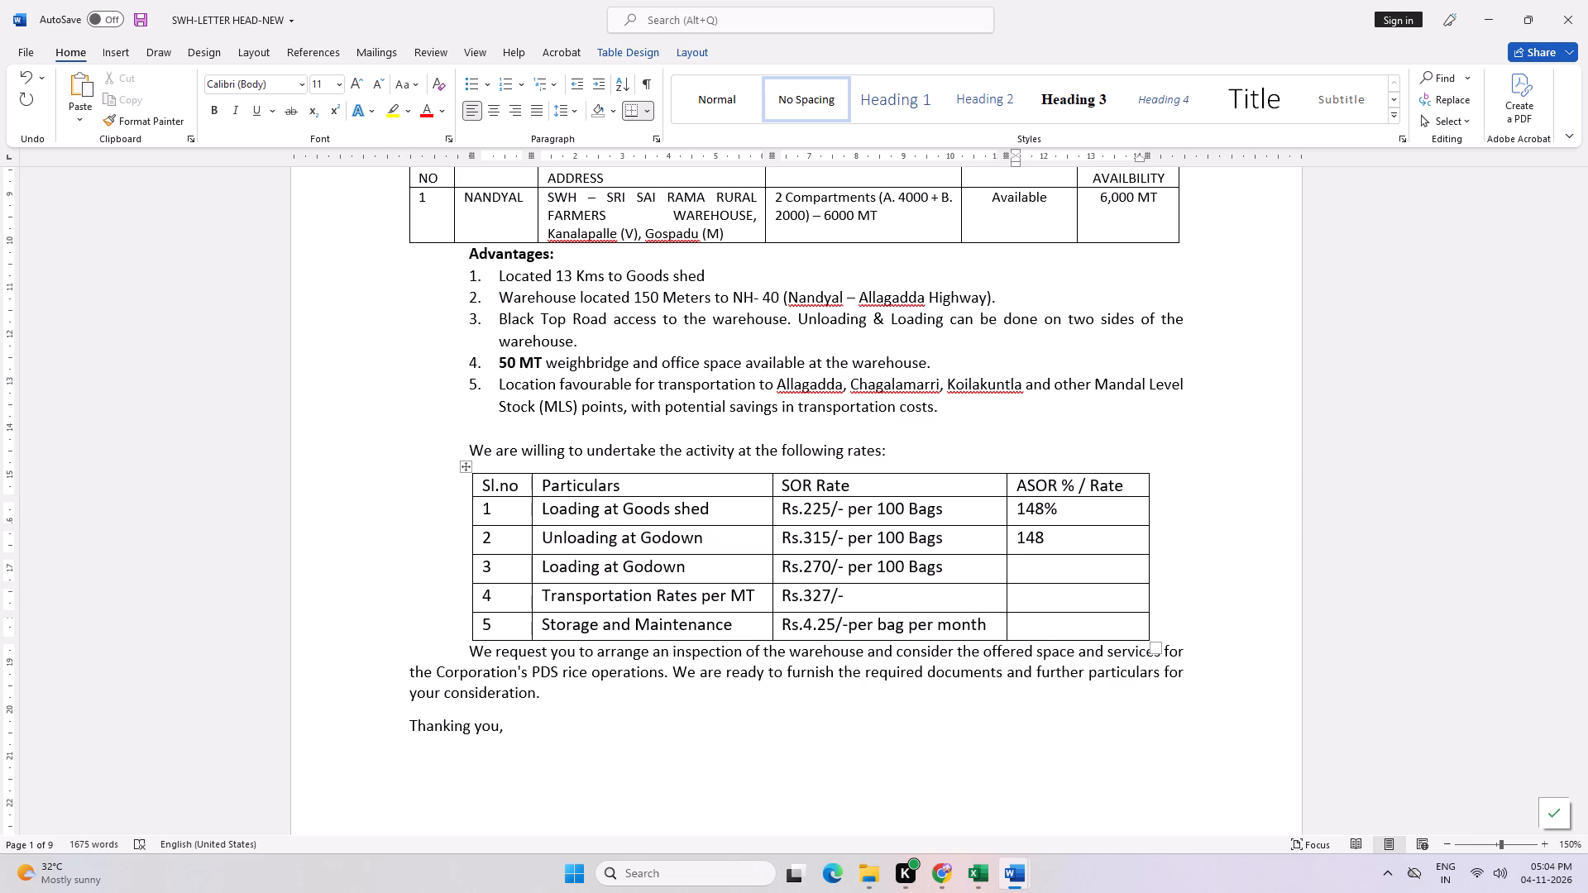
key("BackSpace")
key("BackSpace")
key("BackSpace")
Add a Supervision Charges column after ASOR % / Rate in the rates table and enter 7% for Loading at Goods shed.
left_click(1147, 479)
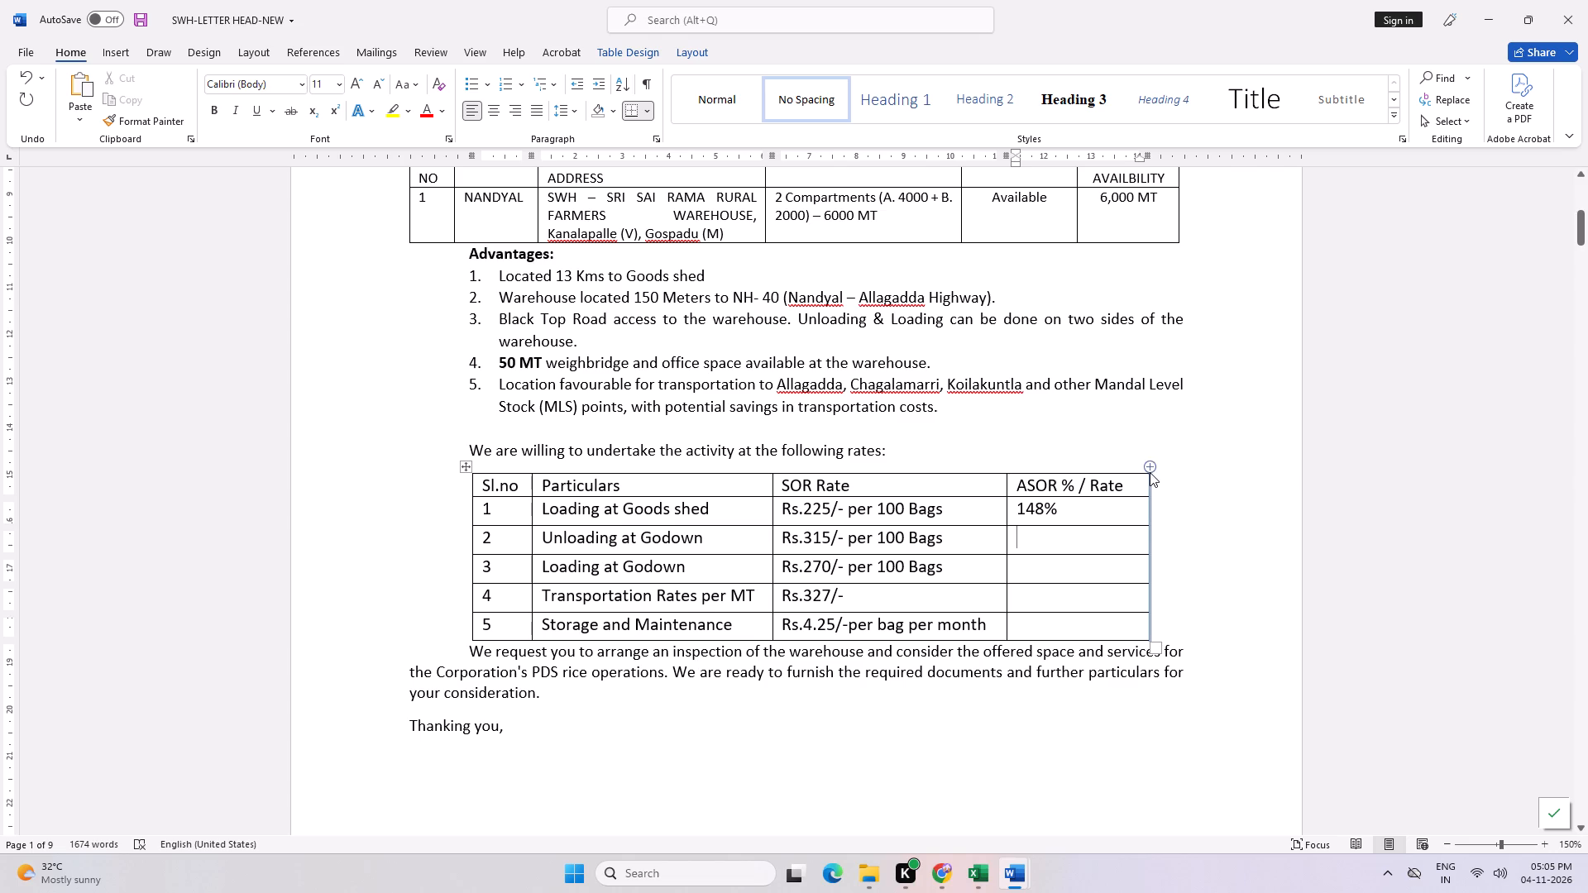
left_click(1150, 470)
left_click(1113, 500)
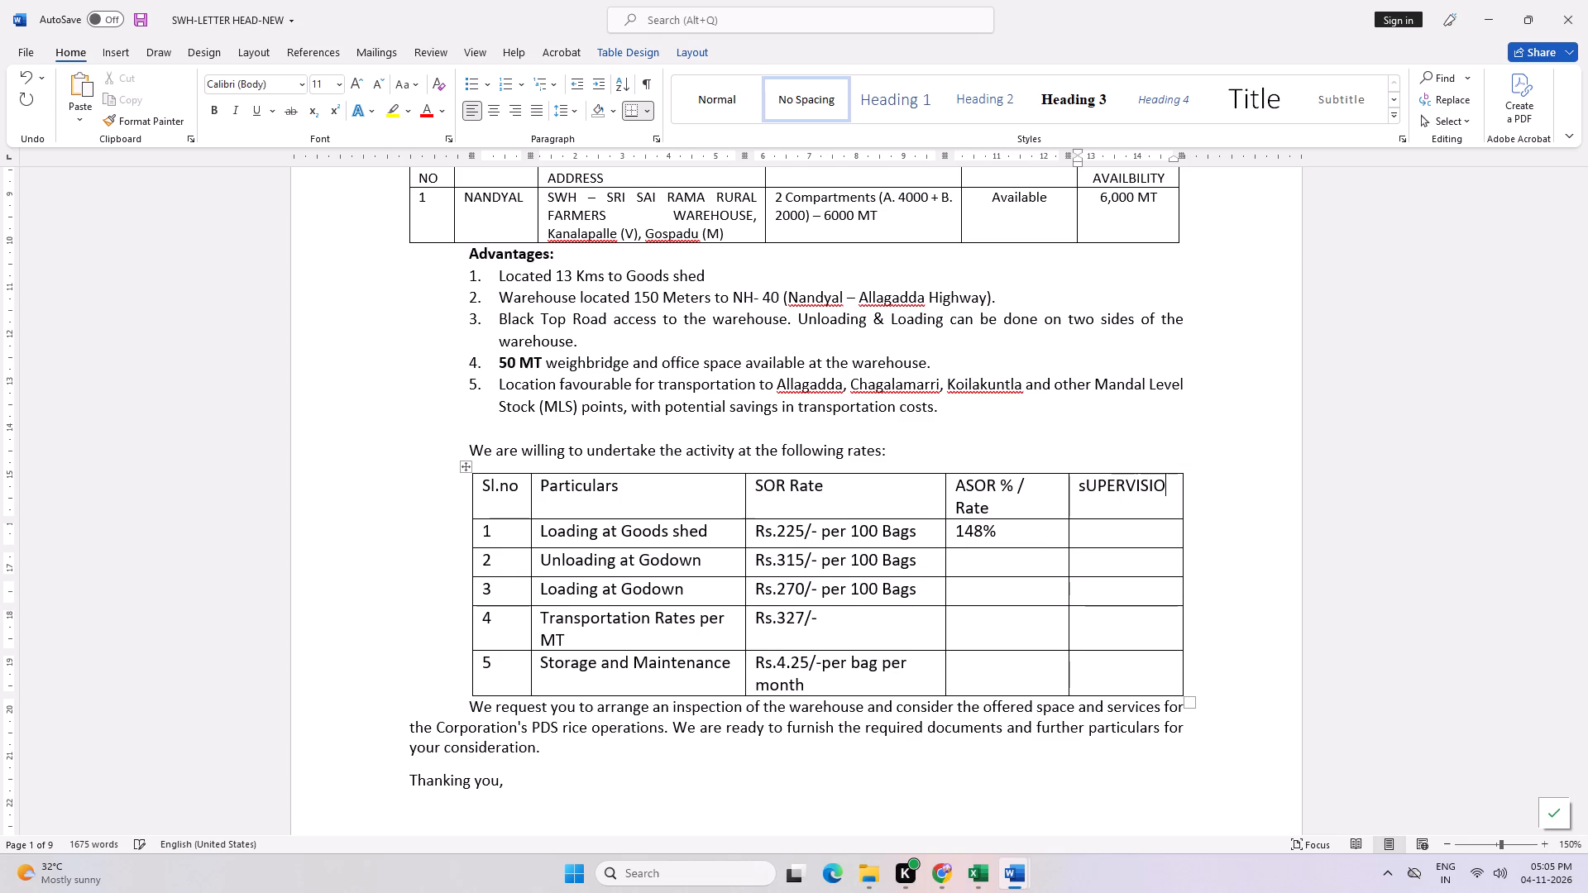
type("Charges")
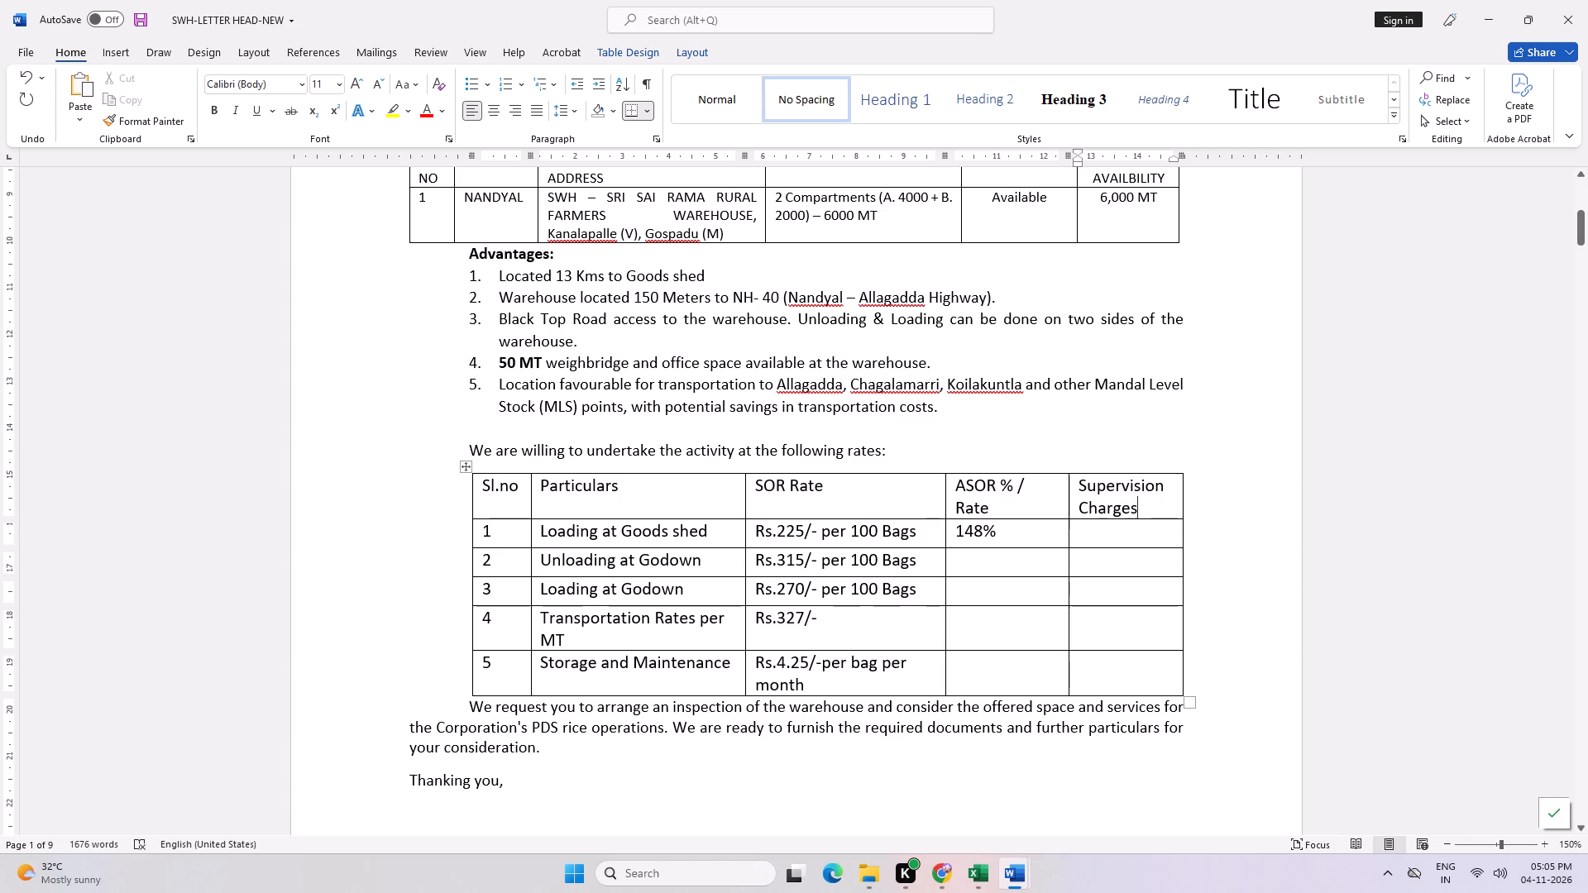
left_click(1120, 541)
key("7")
key("shift+percent")
key("Down")
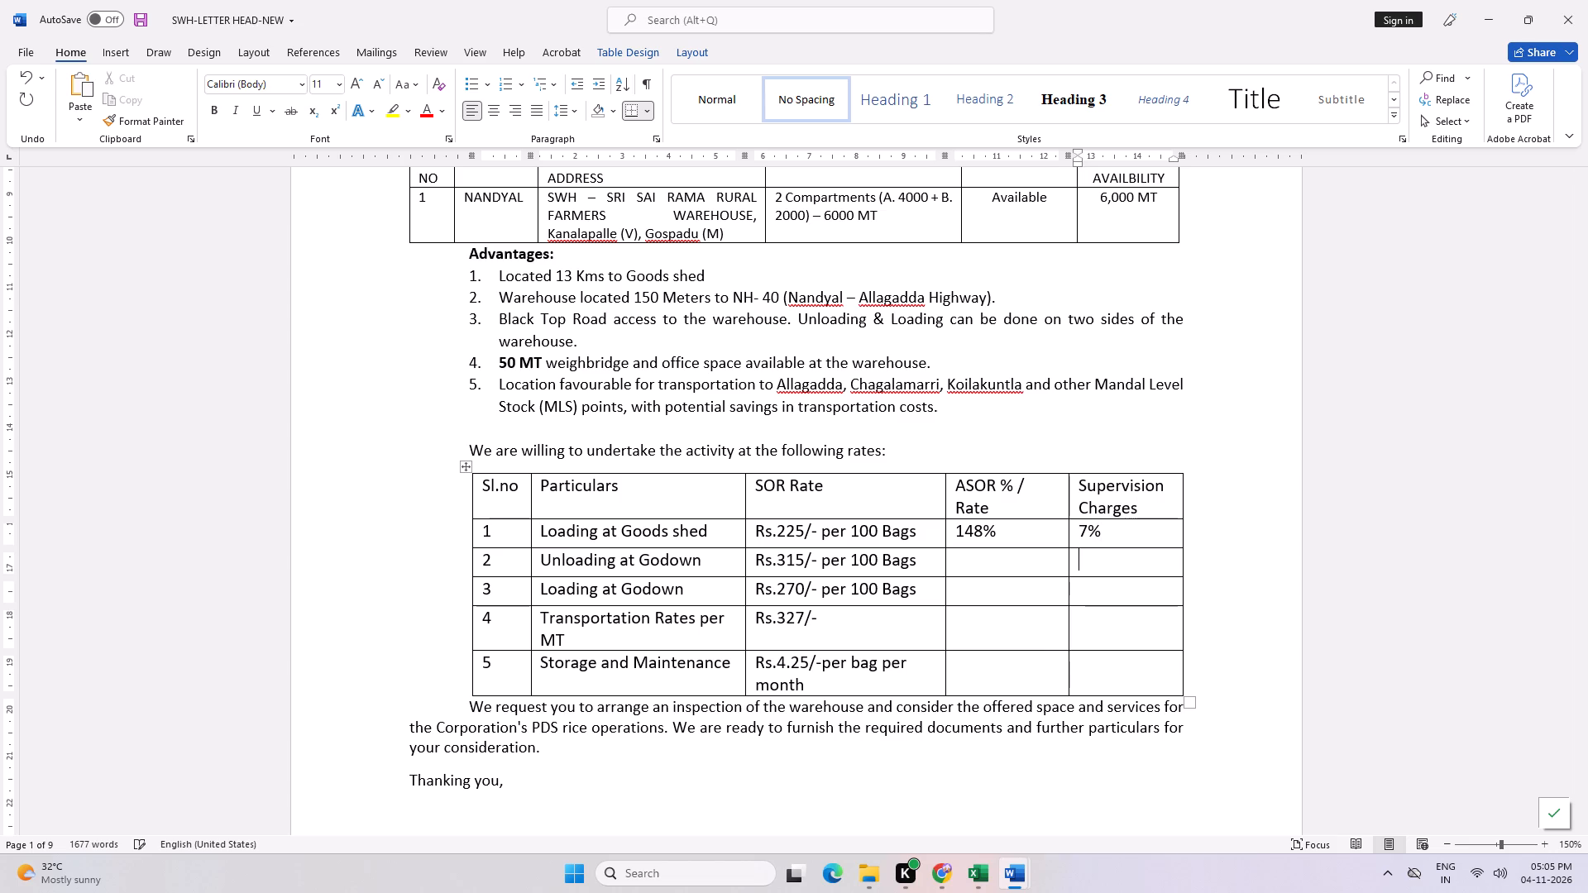
Merge the ASOR % / Rate cells of rows 1 to 5 into one 148% cell by erasing the borders between them.
key("Left")
left_click(113, 52)
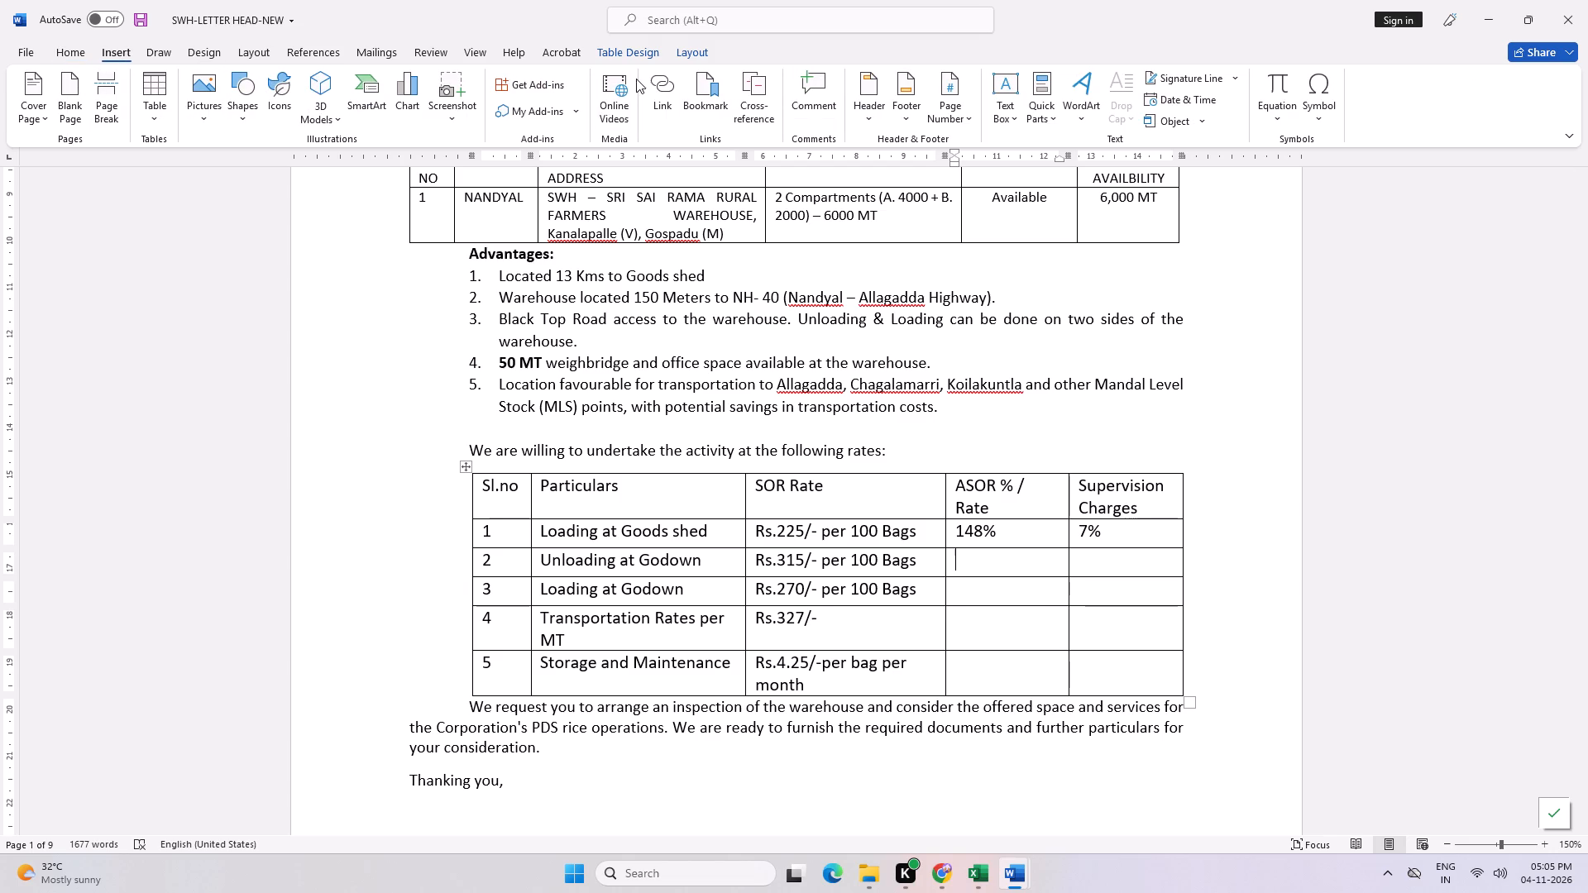
left_click(686, 53)
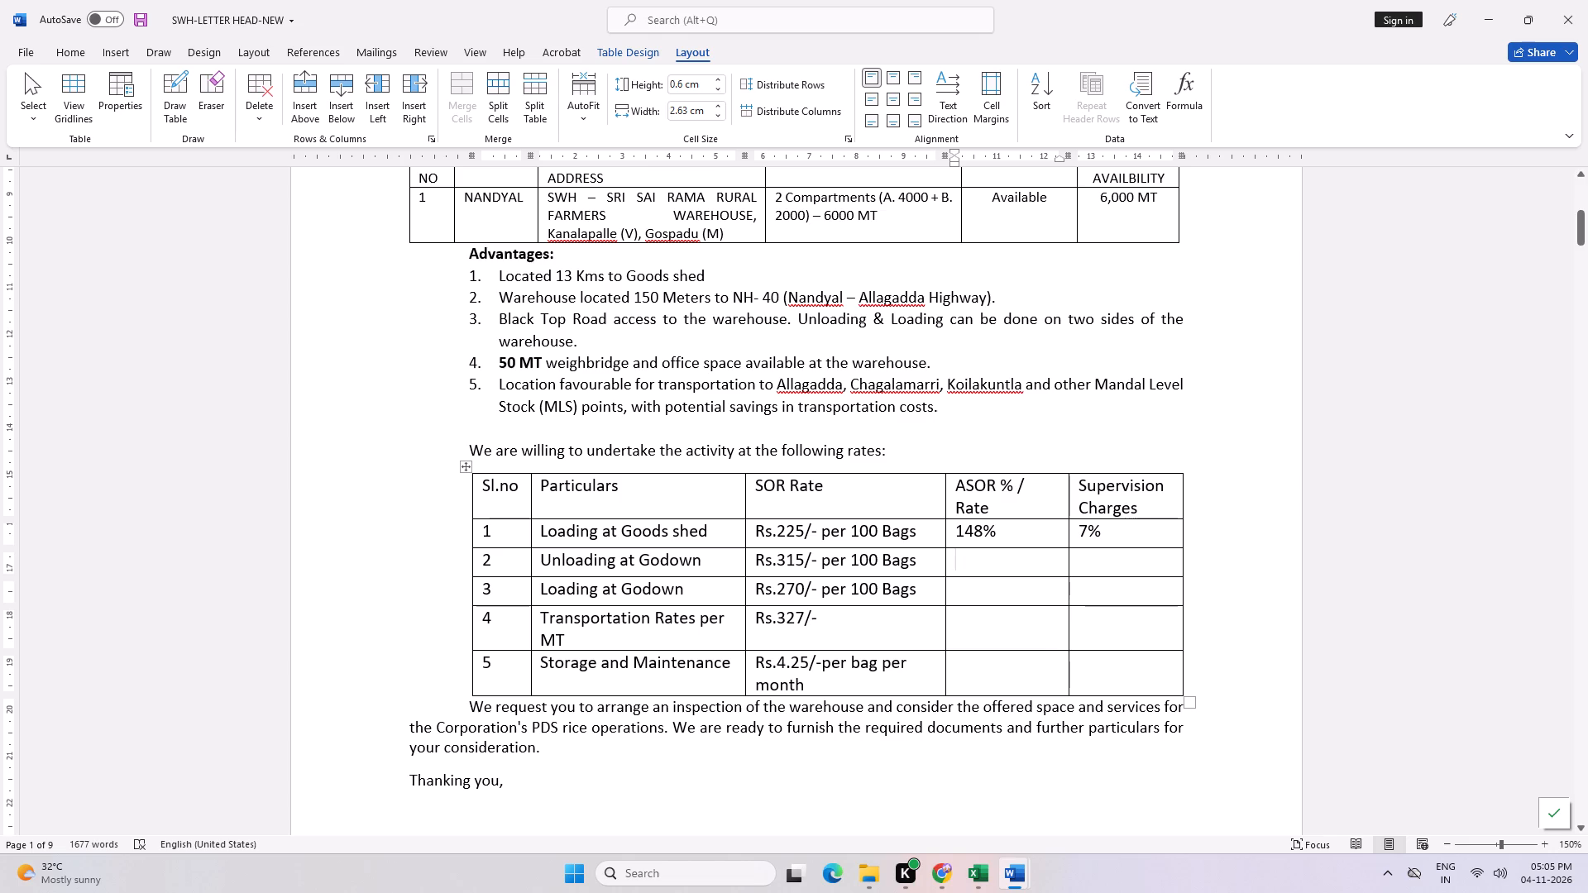
left_click(987, 554)
left_click(124, 49)
left_click(155, 119)
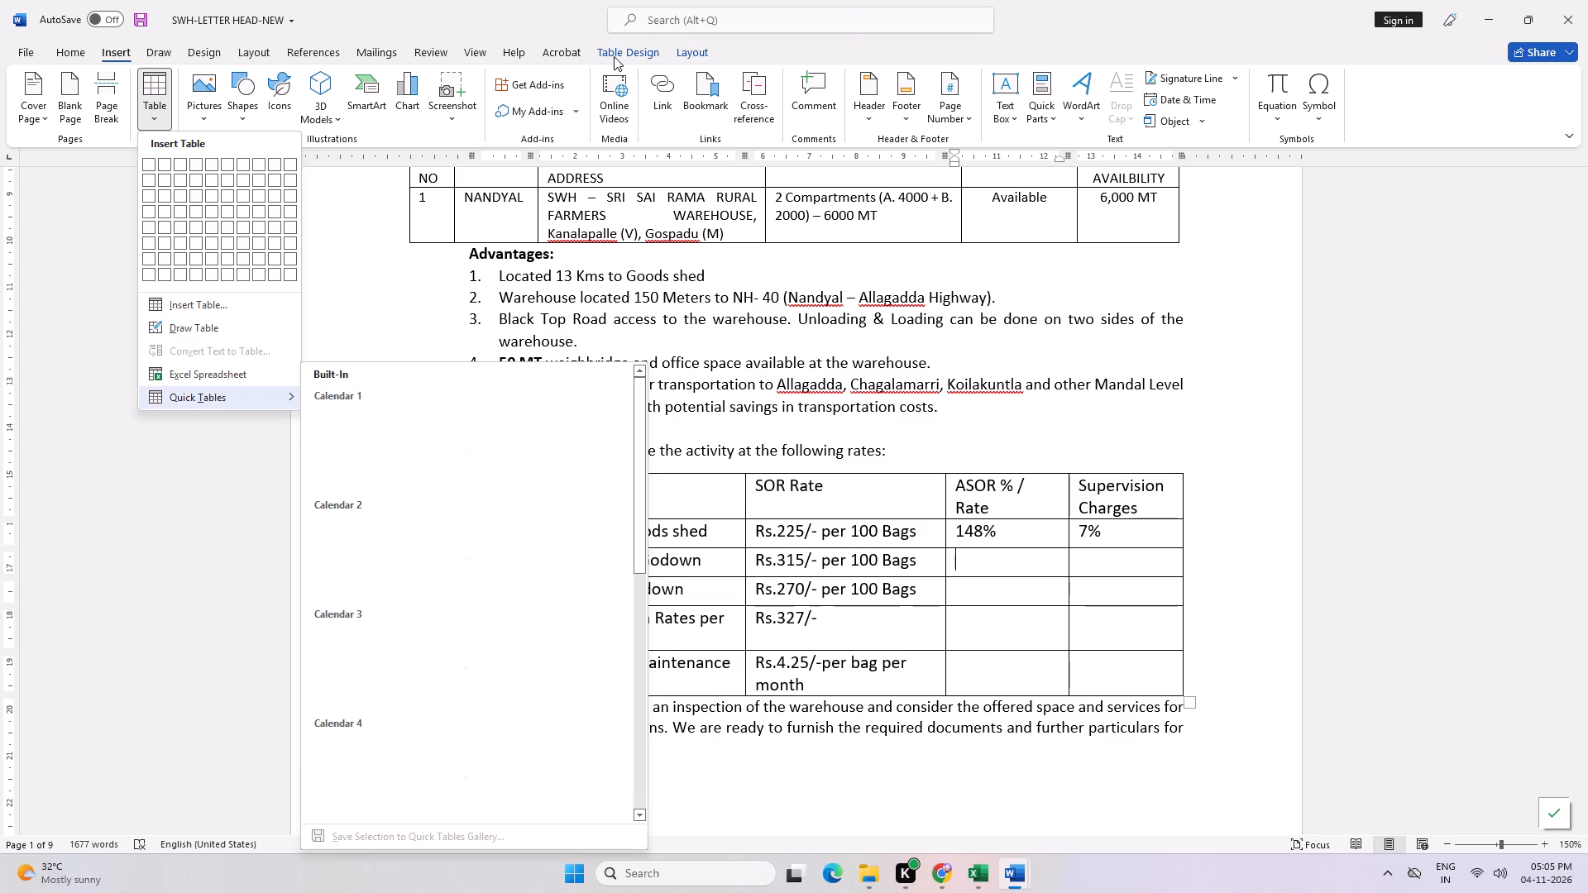
left_click(699, 53)
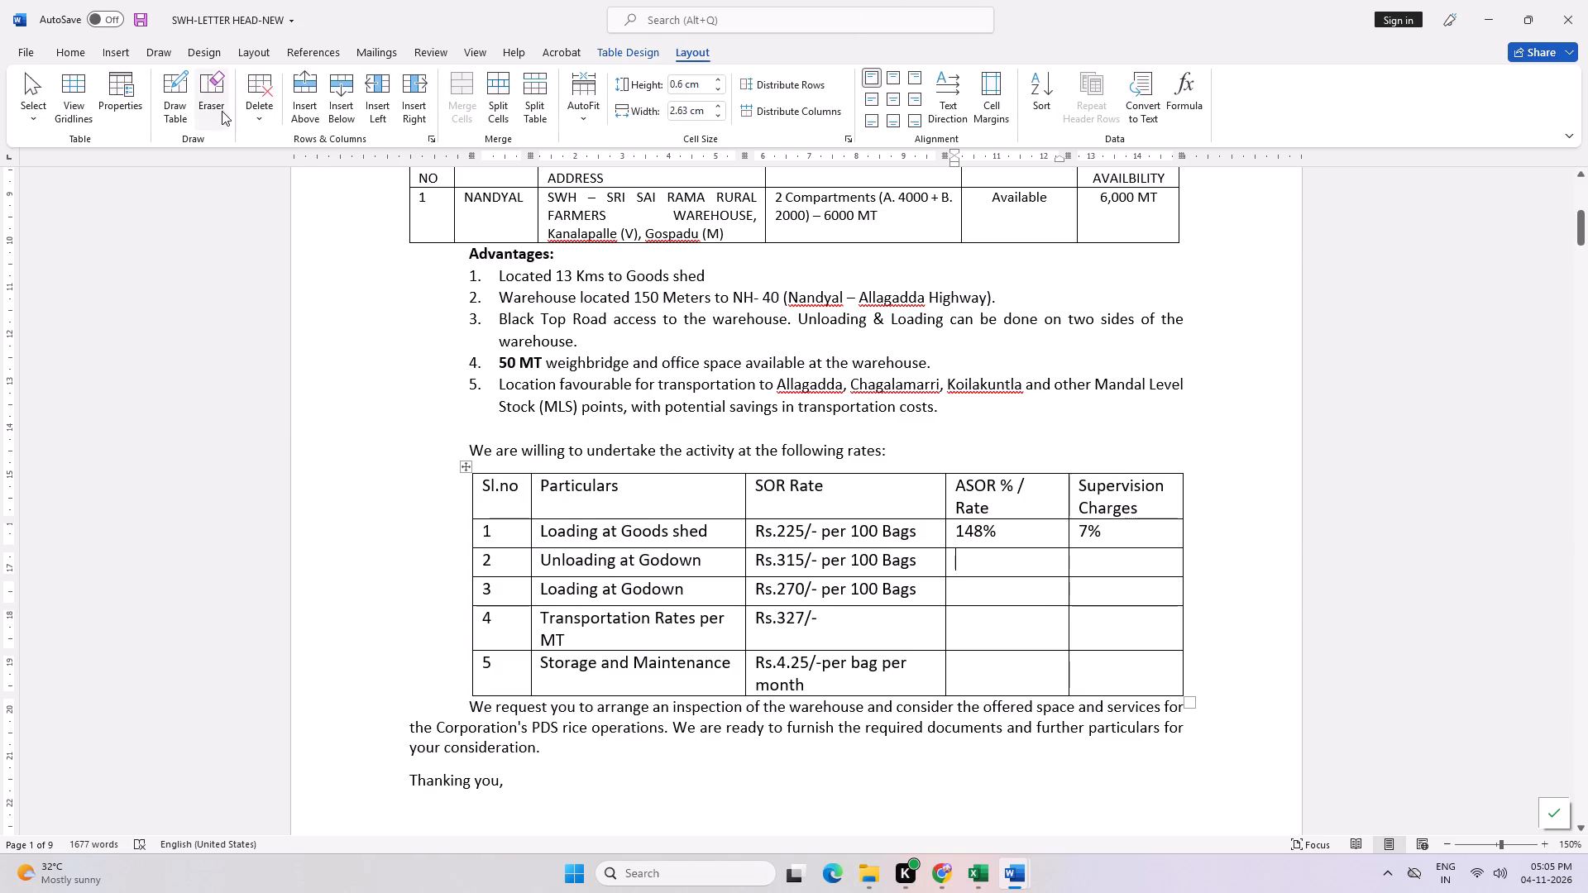
left_click(218, 103)
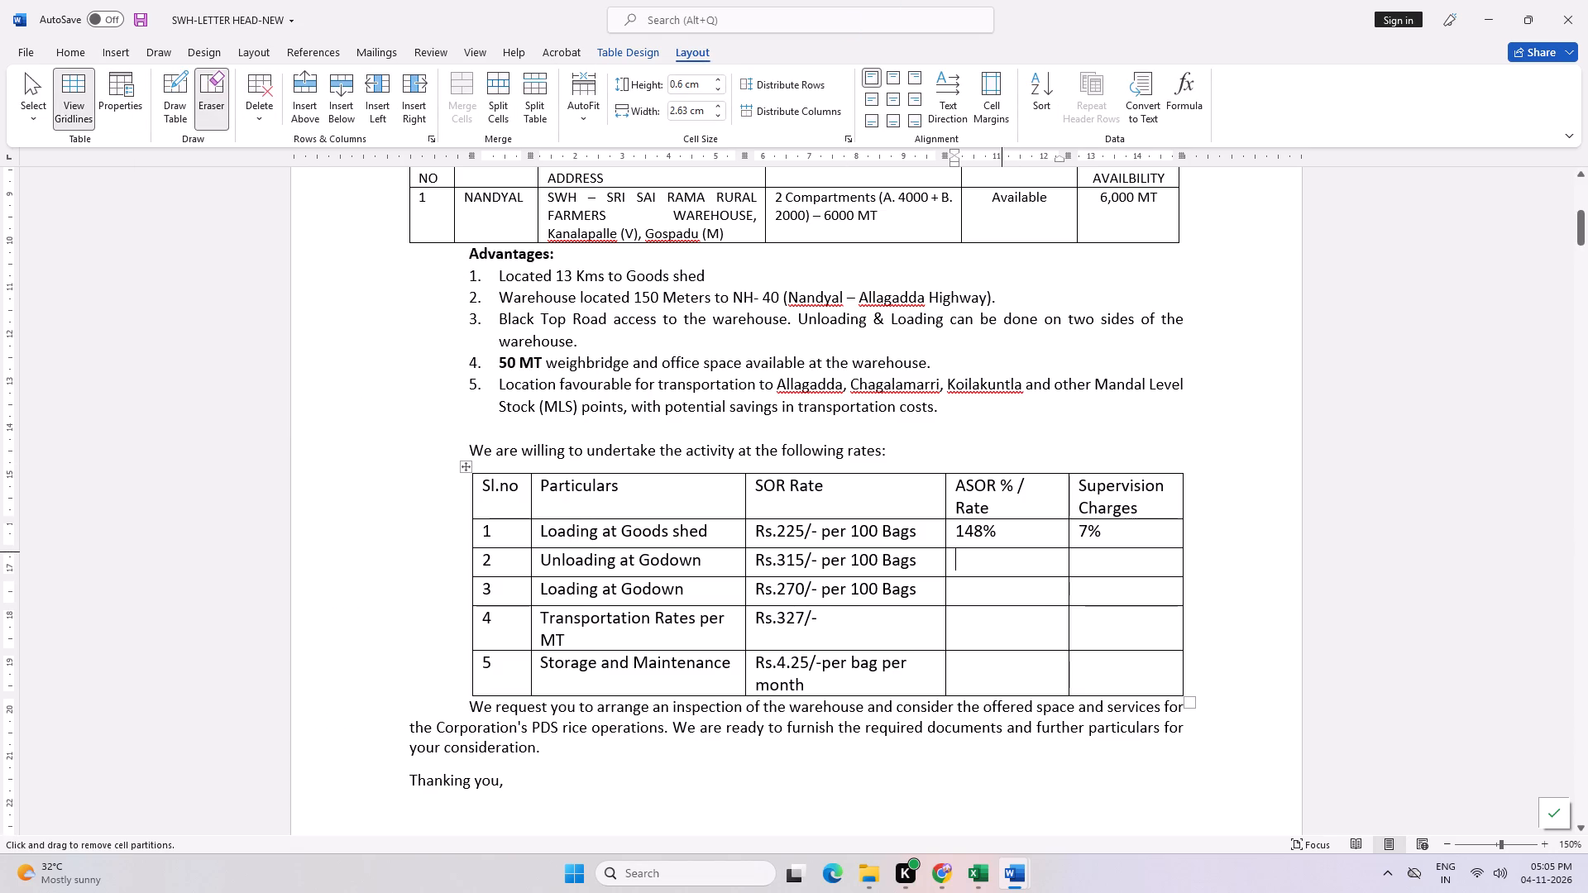
left_click(1002, 552)
left_click(997, 578)
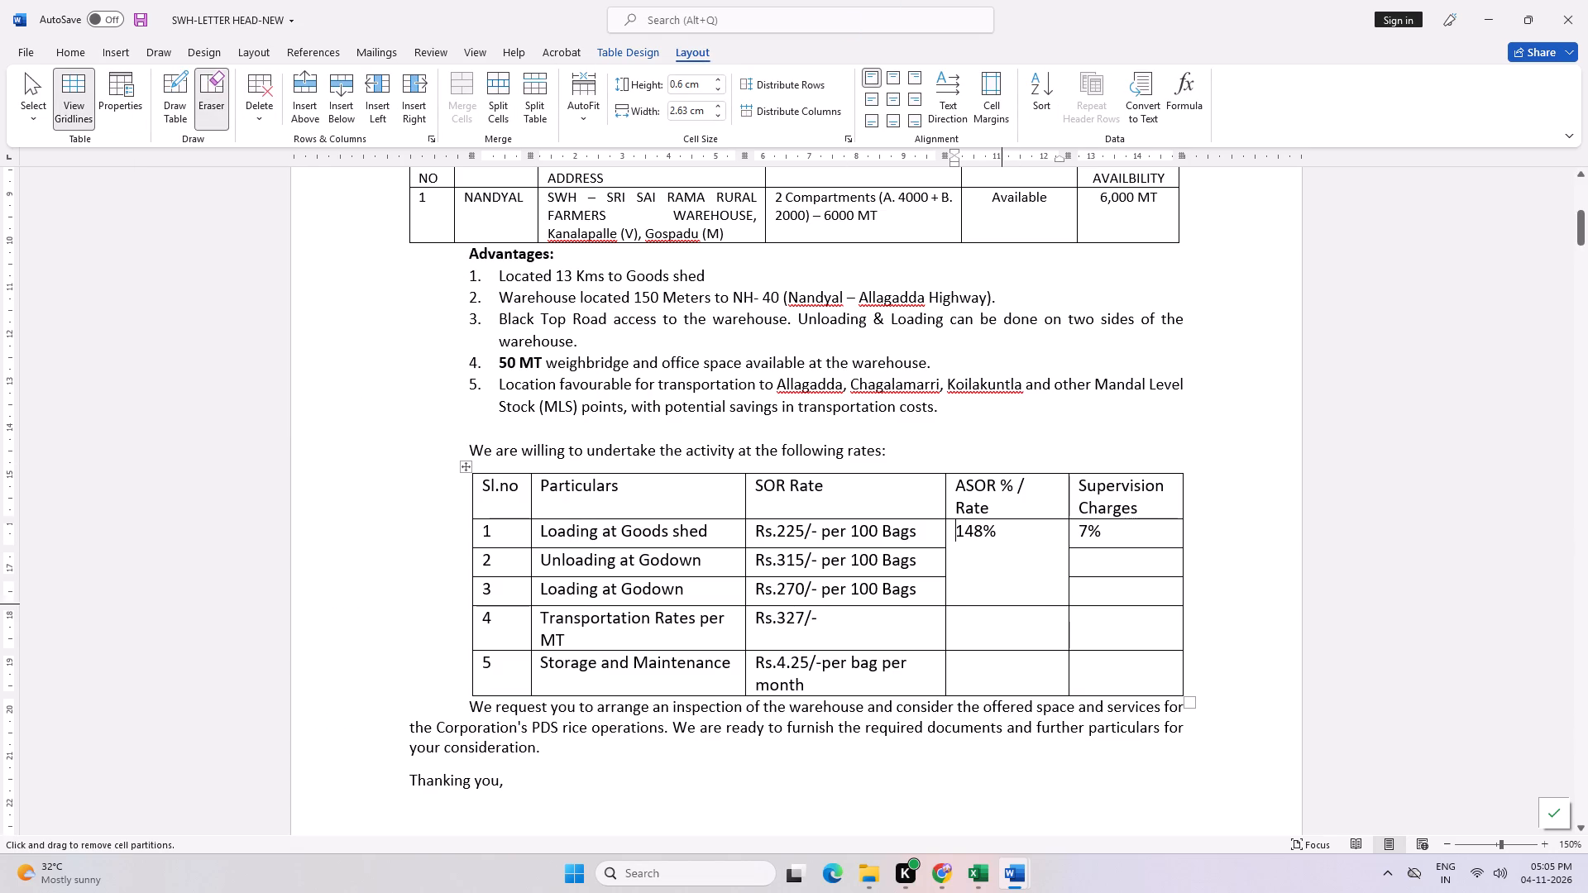
left_click(1003, 609)
left_click(1022, 656)
left_click(1003, 653)
Merge the Supervision Charges cells of rows 1 to 5 into one 7% cell by erasing the borders between them.
left_click(1138, 548)
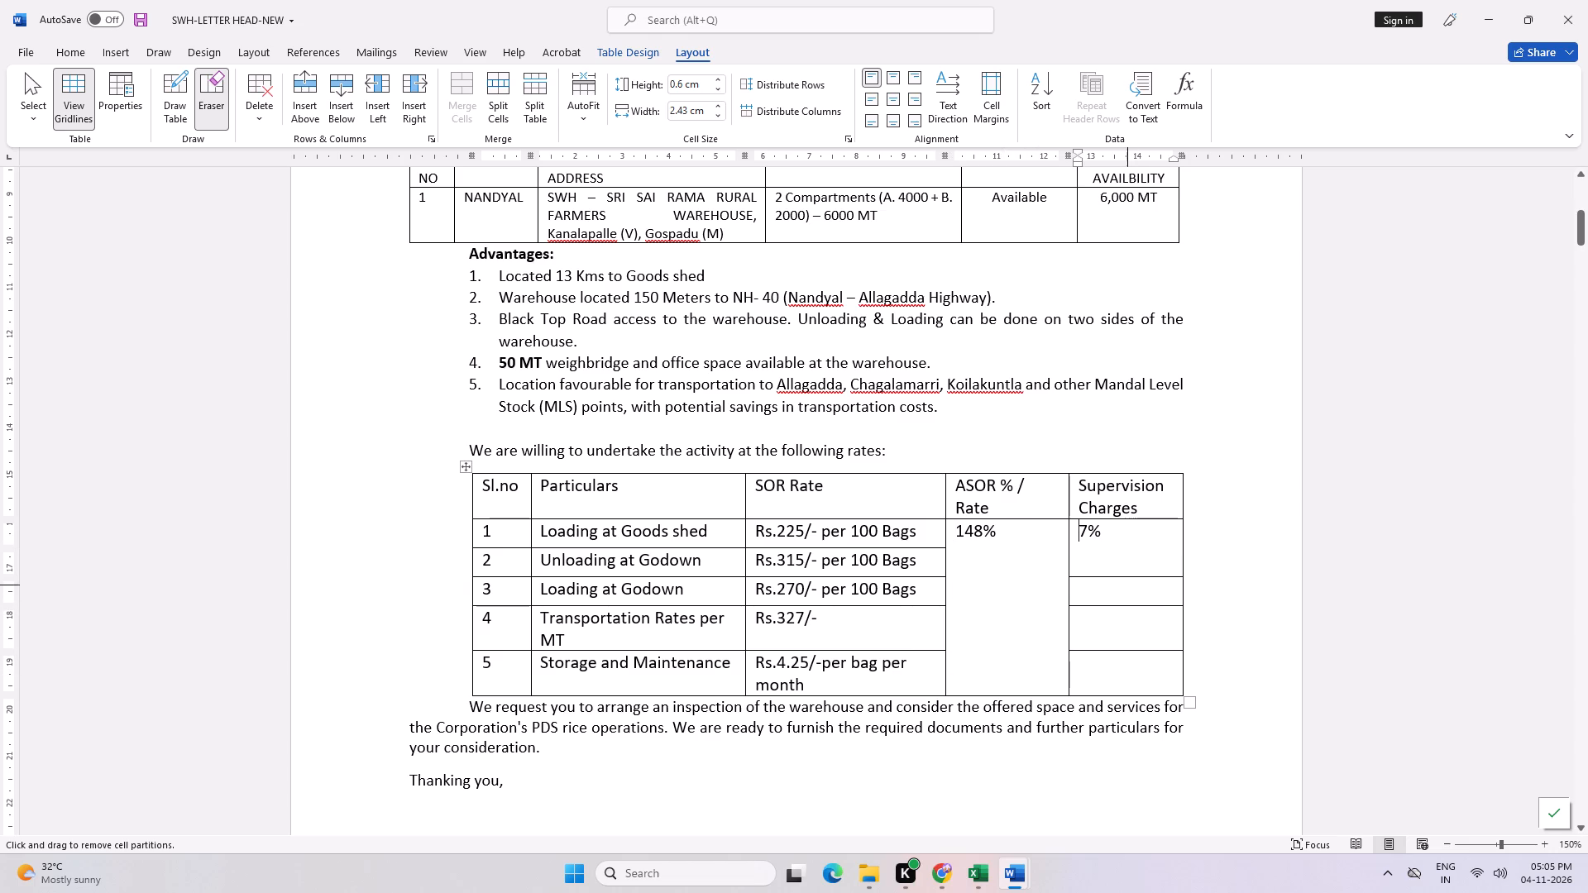
left_click(1127, 582)
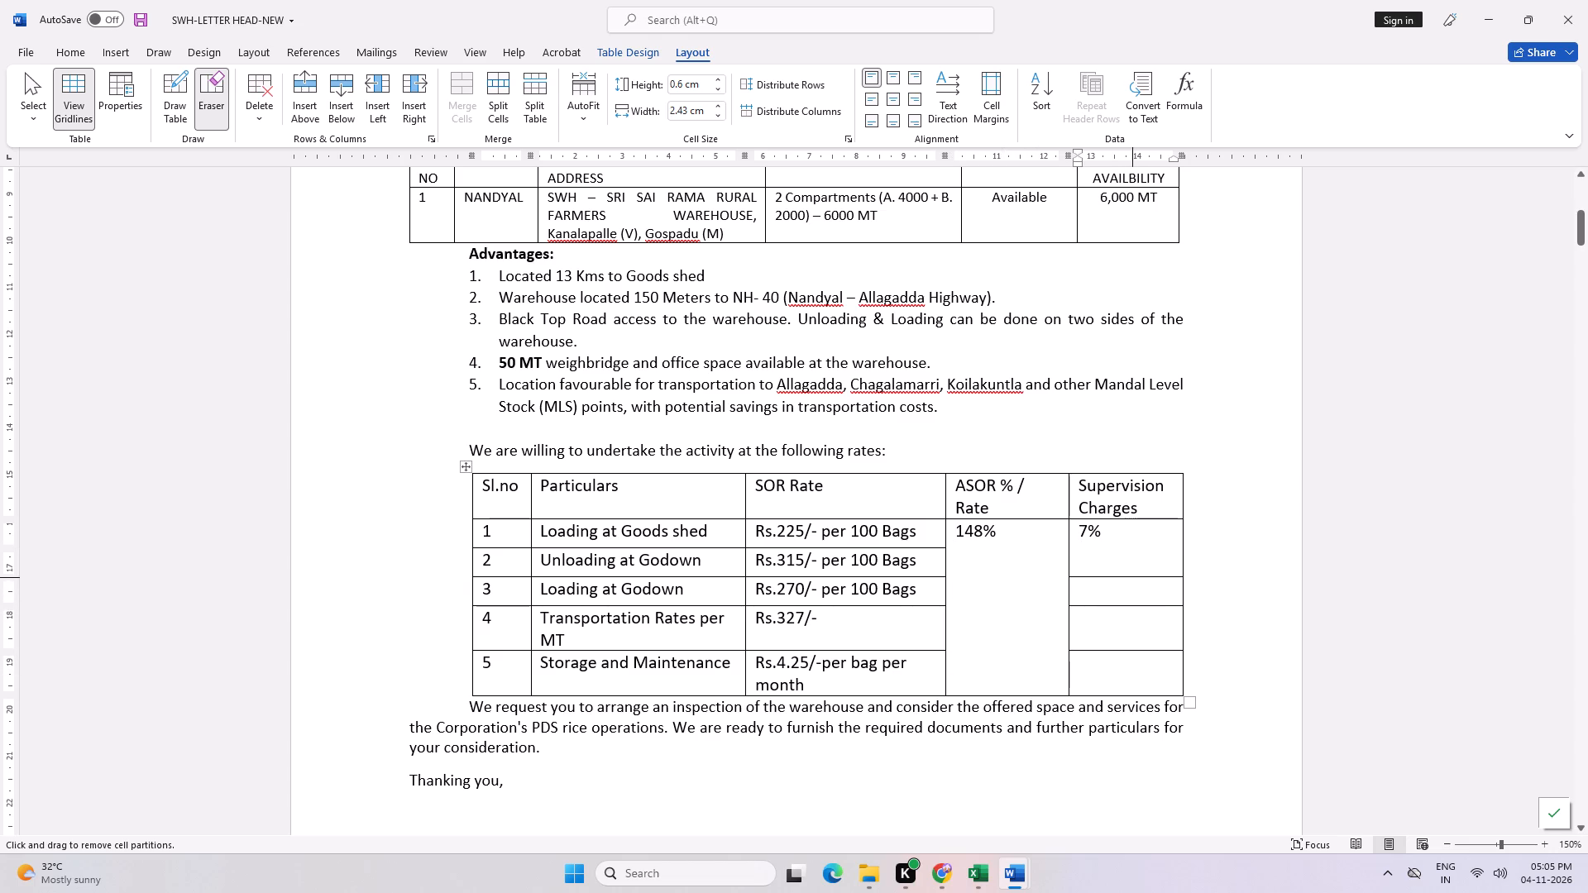
left_click(1132, 577)
left_click(1115, 611)
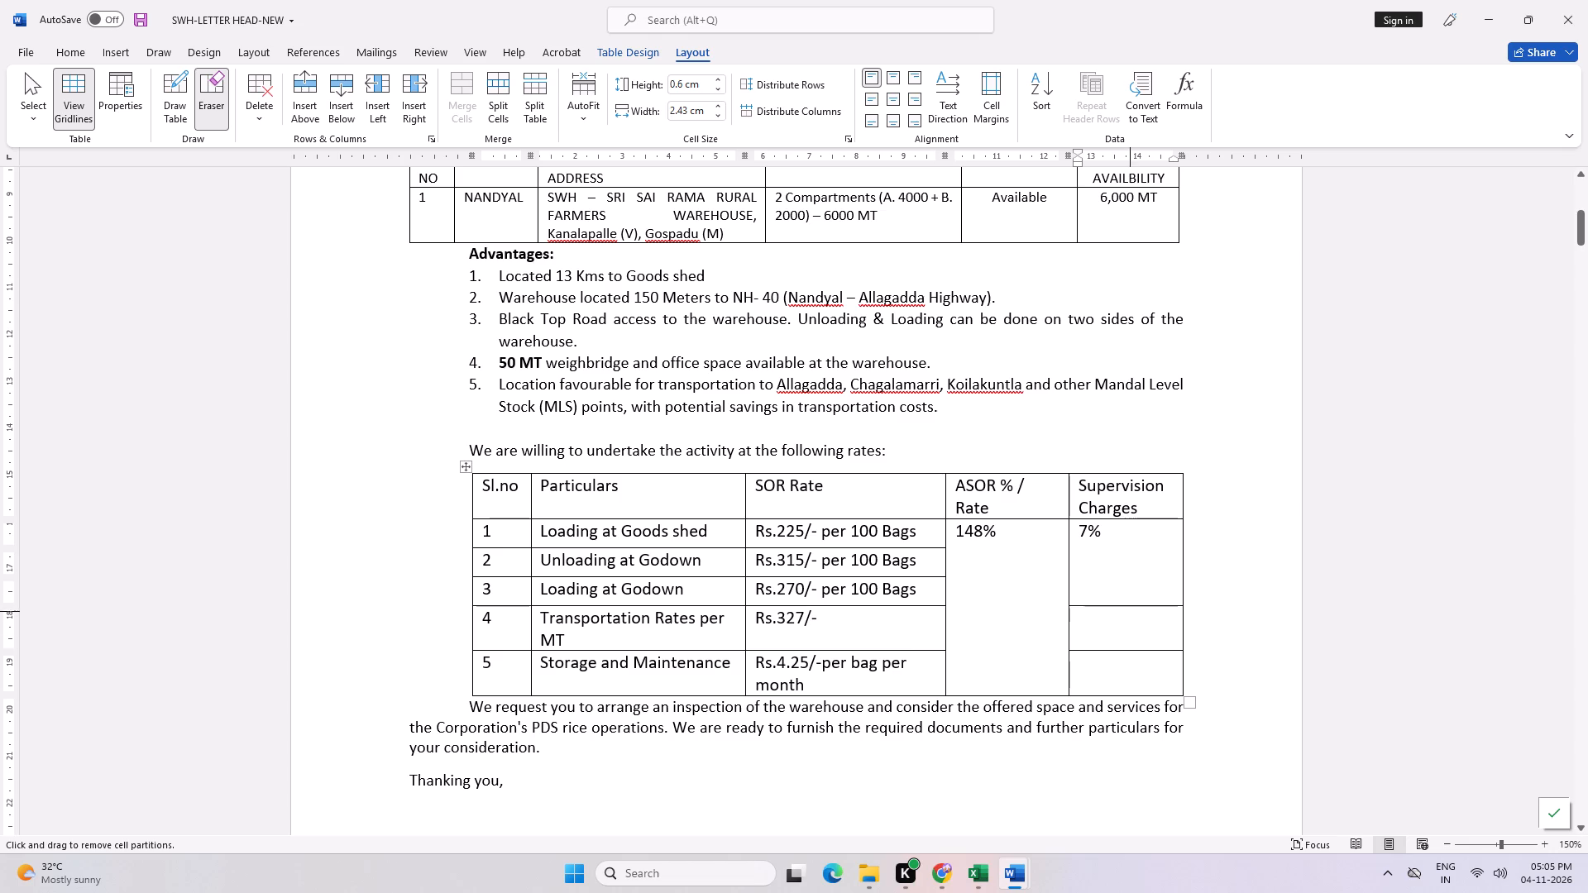
left_click(1131, 608)
left_click(1127, 654)
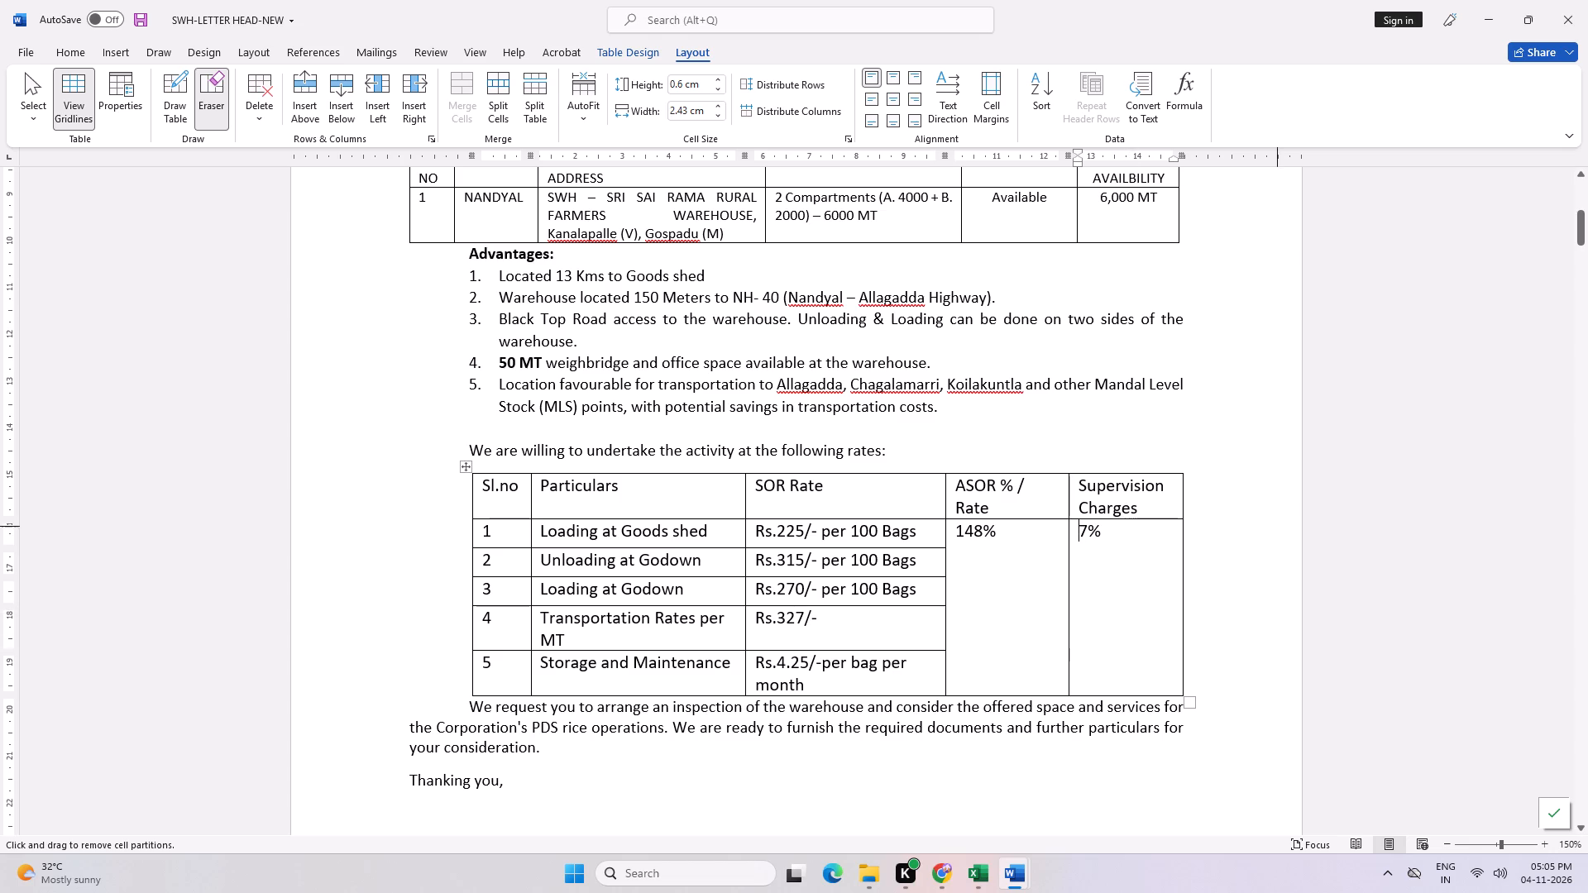
double_click(1268, 526)
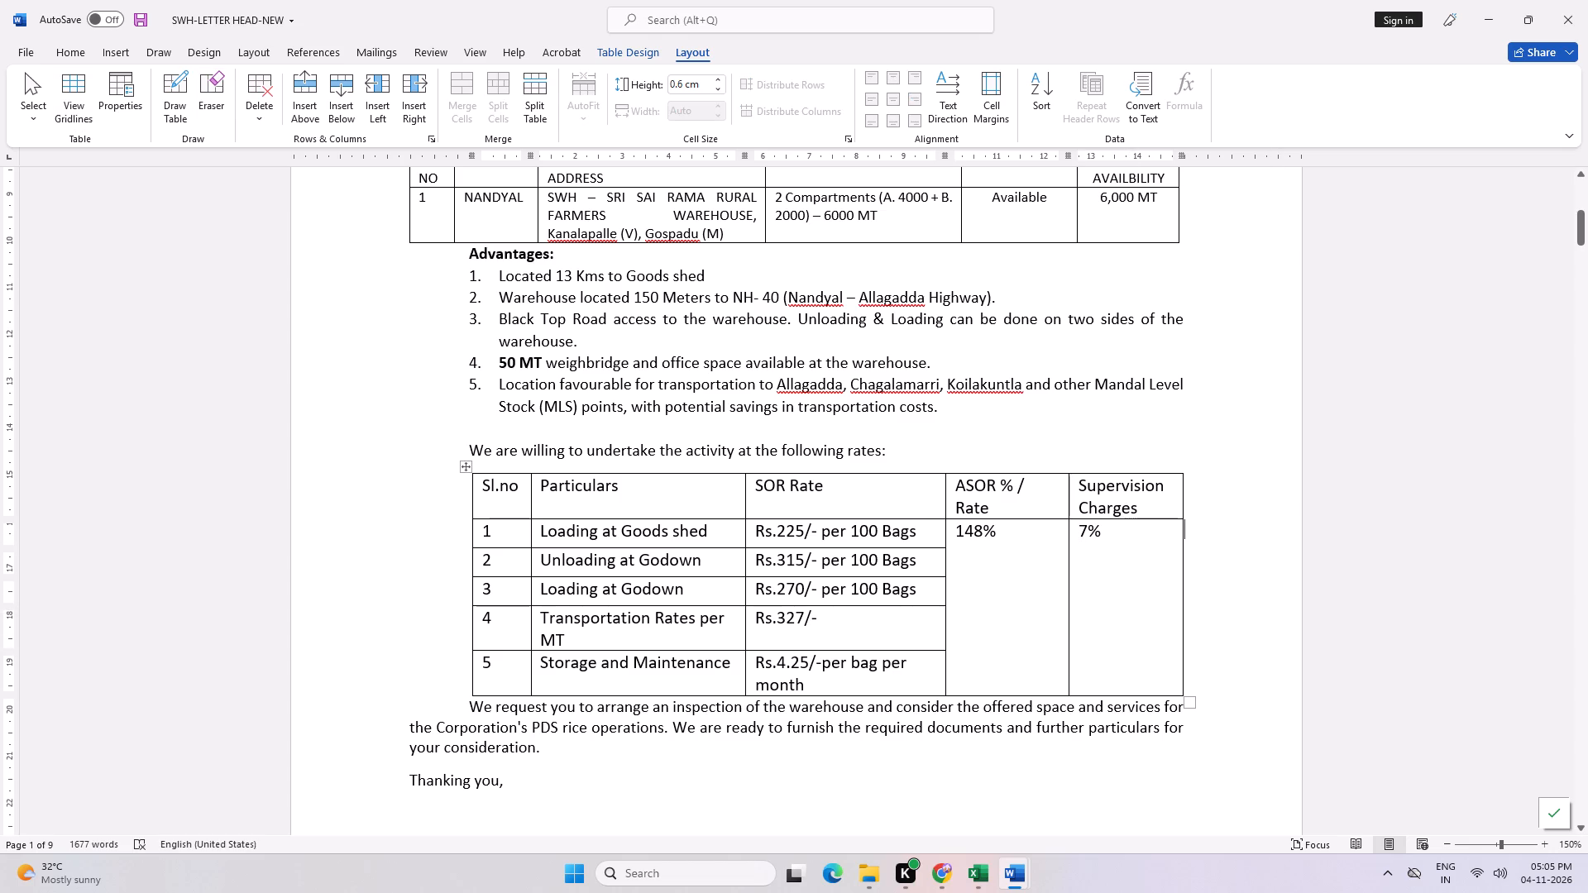
Add a blank row at the bottom of the rates table, below Storage and Maintenance.
left_click(1147, 672)
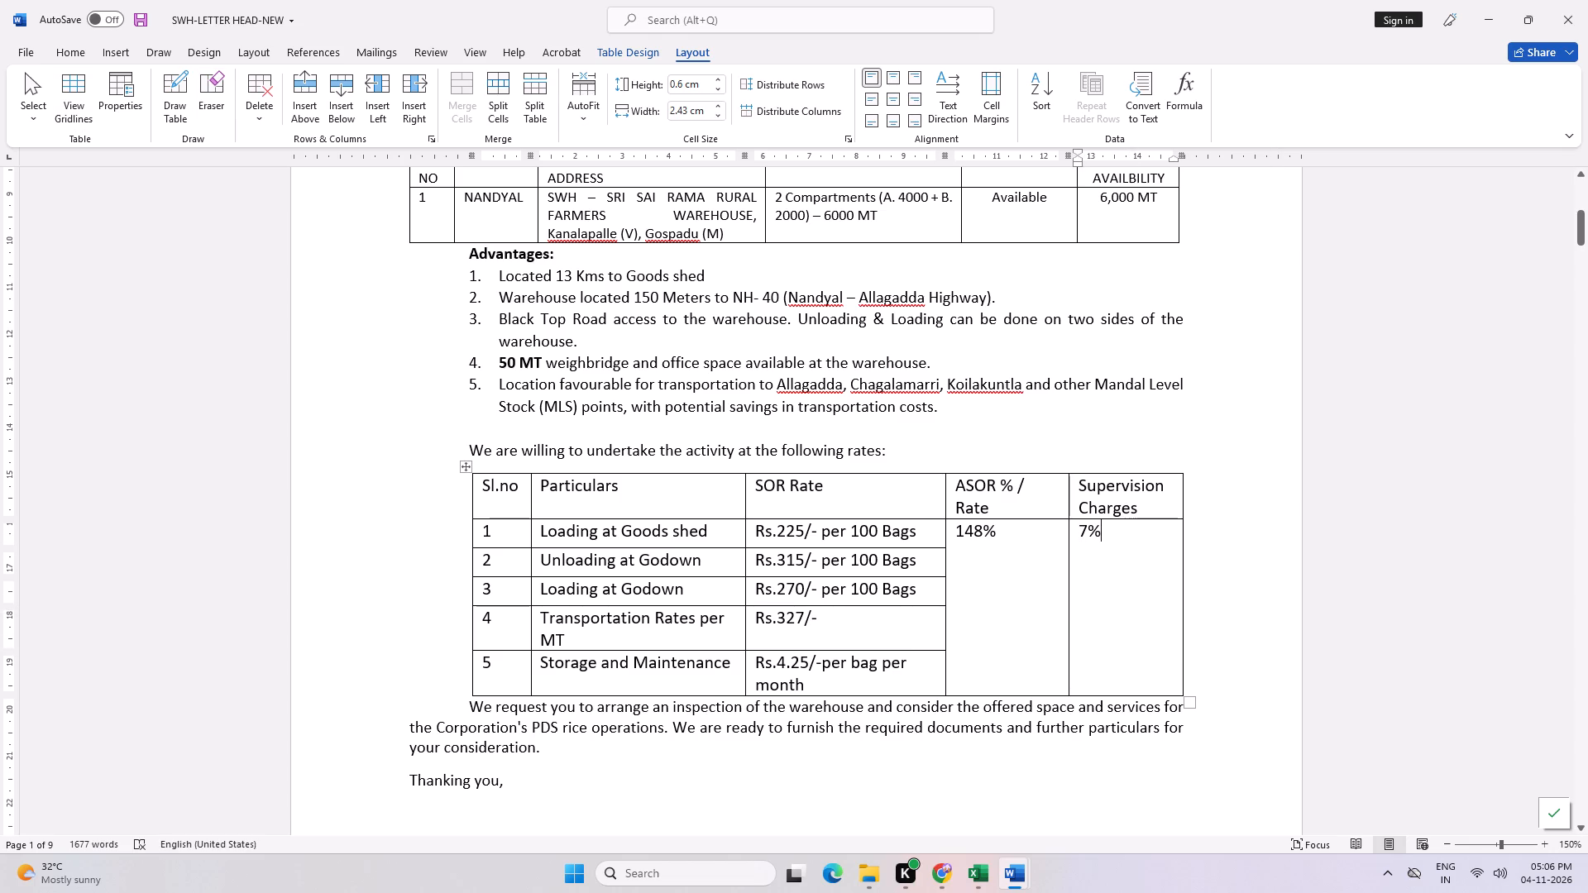
left_click(944, 669)
left_click(935, 675)
key("Tab")
key("Tab")
key("Tab")
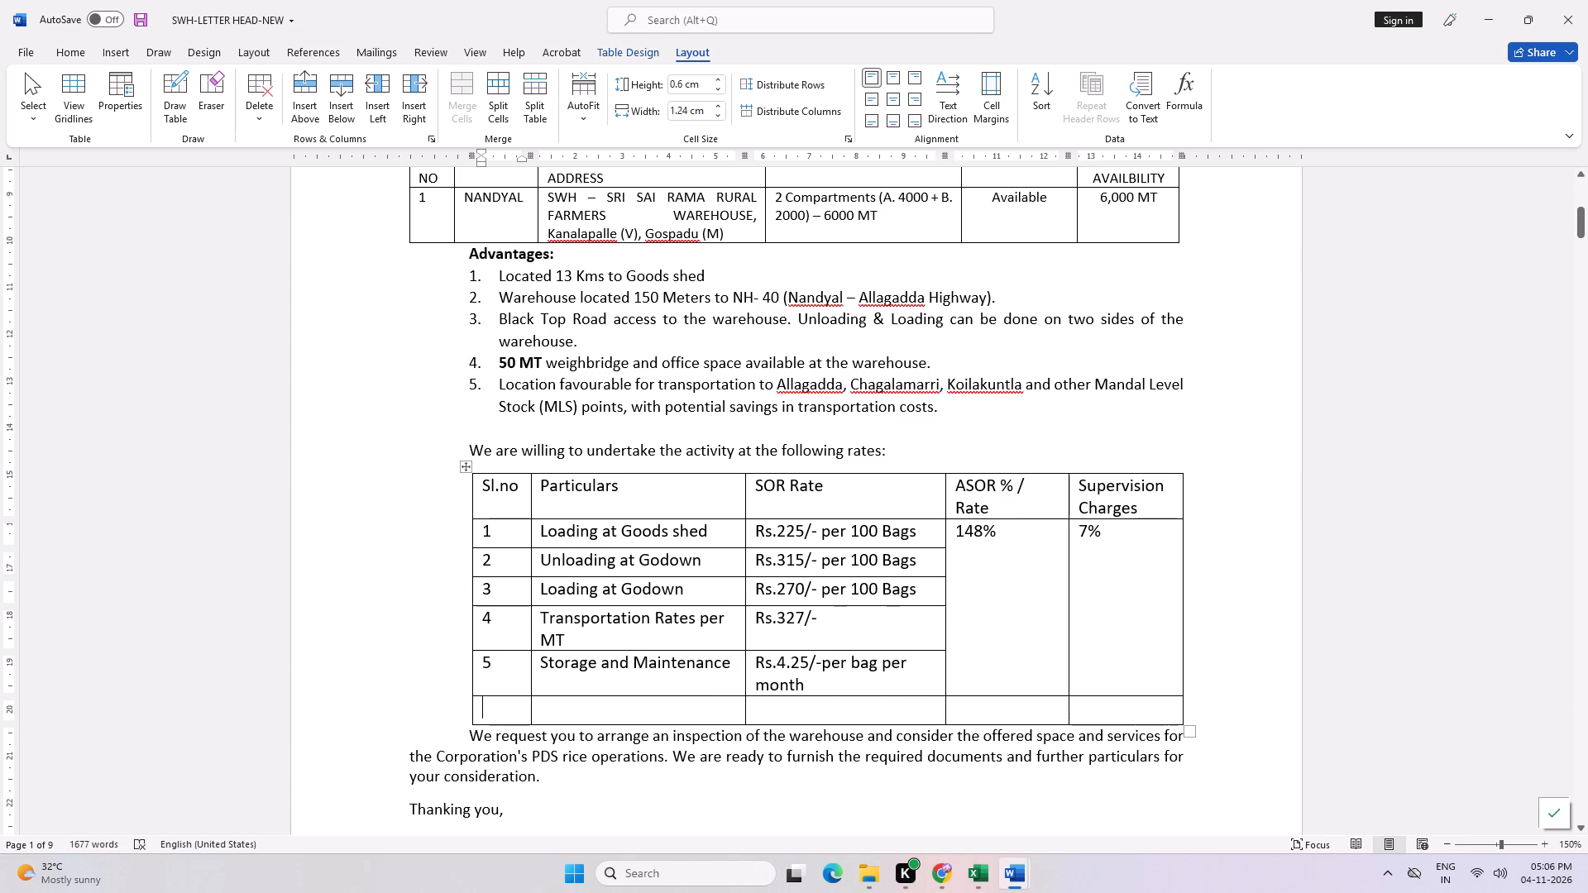
Move the Transportation Rates per MT entry and its Rs.327/- rate into the blank bottom row, and delete the emptied row 4.
left_click_drag(543, 617, 626, 633)
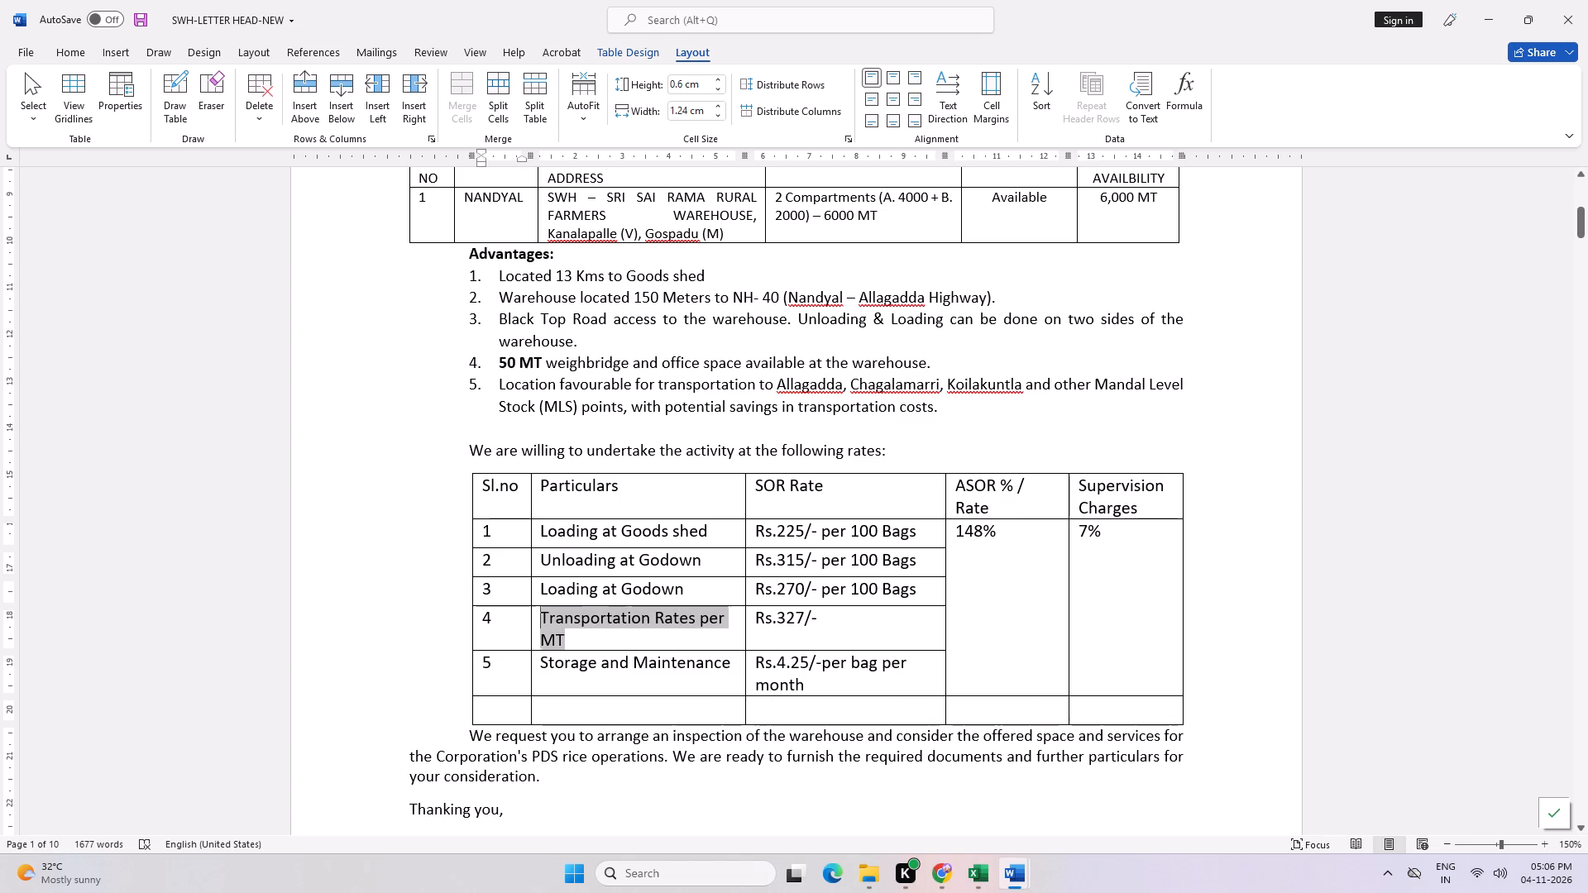
left_click_drag(626, 633, 812, 635)
key("ctrl+x")
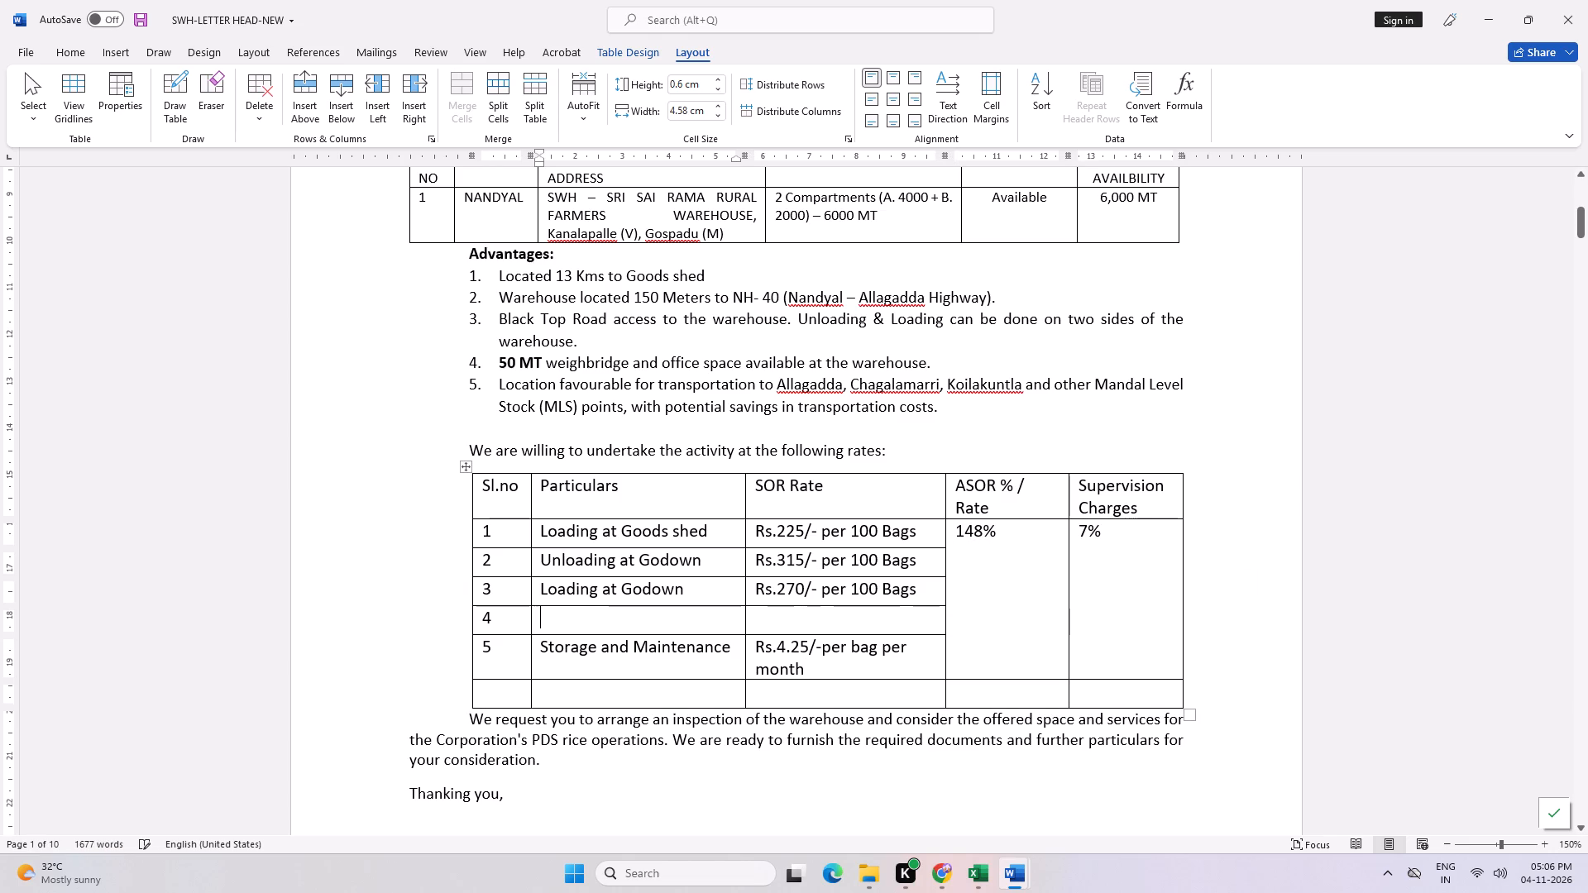
left_click(589, 700)
key("ctrl+v")
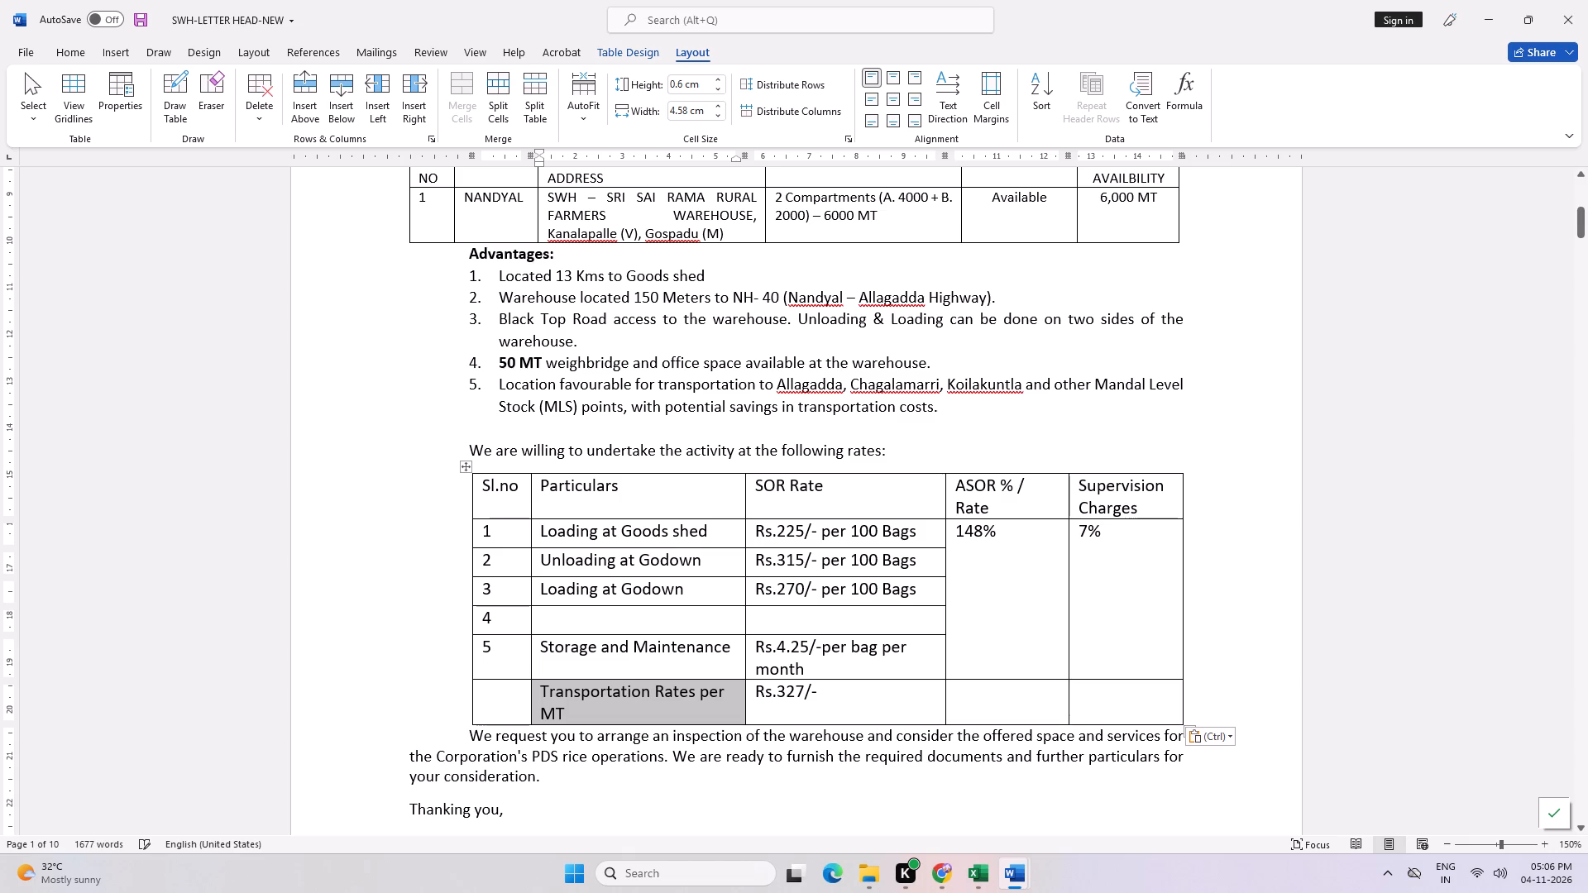
right_click(620, 620)
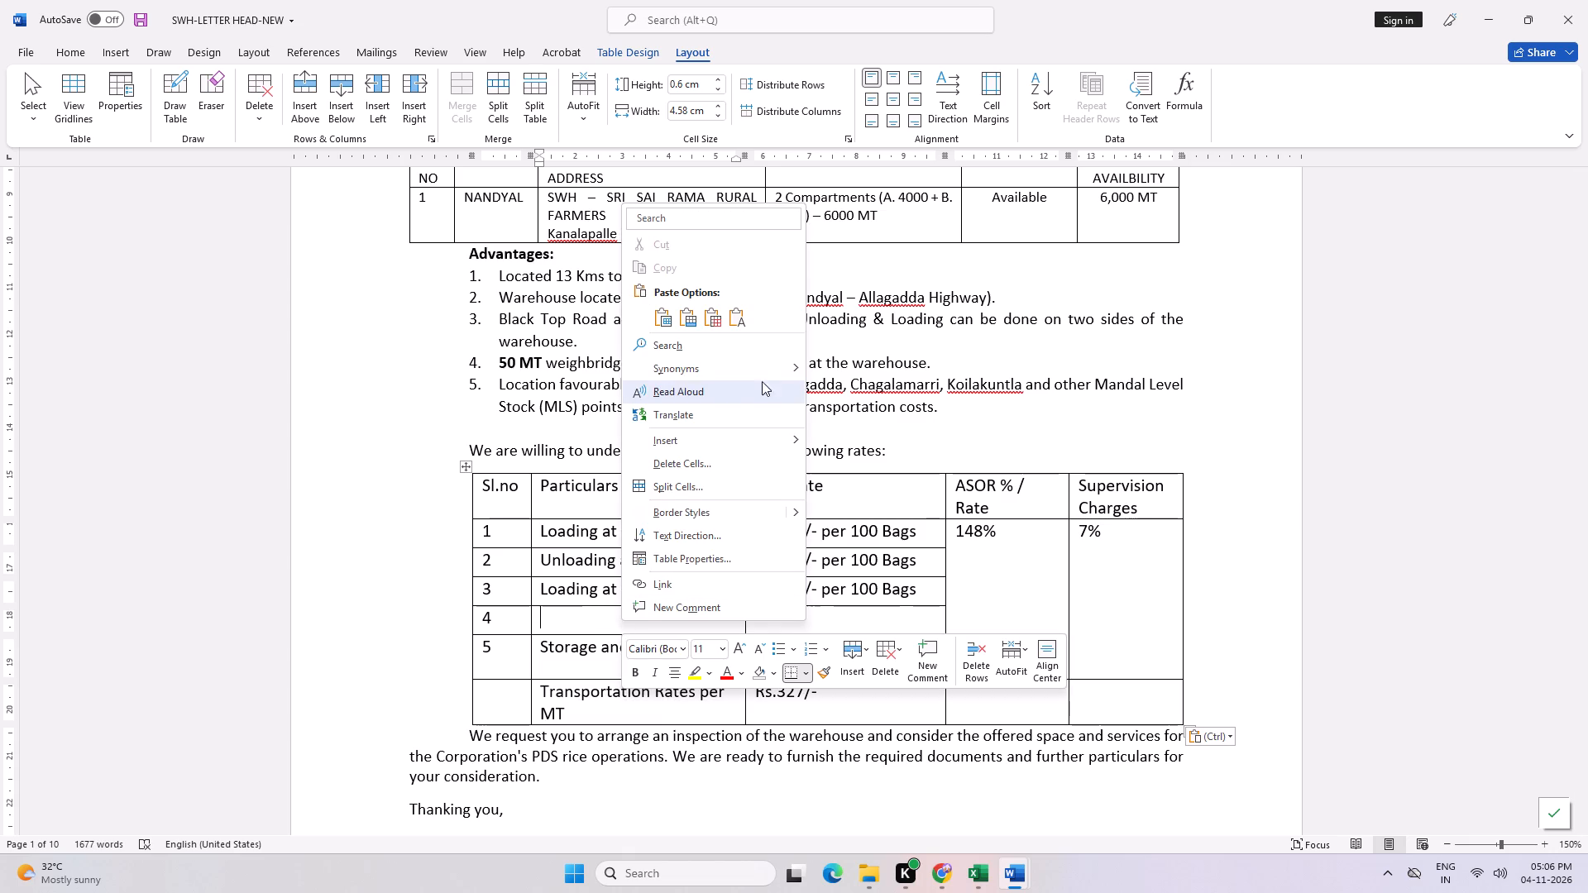
left_click(716, 467)
left_click(785, 424)
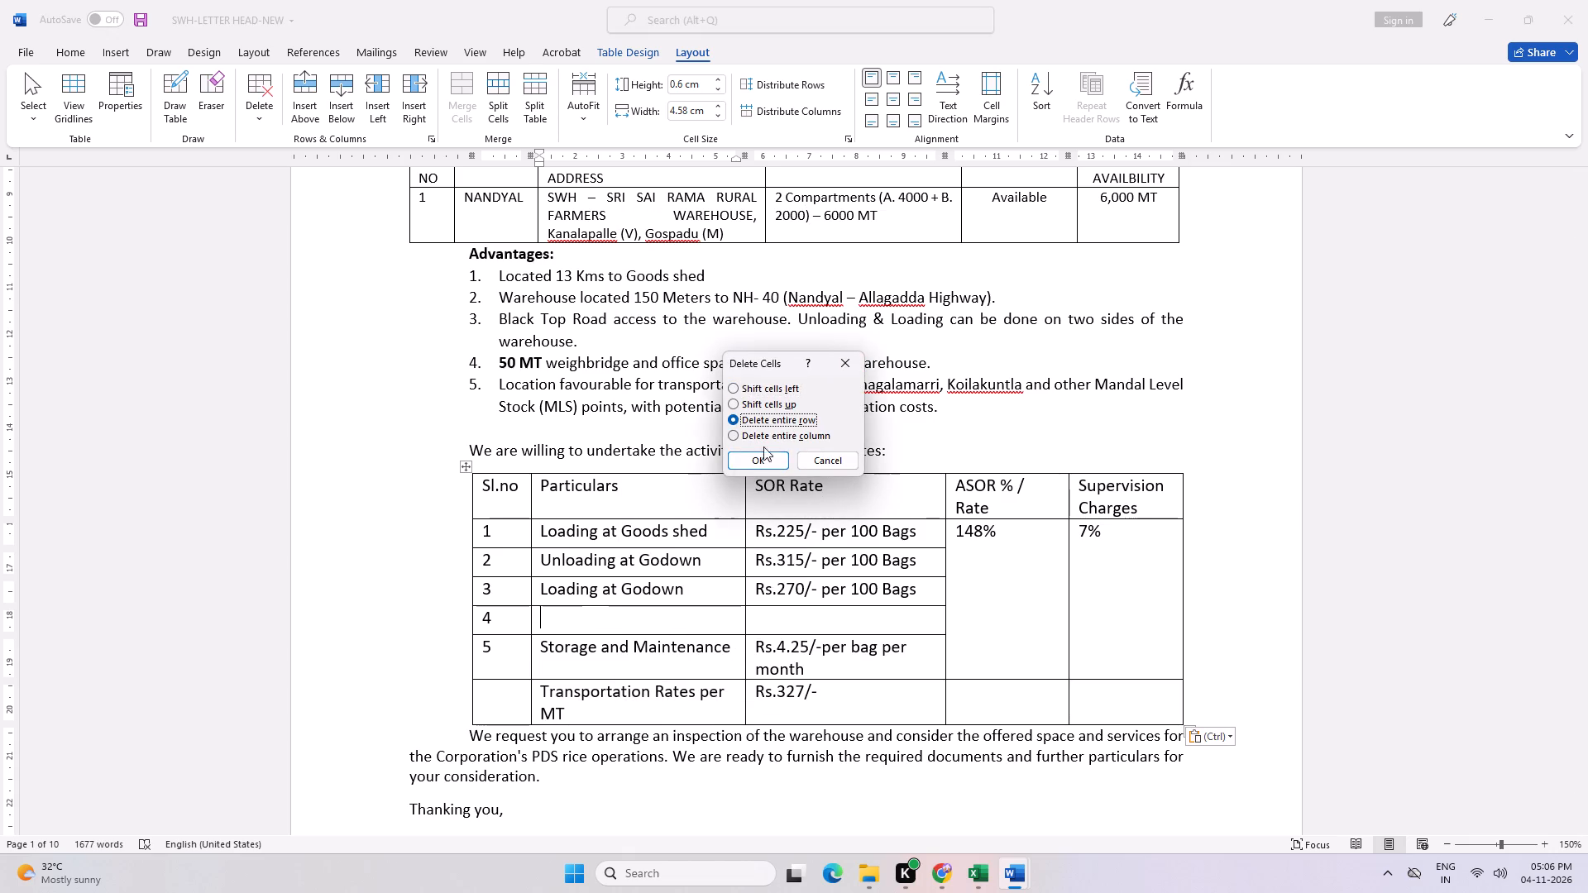
left_click(747, 464)
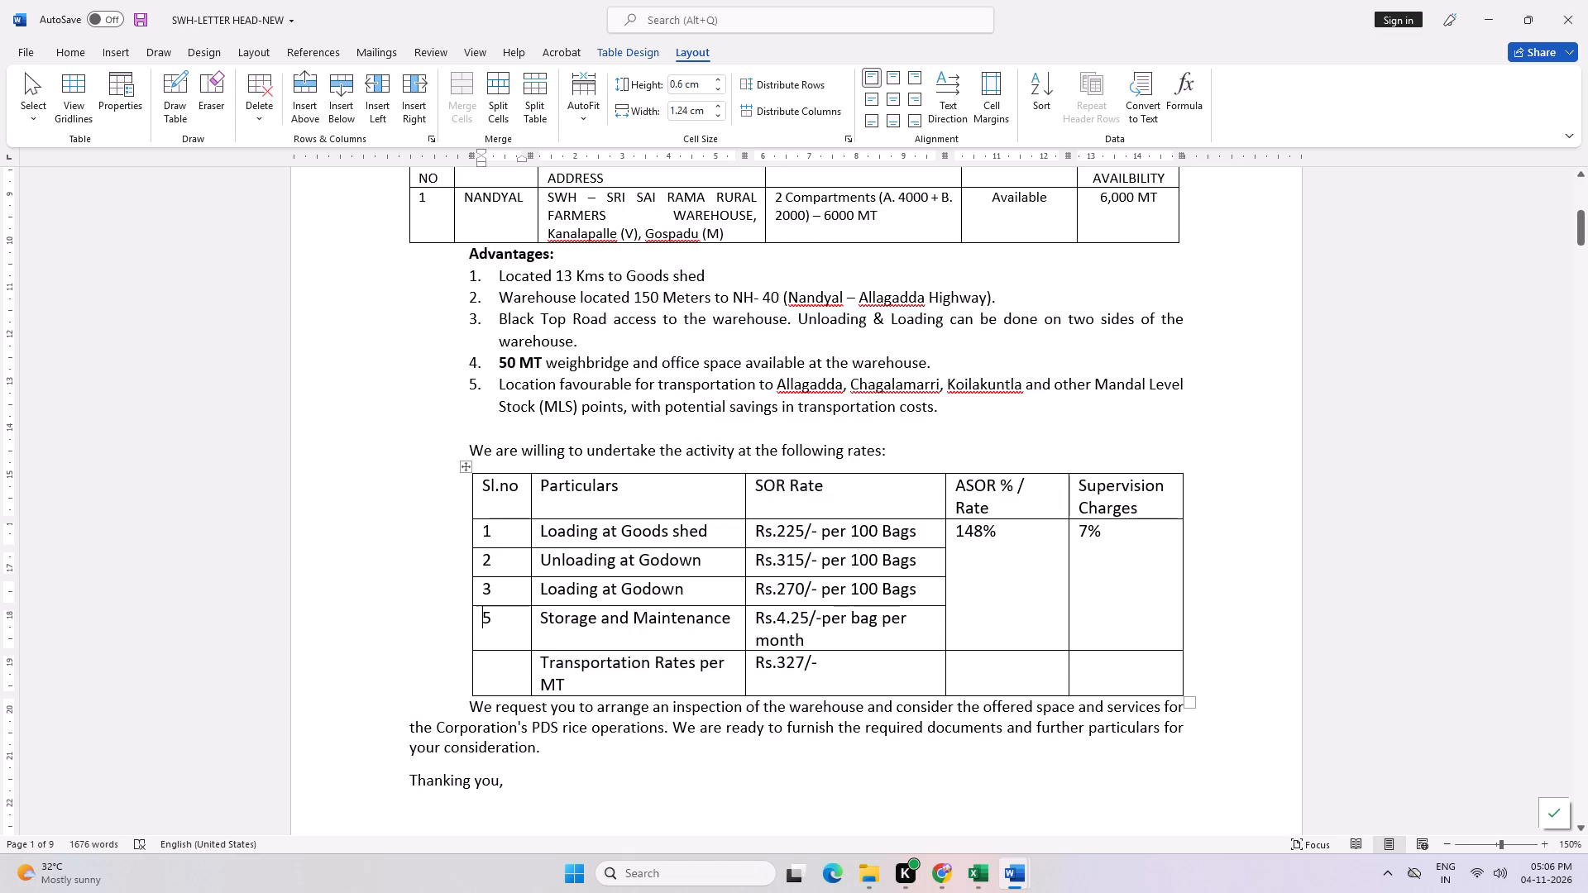
Renumber Storage and Maintenance as 4 and Transportation Rates per MT as 5 in the Sl.no column.
key("Delete")
key("4")
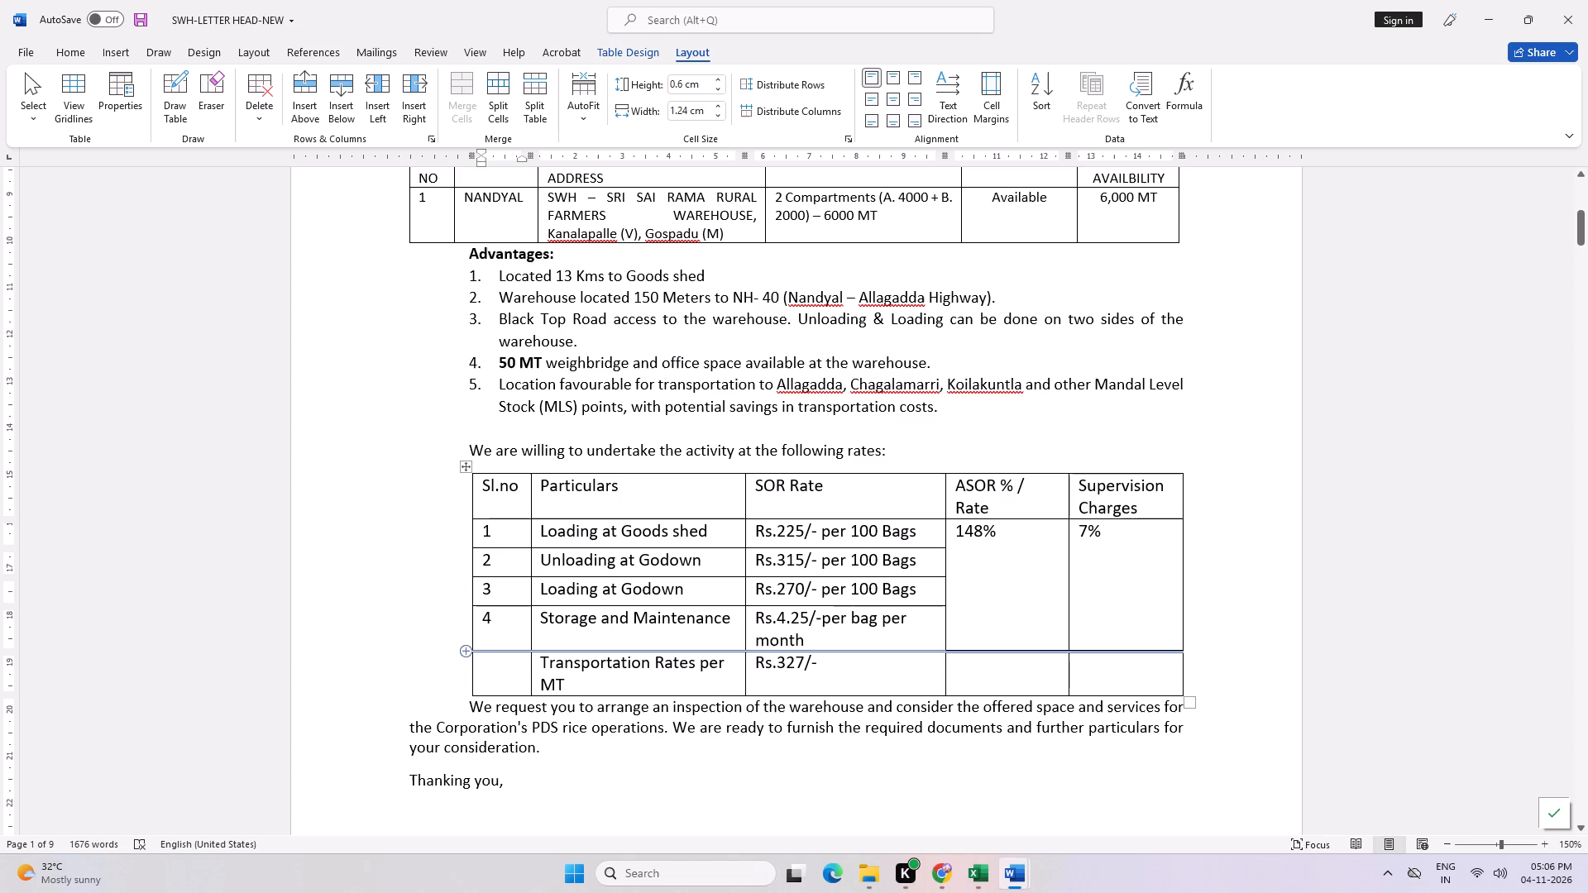
left_click(510, 672)
key("5")
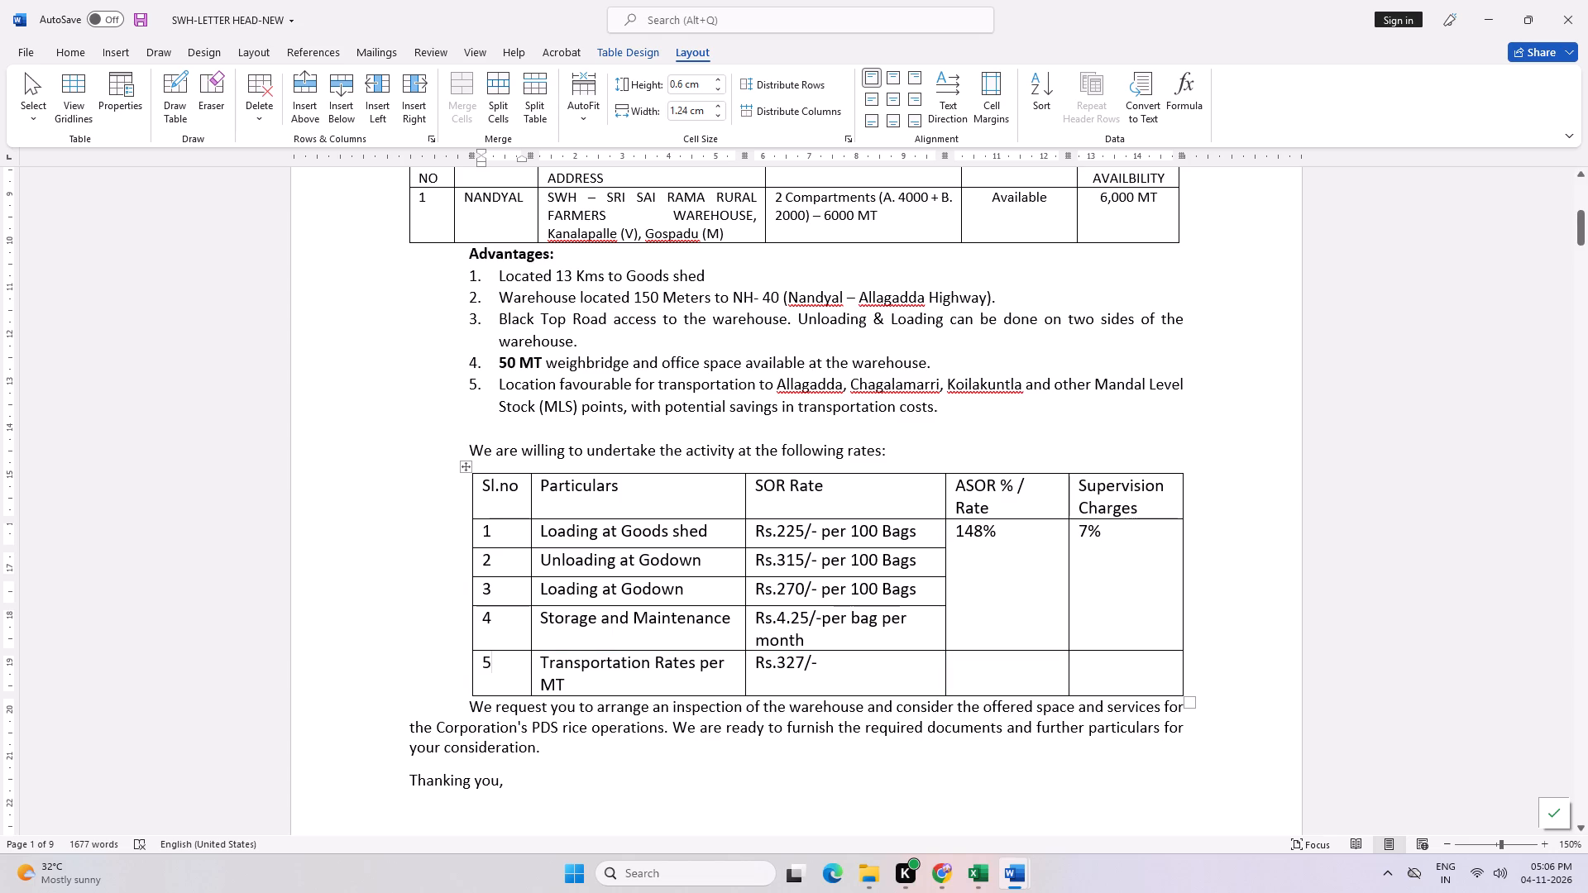
Centre the 148% and 7% values horizontally in their merged cells.
left_click_drag(956, 531, 1003, 565)
left_click_drag(1003, 565, 1004, 565)
left_click(59, 49)
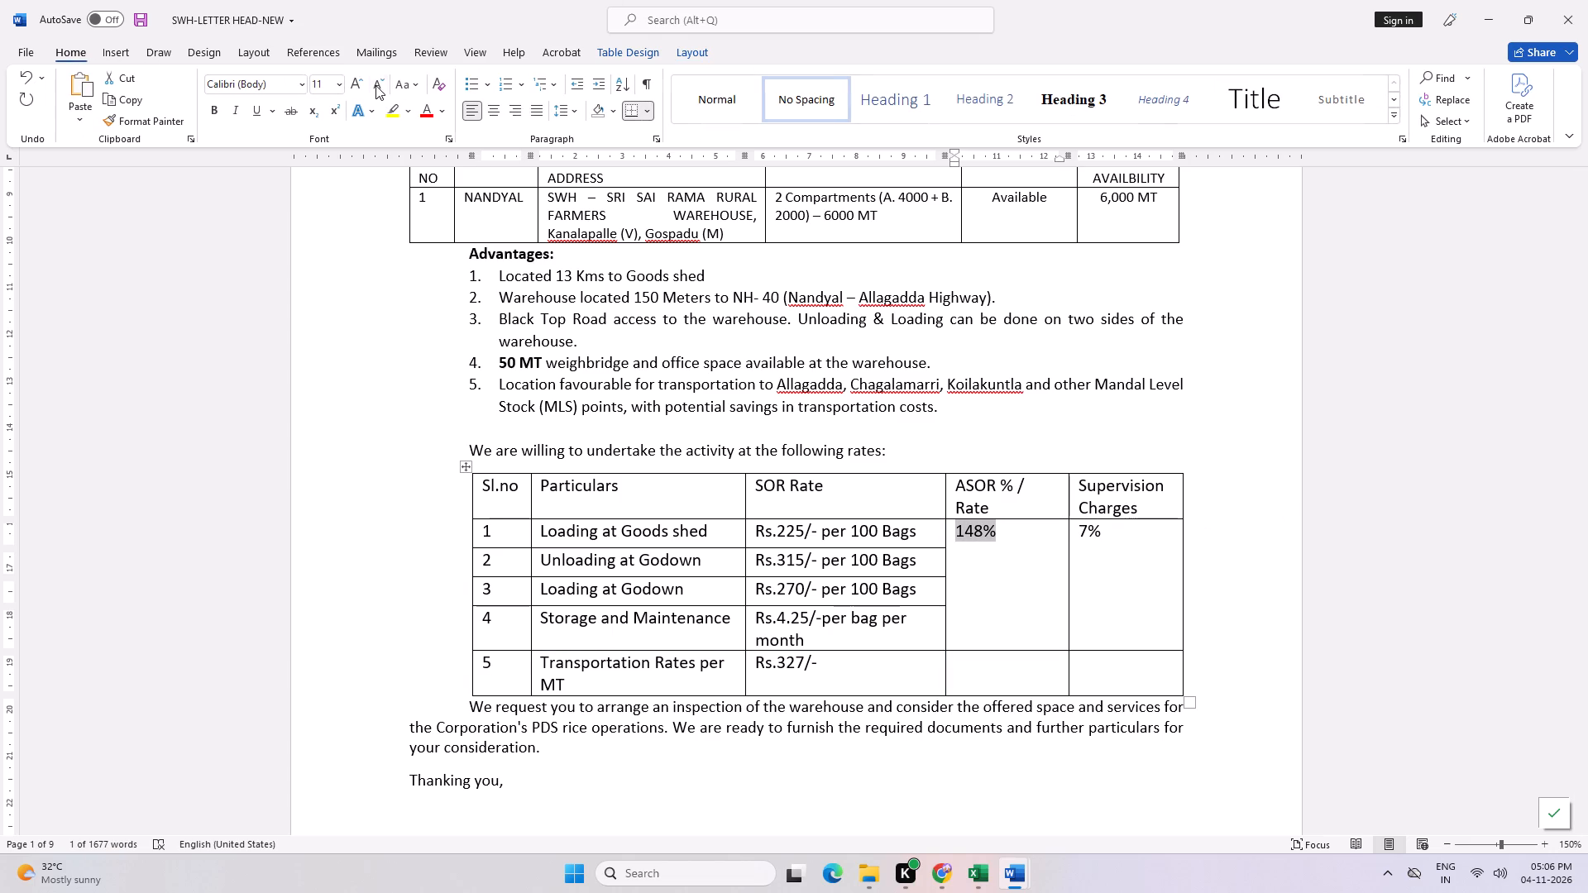
left_click(493, 112)
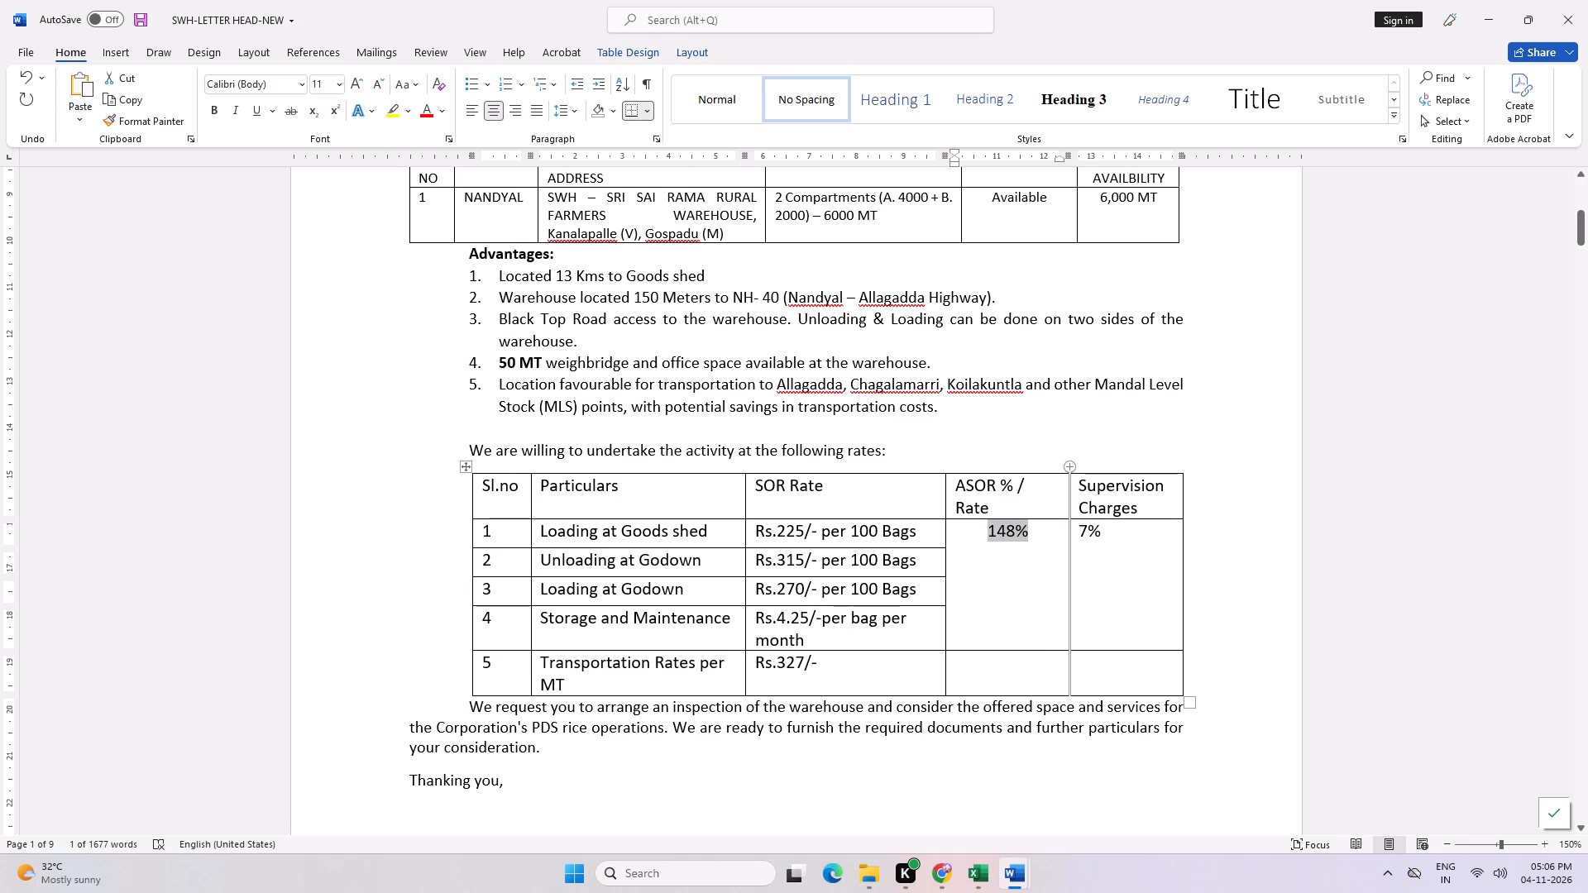
left_click_drag(1083, 528, 1107, 533)
left_click(498, 108)
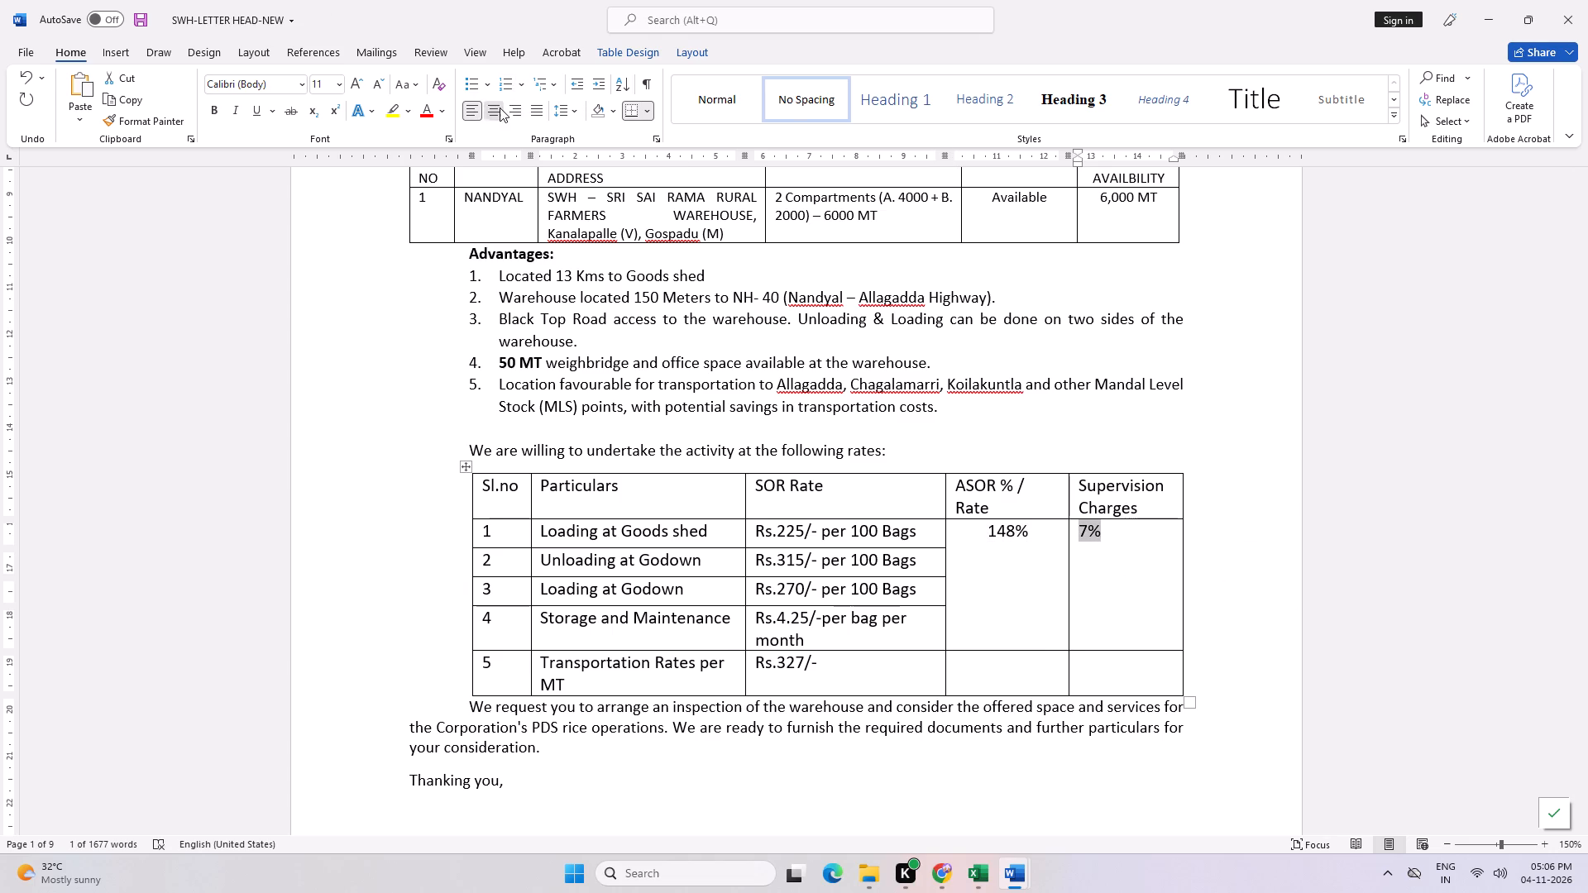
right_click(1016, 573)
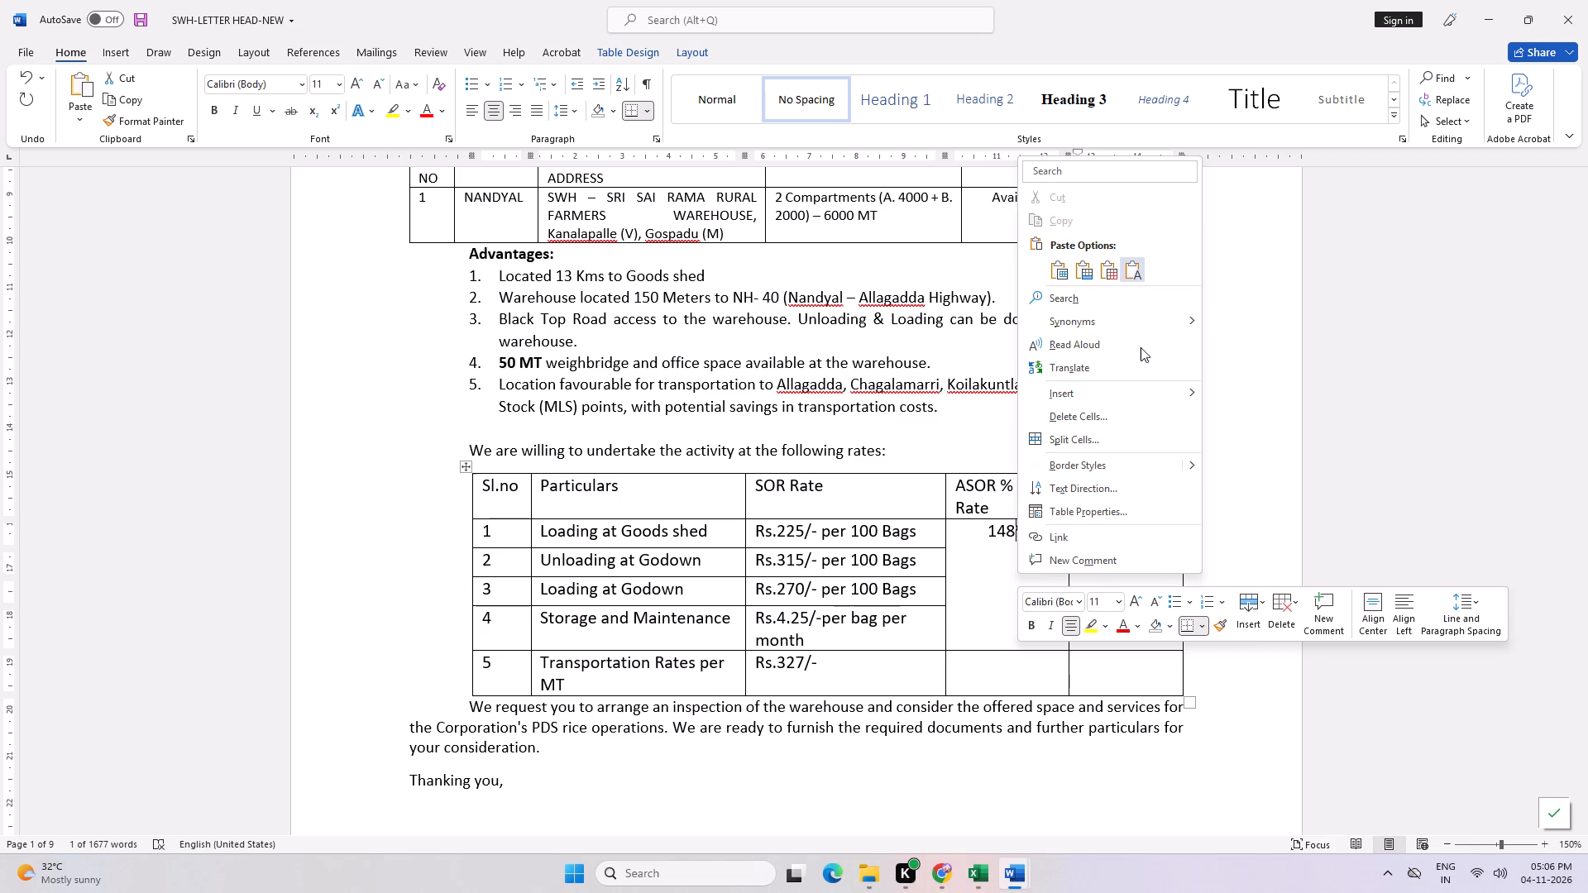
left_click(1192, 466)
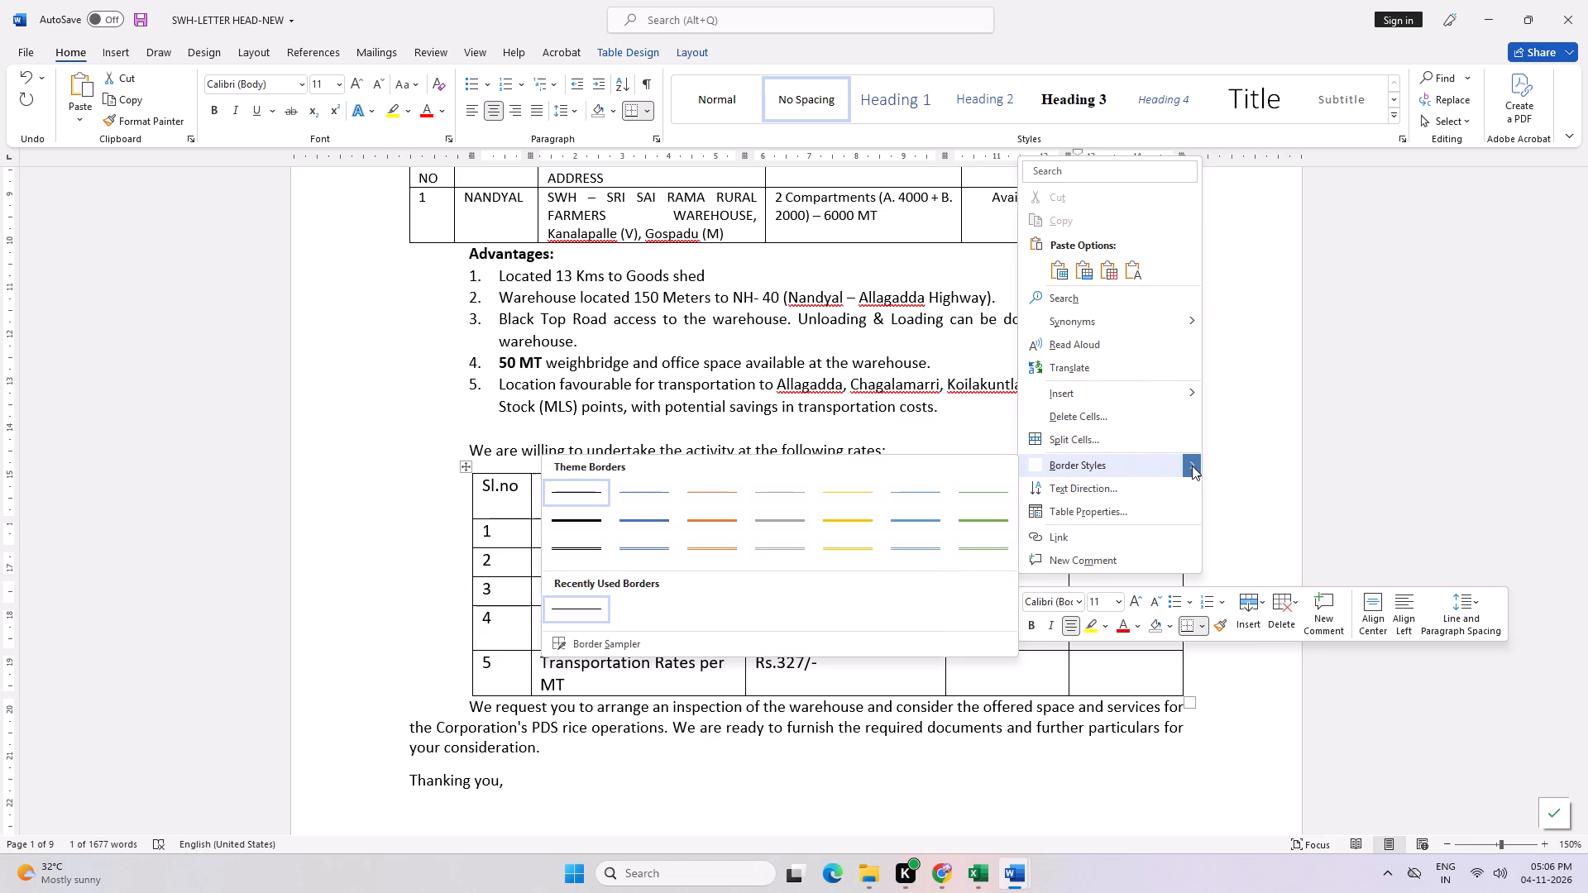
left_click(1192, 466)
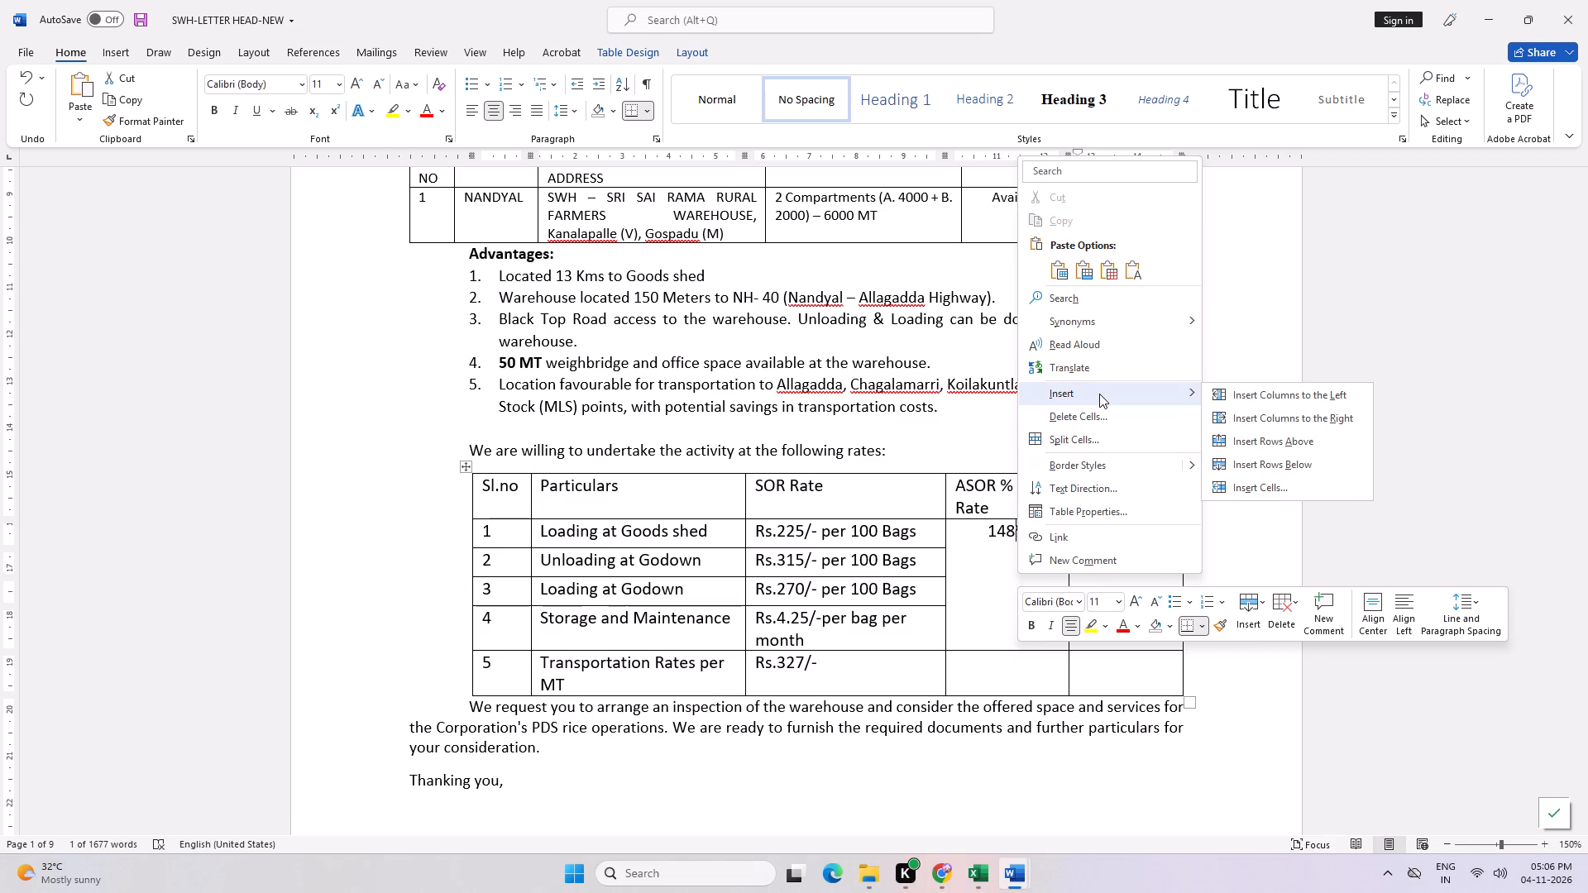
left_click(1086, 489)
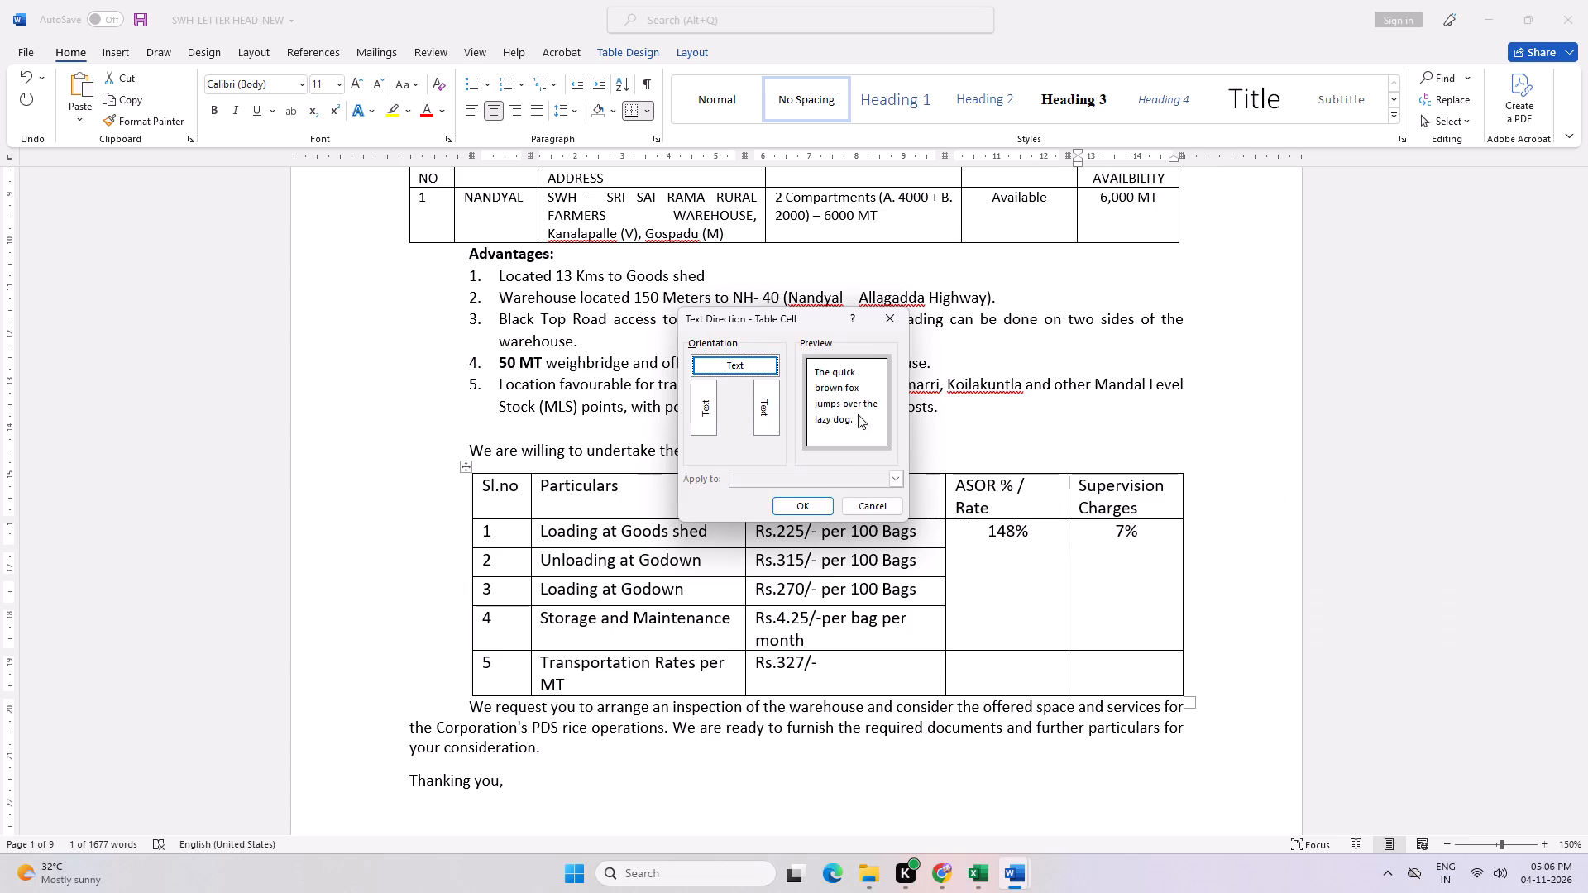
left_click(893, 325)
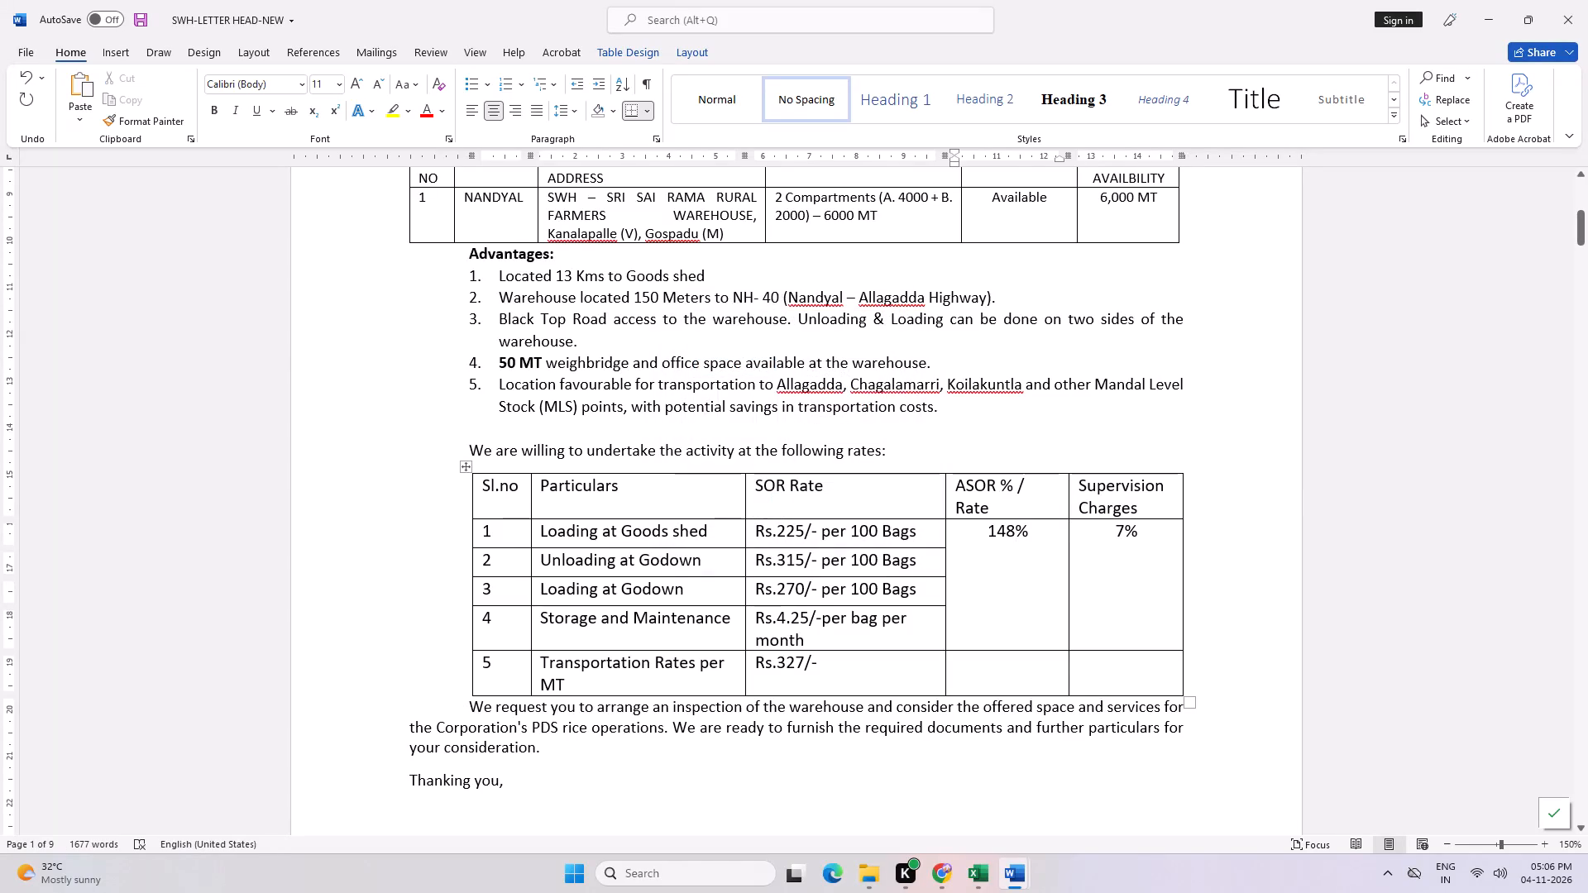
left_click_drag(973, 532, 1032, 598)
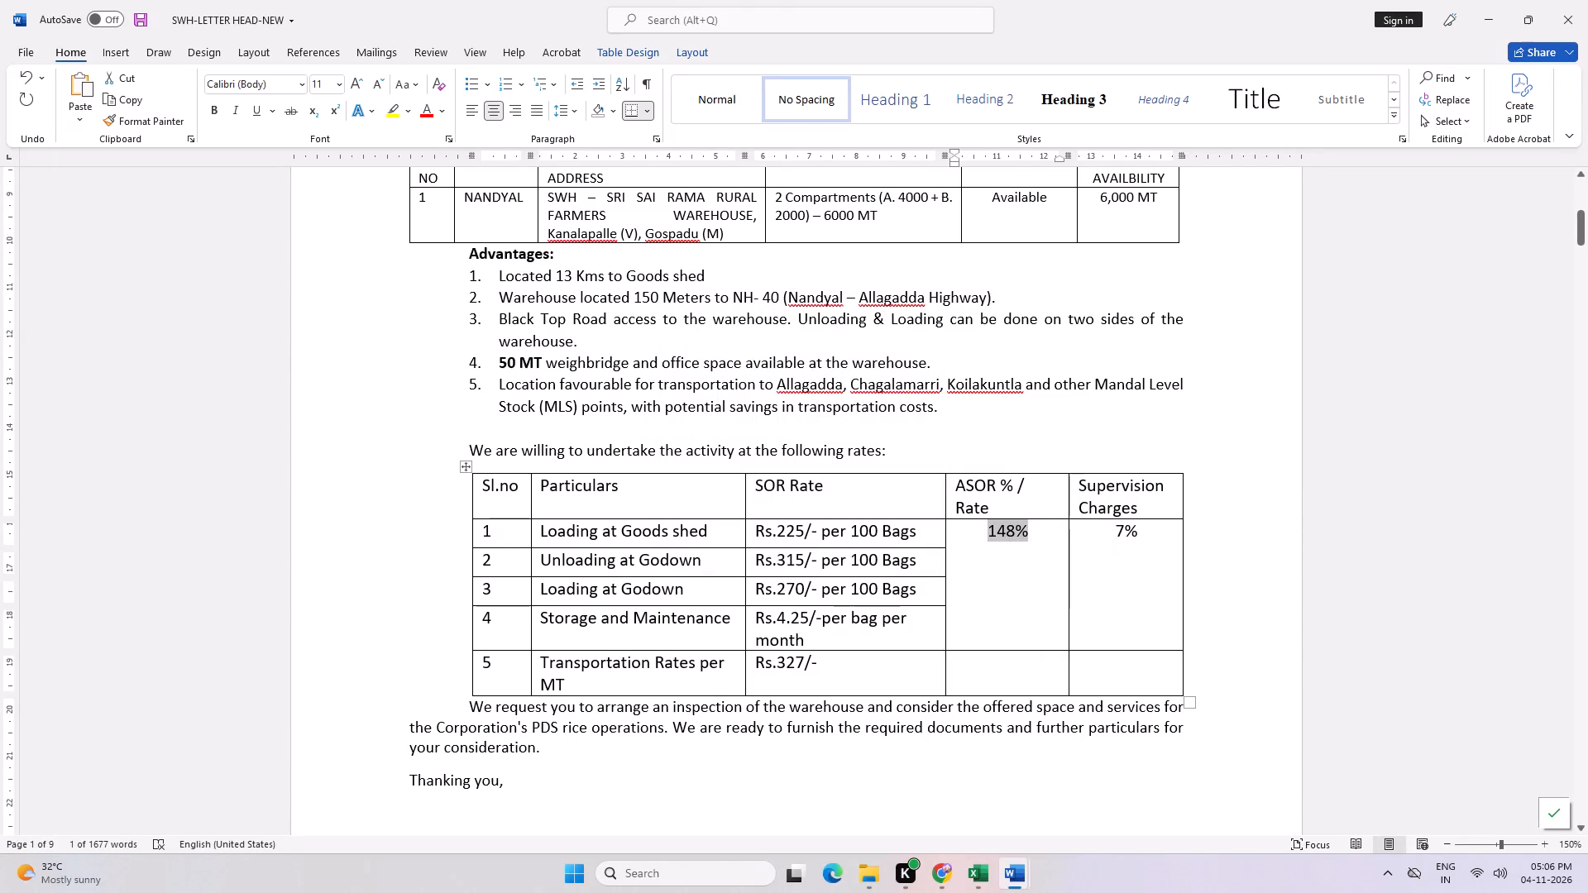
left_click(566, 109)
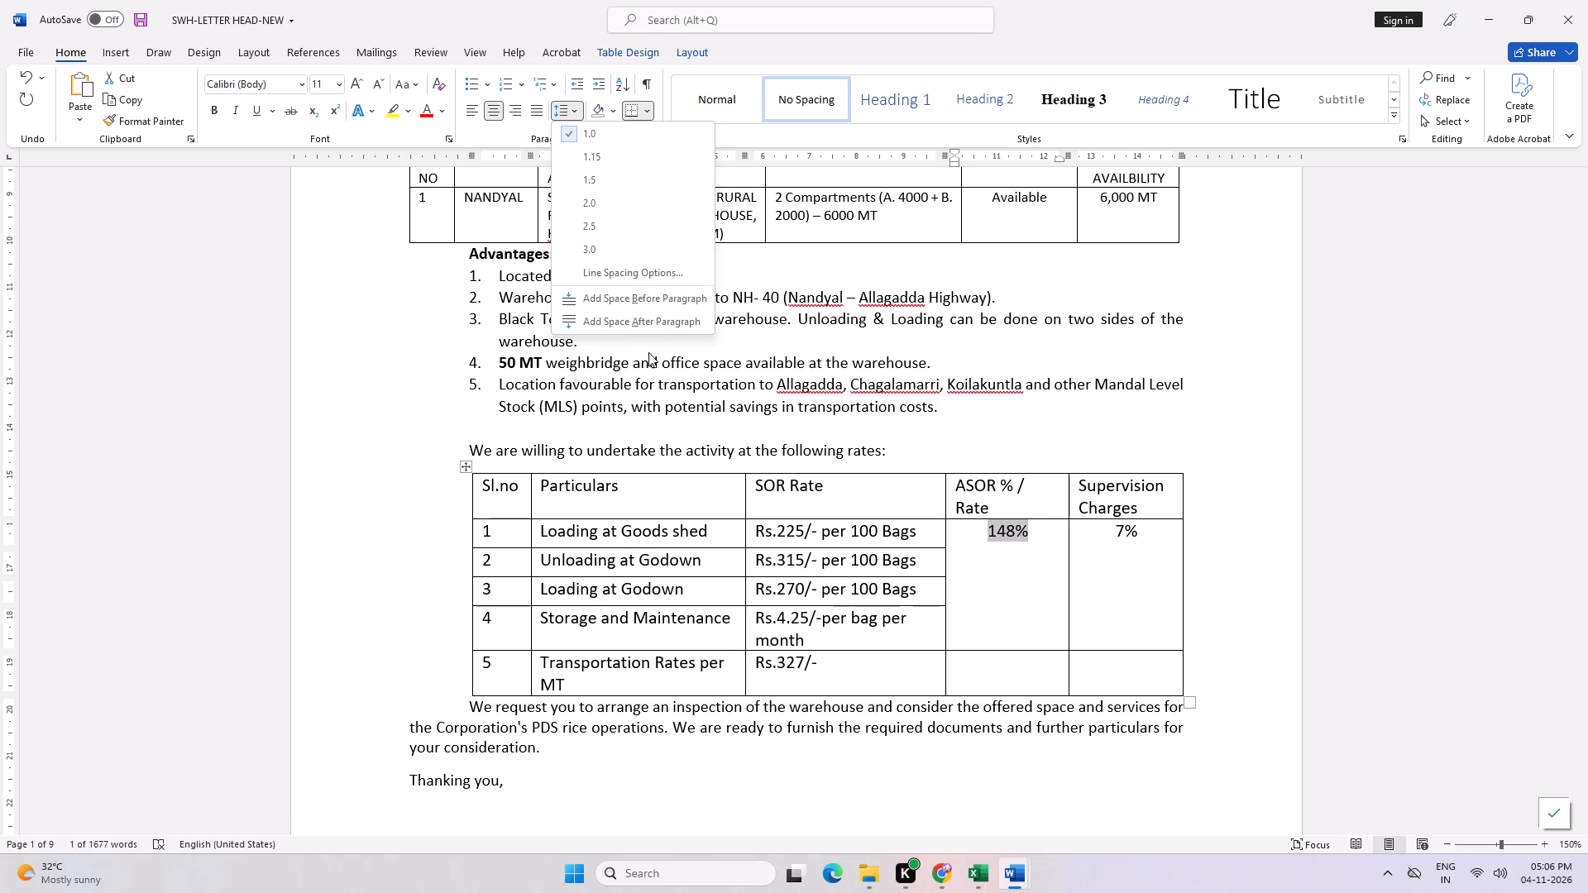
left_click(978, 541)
Lower the 148% and 7% values to mid-height in their merged cells by adding two blank lines above each.
left_click(983, 536)
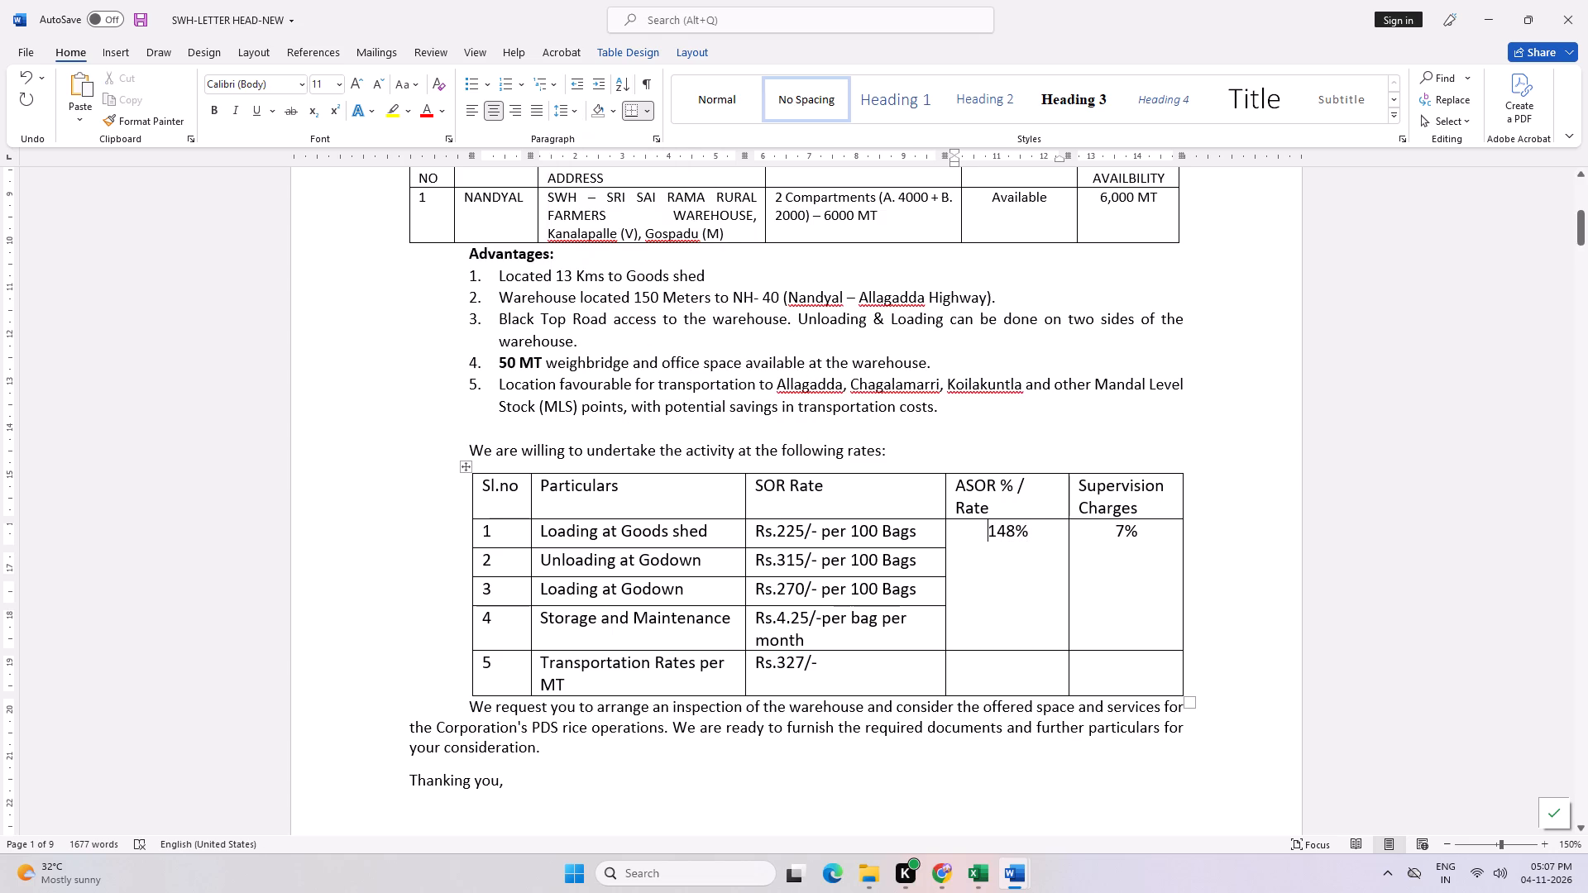
key("Return")
key("Return")
left_click(1103, 530)
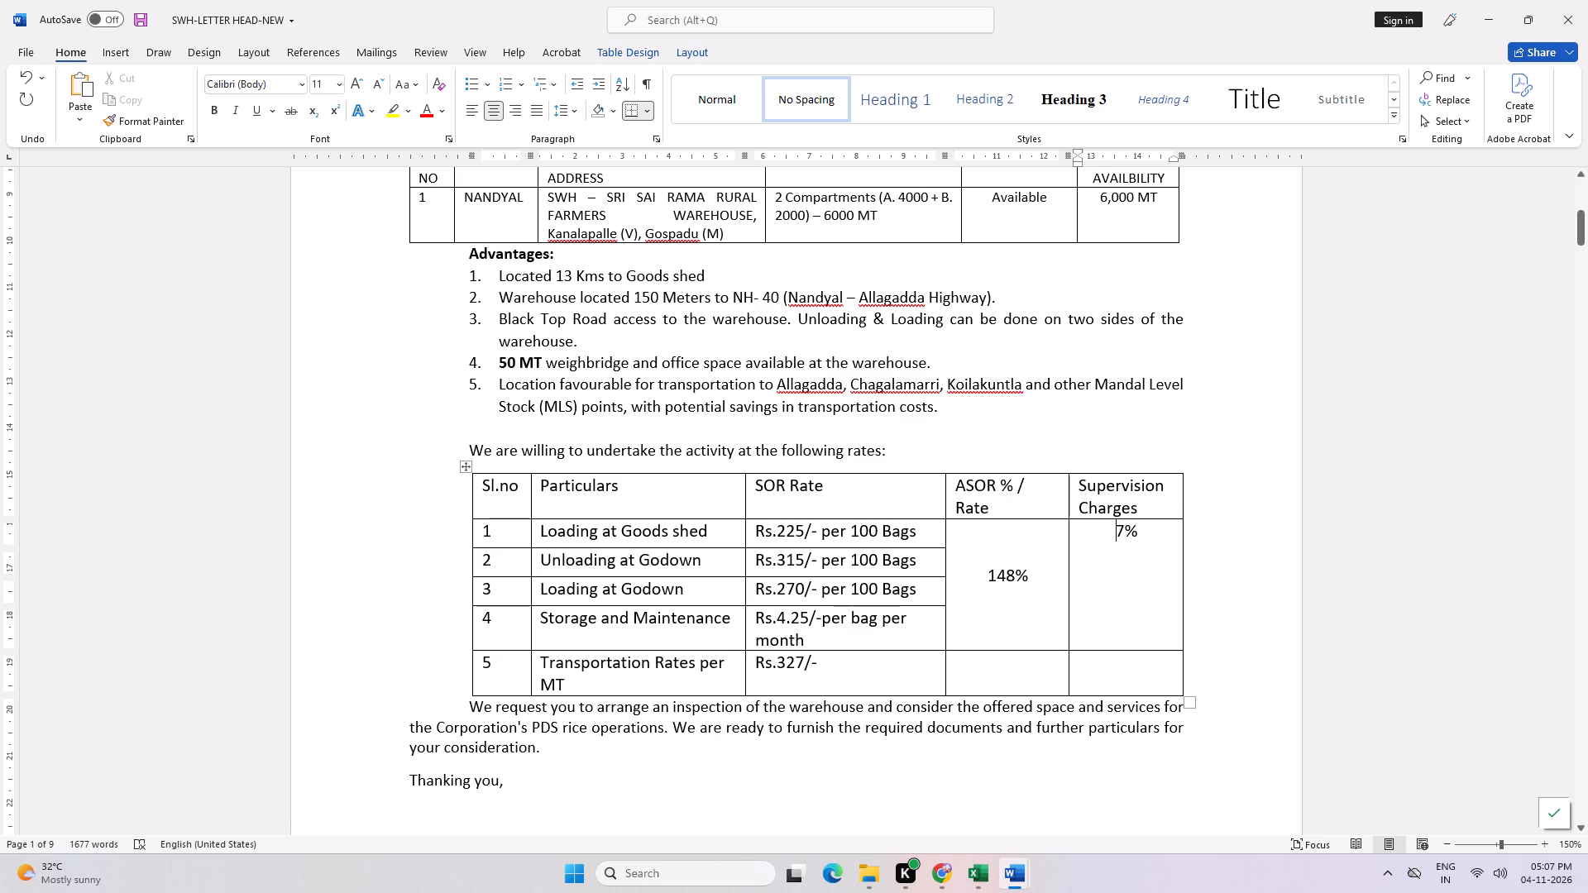
key("Return")
key("Return")
Enter a dash in the ASOR % / Rate and Supervision Charges cells of the Transportation Rates per MT row.
left_click(1001, 666)
key("minus")
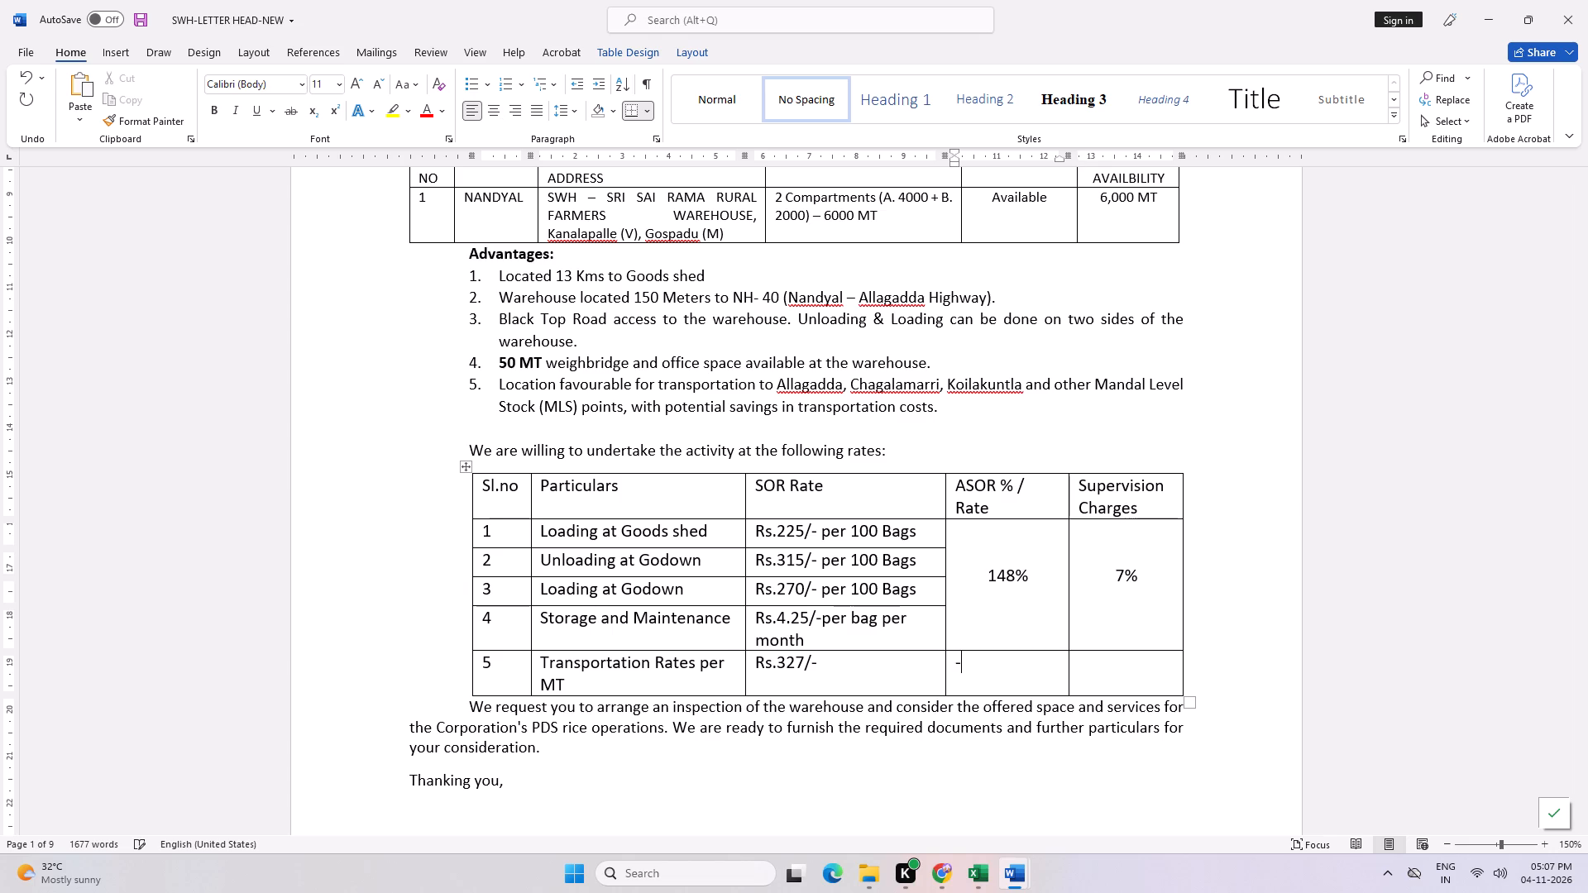
key("Tab")
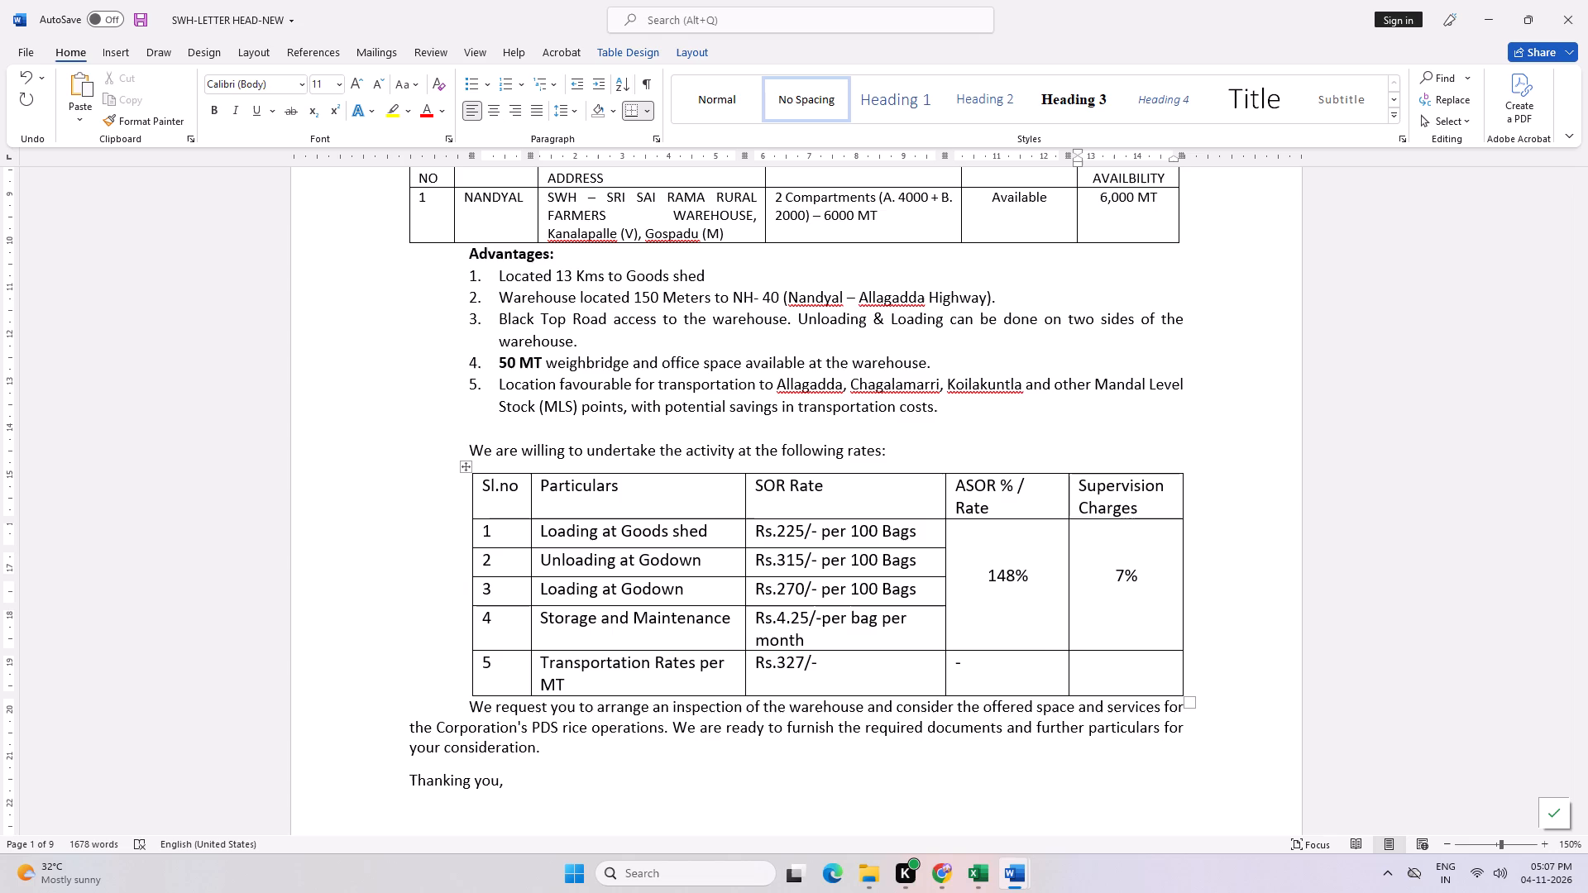
key("minus")
Shift the dash in row 5's ASOR % / Rate cell to the middle of the cell with leading spaces.
left_click(955, 664)
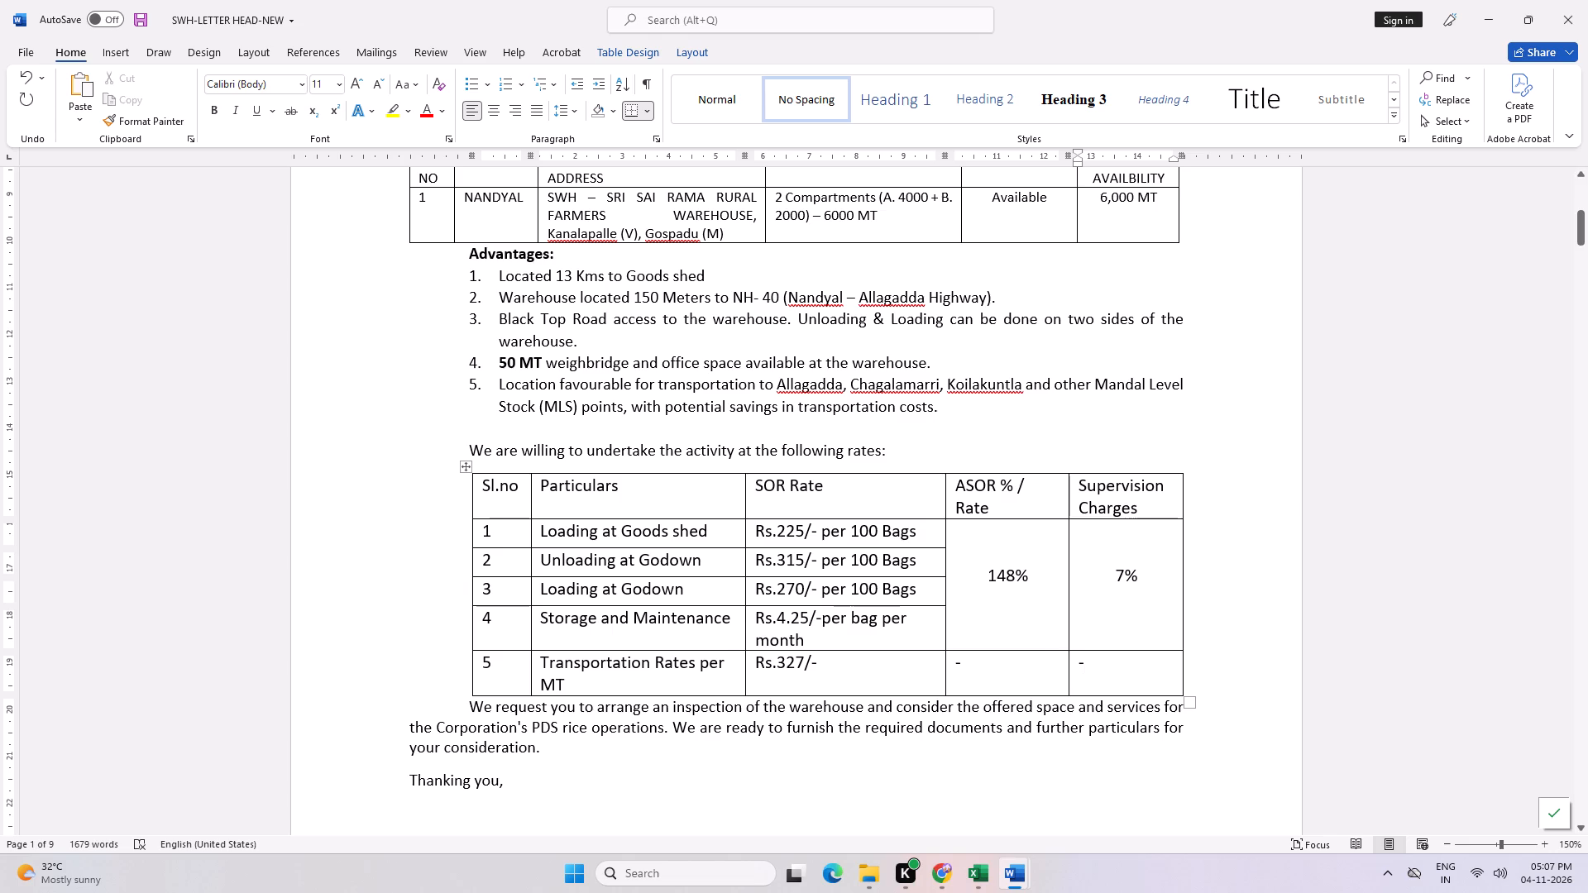
key("space")
key("space")
key("space")
key("space")
key("space")
key("space")
key("space")
key("space")
key("space")
key("space")
key("space")
key("space")
key("space")
Shift the dash in row 5's Supervision Charges cell to the middle of the cell with leading spaces.
left_click(1079, 664)
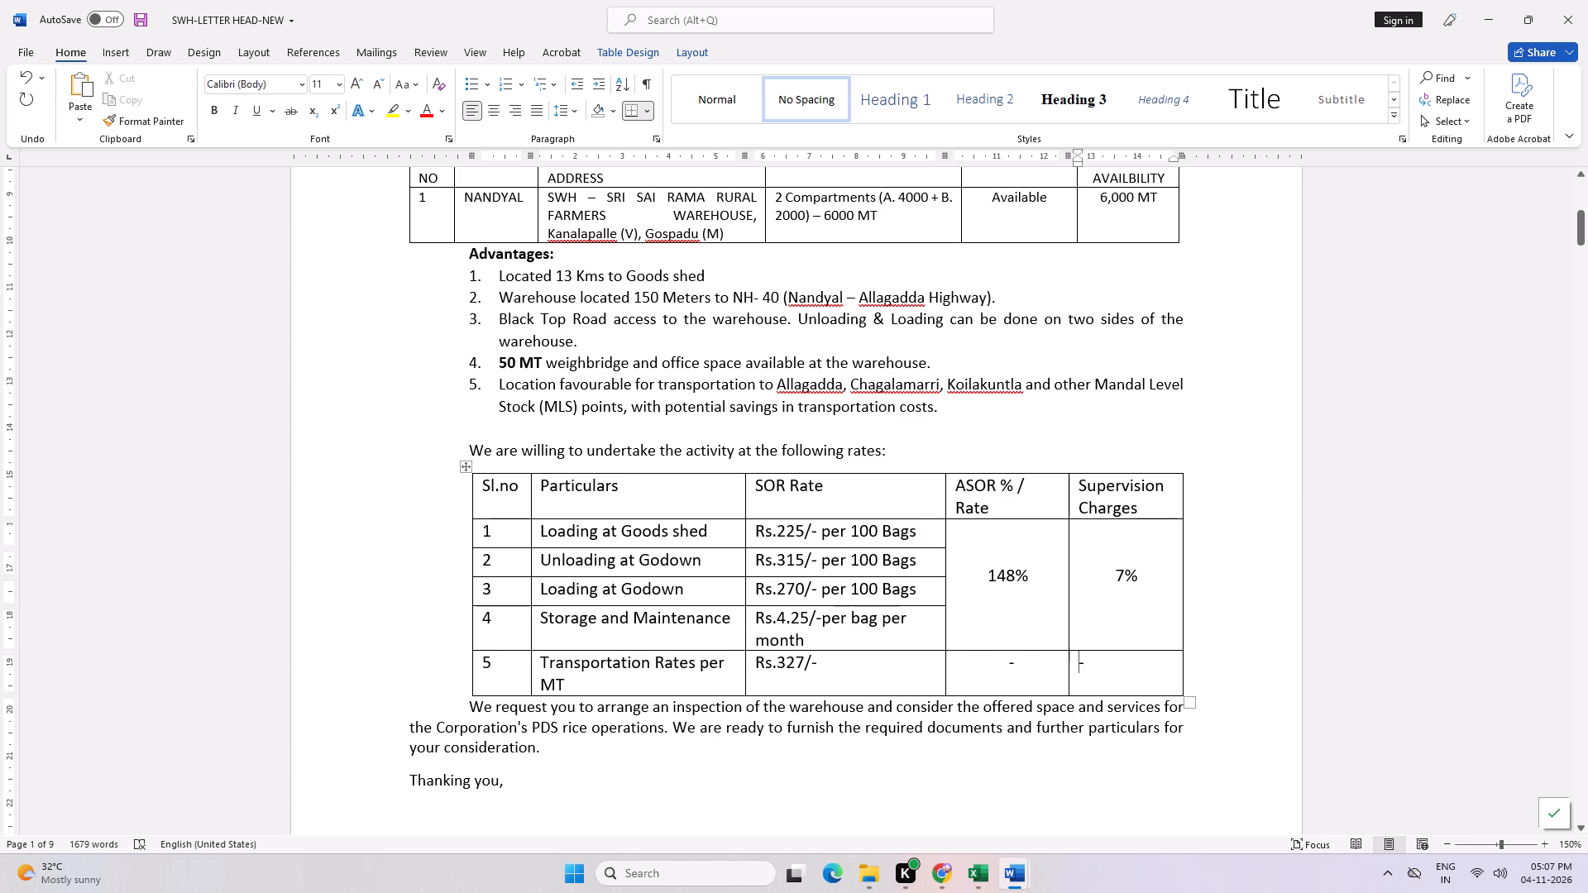
key("space")
key("space")
key("space")
key("space")
key("space")
key("space")
key("space")
key("space")
key("space")
key("space")
key("space")
key("space")
key("BackSpace")
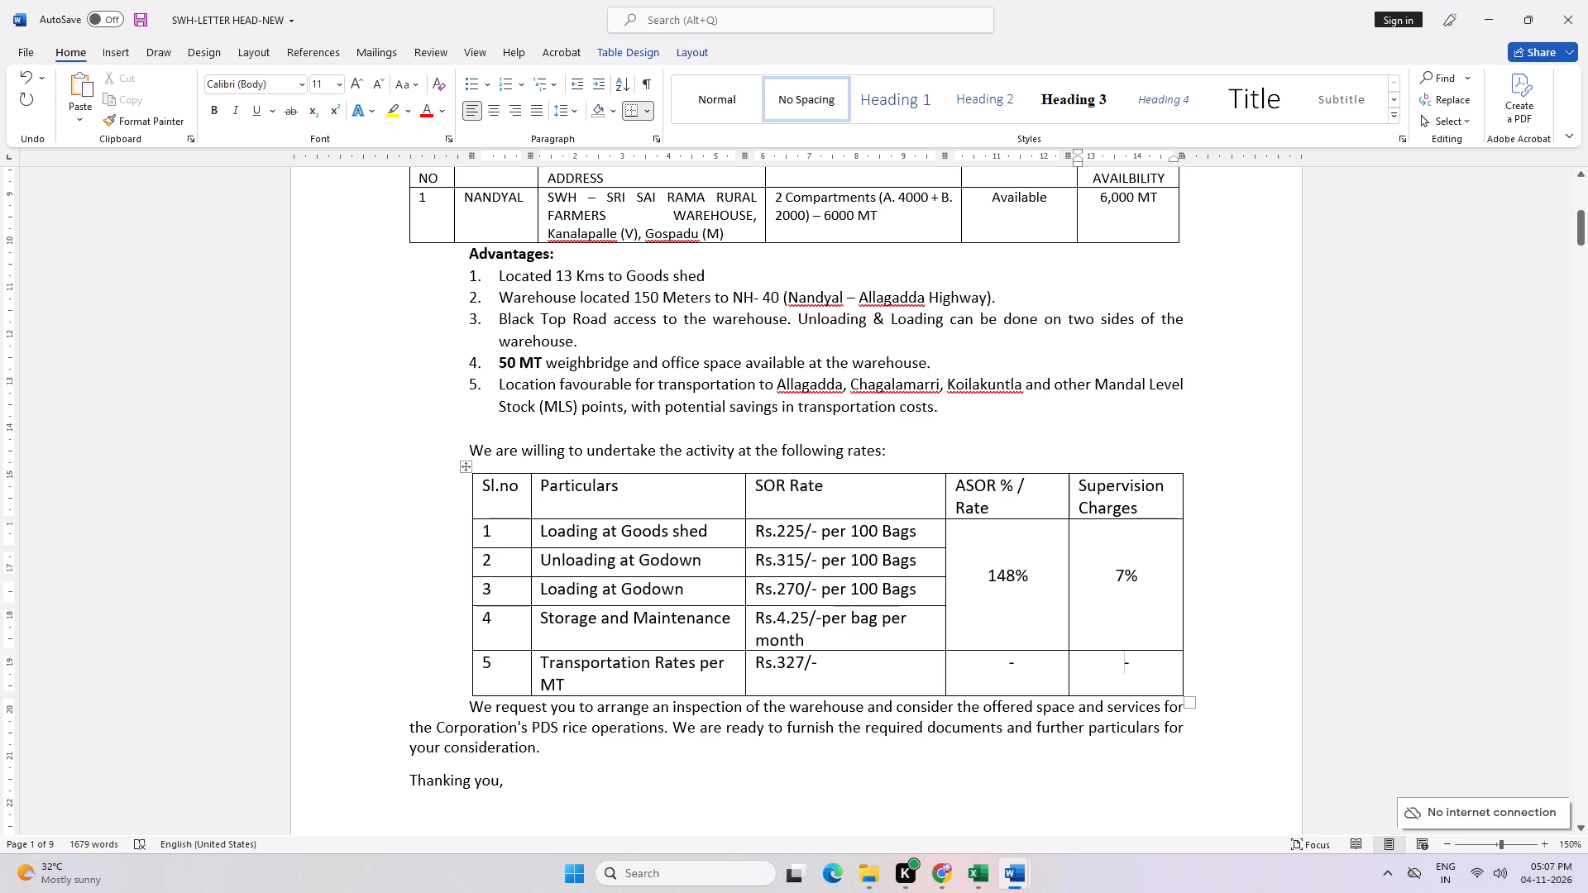
Save the letter document with the revised rates table.
left_click(1120, 583)
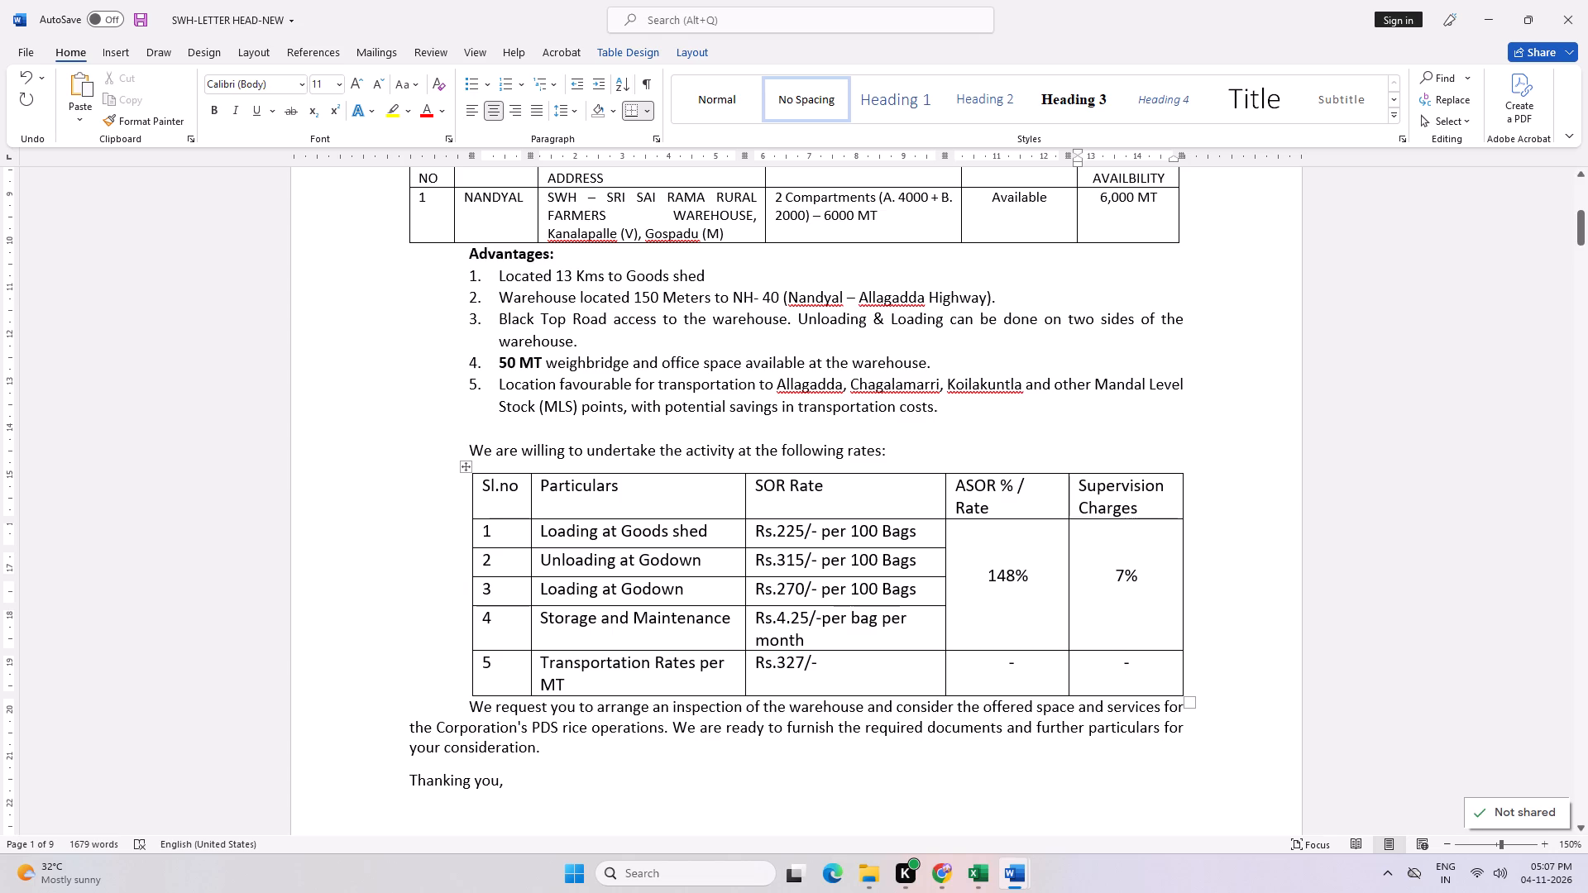
key("ctrl+s")
Print the offer letter page to PDF in Downloads, replacing the existing file SWH -APSCSCL PDS RICE LETTER NEW.
scroll(786, 571, "down", 7)
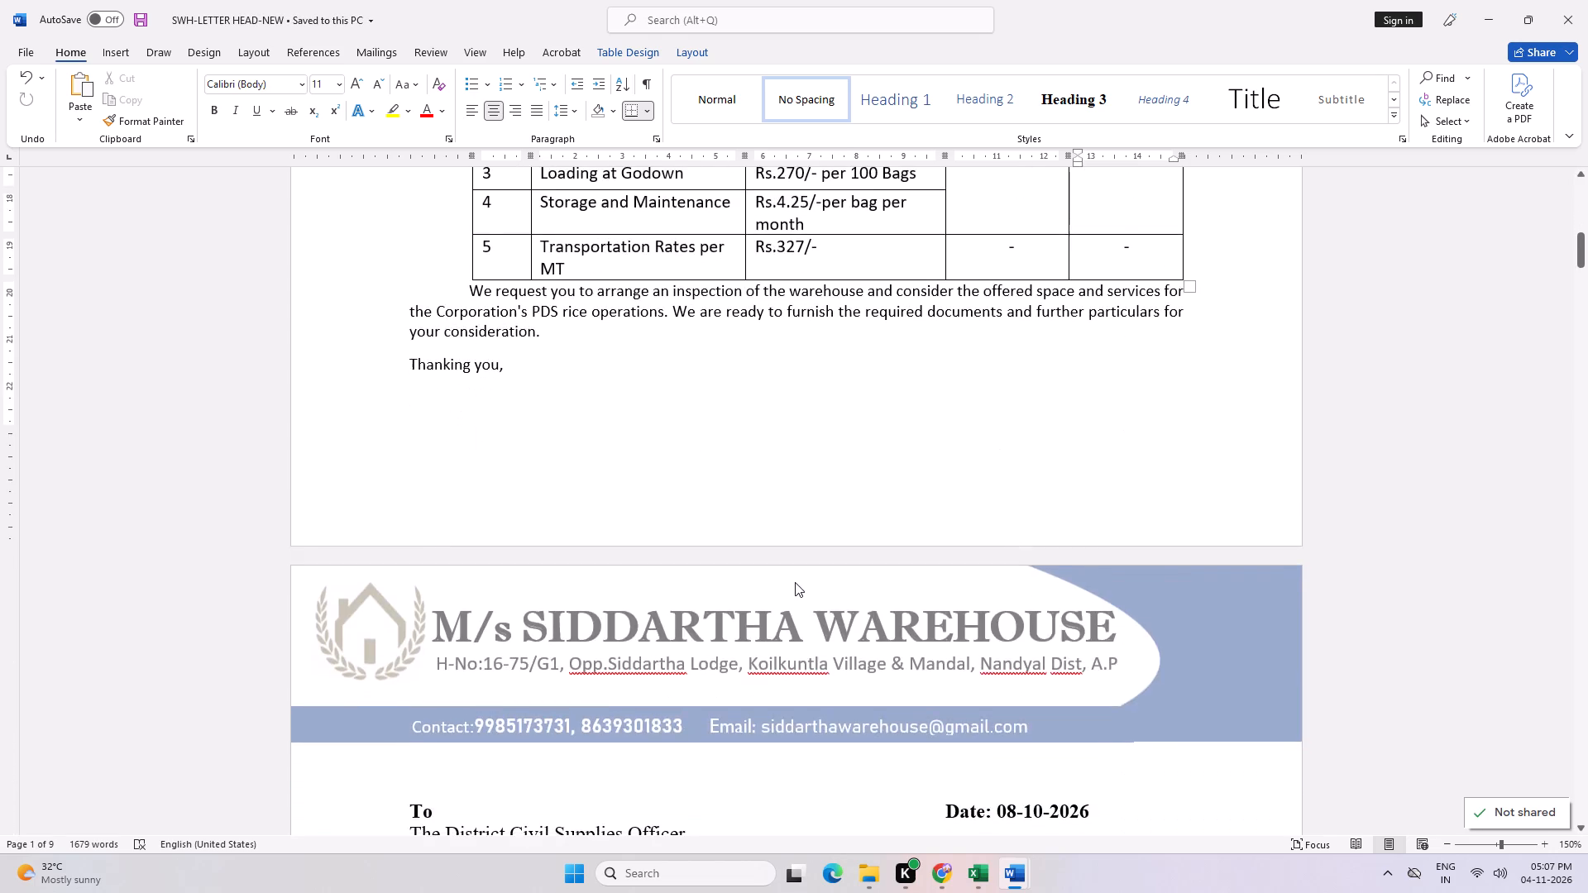
scroll(795, 582, "up", 11)
scroll(1075, 619, "up", 3)
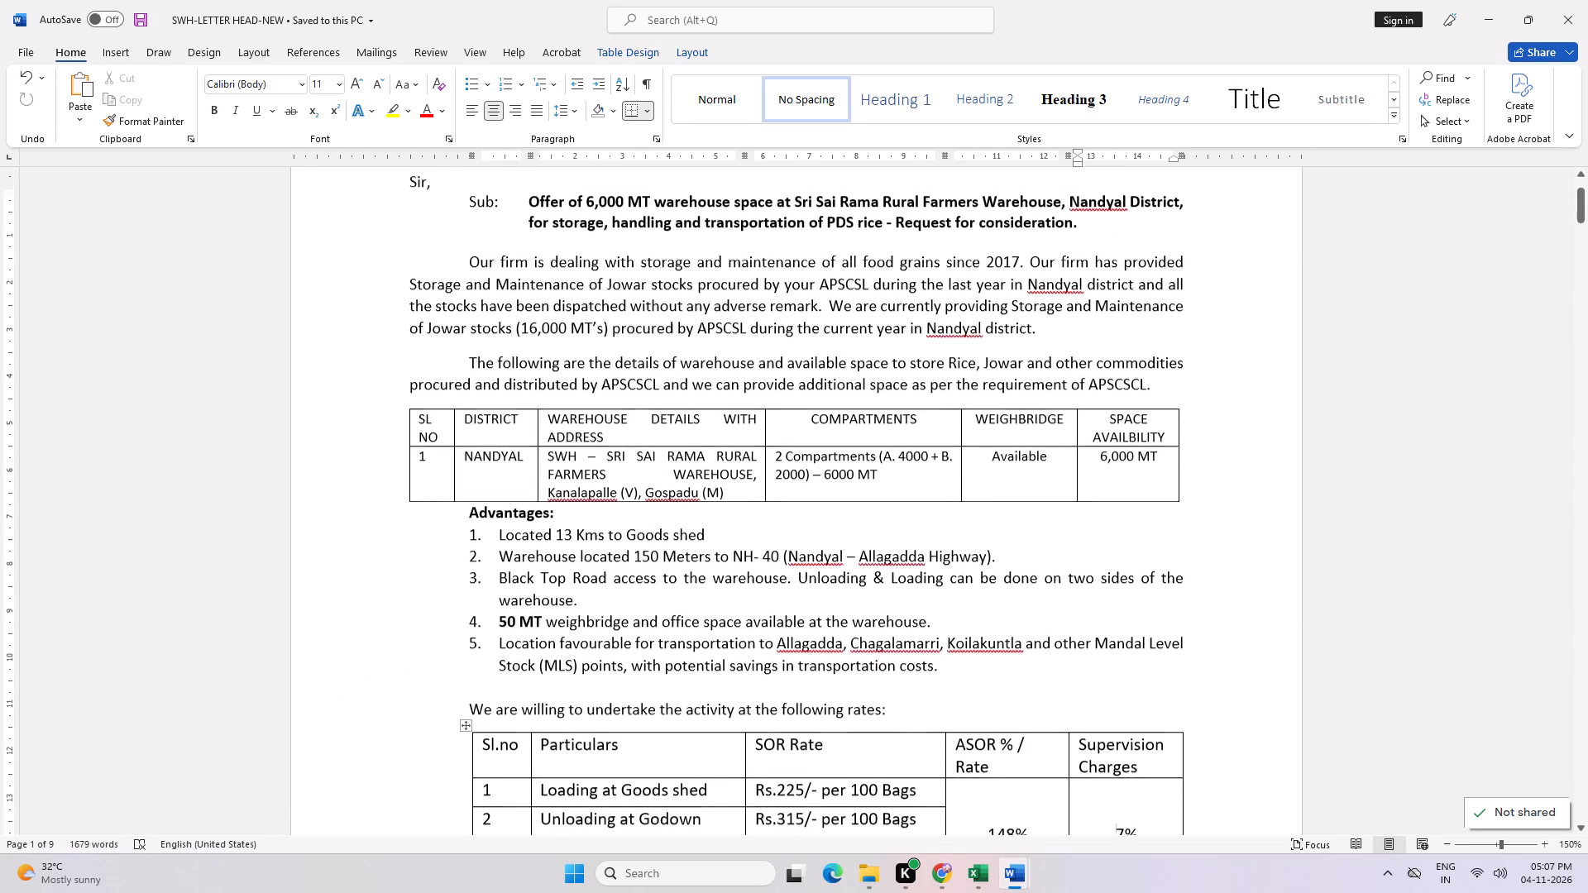
scroll(1077, 619, "up", 1)
scroll(1078, 619, "down", 11)
left_click(1204, 456)
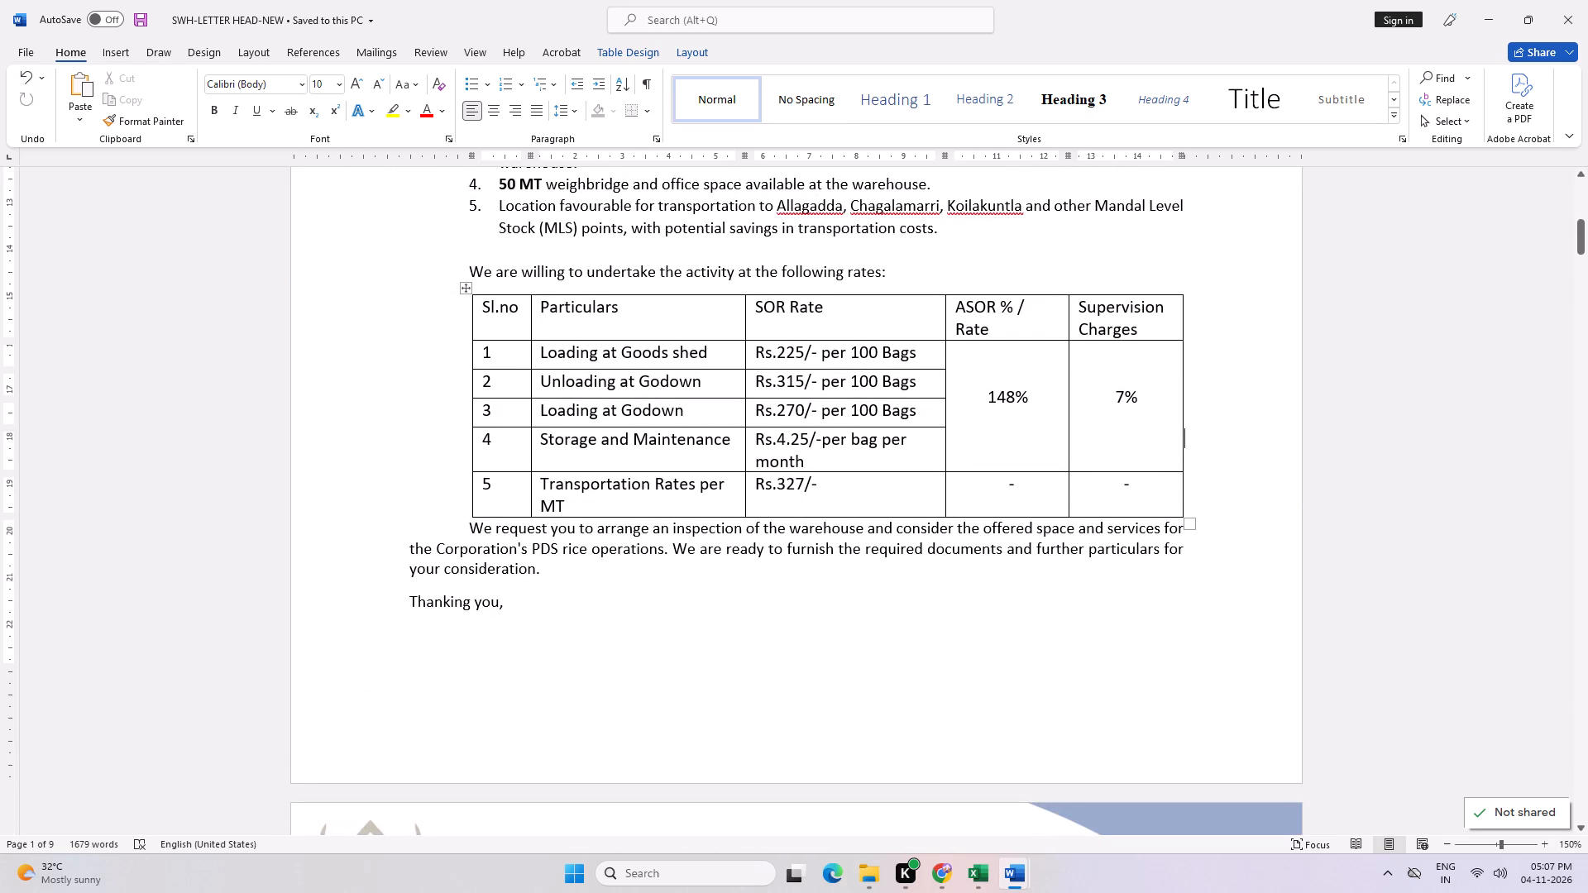
key("ctrl+p")
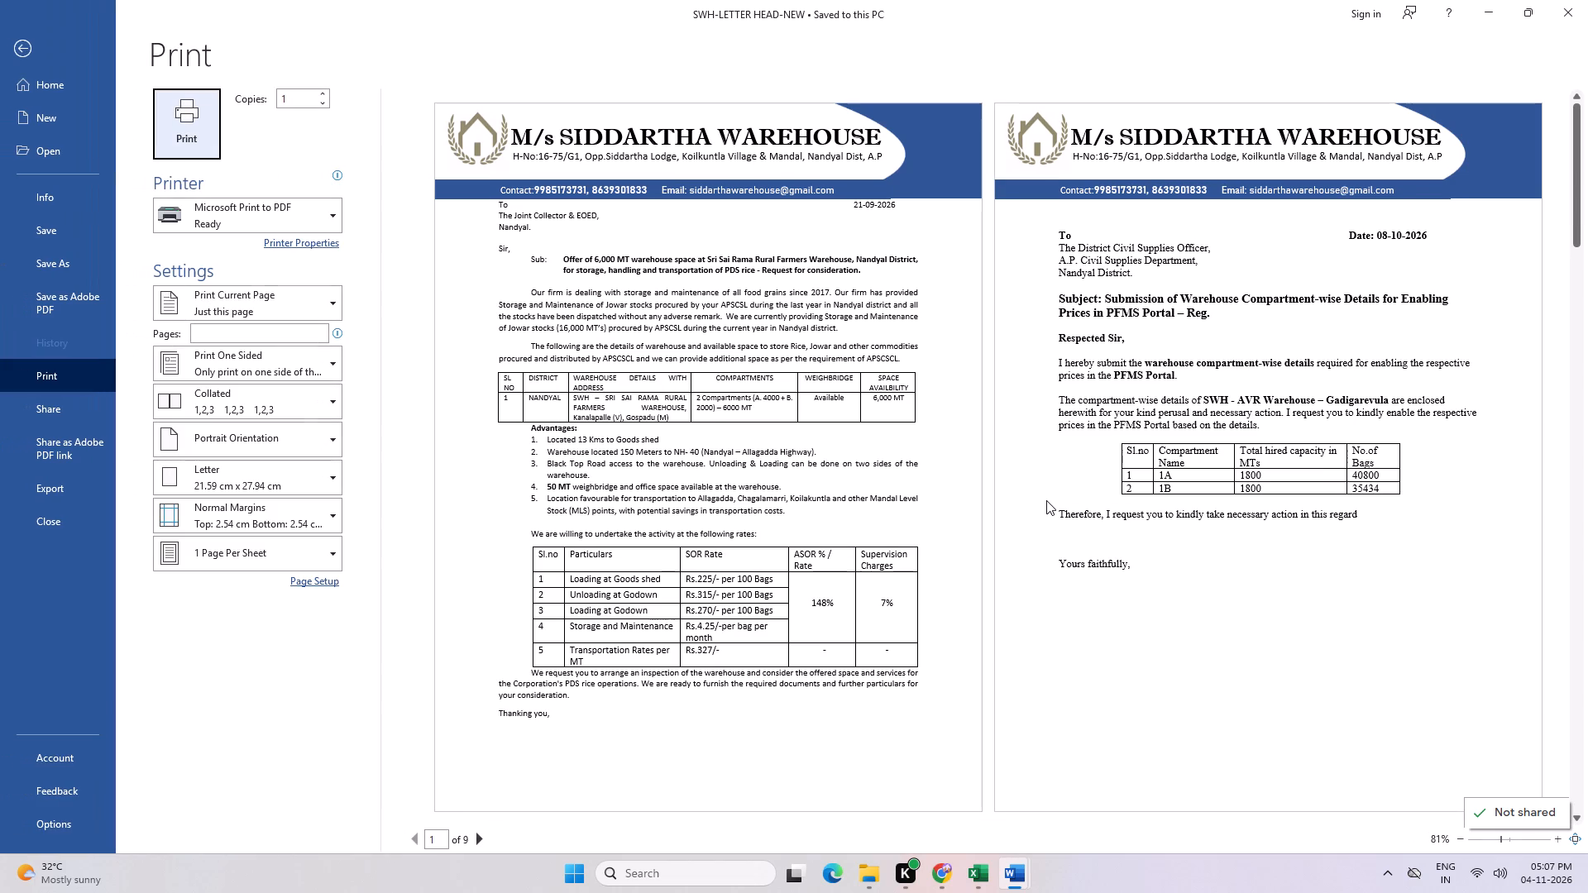
left_click(194, 136)
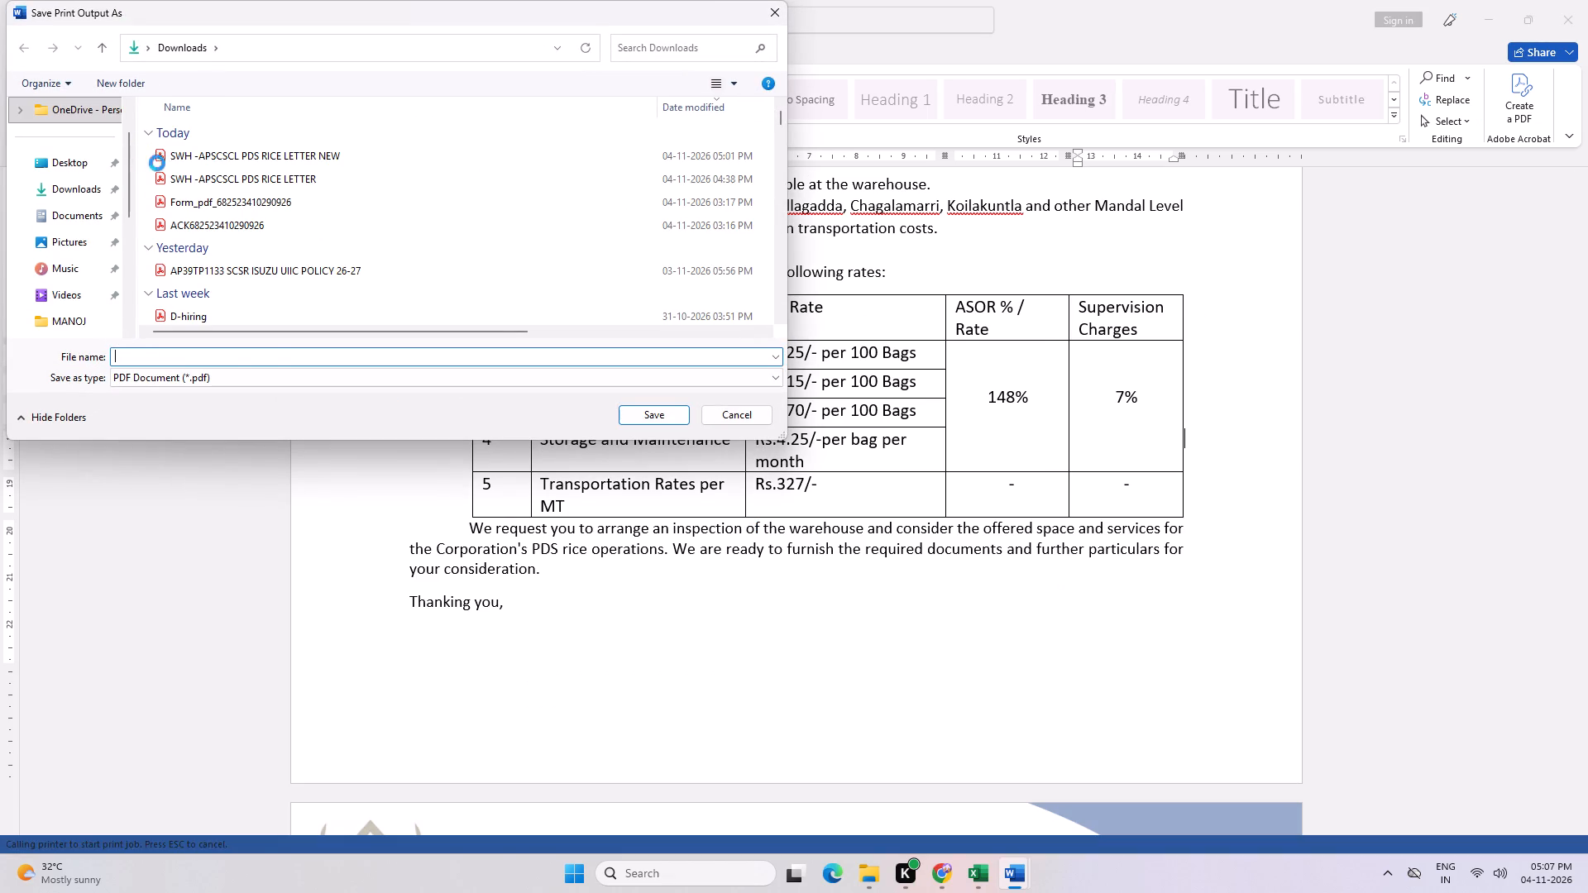
left_click(257, 157)
left_click(655, 412)
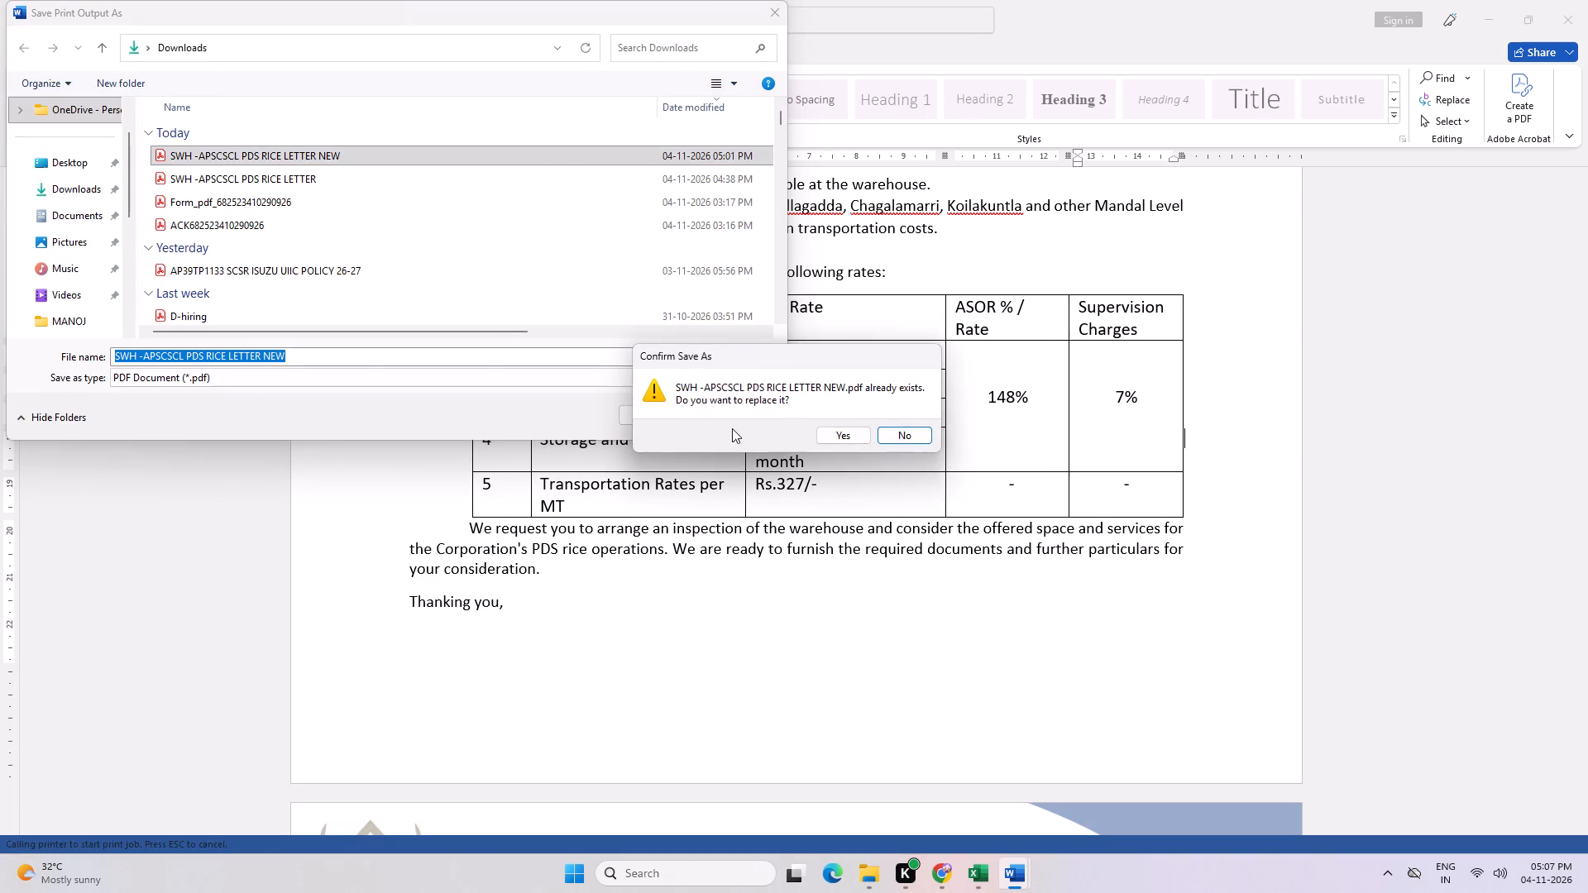
left_click(852, 437)
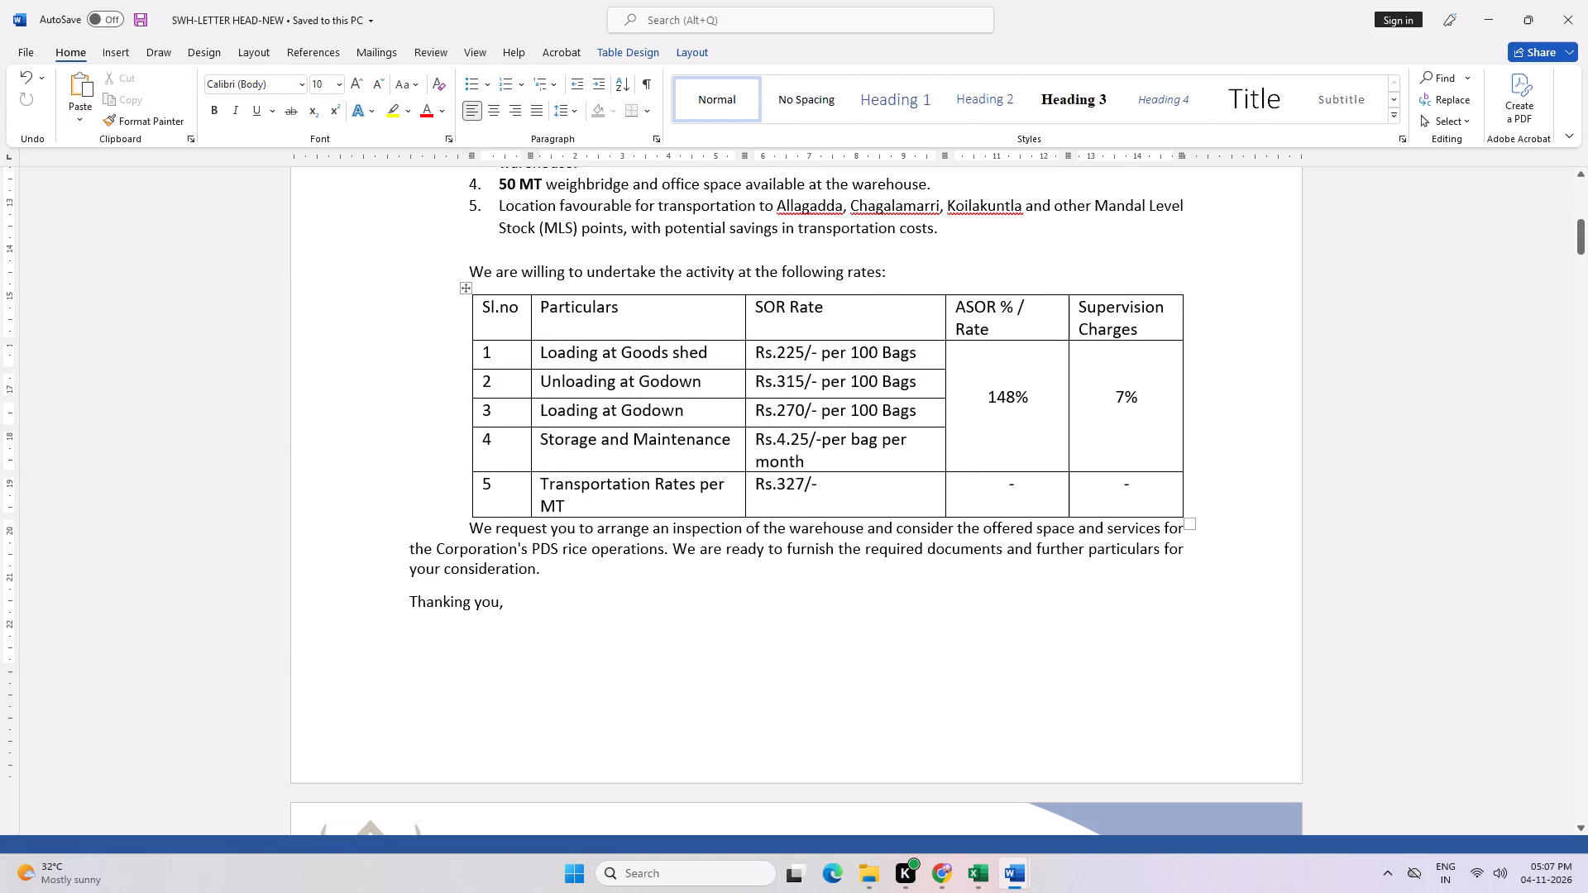
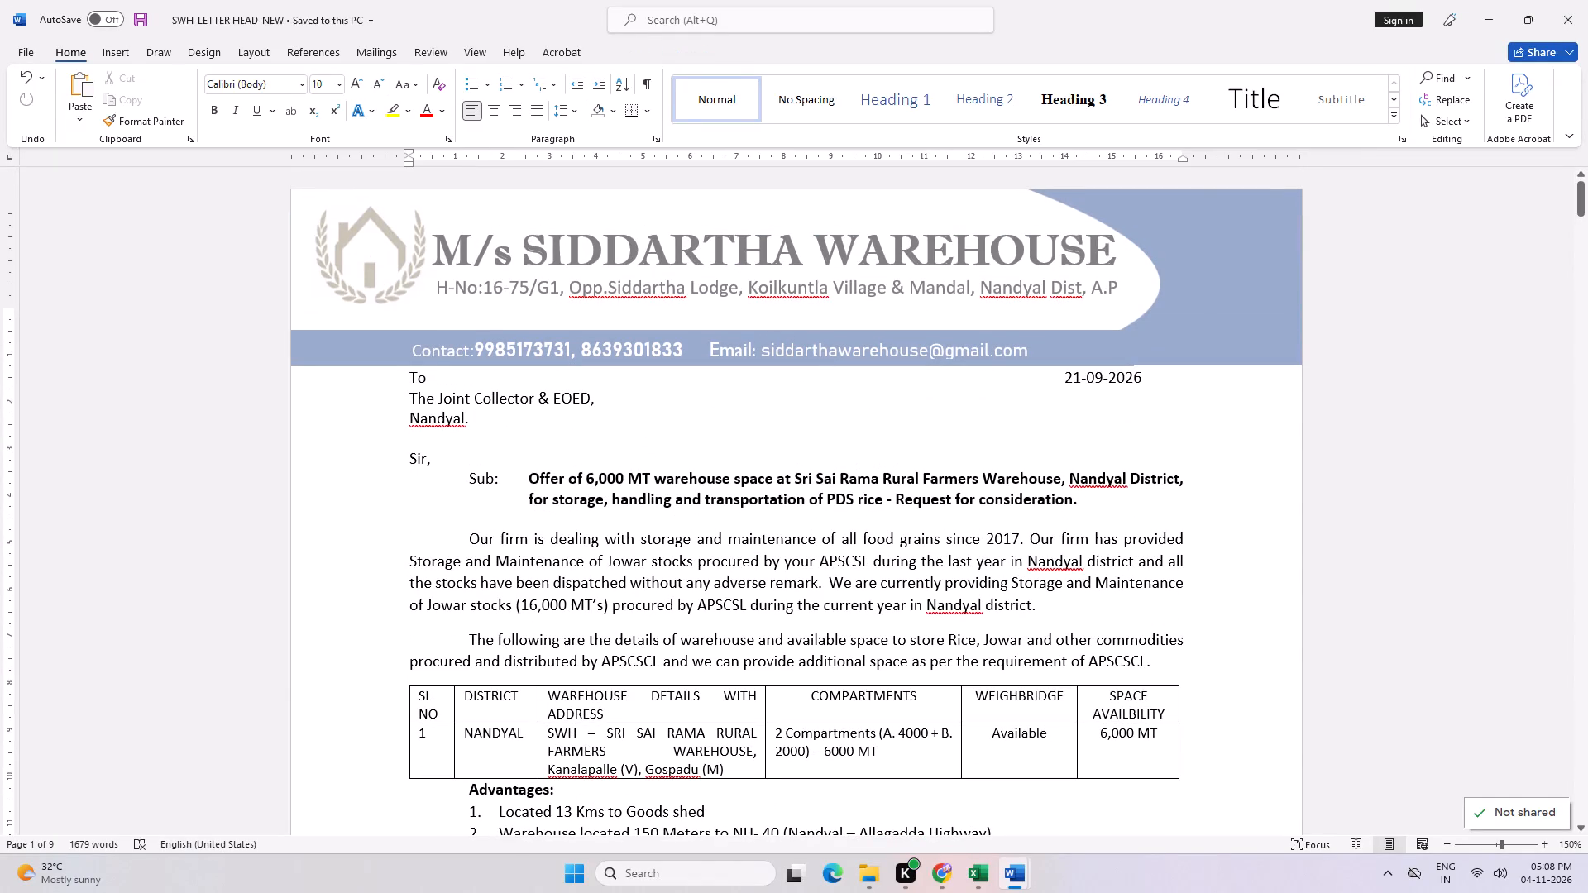
Print the current page of the offer letter on the Canon LBP6030/6040/6018L printer.
key("ctrl+p")
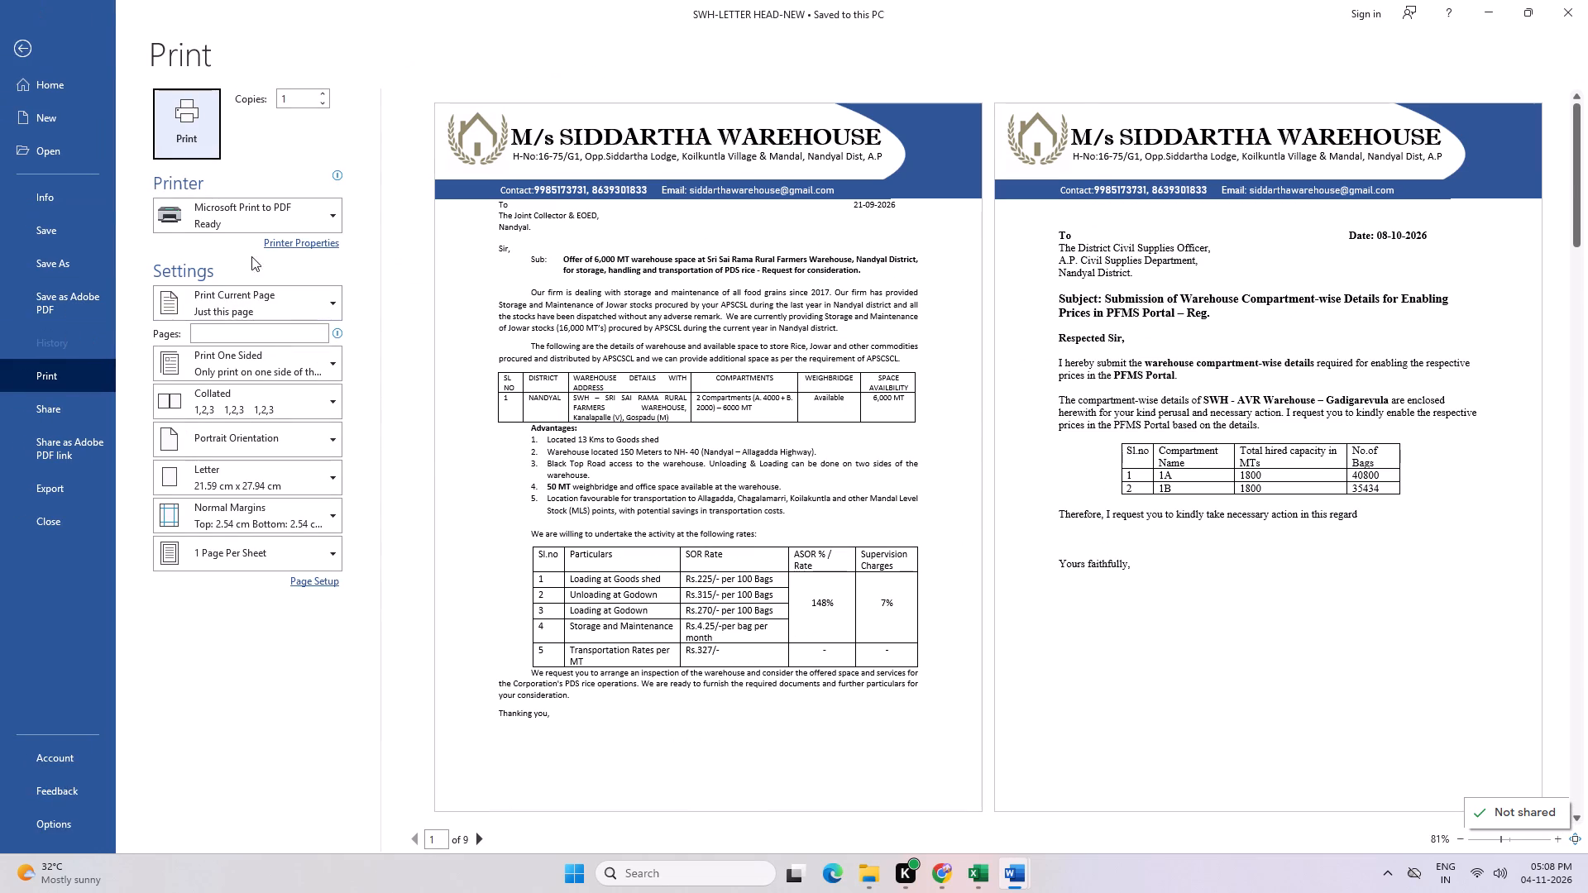
left_click(271, 214)
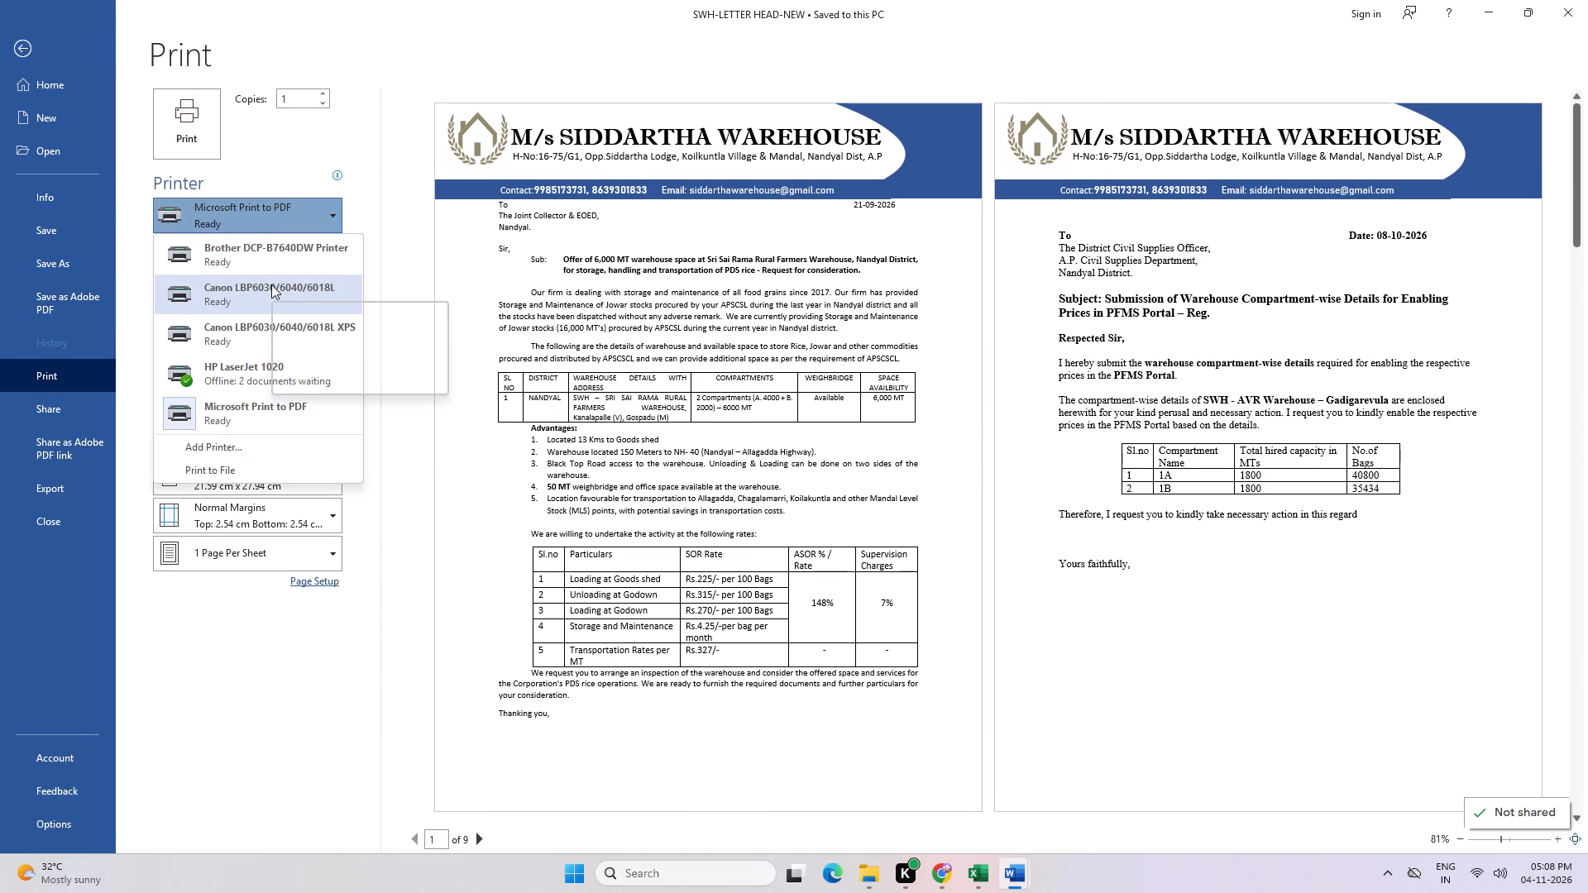
left_click(271, 284)
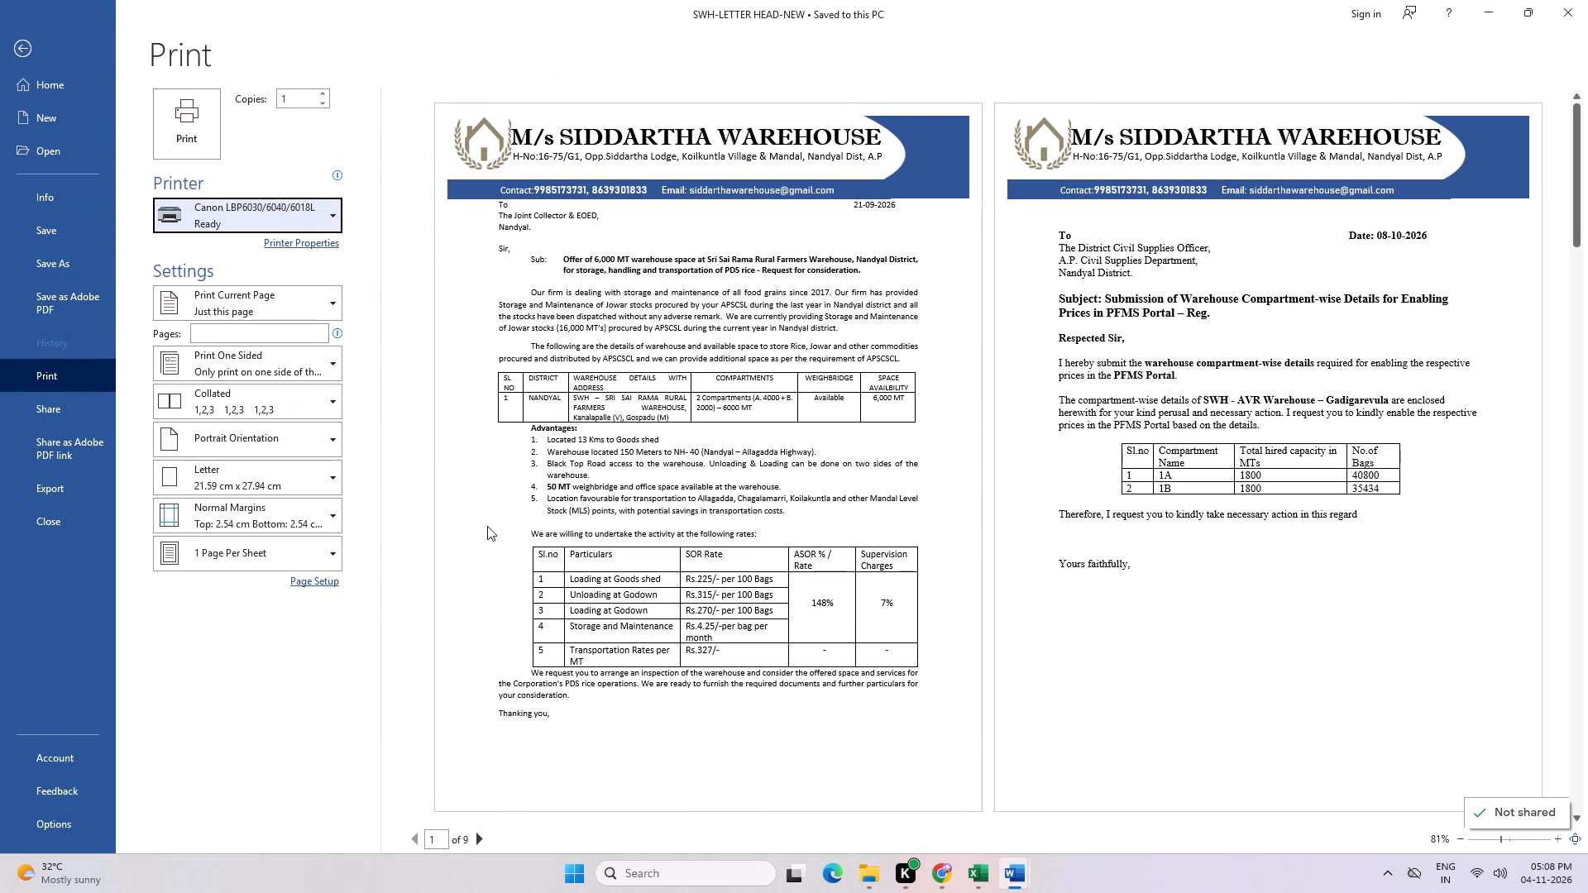
left_click(180, 118)
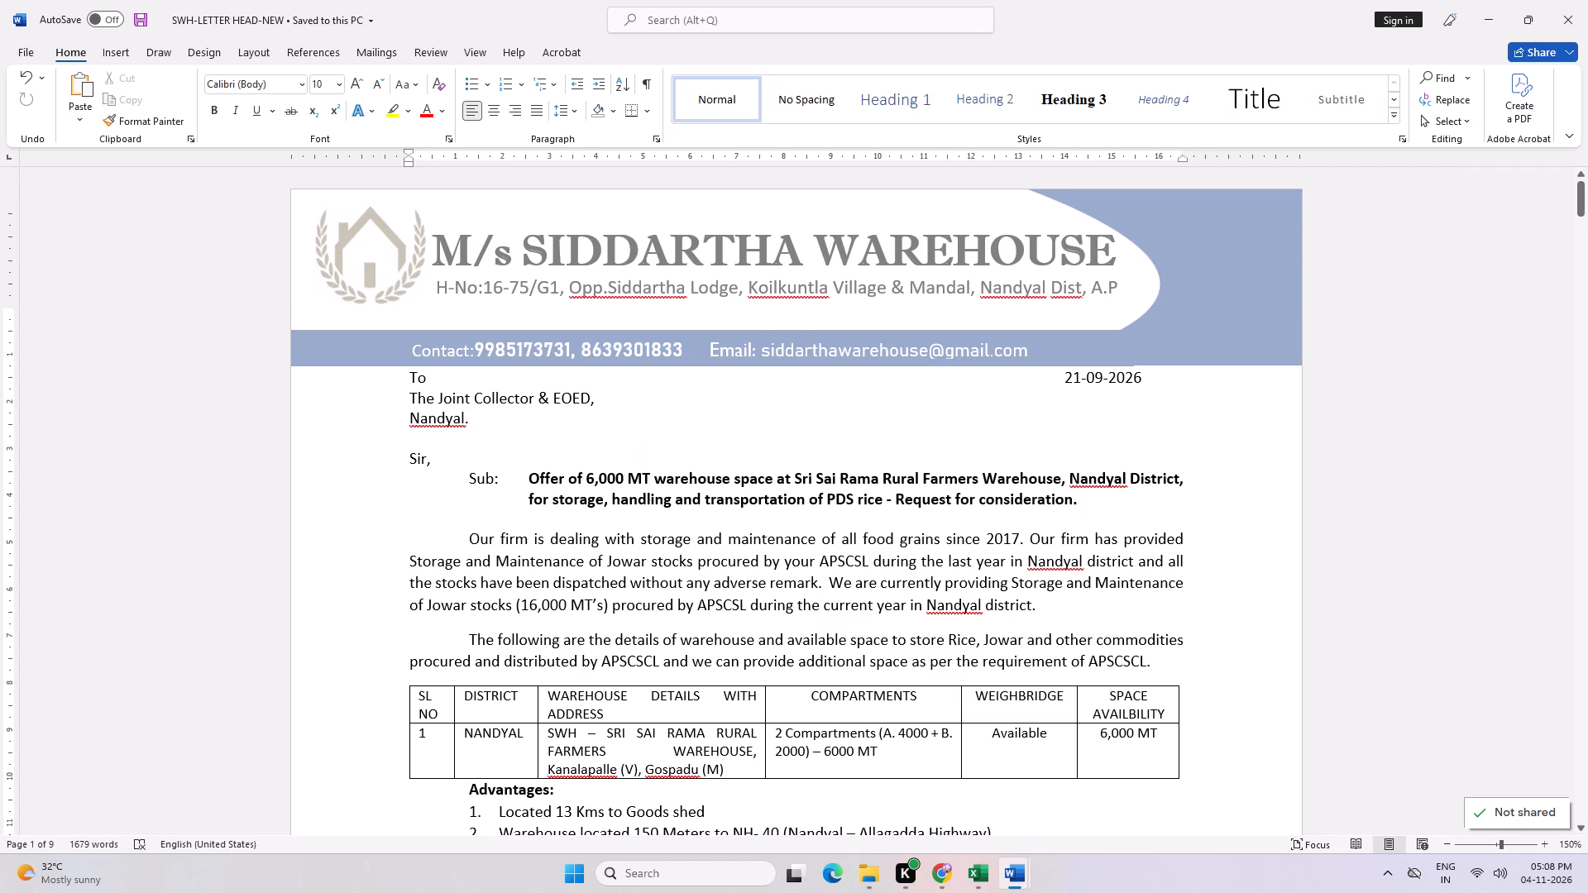
Copy the whole offer letter text, from "To" through "Thanking you,", into a new blank document without the letterhead.
key("ctrl+n")
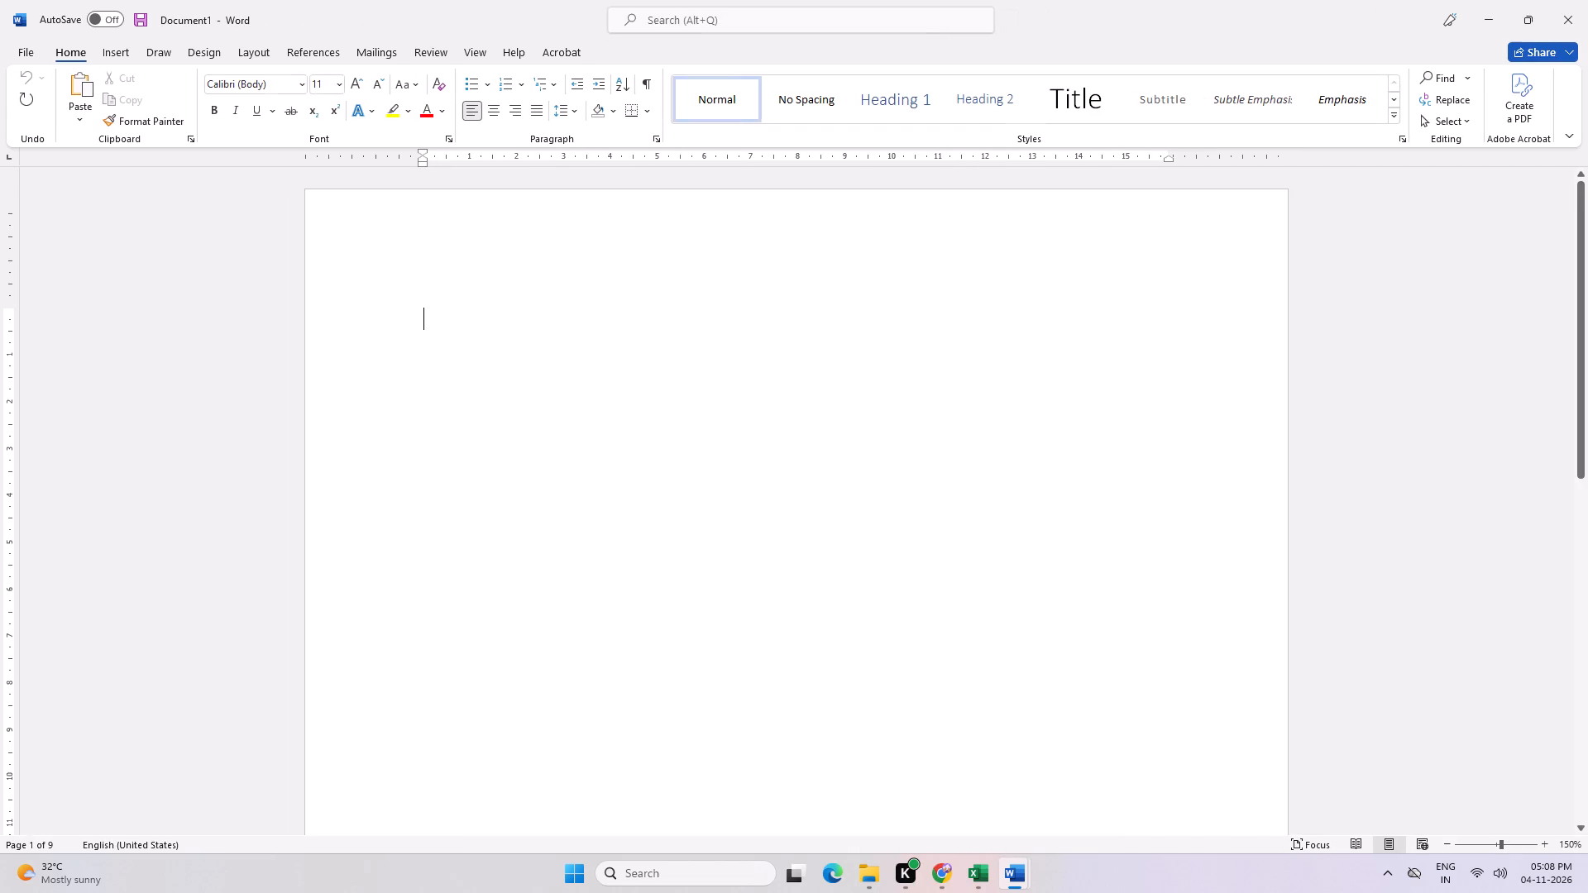
key("alt+Tab")
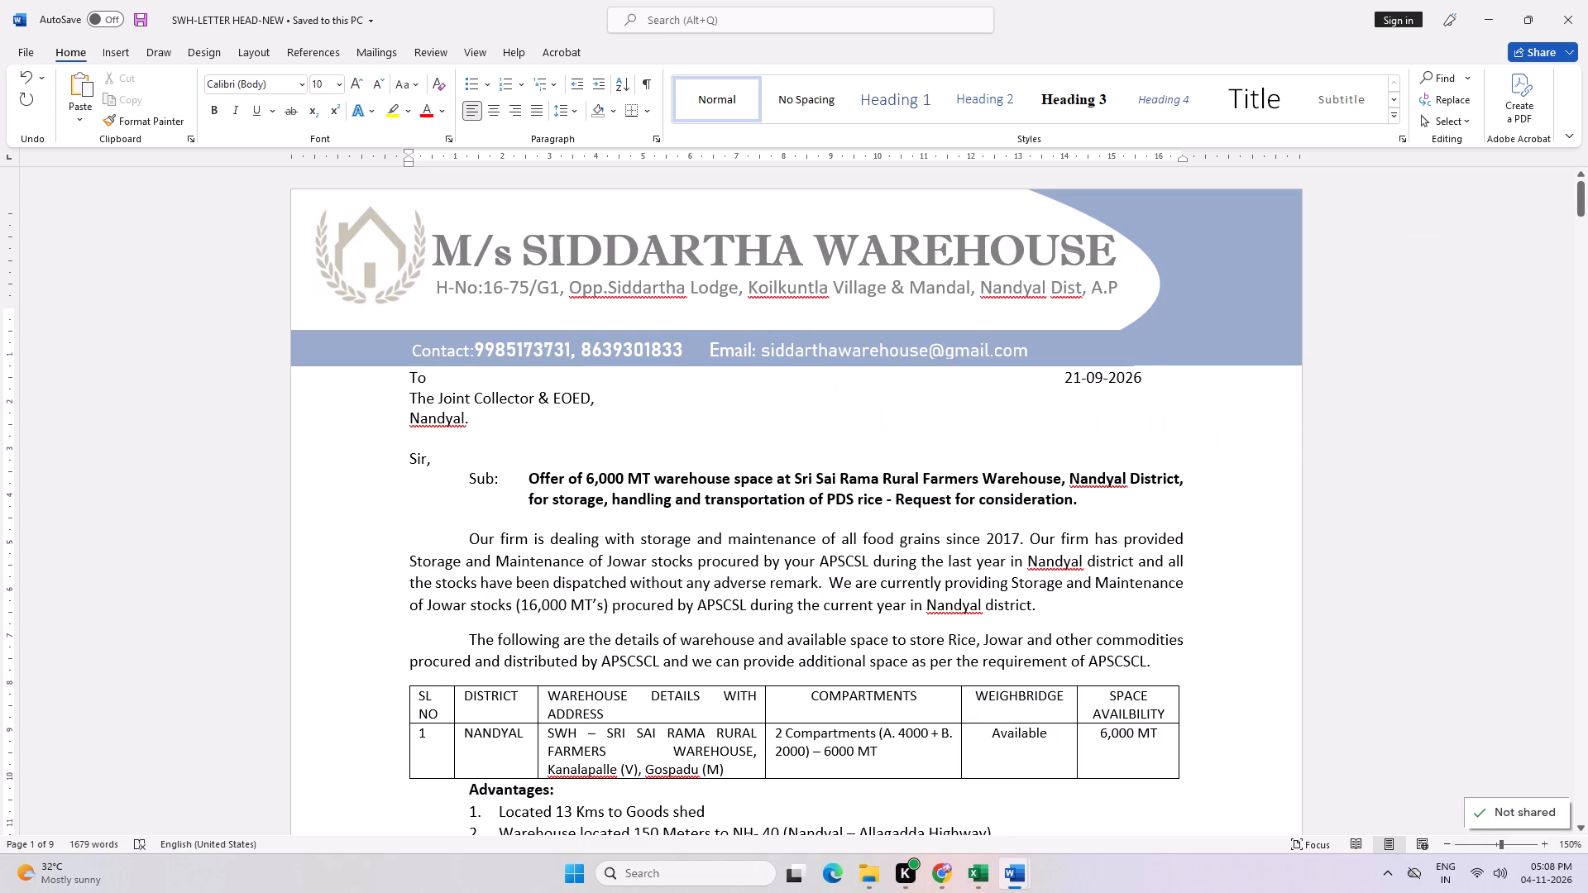
left_click_drag(402, 376, 519, 267)
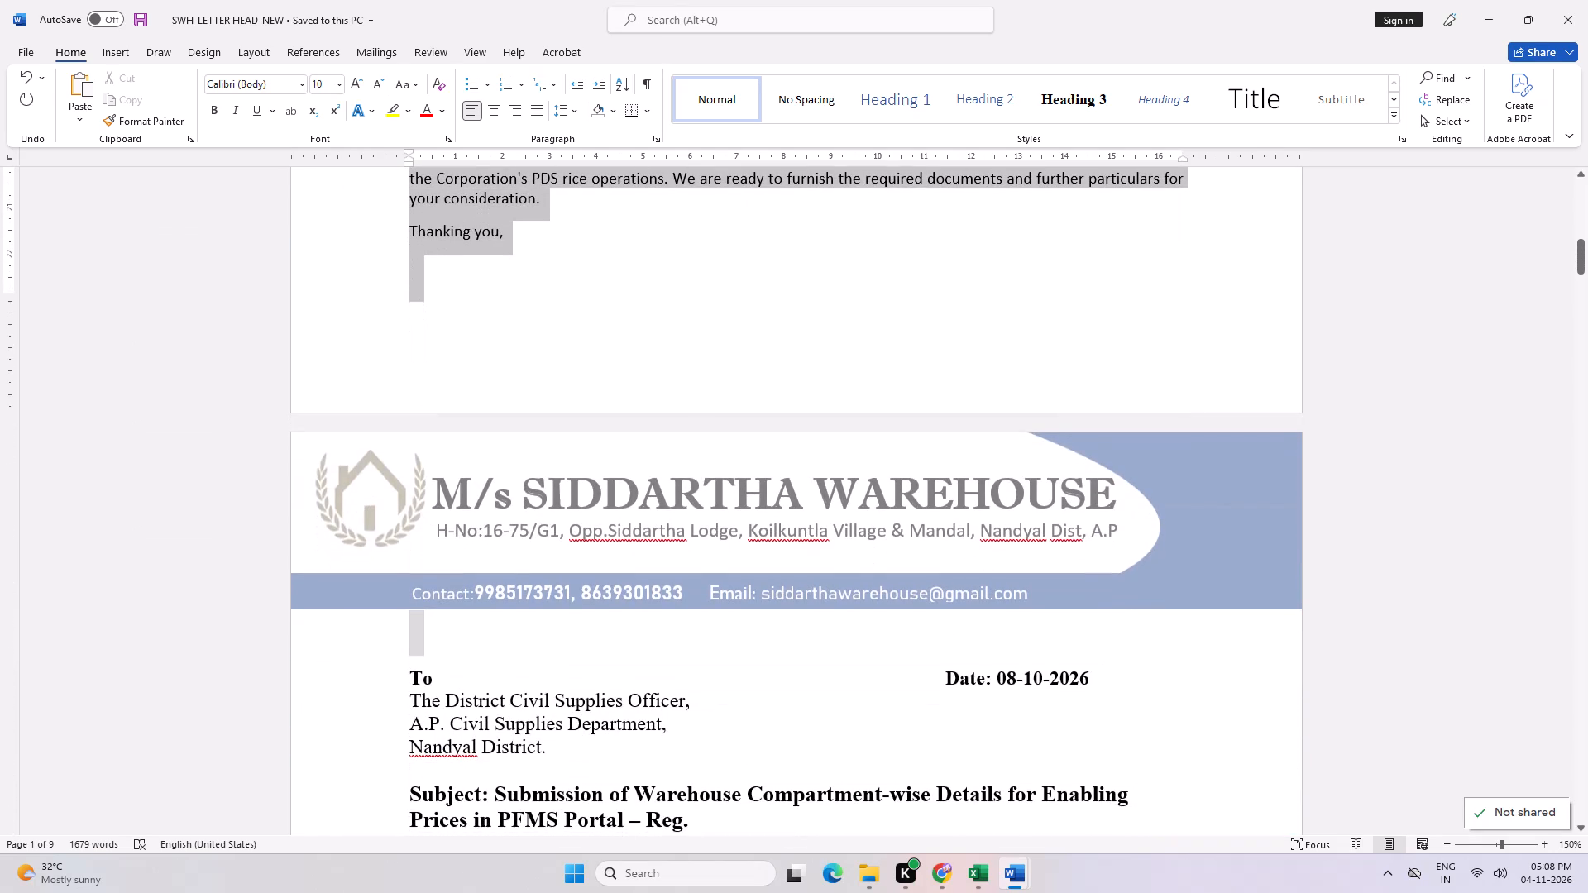
left_click_drag(519, 267, 520, 227)
key("ctrl+c")
key("alt+Tab")
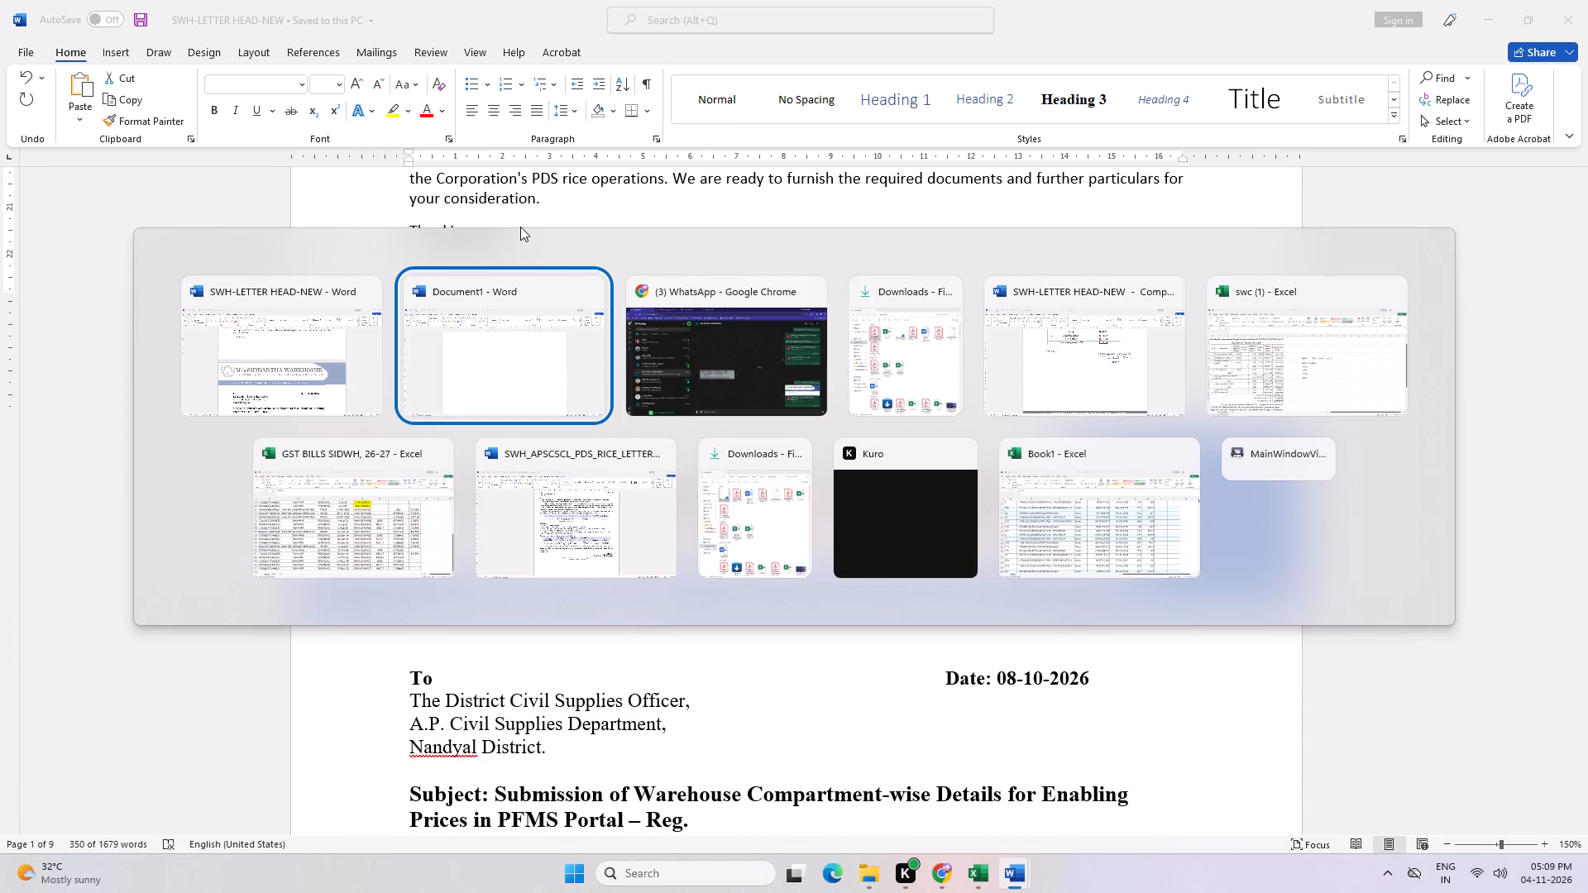
key("ctrl+v")
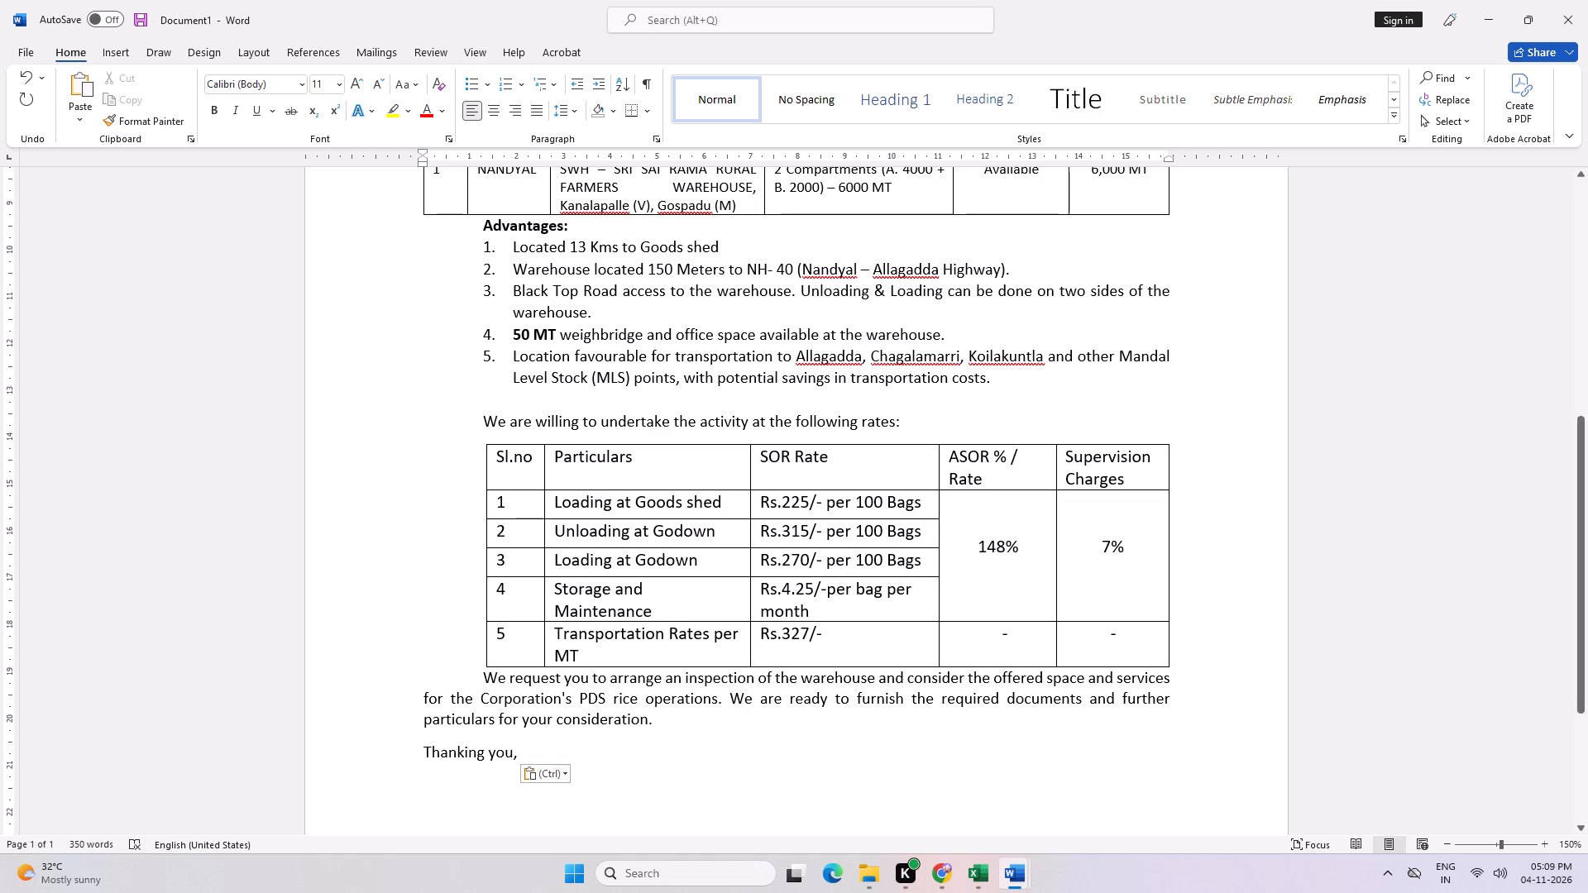
Insert two blank lines above the "To" line at the start of the copied letter.
scroll(689, 236, "up", 12)
scroll(637, 372, "up", 4)
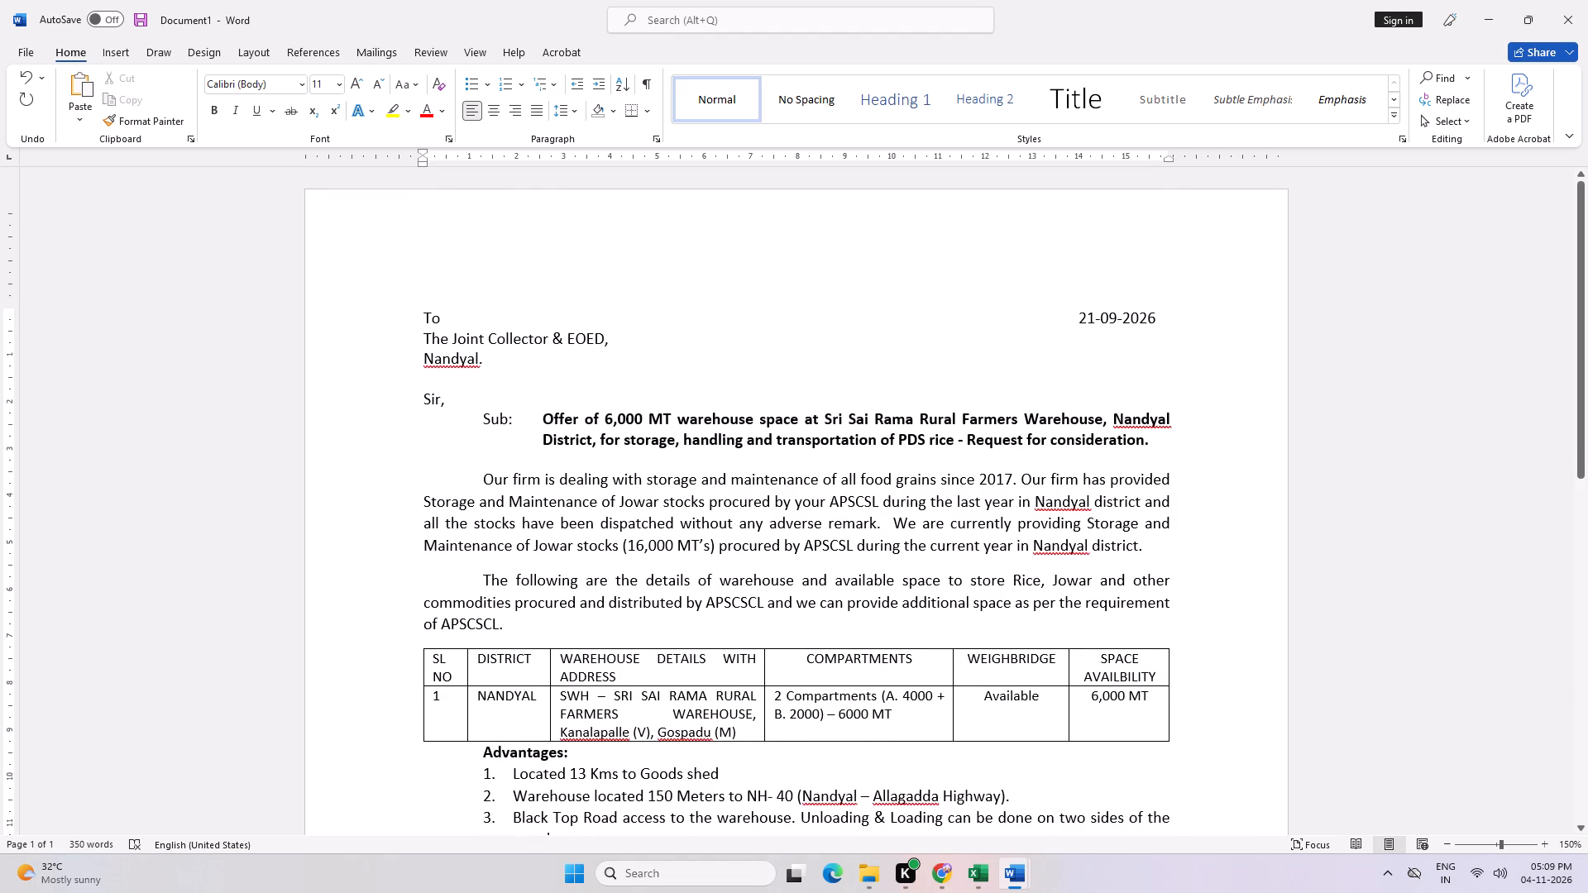
left_click(419, 318)
key("Return")
key("Return")
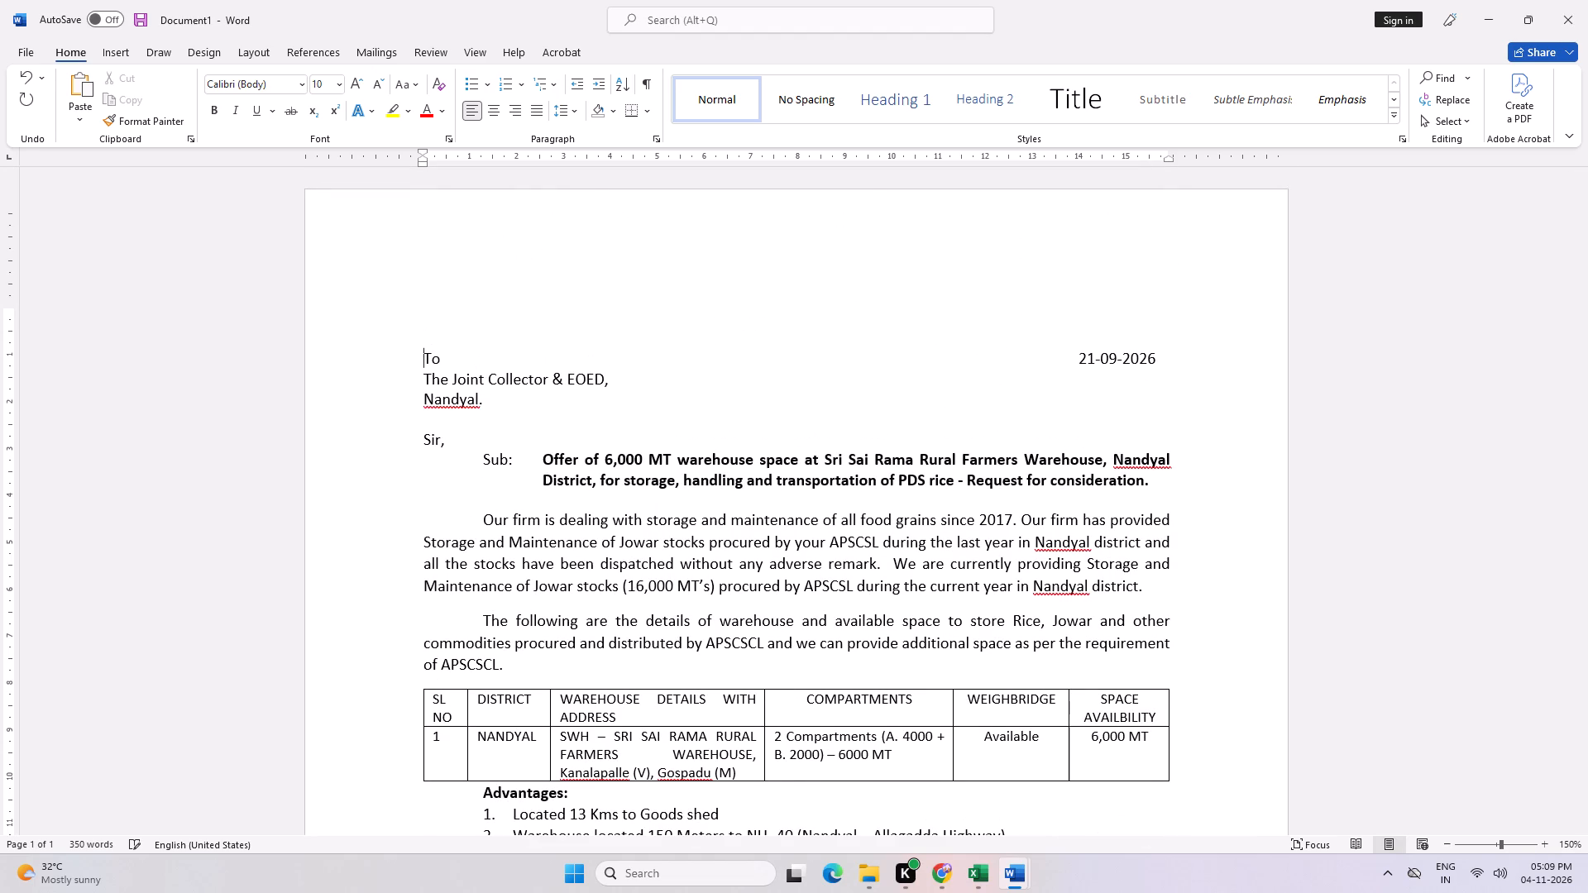
scroll(418, 312, "down", 17)
scroll(423, 315, "up", 3)
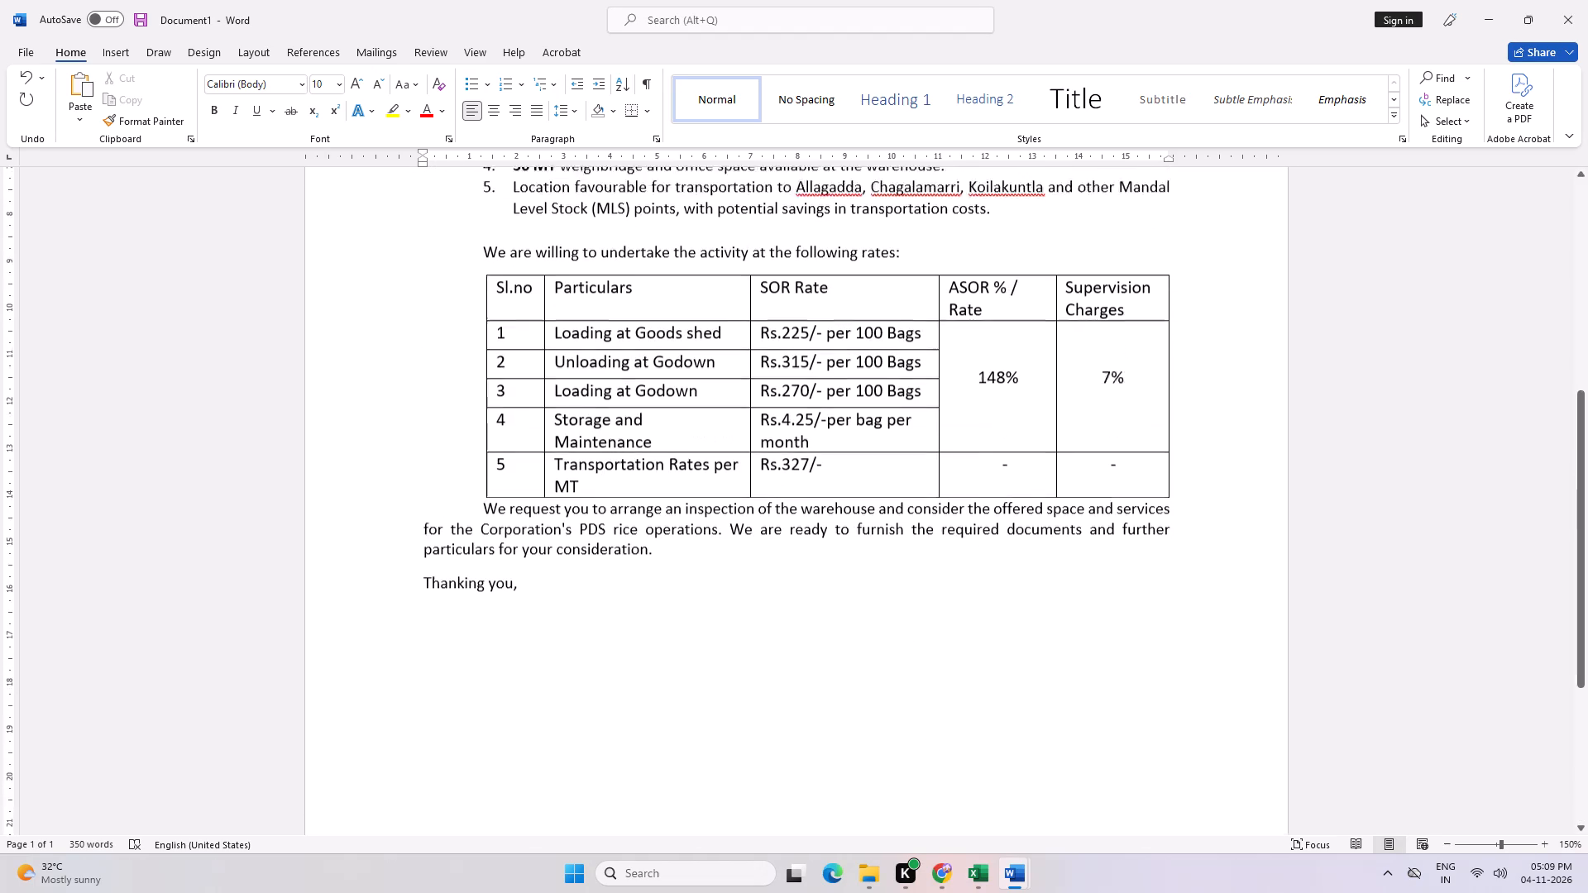
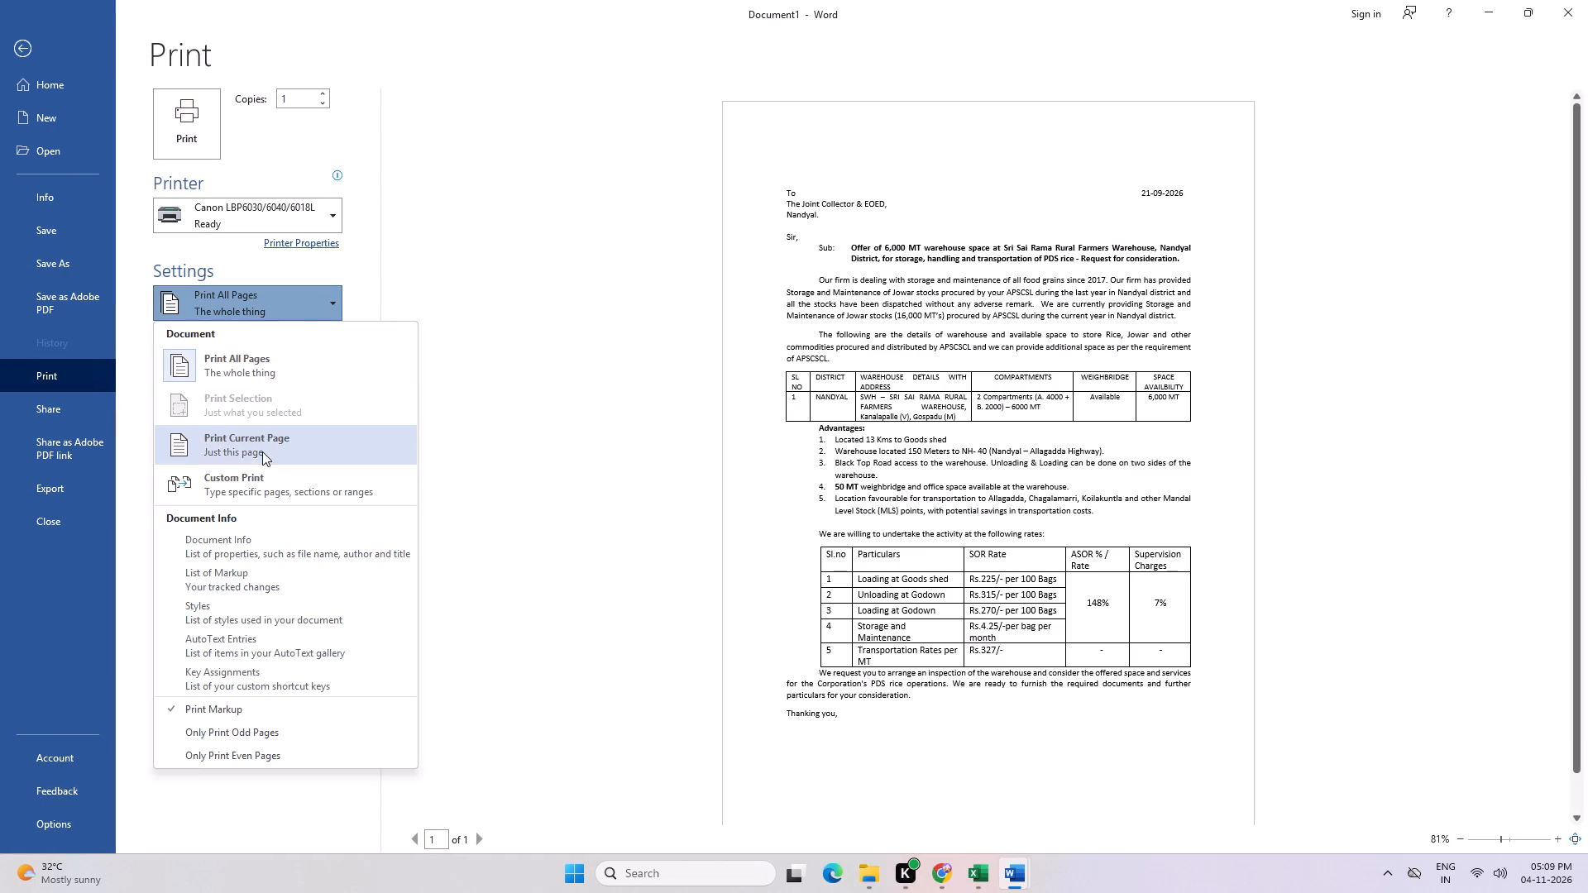
Print only the current page of the letter copy on the Canon LBP6030/6040/6018L printer.
left_click(261, 449)
left_click(175, 107)
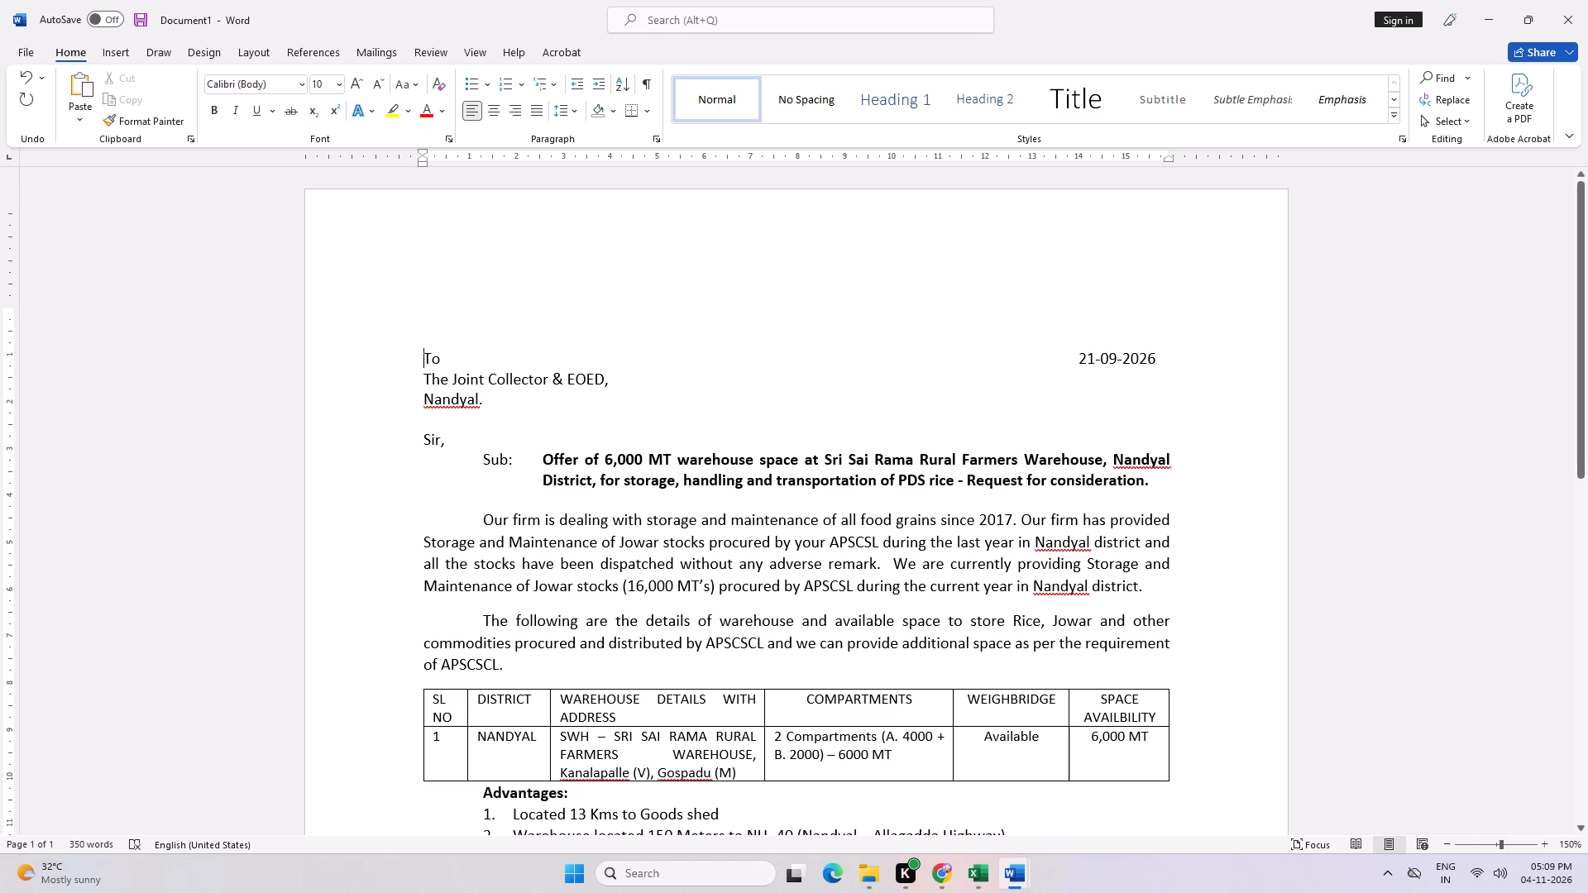
Insert one more blank line above the "To" line of the letter.
key("Return")
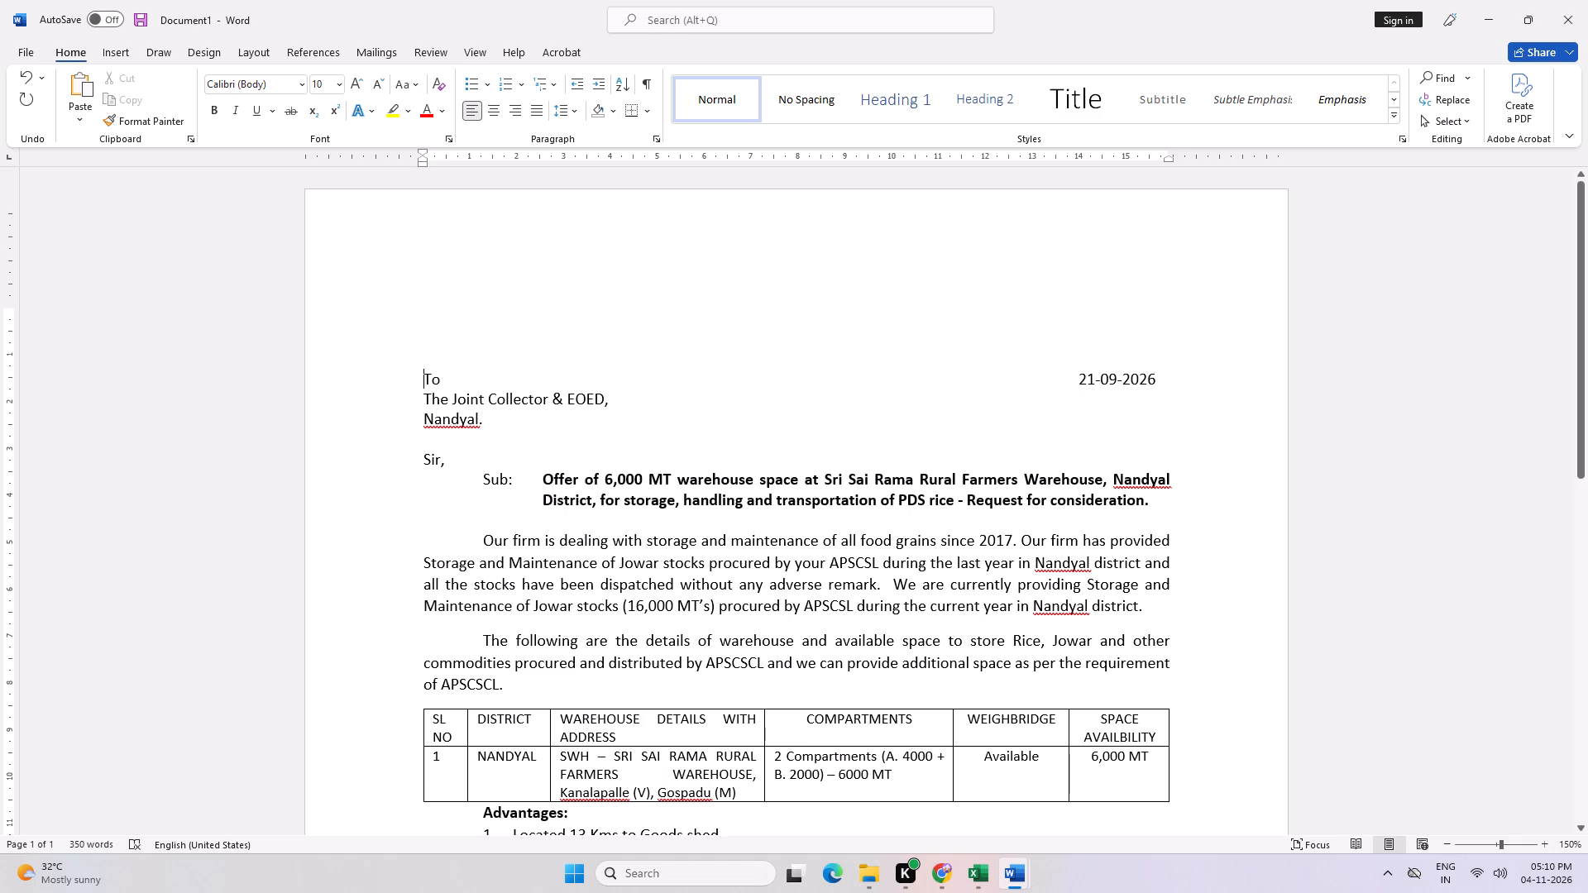
Add a row at the end of the rates table and enter "These are the ratews we are taken upto" under Particulars.
scroll(1151, 577, "down", 6)
scroll(1074, 705, "down", 4)
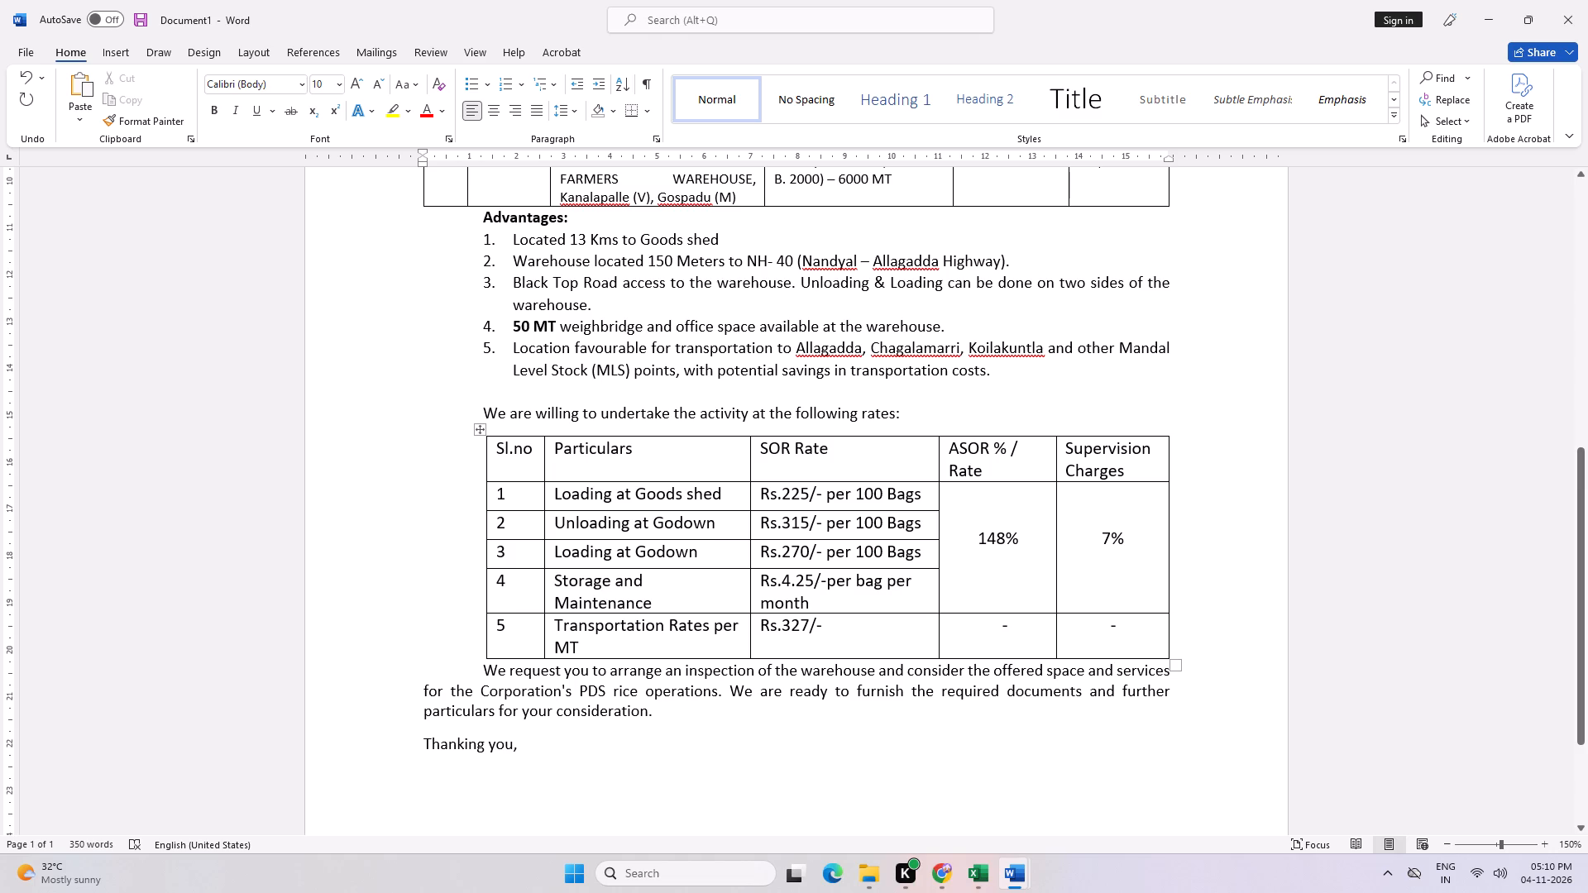
left_click(1144, 645)
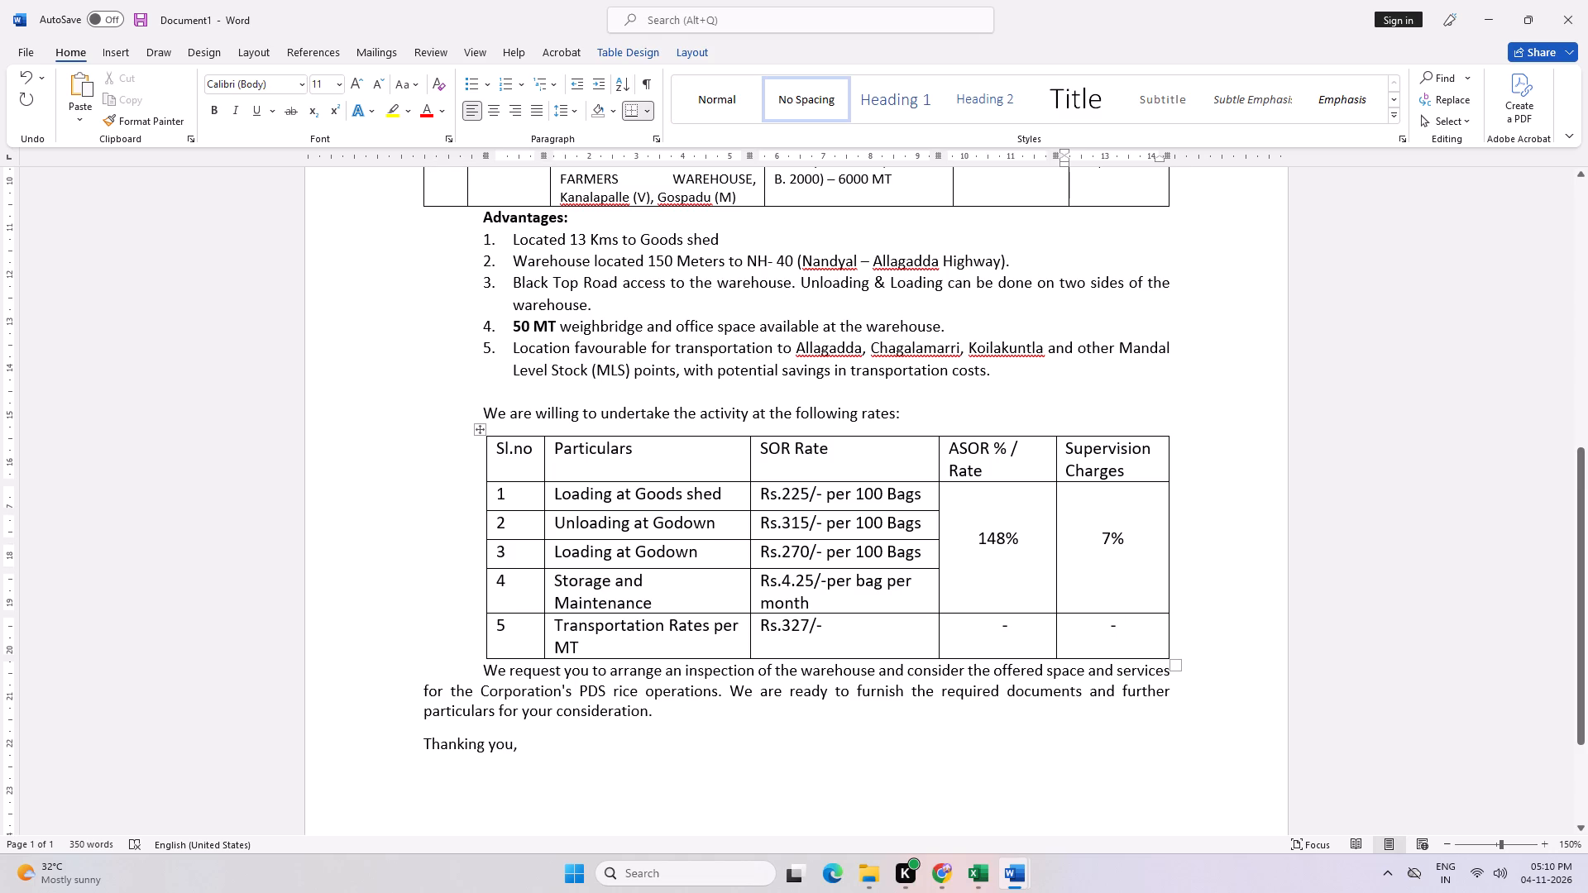
key("Tab")
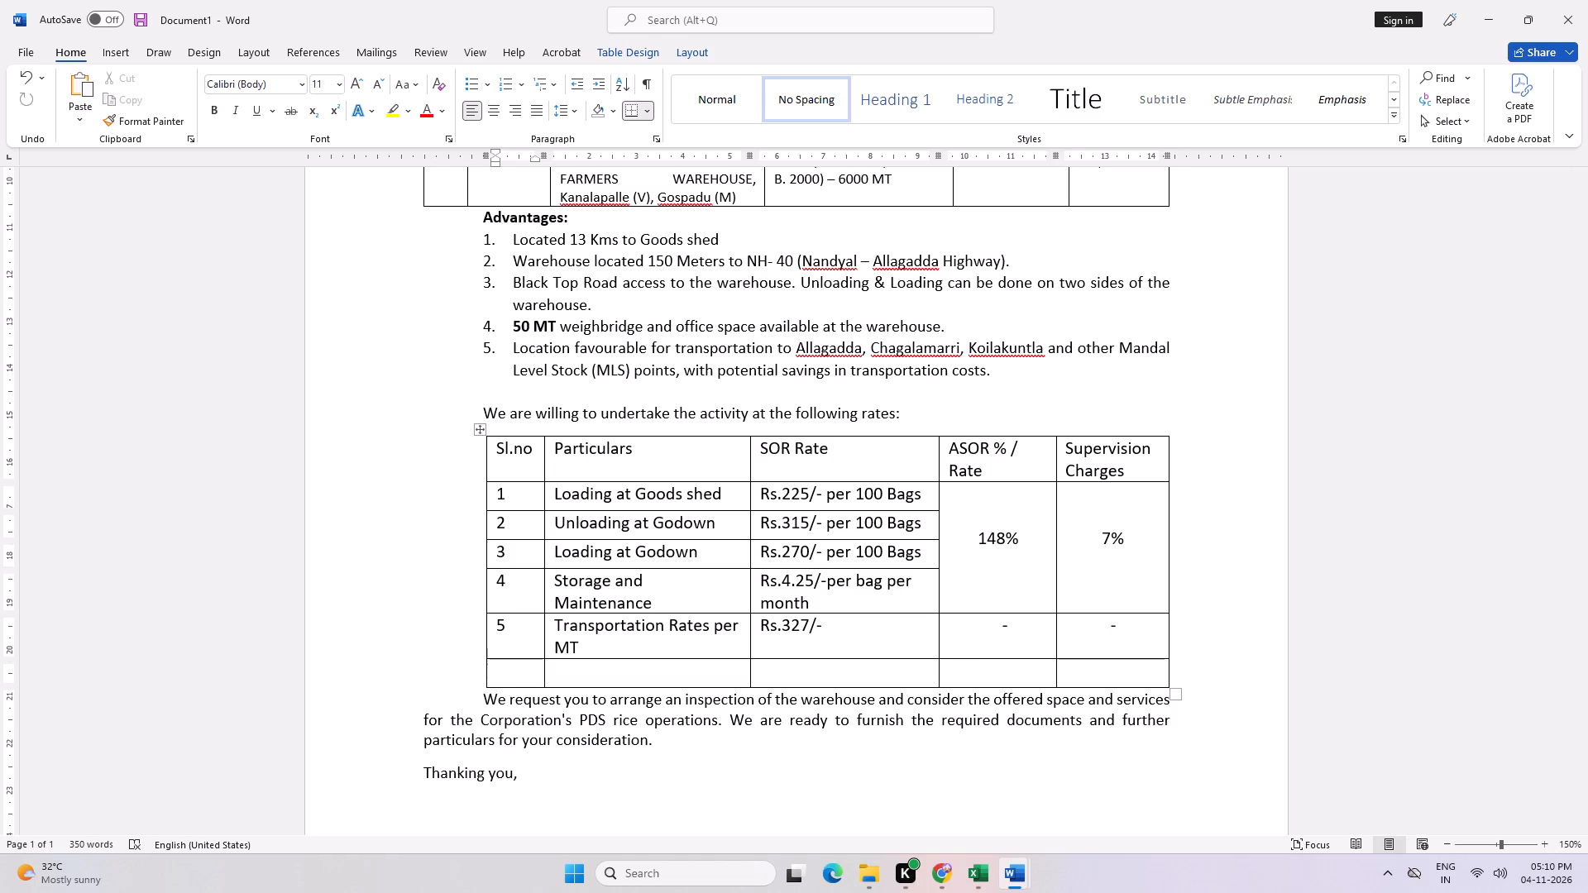
key("Right")
type("these are the ratews we are taken upto")
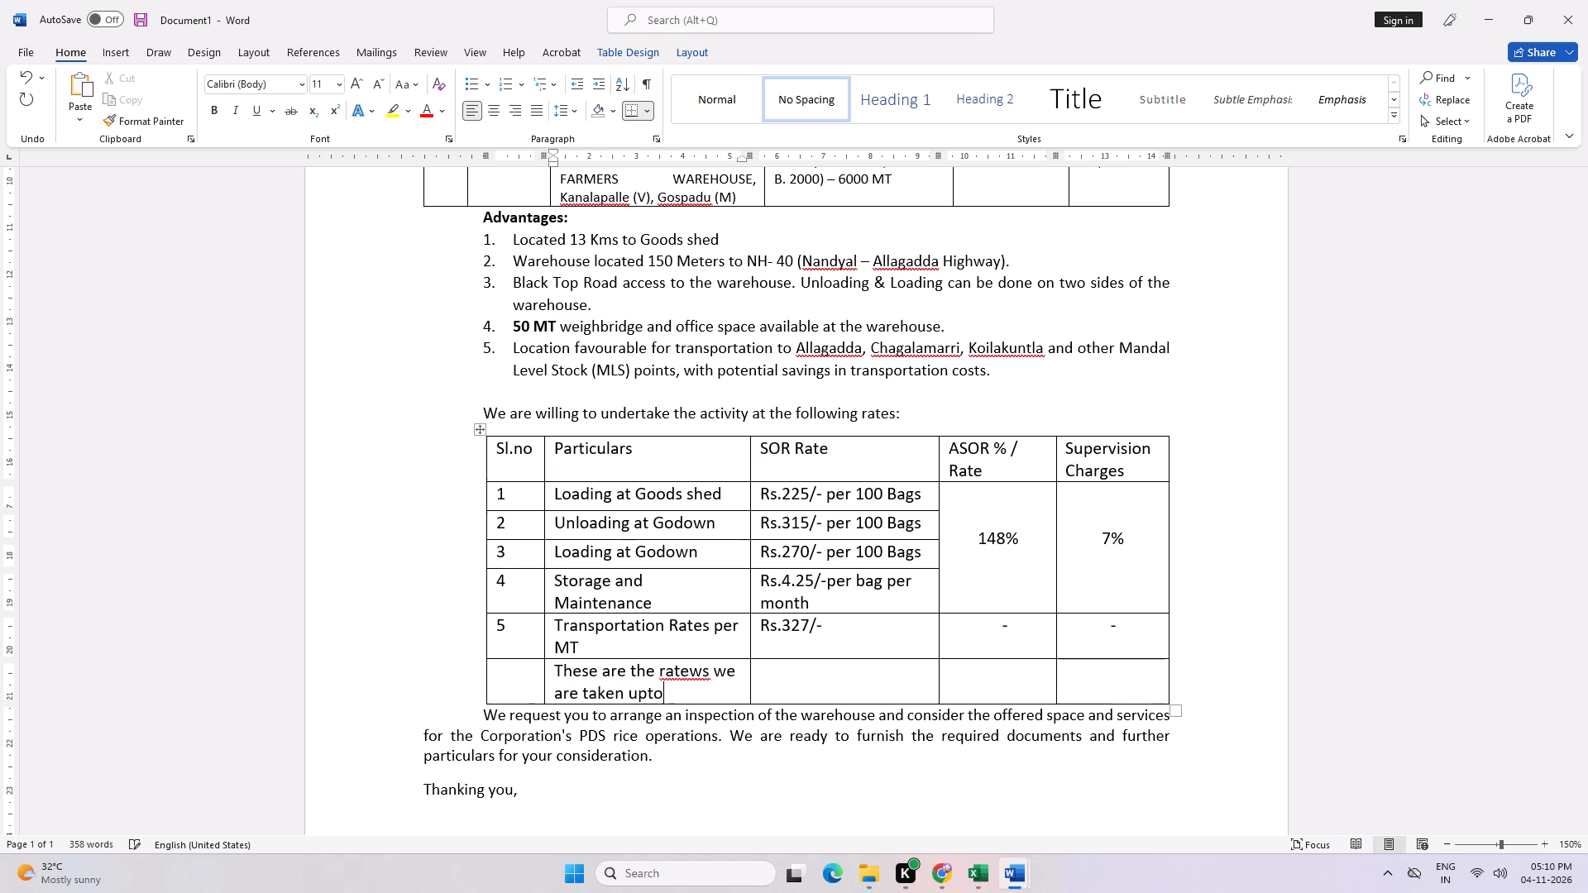
key("space")
In the new row's note, change "taken" to "taking to" and add "handling and transporation rates" before "upto".
key("Up")
key("Right")
key("Right")
key("Right")
key("Down")
key("Left")
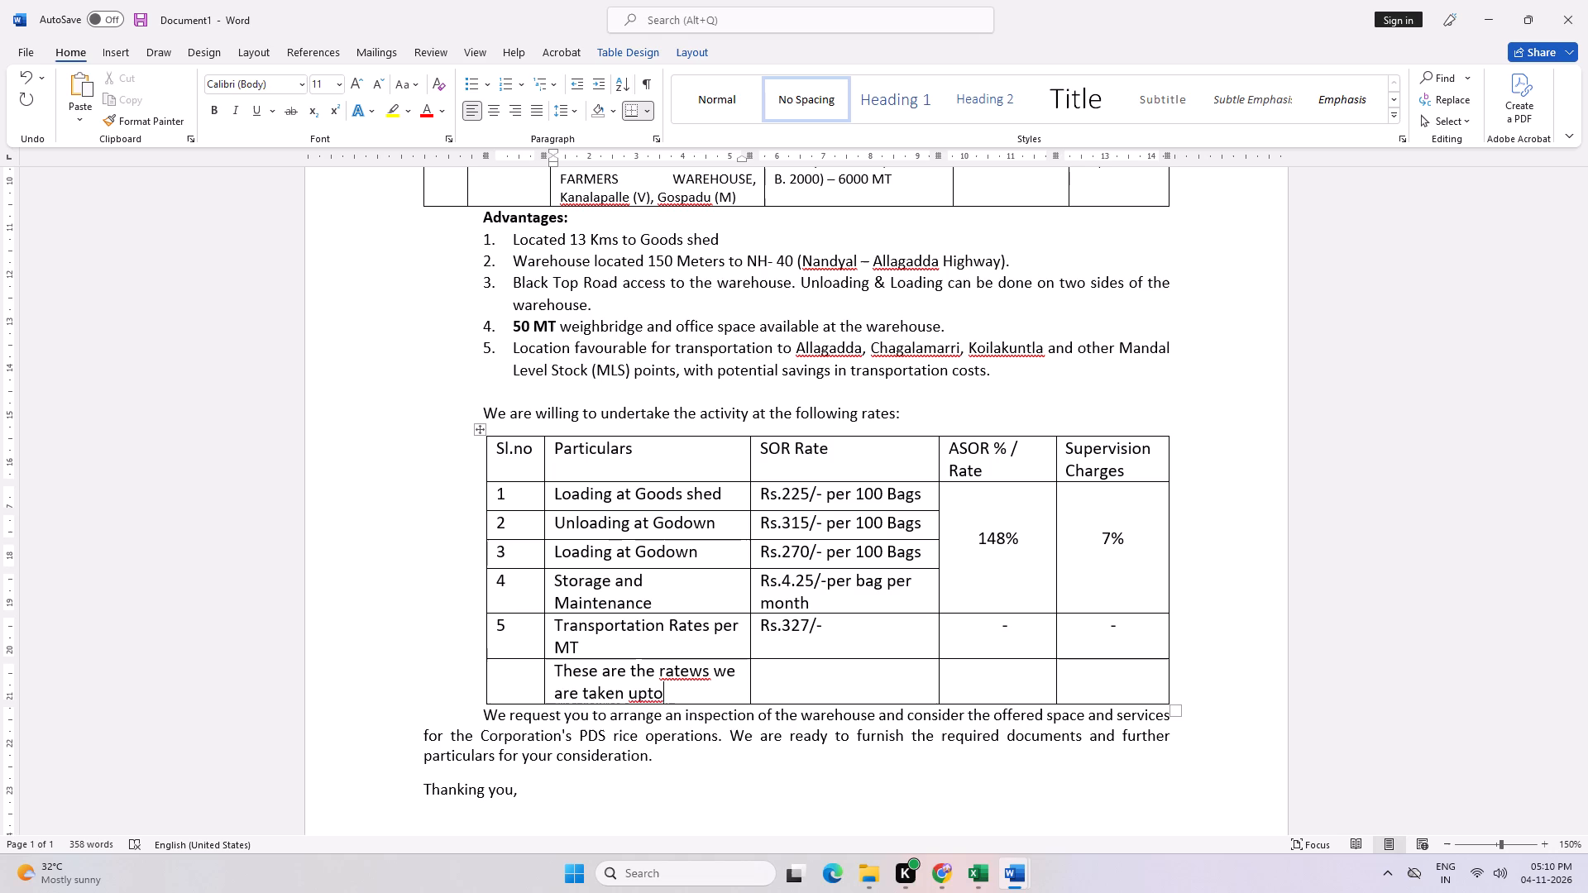
key("Left")
key("Left")
key("Left")
key("Left")
key("Left")
key("BackSpace")
key("BackSpace")
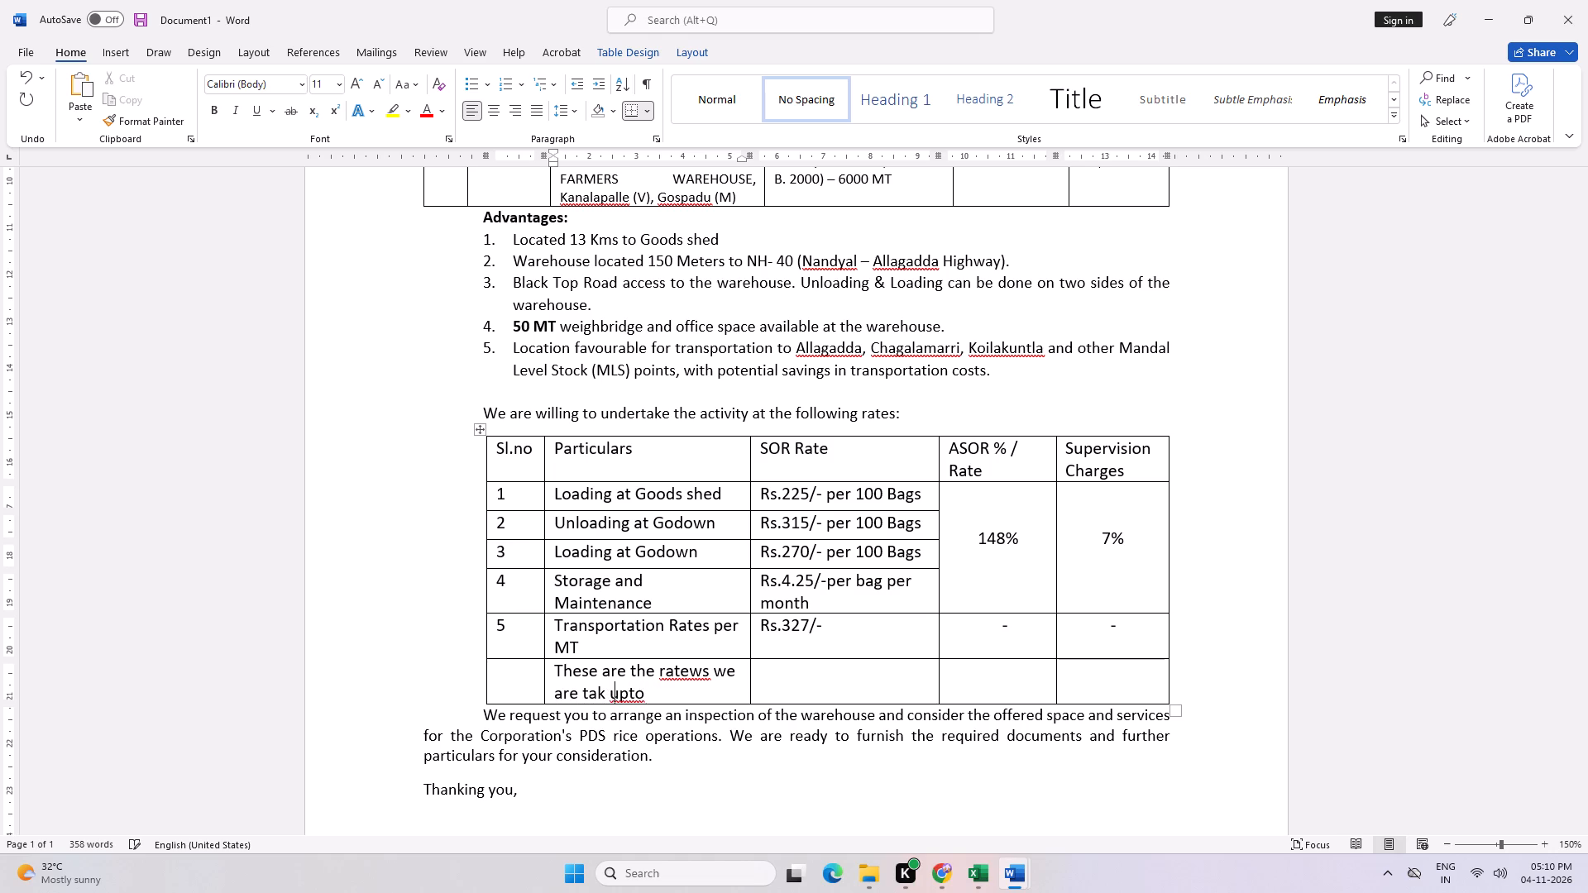
type("ing to")
key("space")
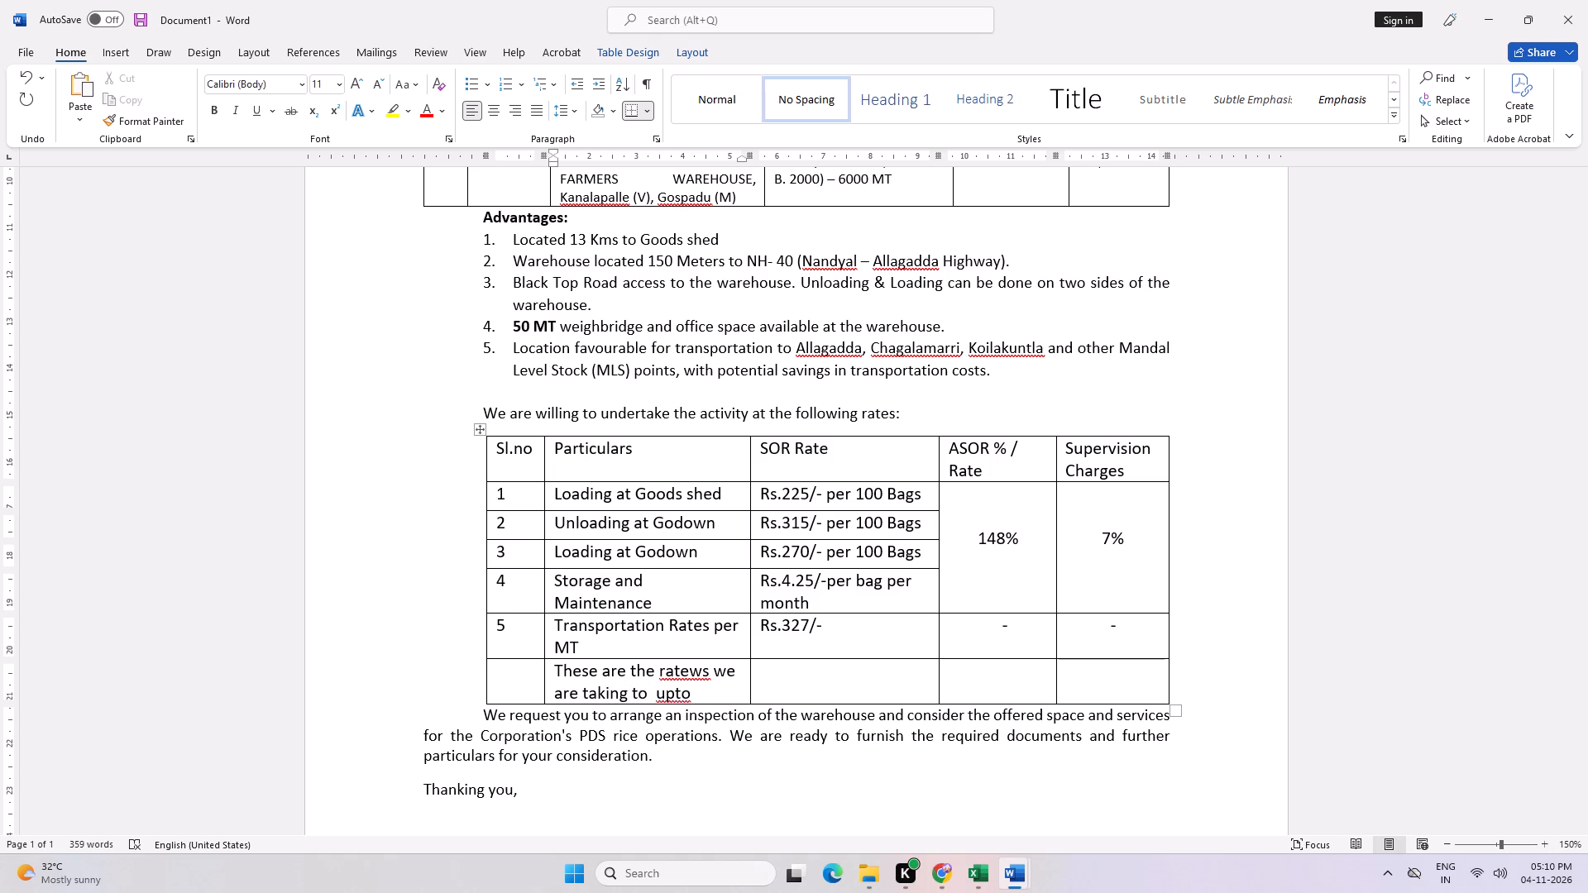
type("handling and transporation rate s")
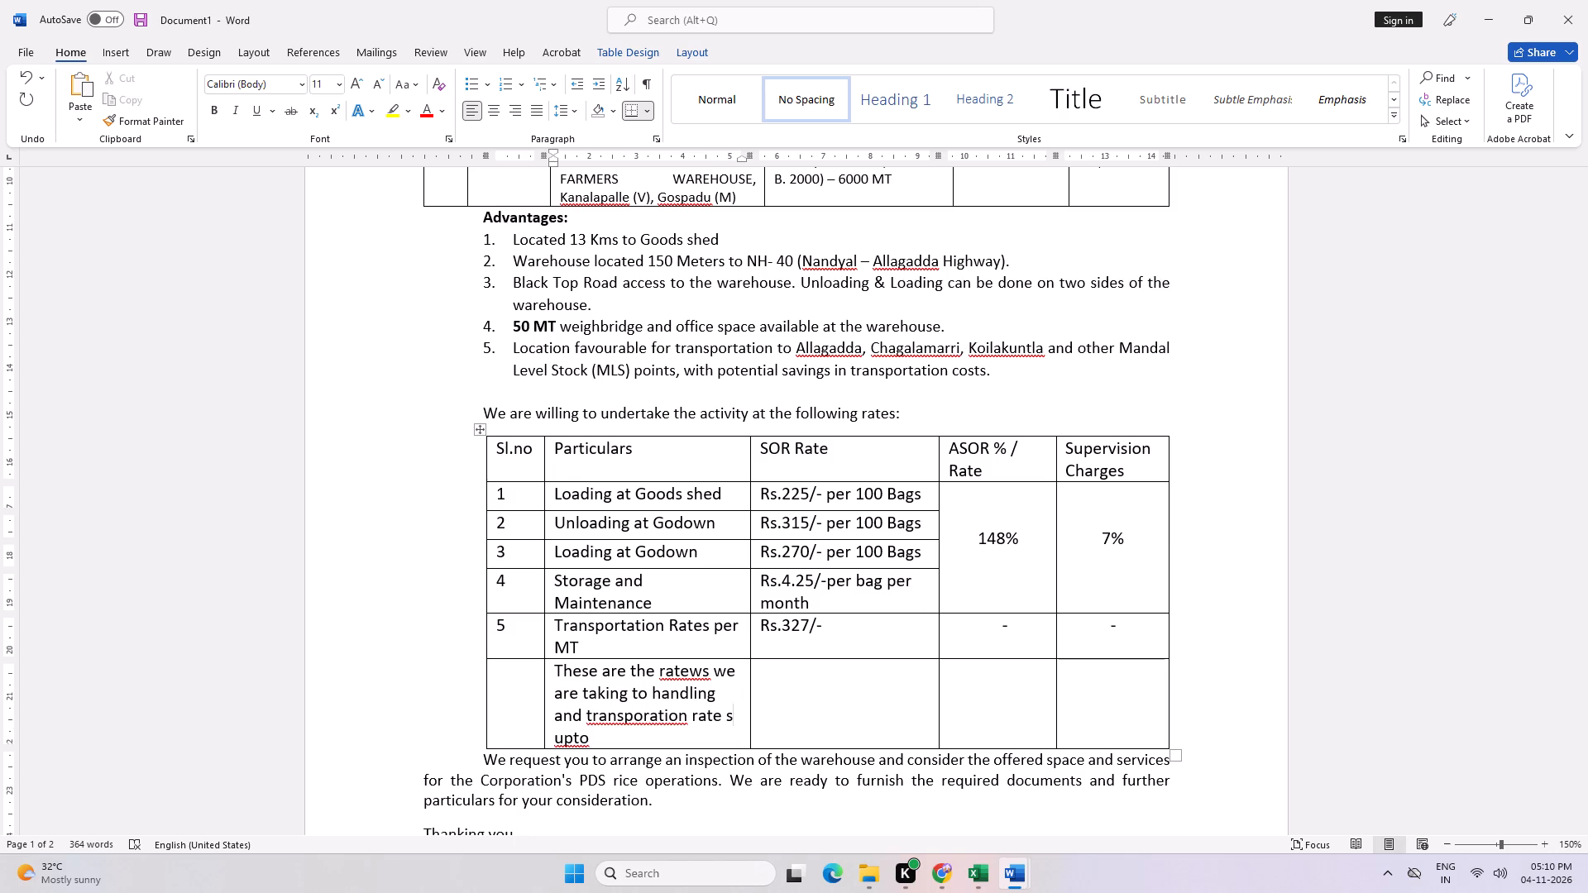
key("BackSpace")
key("BackSpace")
type("s")
key("space")
Replace "upto" at the end of the note with "on par APSWC HG gopavaram rates".
key("ctrl+Delete")
key("ctrl+Delete")
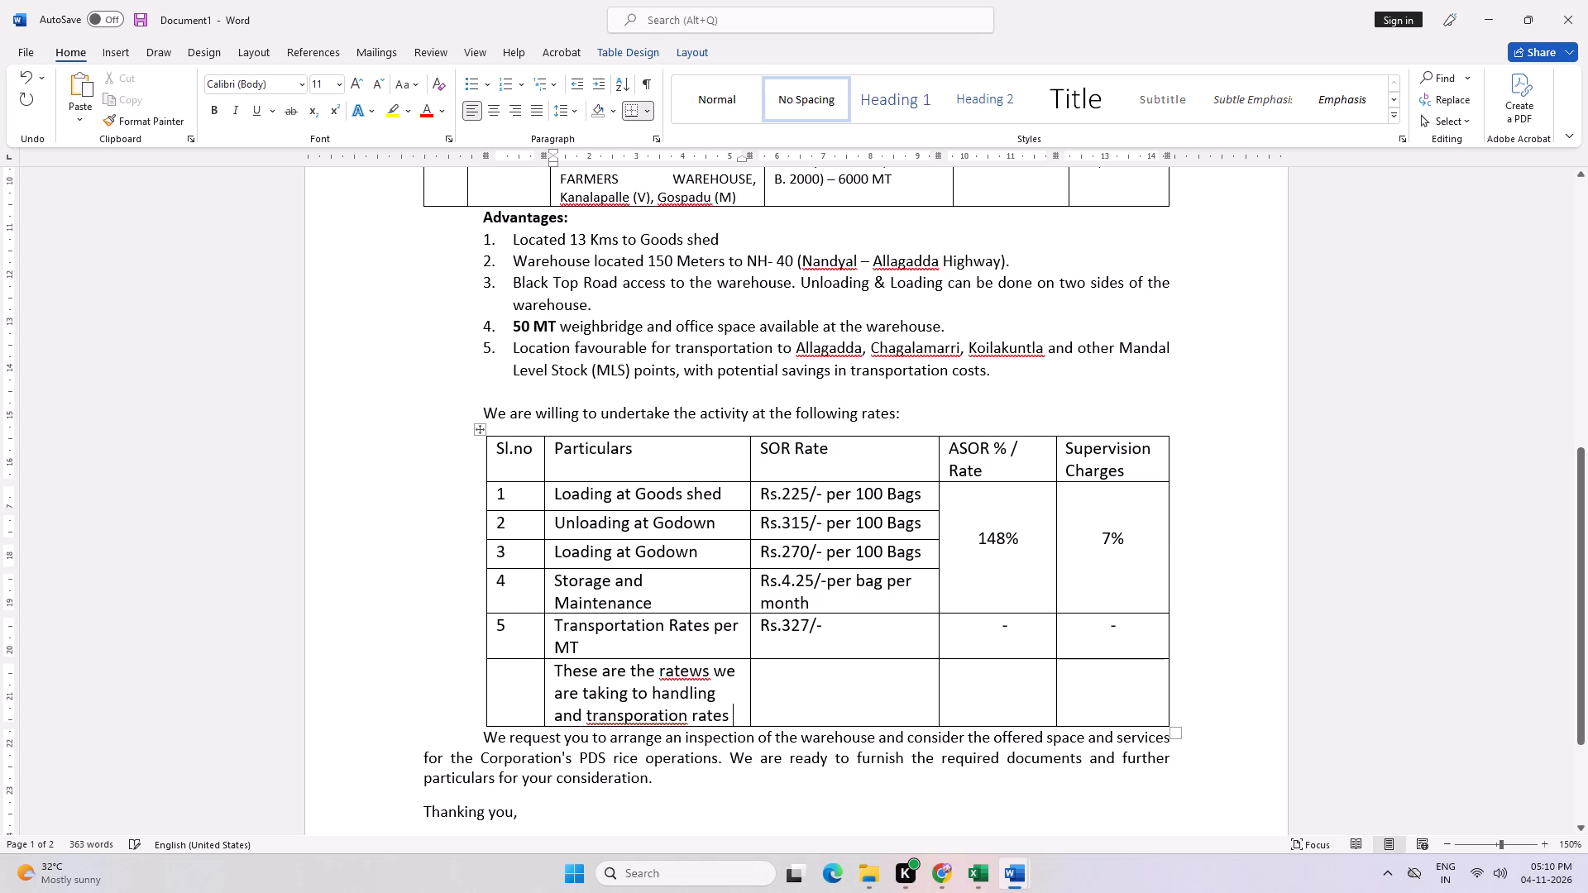
type("on for")
key("space")
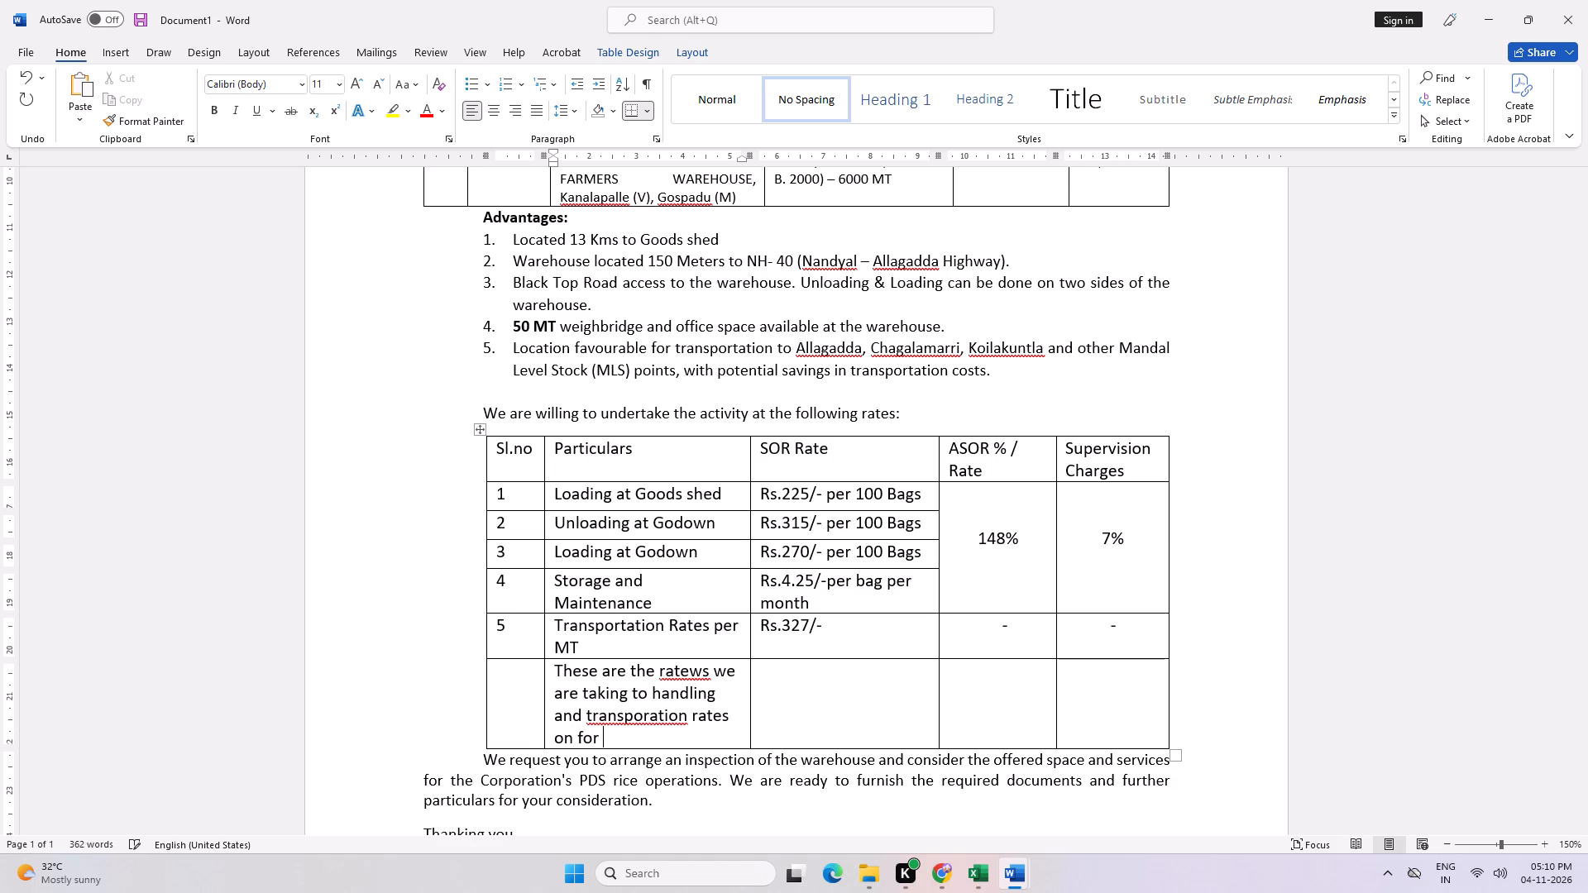
key("ctrl+shift+Left")
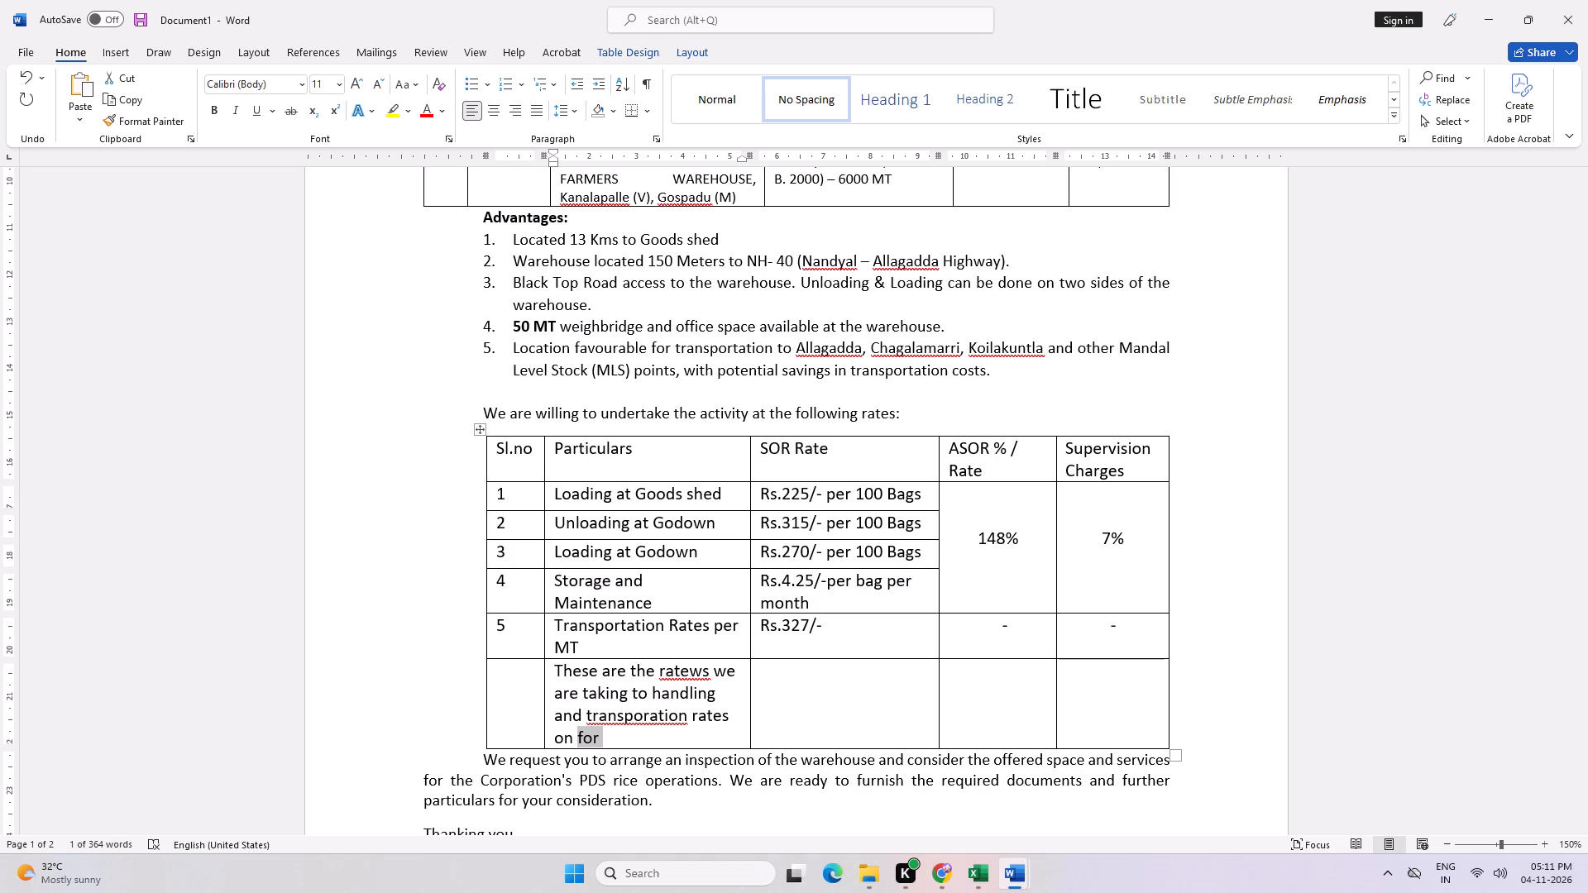
key("BackSpace")
key("BackSpace")
key("space")
type("par")
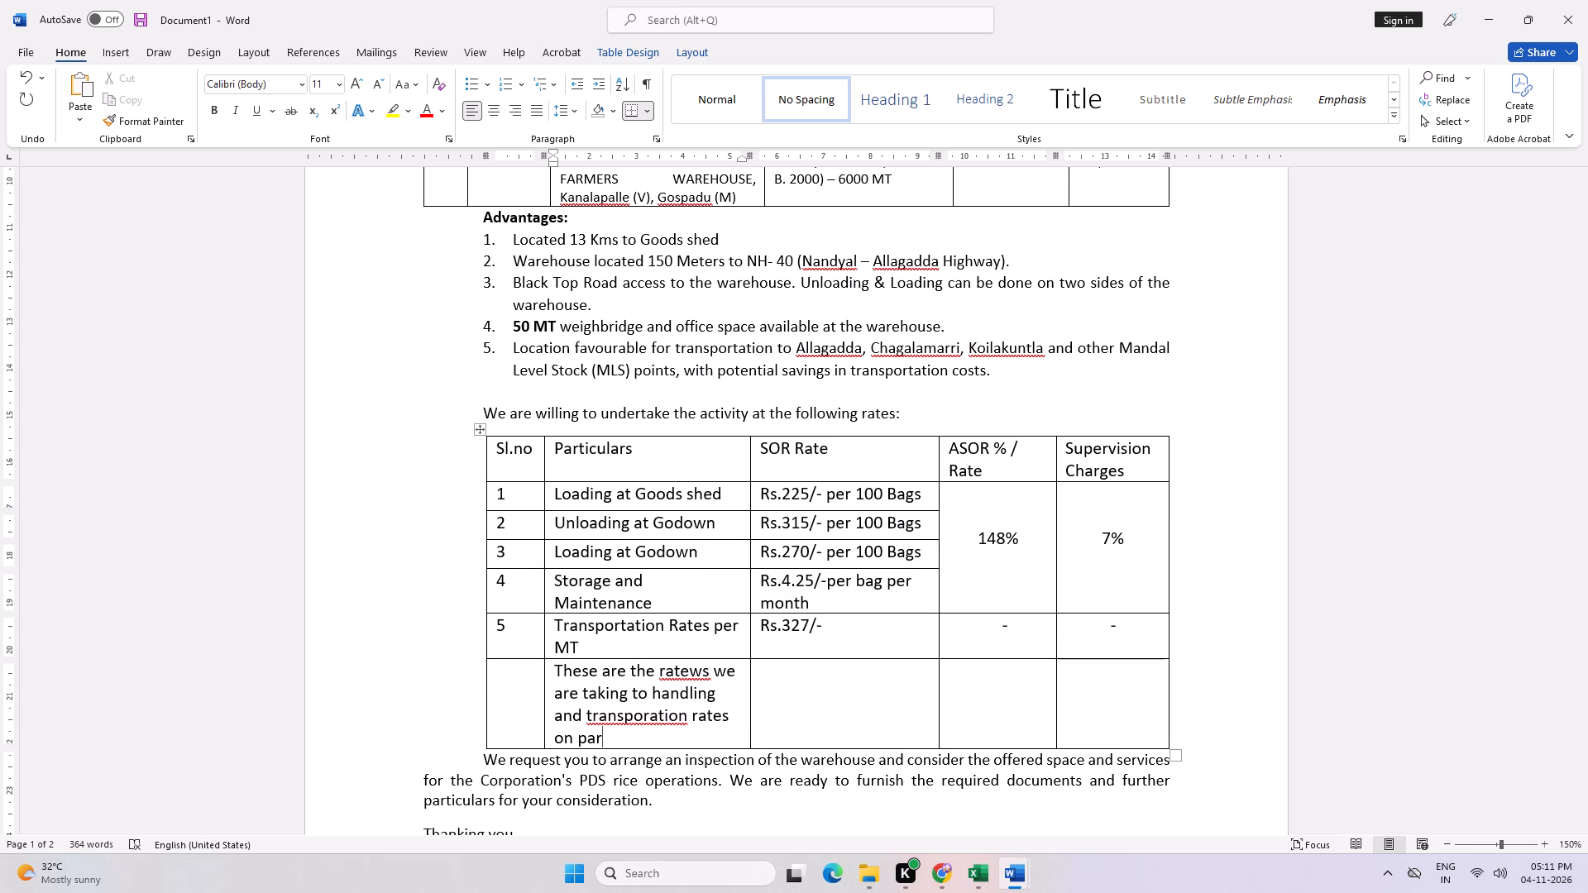
key("space")
type("AP")
type("SWC HG")
key("space")
type("gopavaram rates")
key("space")
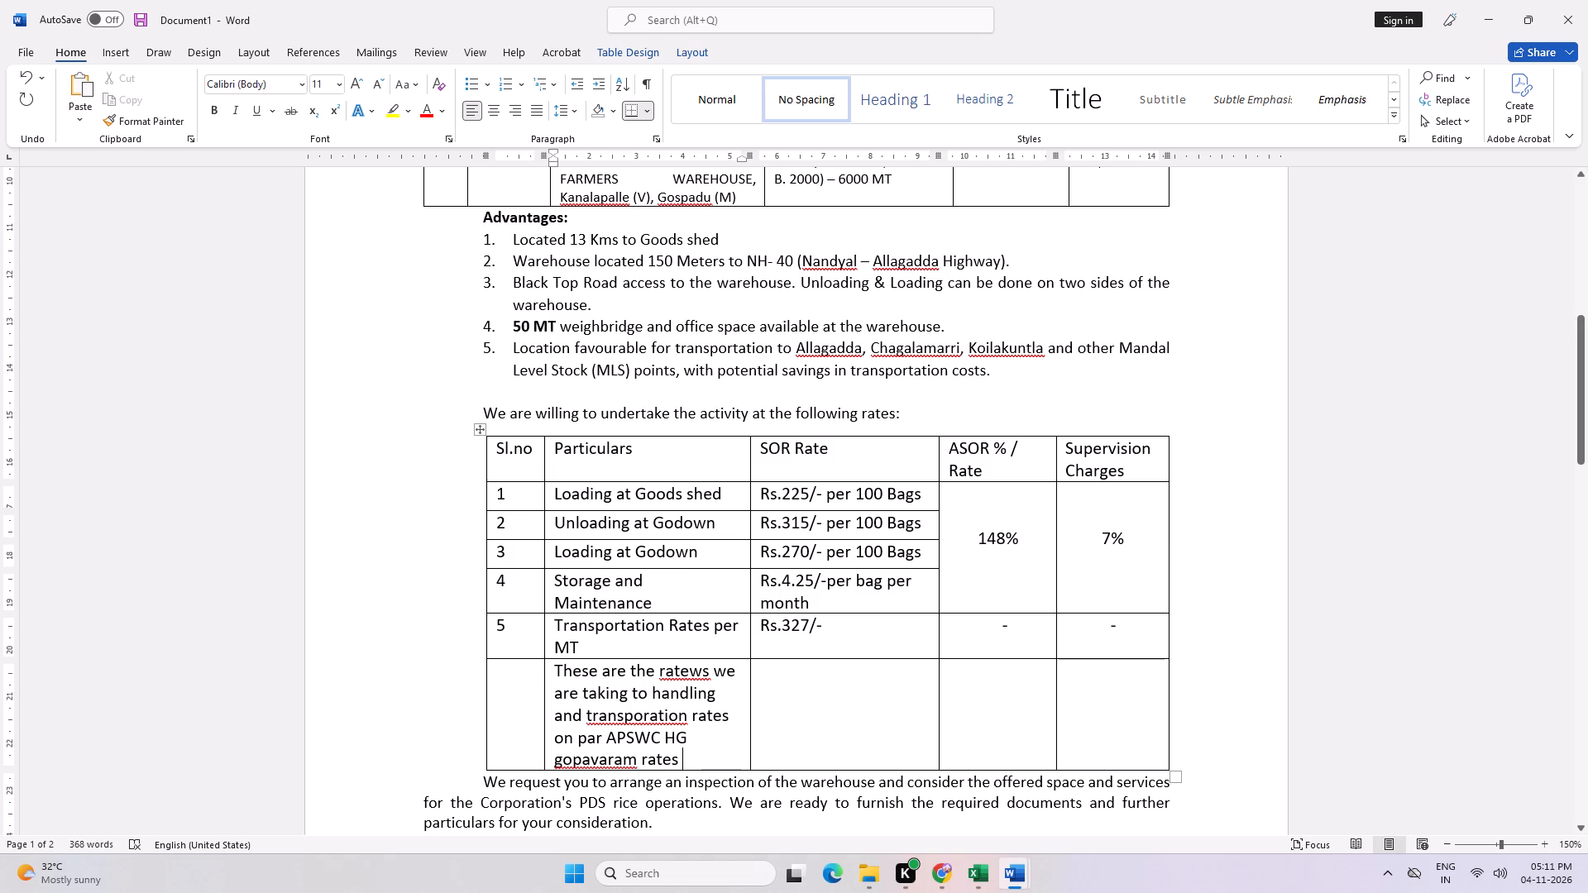
Correct the note's spelling to "rates" and "transportation", and capitalize "Gopavaram".
left_click(703, 675)
key("BackSpace")
right_click(600, 716)
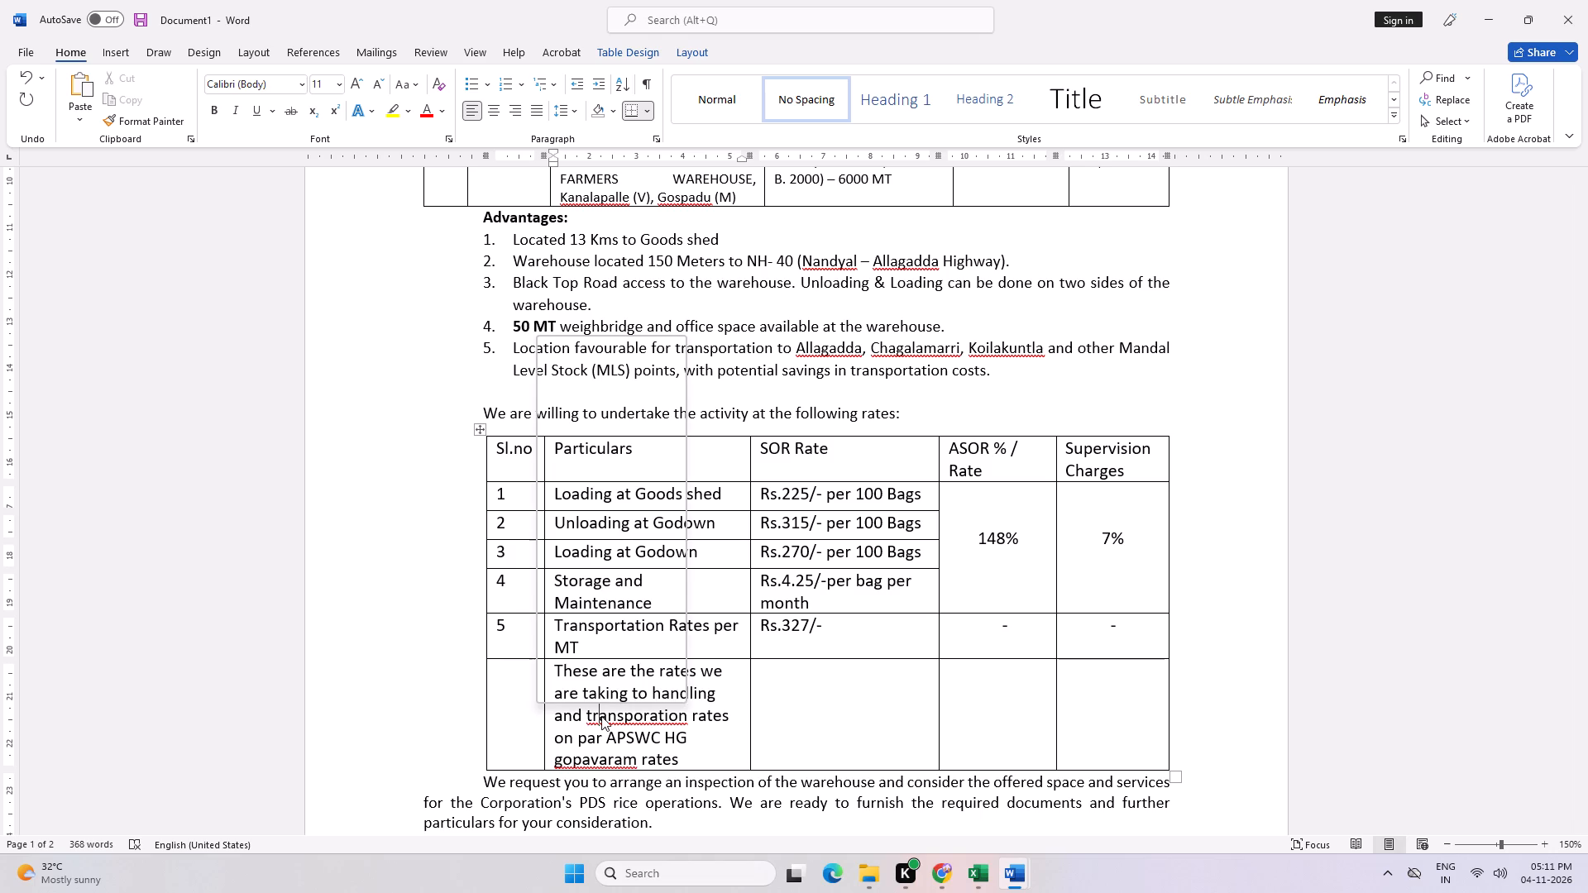
left_click(659, 352)
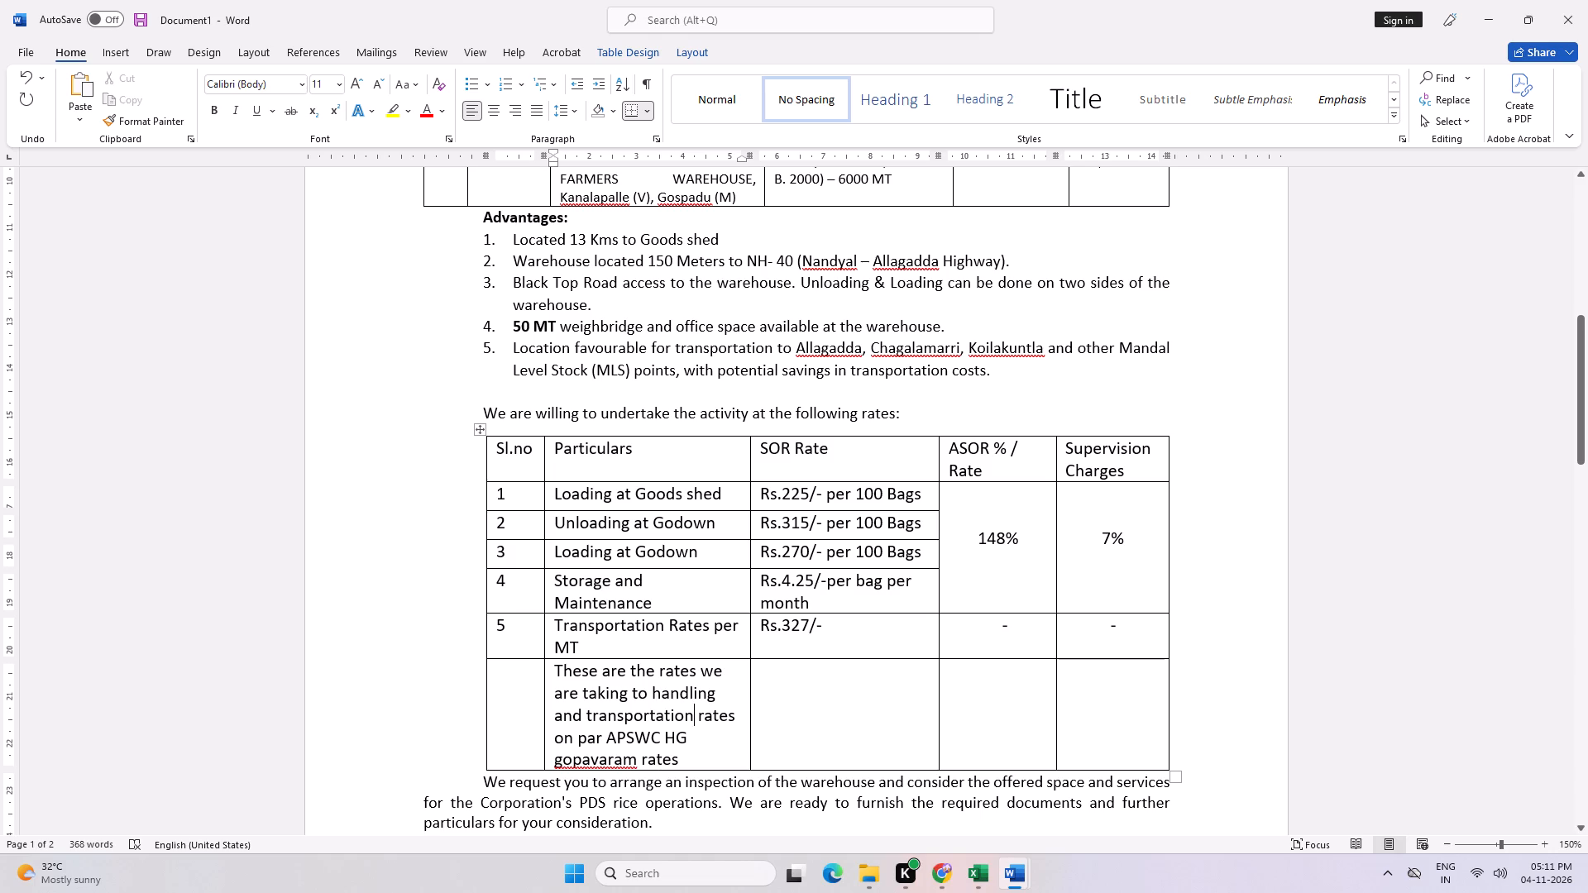
right_click(594, 763)
left_click(562, 754)
key("BackSpace")
key("shift+g")
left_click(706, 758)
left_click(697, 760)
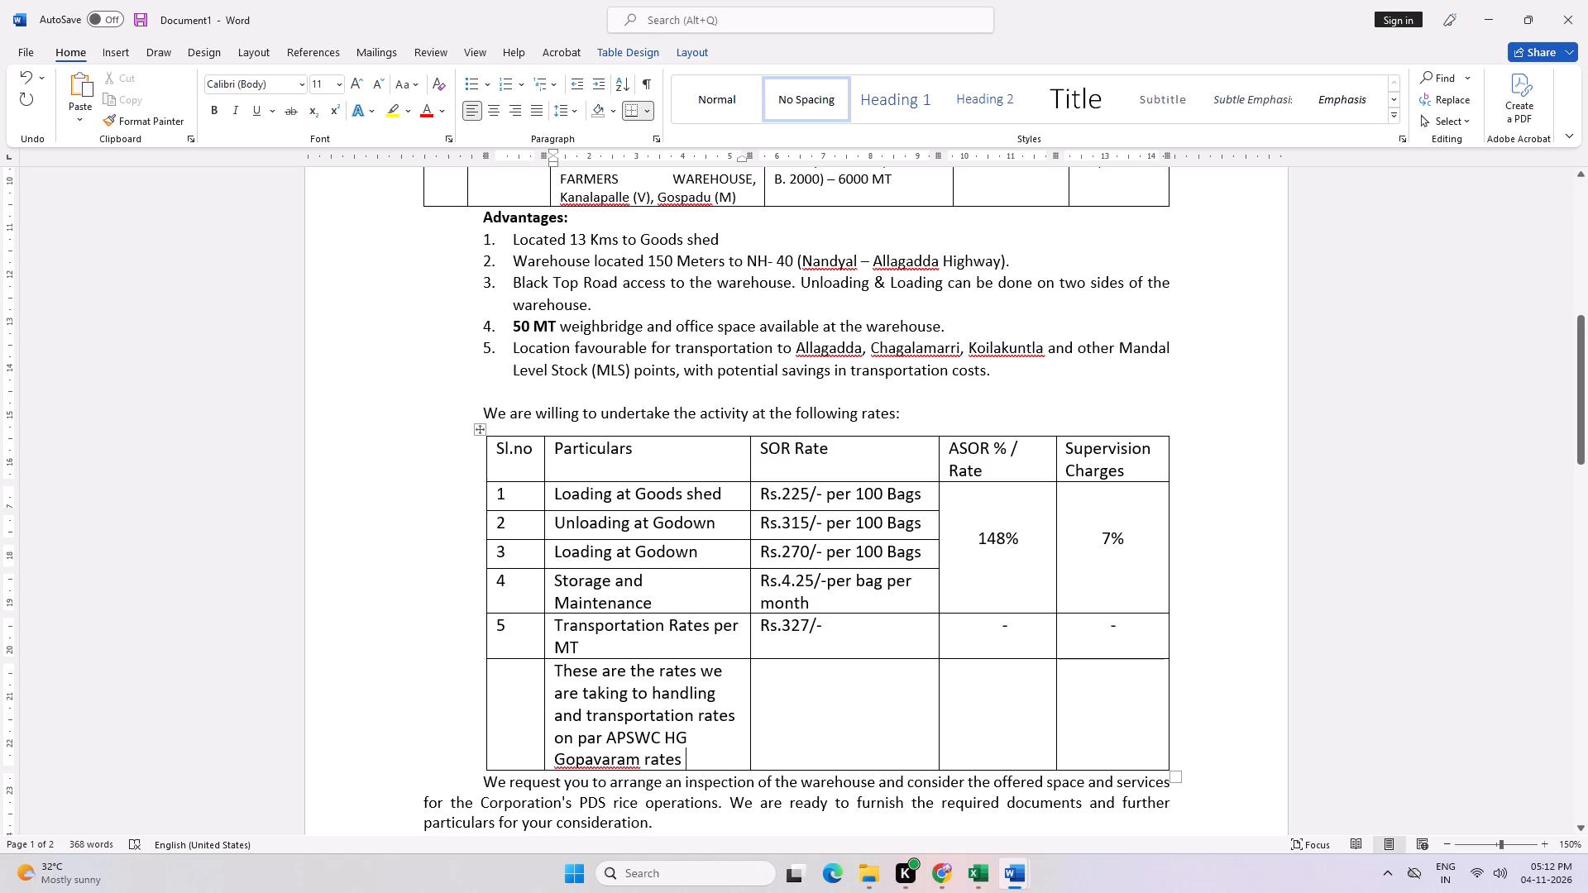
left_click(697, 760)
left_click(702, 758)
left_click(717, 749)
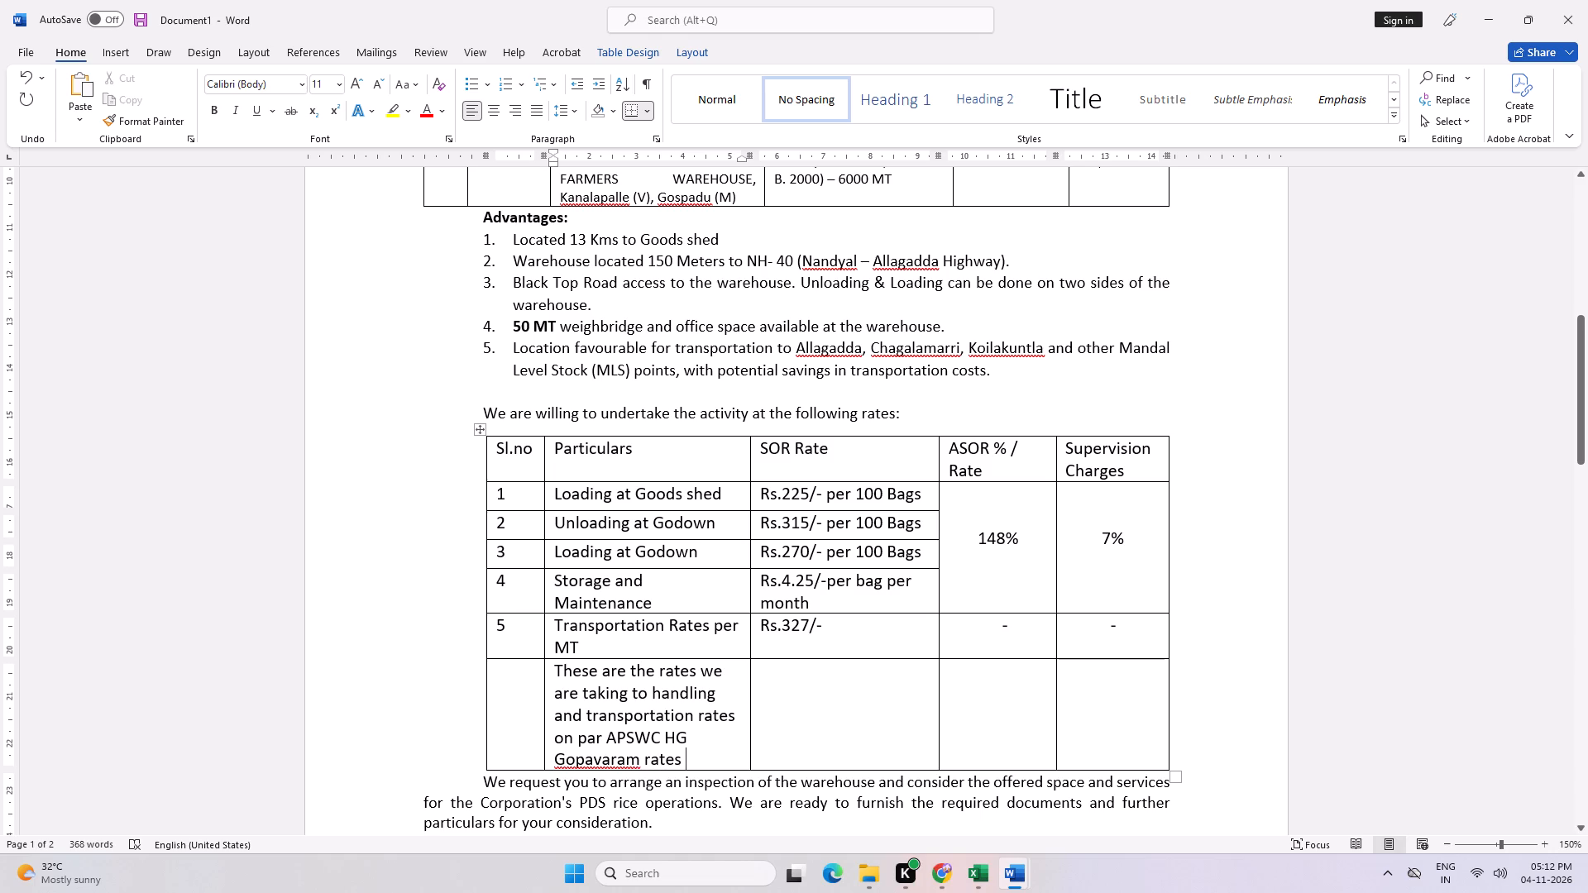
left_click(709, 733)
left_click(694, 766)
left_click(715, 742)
Erase all the cell dividers in the note row so the note spans the full width of the rates table.
left_click_drag(557, 670, 1031, 743)
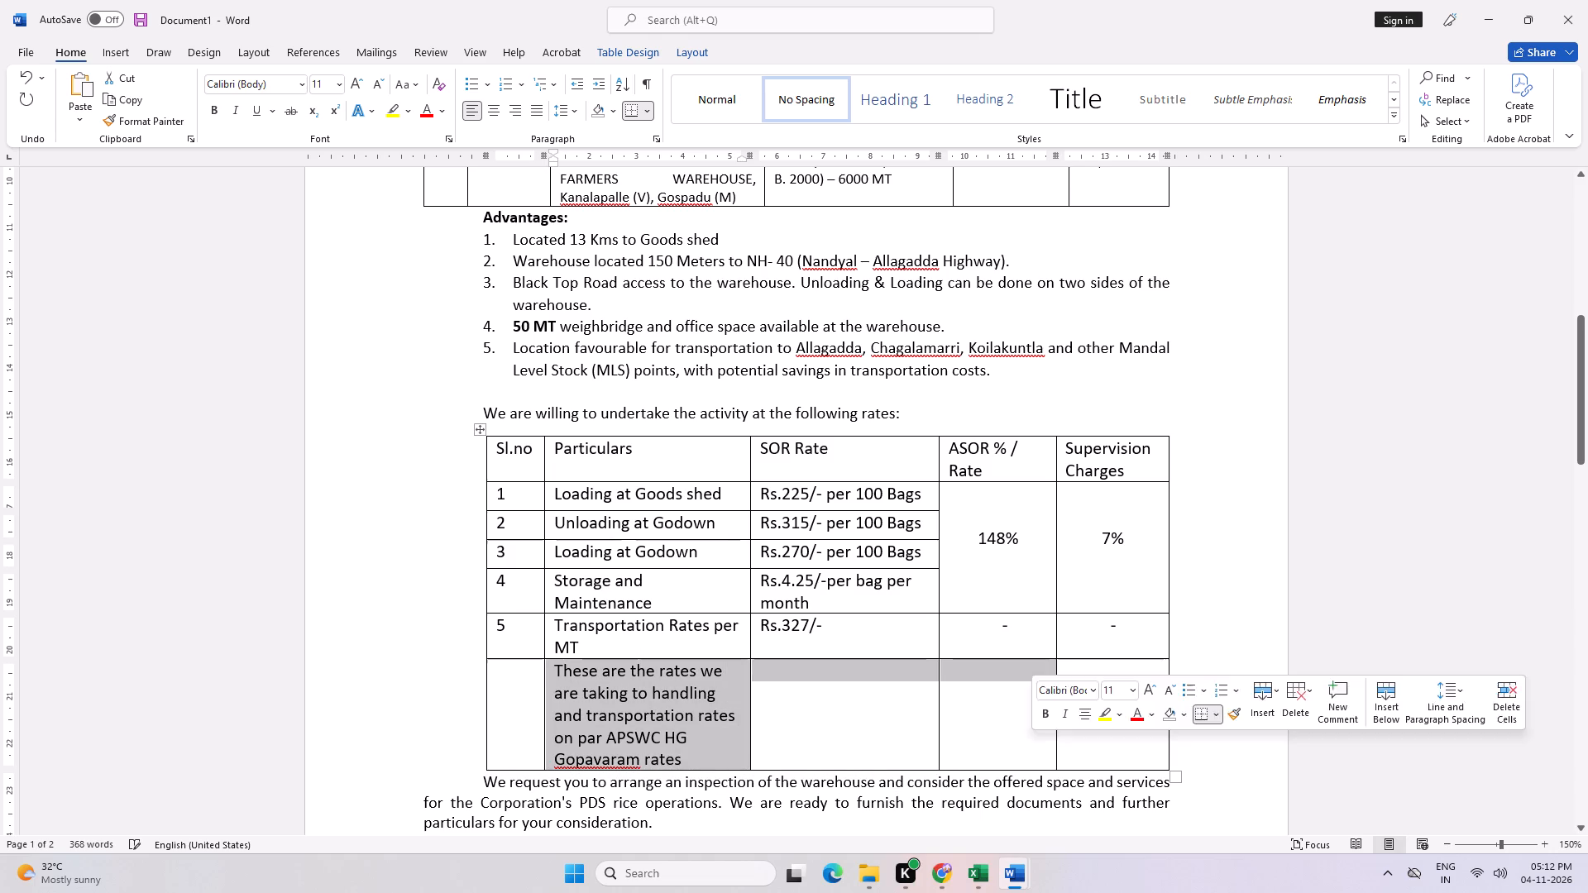
left_click(770, 683)
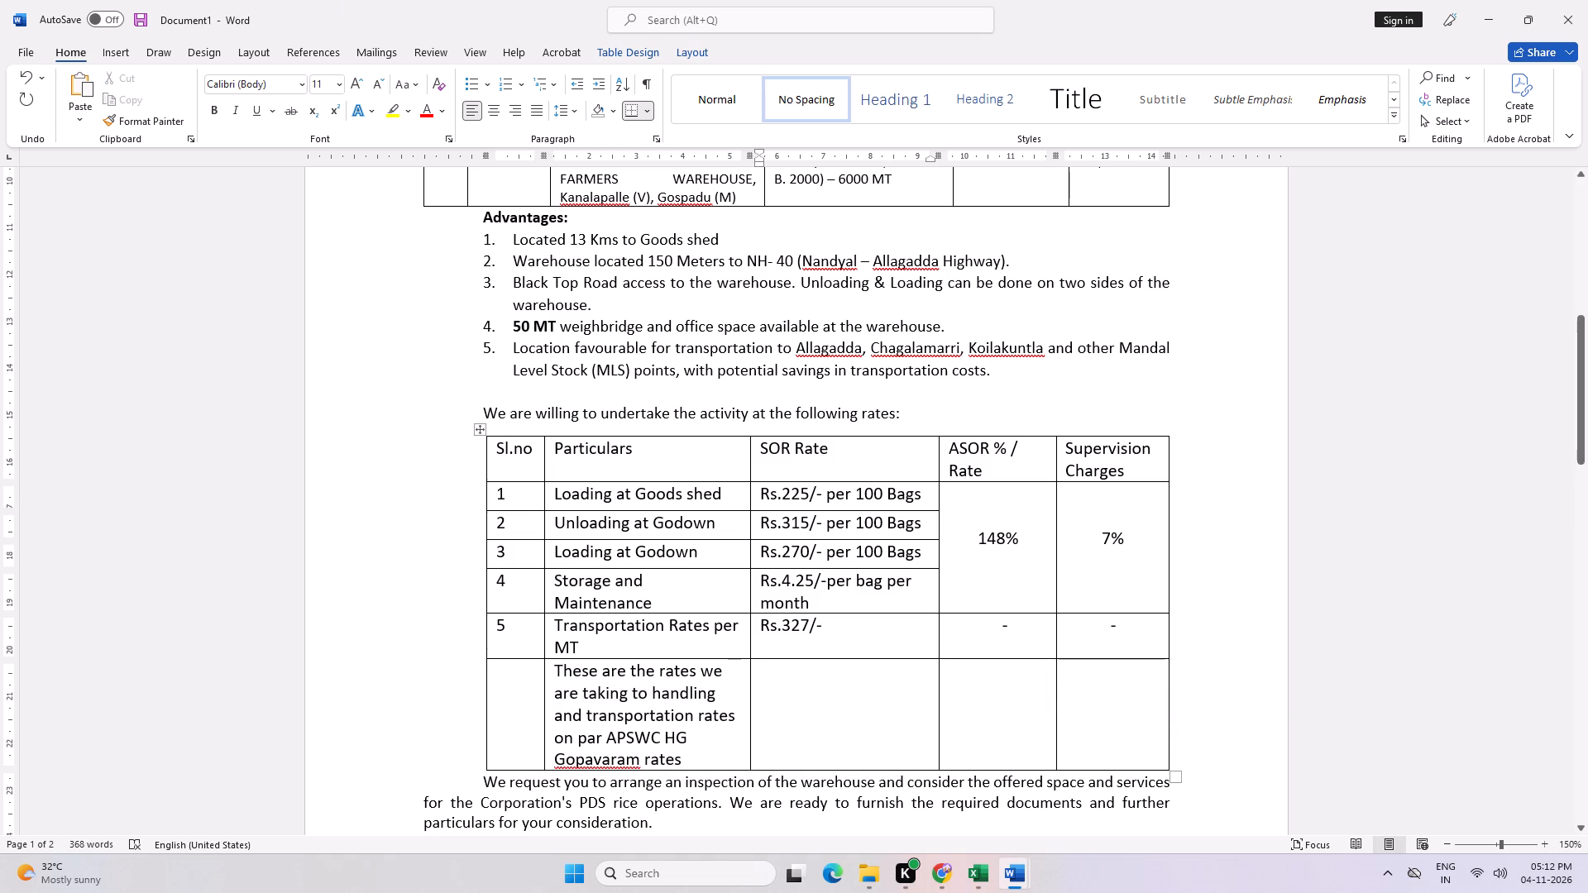
left_click(691, 50)
left_click(209, 91)
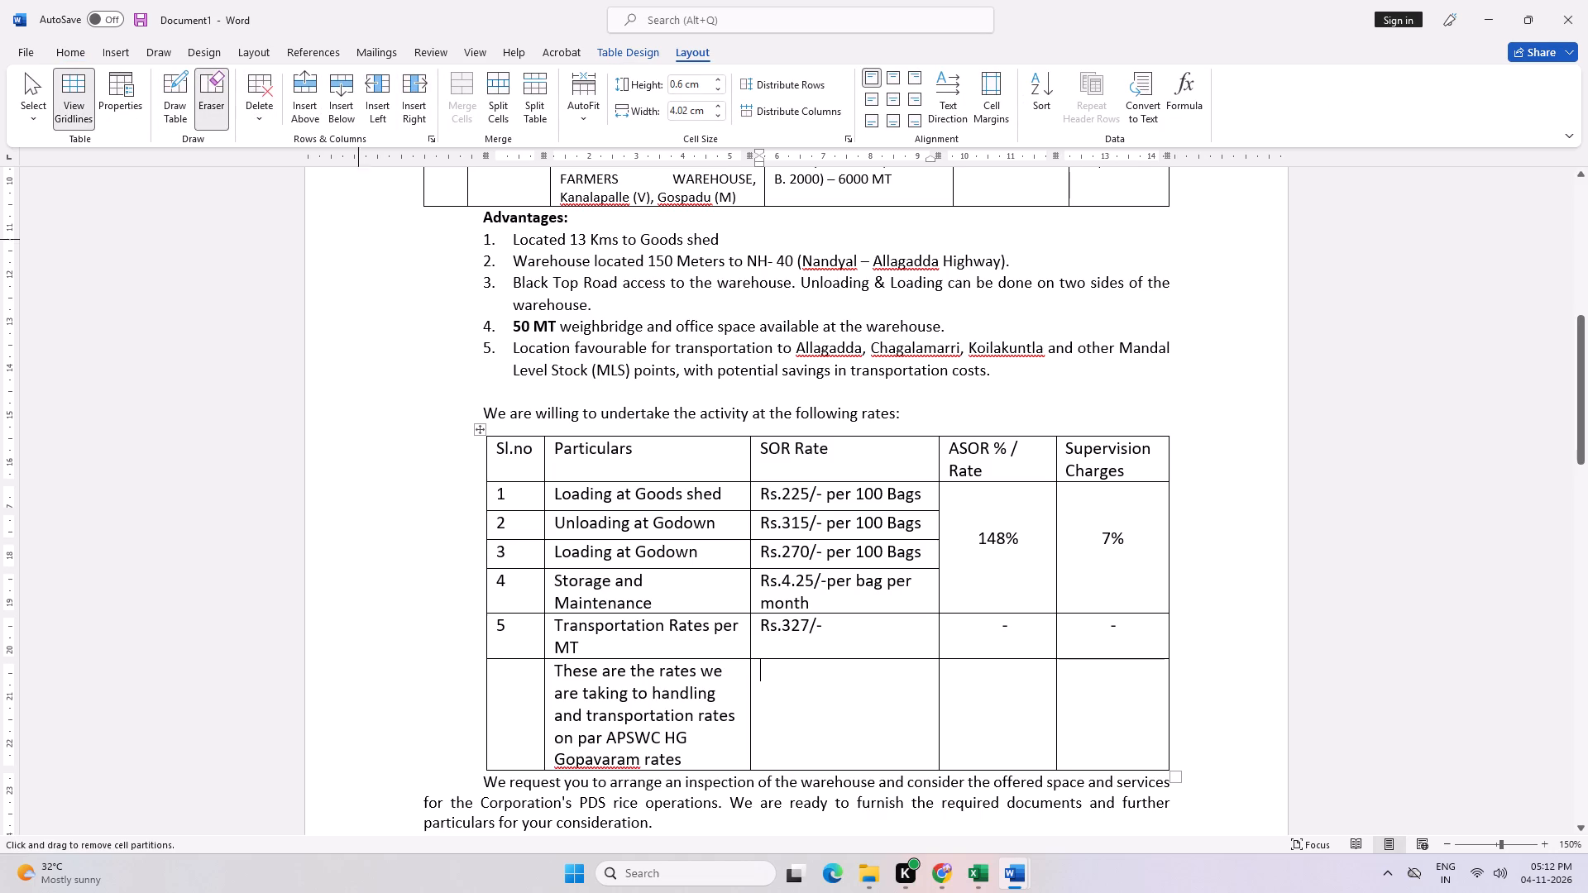
left_click(753, 691)
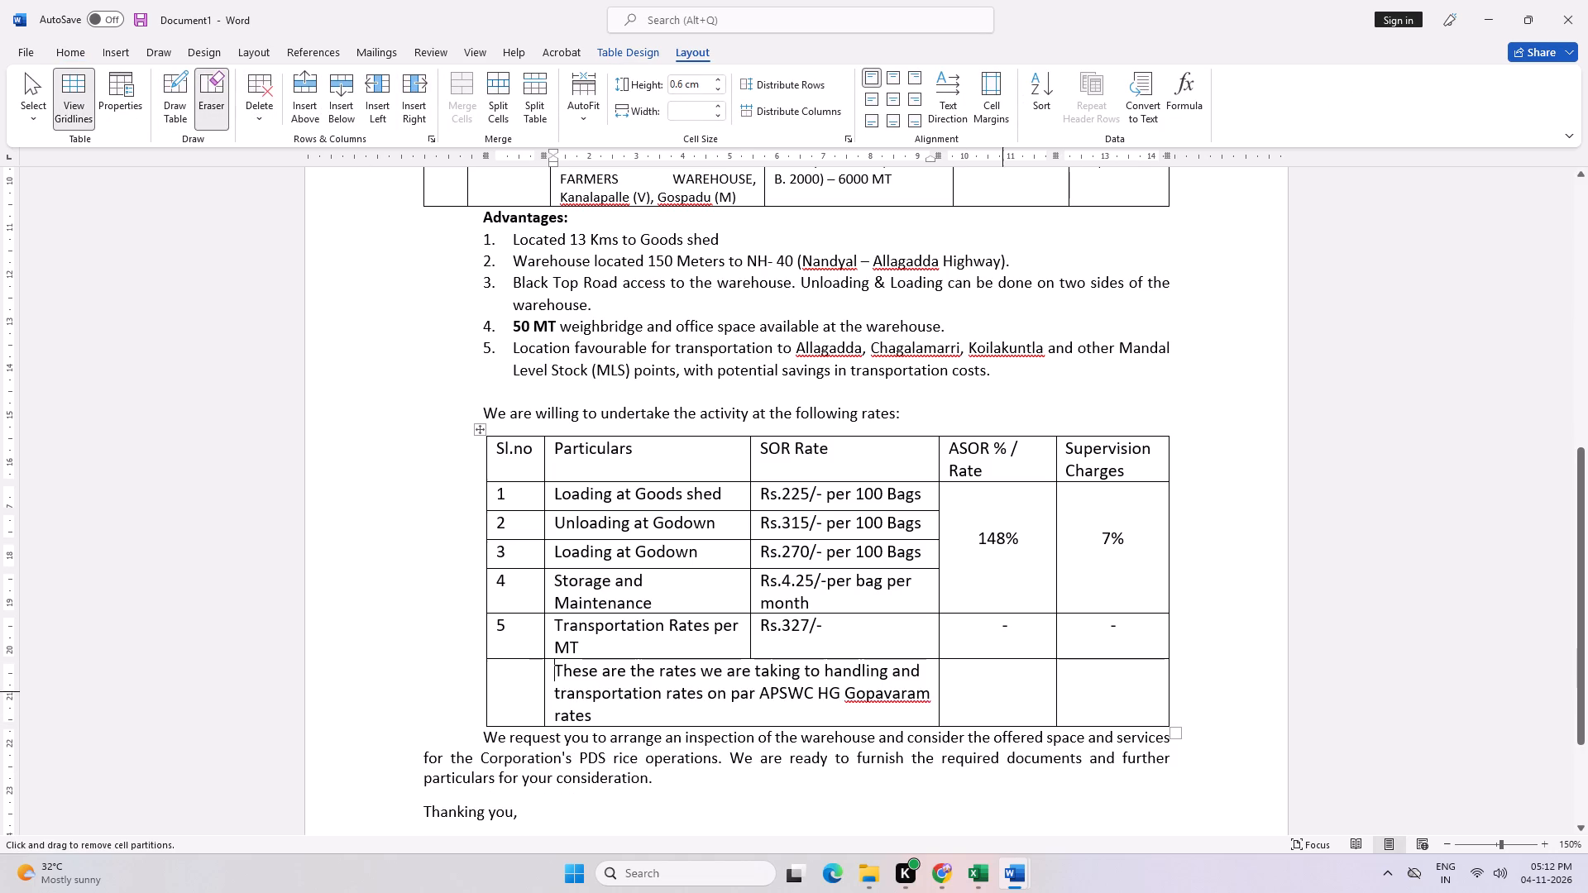
left_click(944, 681)
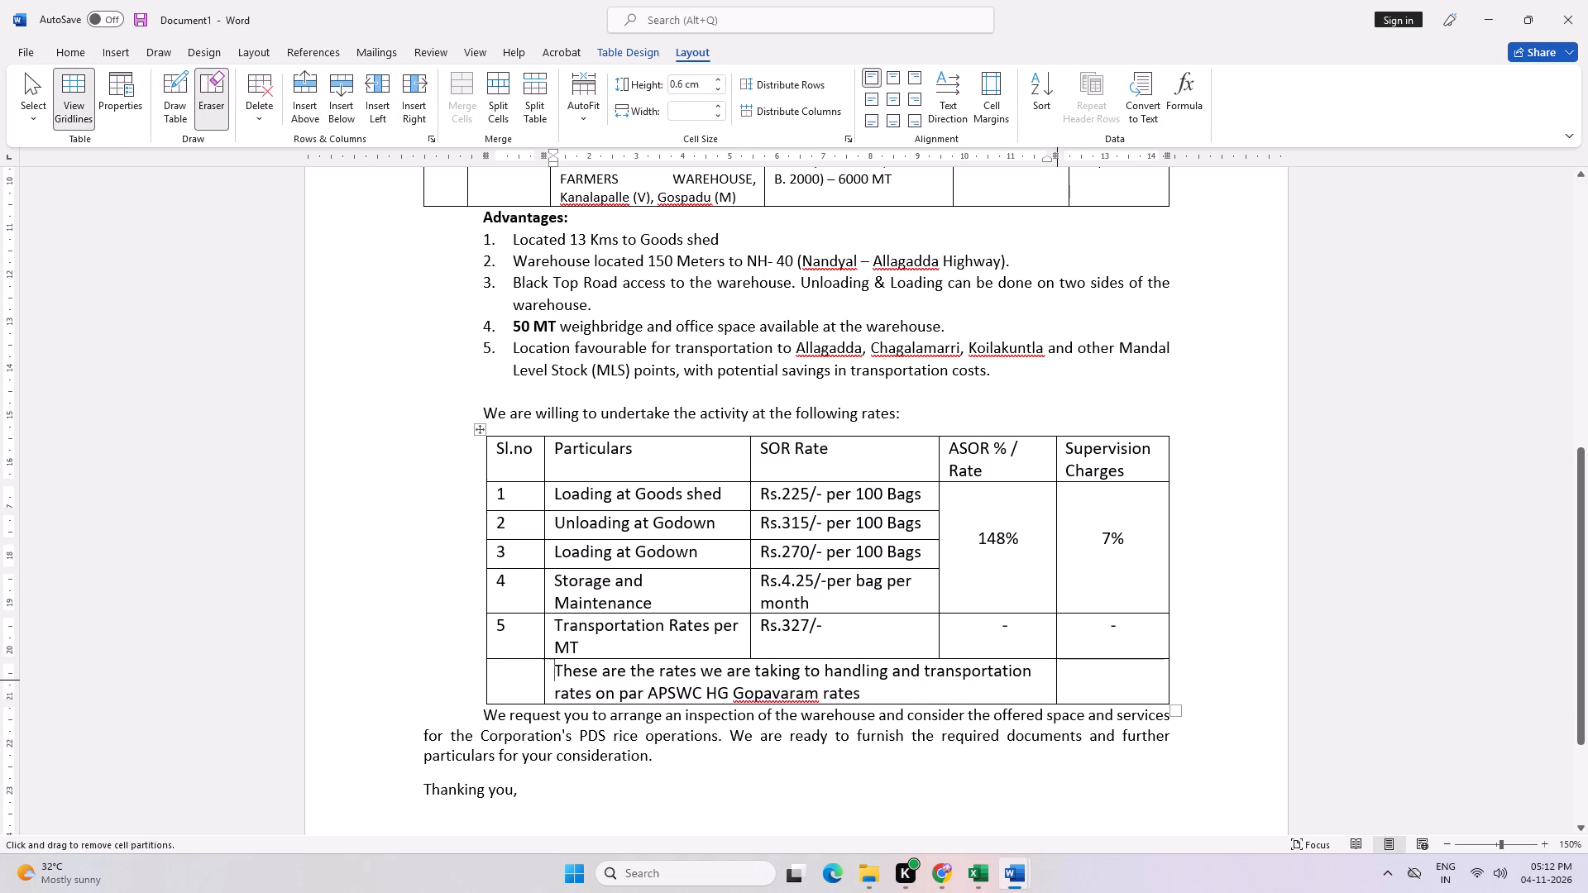
left_click(1061, 680)
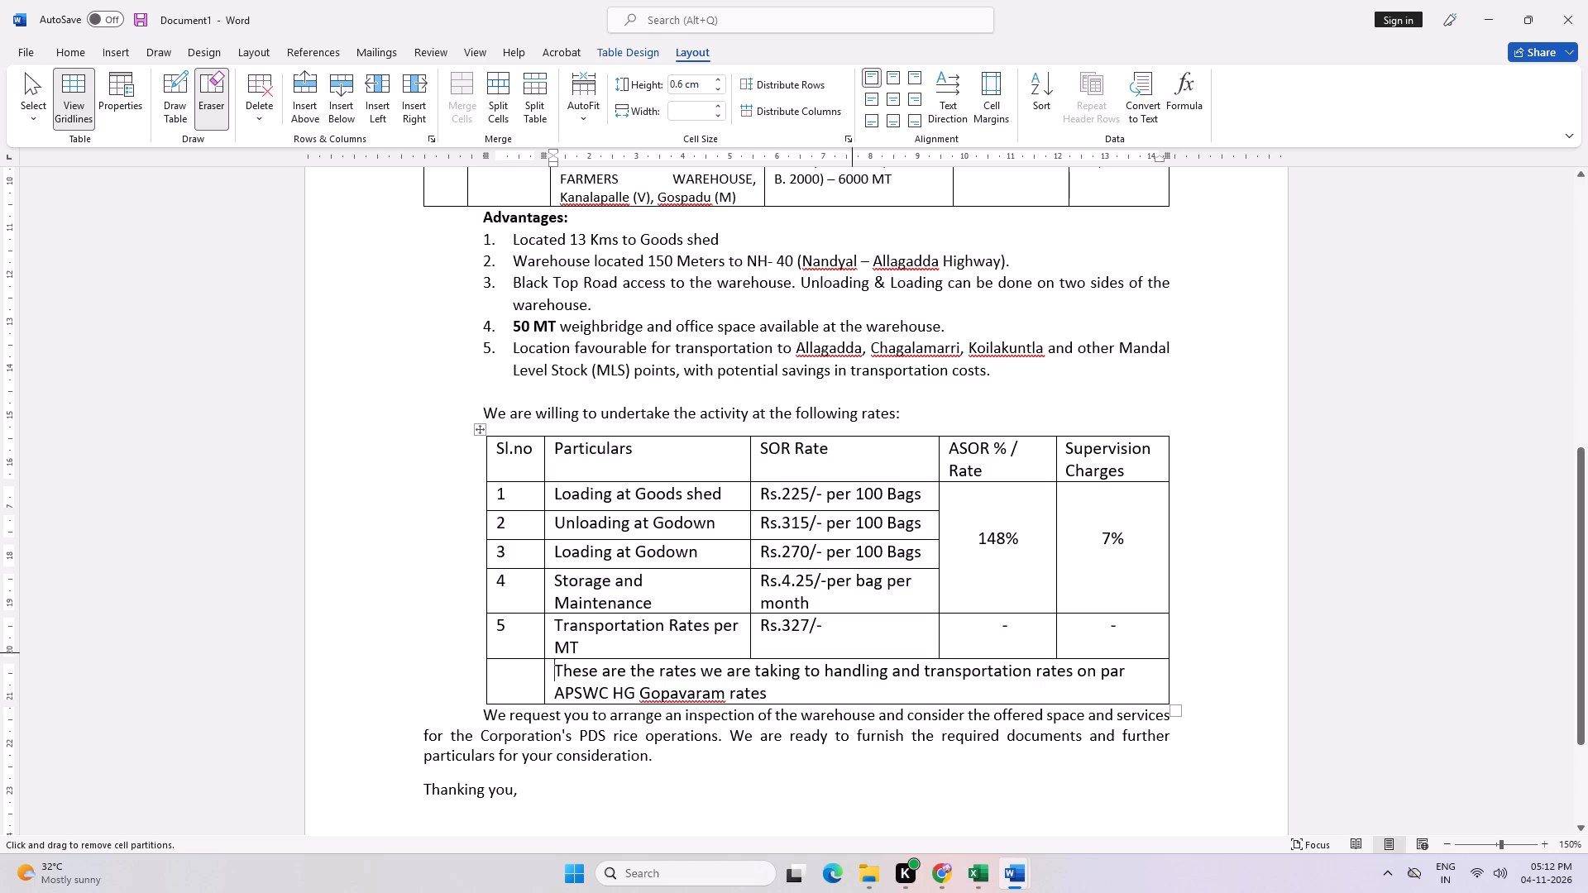
left_click(548, 672)
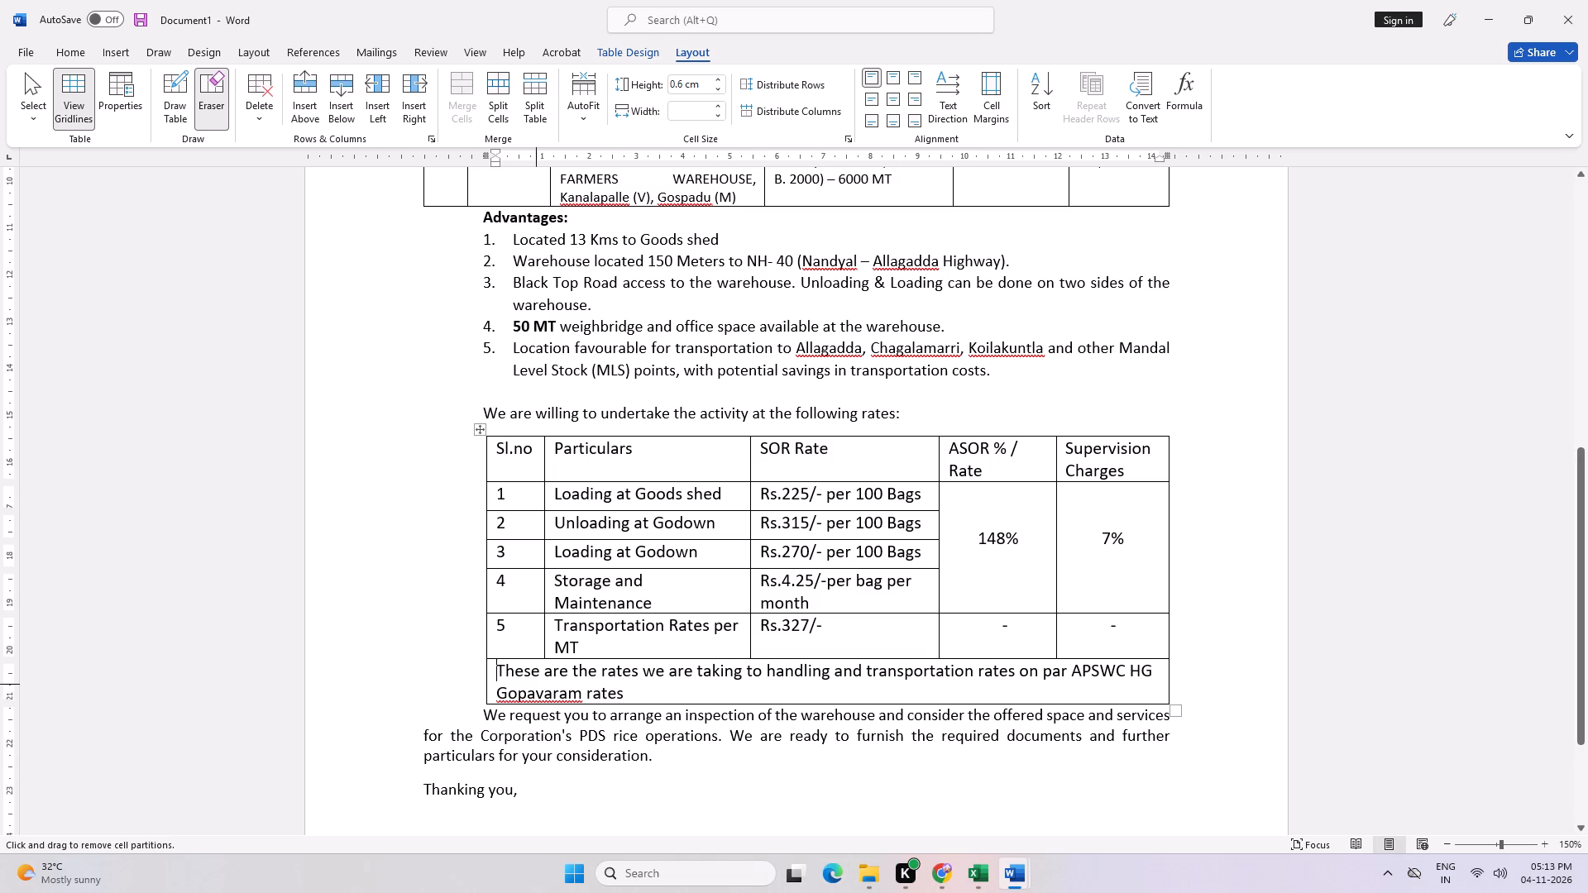
Undo the last erasure, of the divider between the note row's serial number cell and the note text, and stop erasing.
key("ctrl+z")
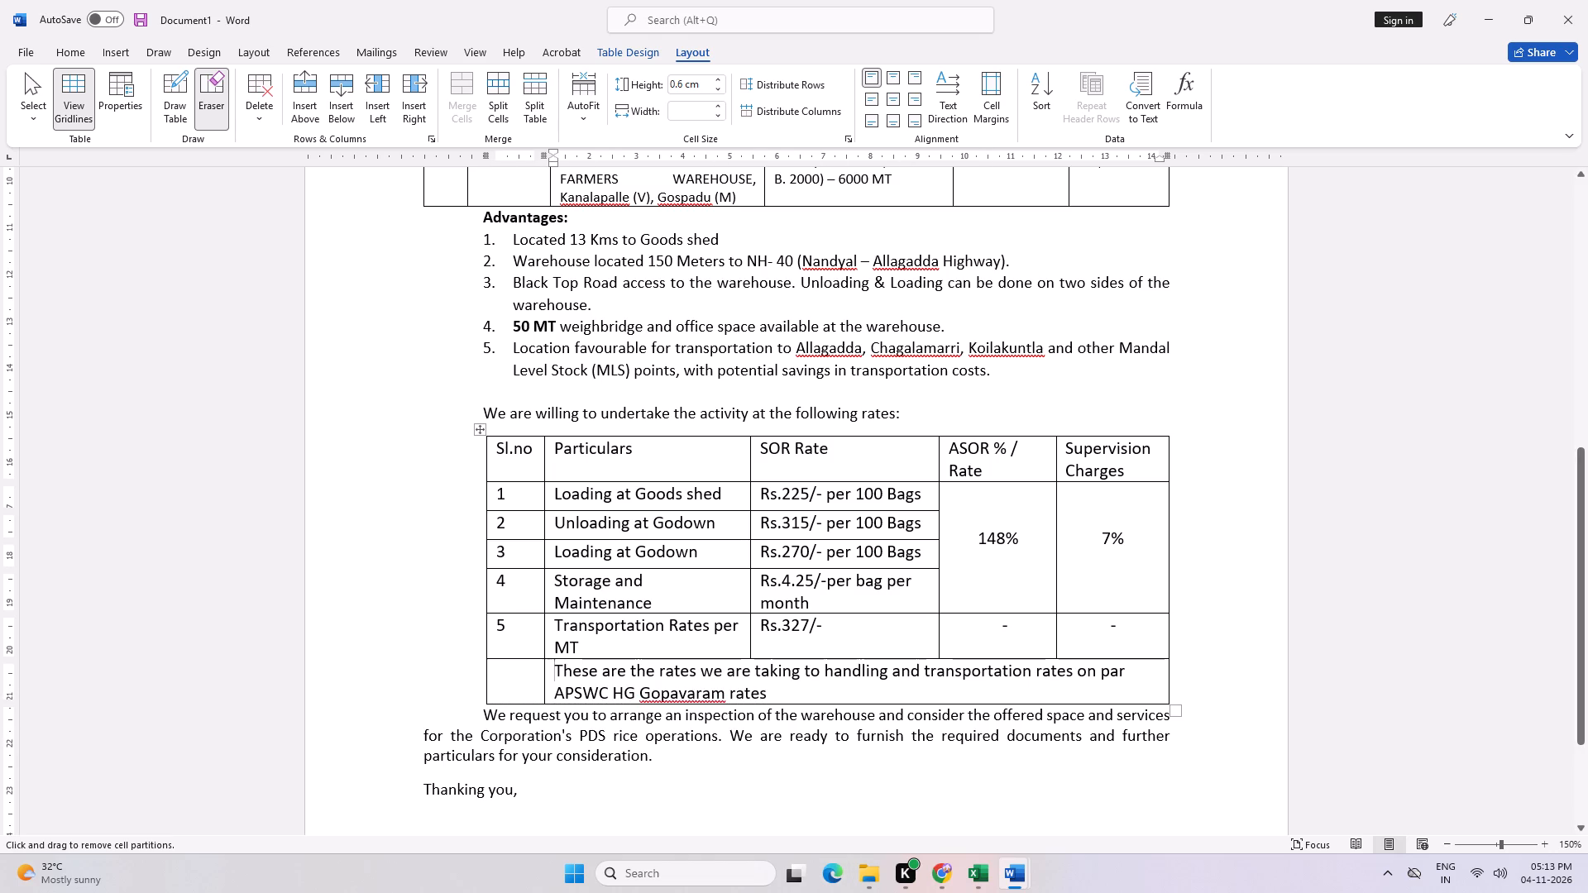
double_click(909, 779)
left_click(1147, 677)
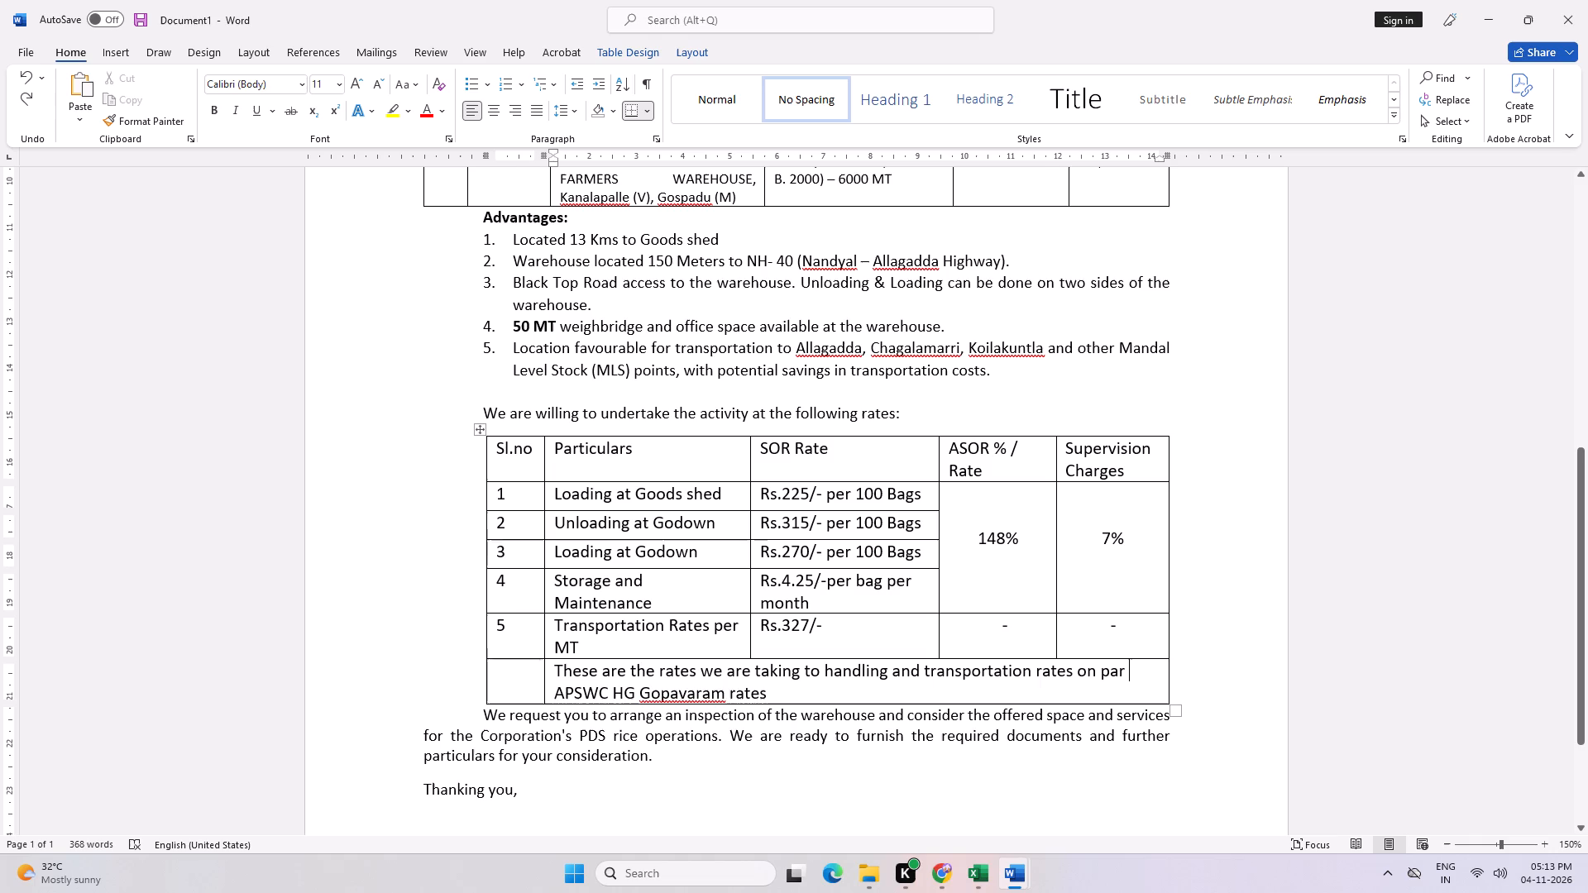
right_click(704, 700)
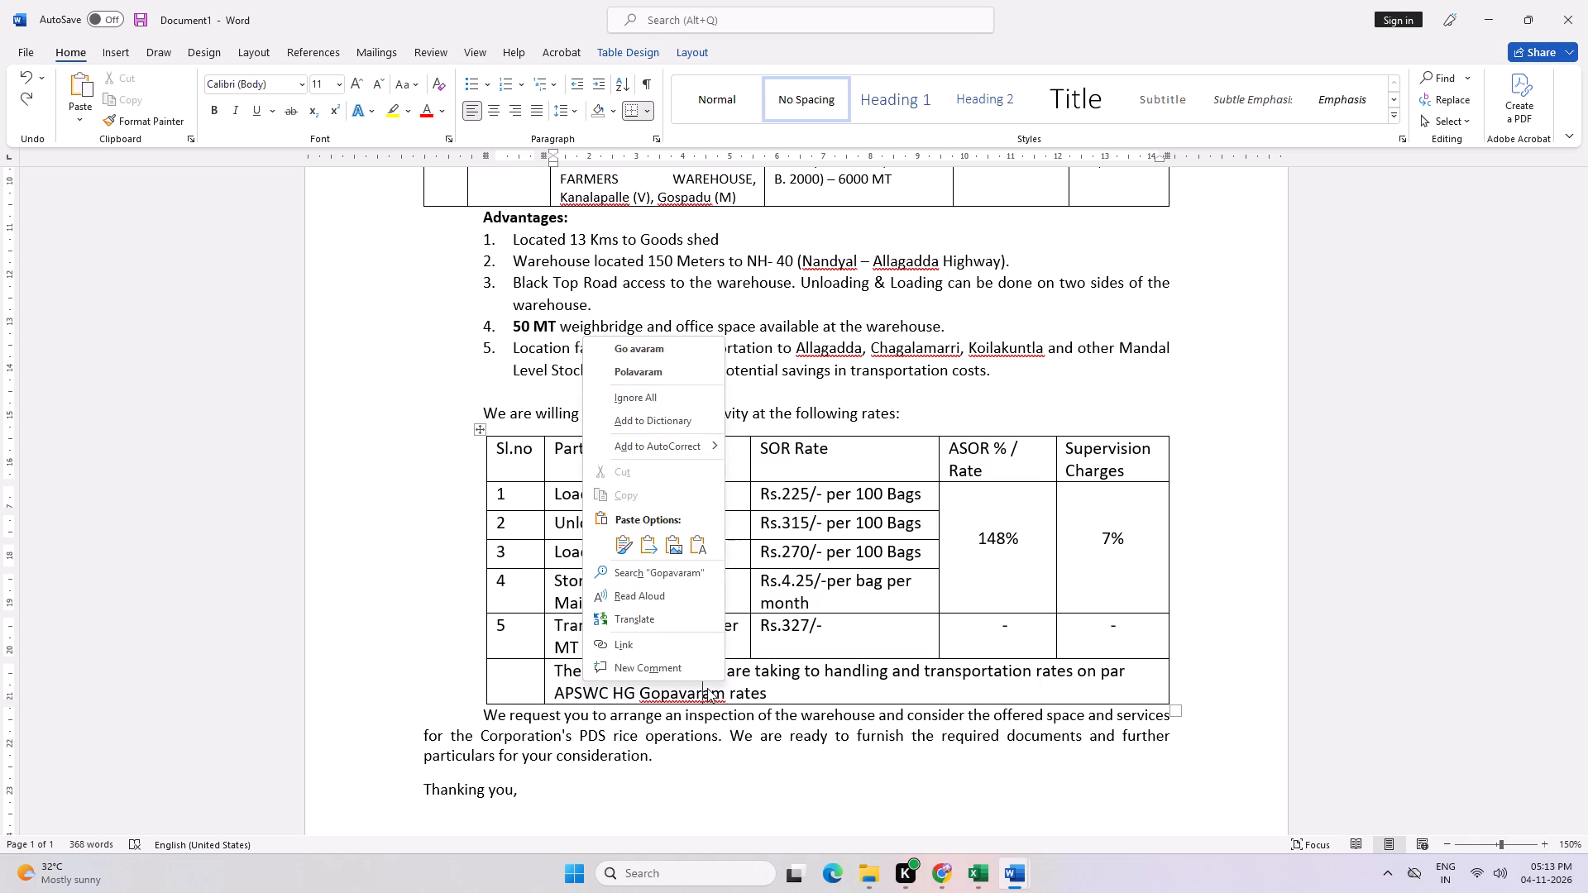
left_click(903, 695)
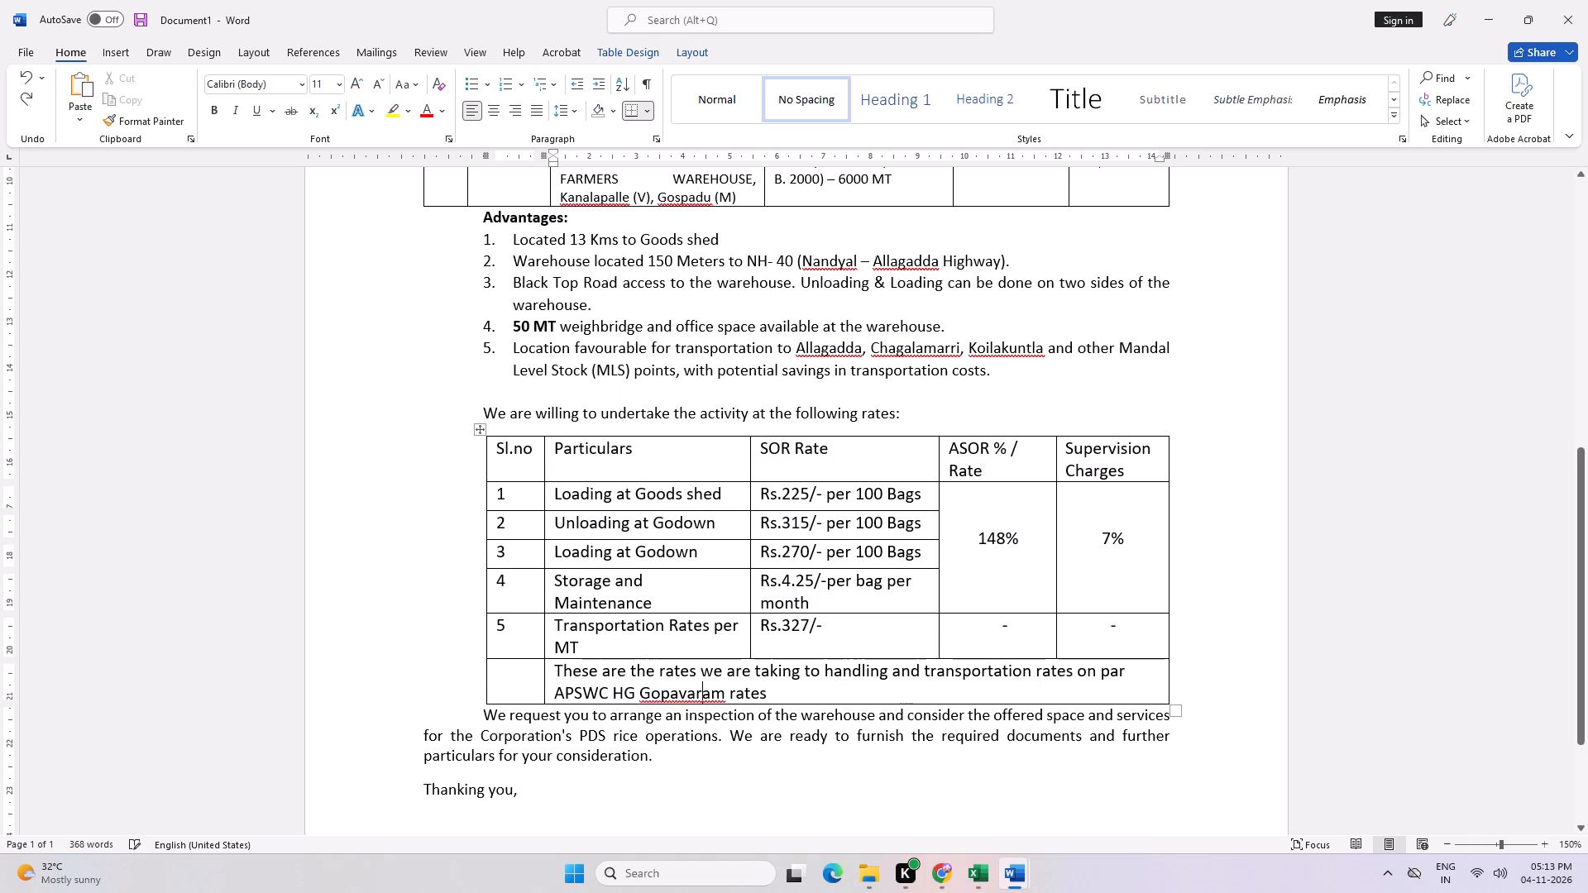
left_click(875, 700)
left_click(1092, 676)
Start a screen capture of the letter showing the rates table and its note row.
key("Print")
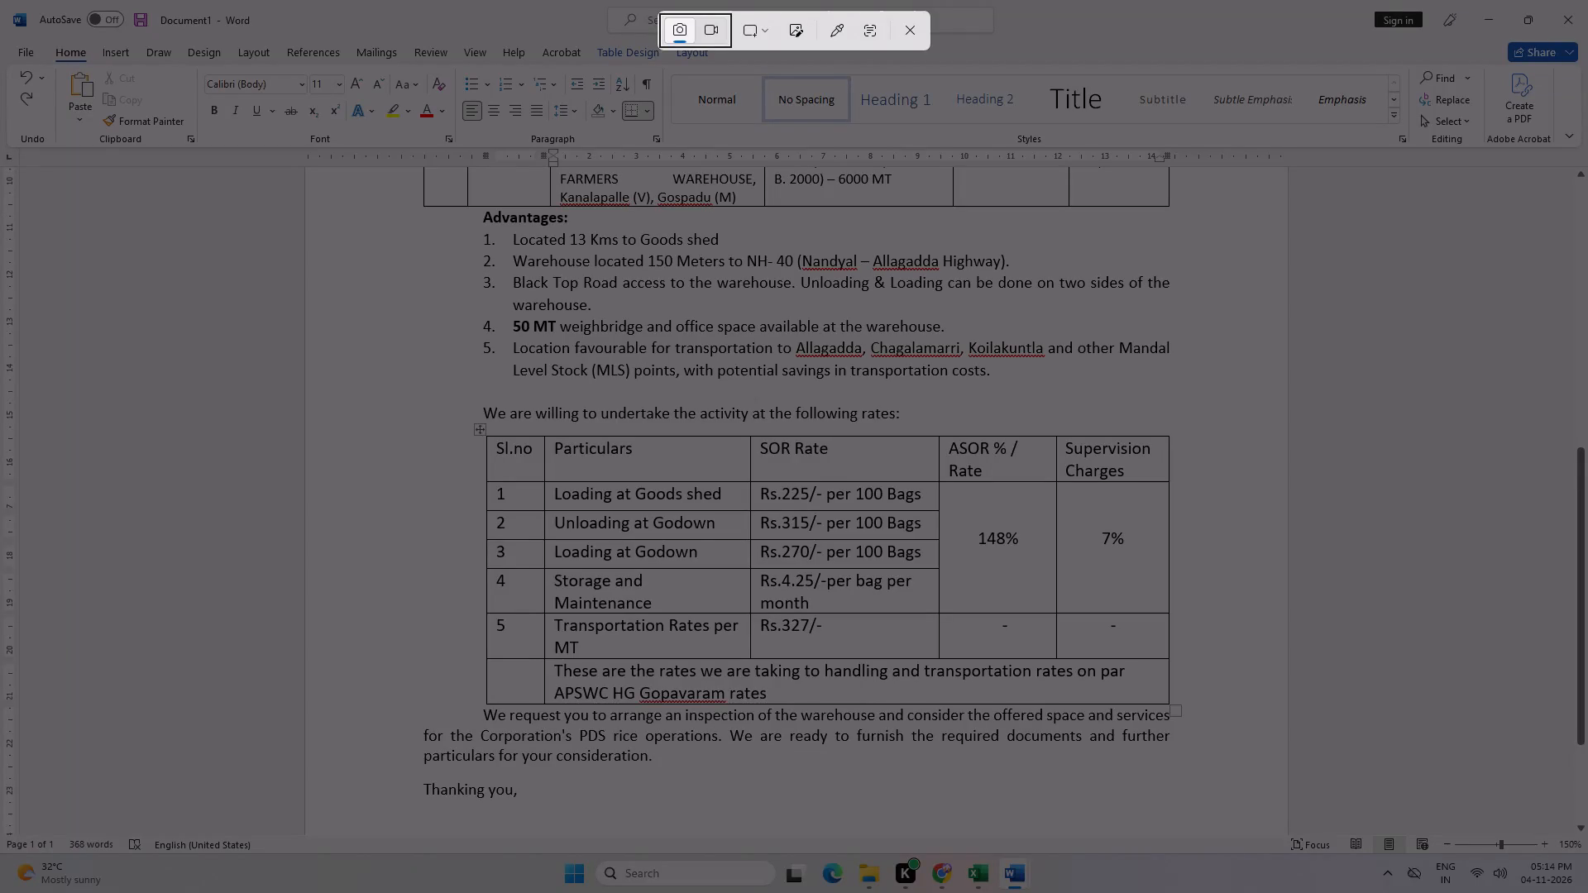
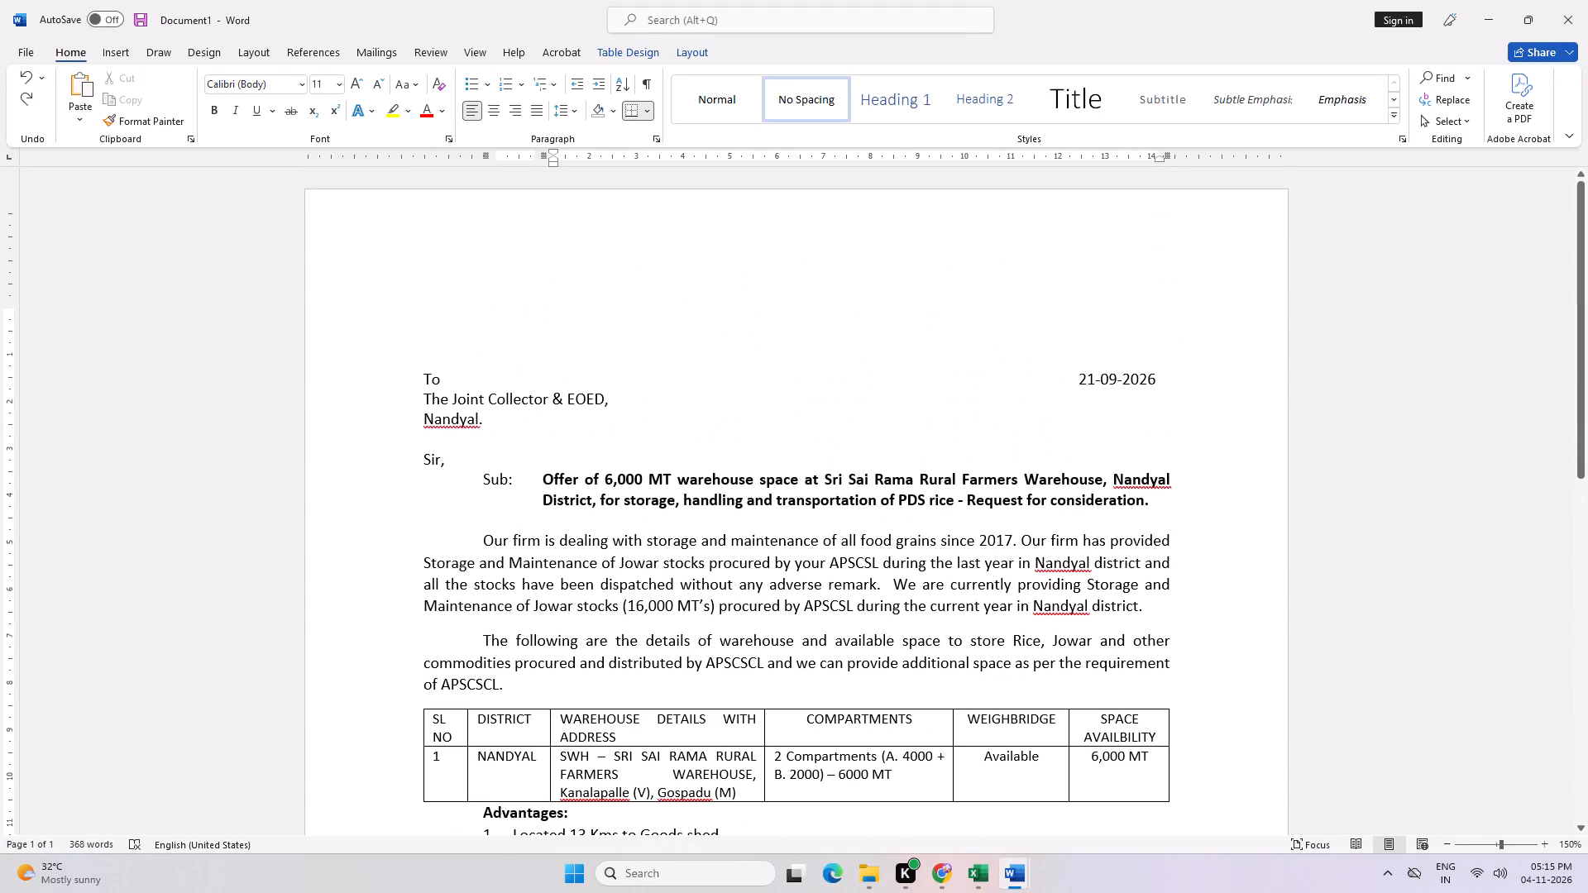
Insert a blank line above the "To" address block at the start of the letter.
left_click(430, 353)
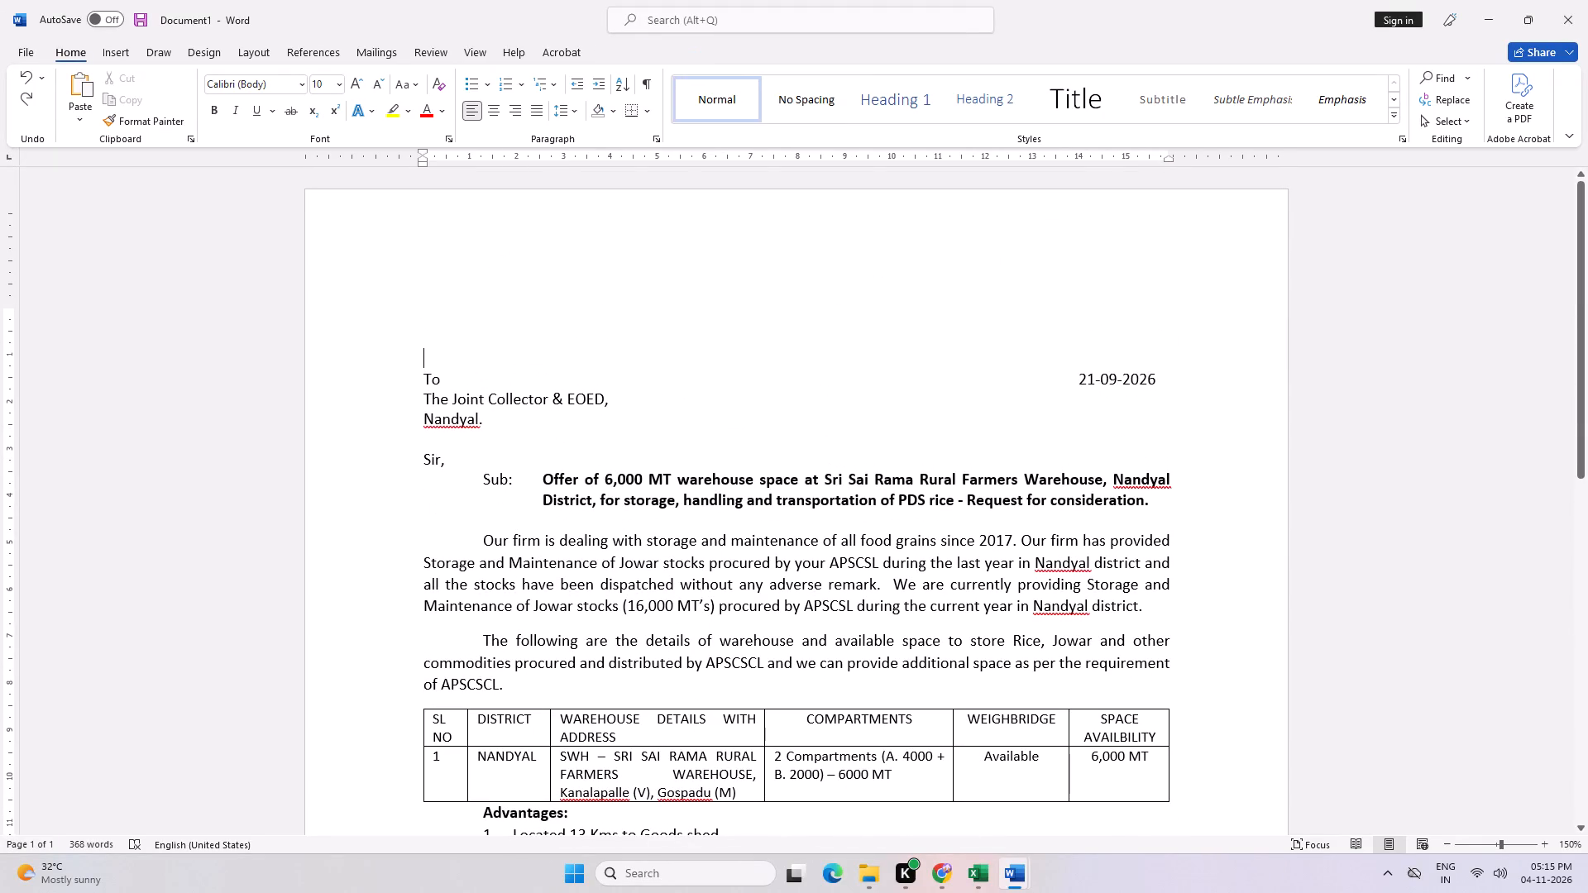
key("Return")
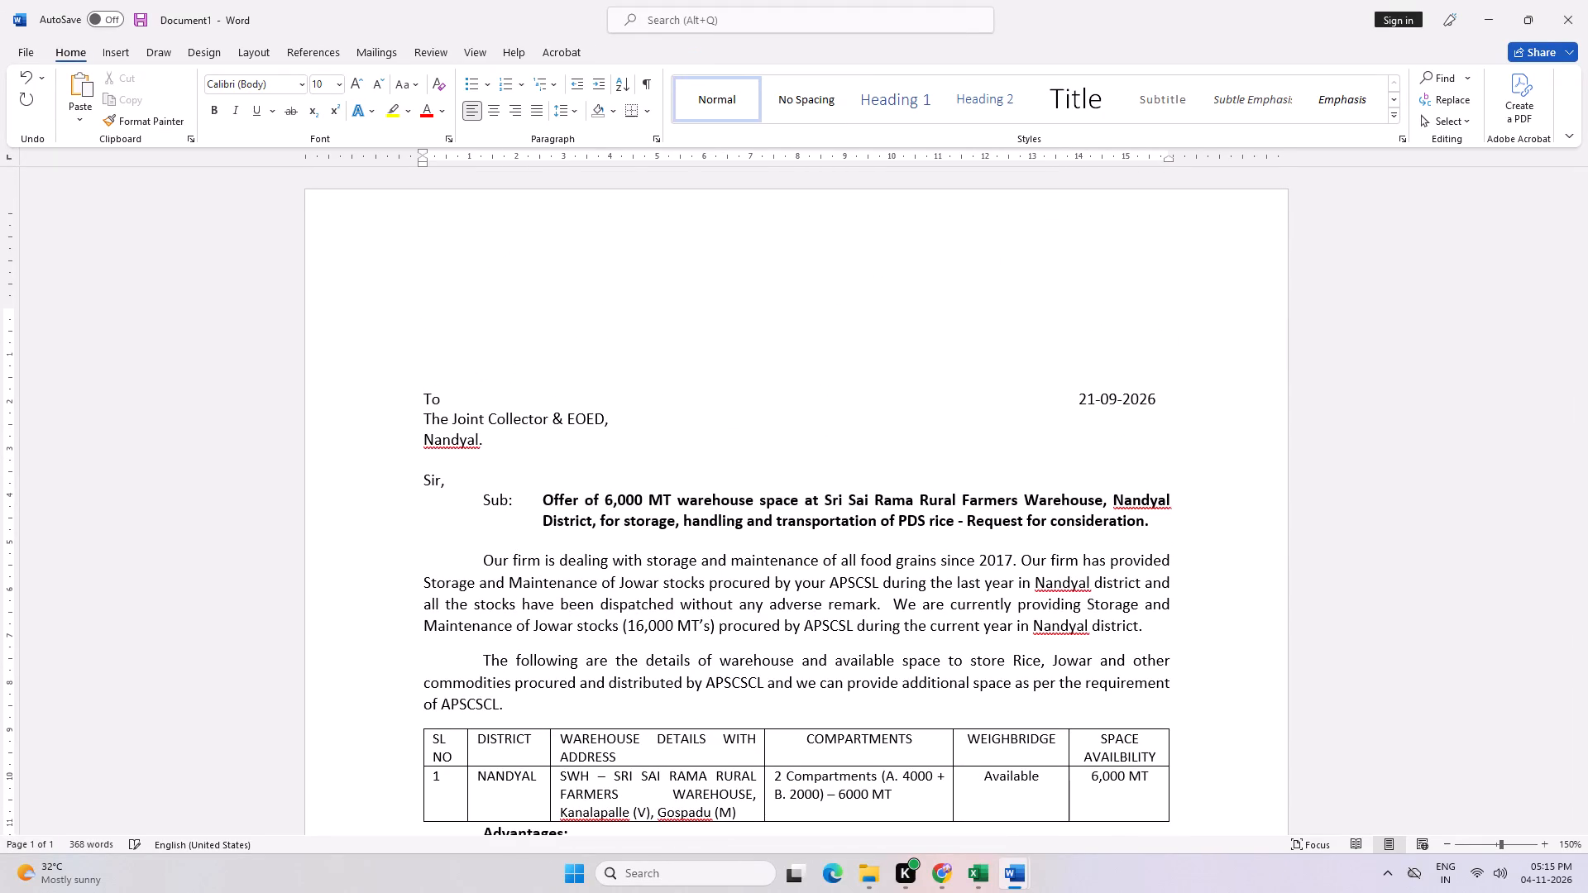
Review the letter body and the rates table, and check the spelling suggestions for "Gopavaram" in the note row.
scroll(430, 354, "down", 14)
scroll(818, 504, "down", 5)
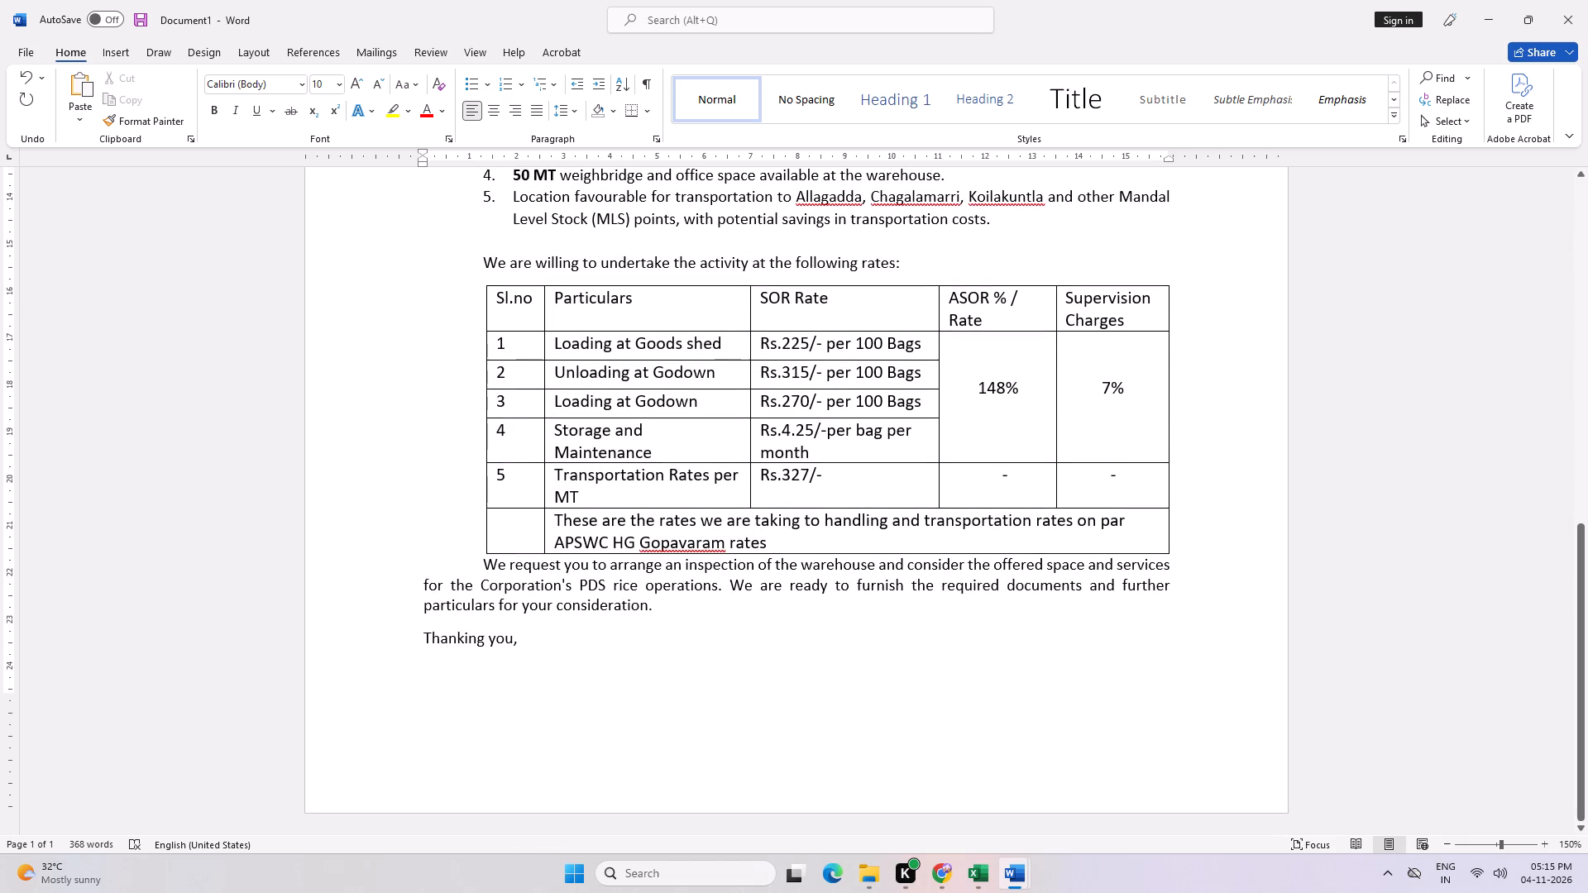
left_click(870, 535)
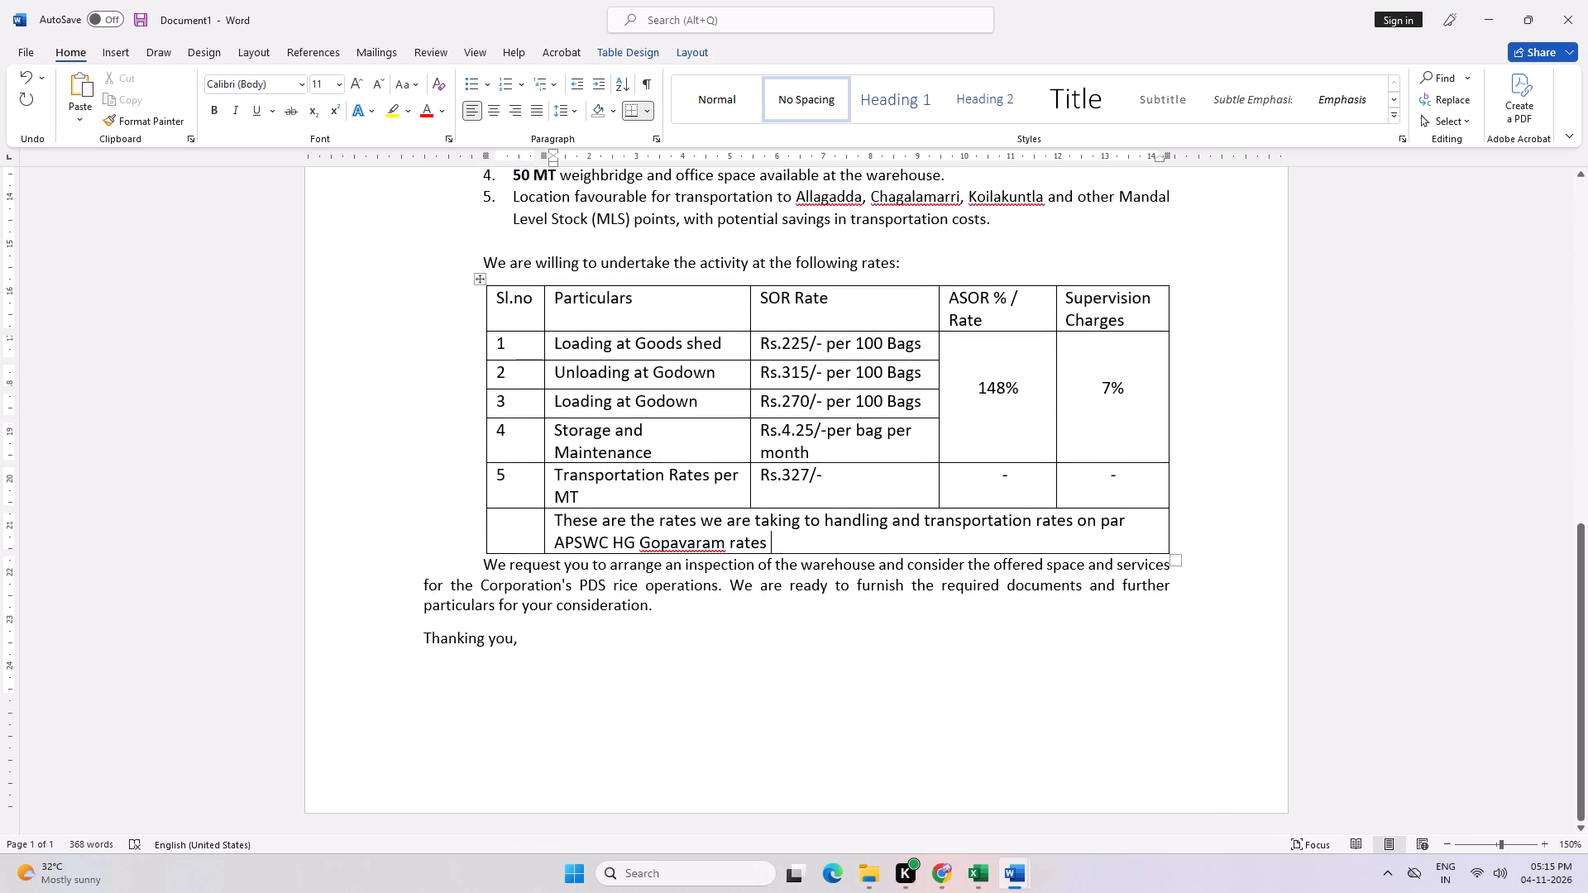
left_click(1026, 547)
scroll(940, 666, "up", 10)
scroll(949, 641, "down", 3)
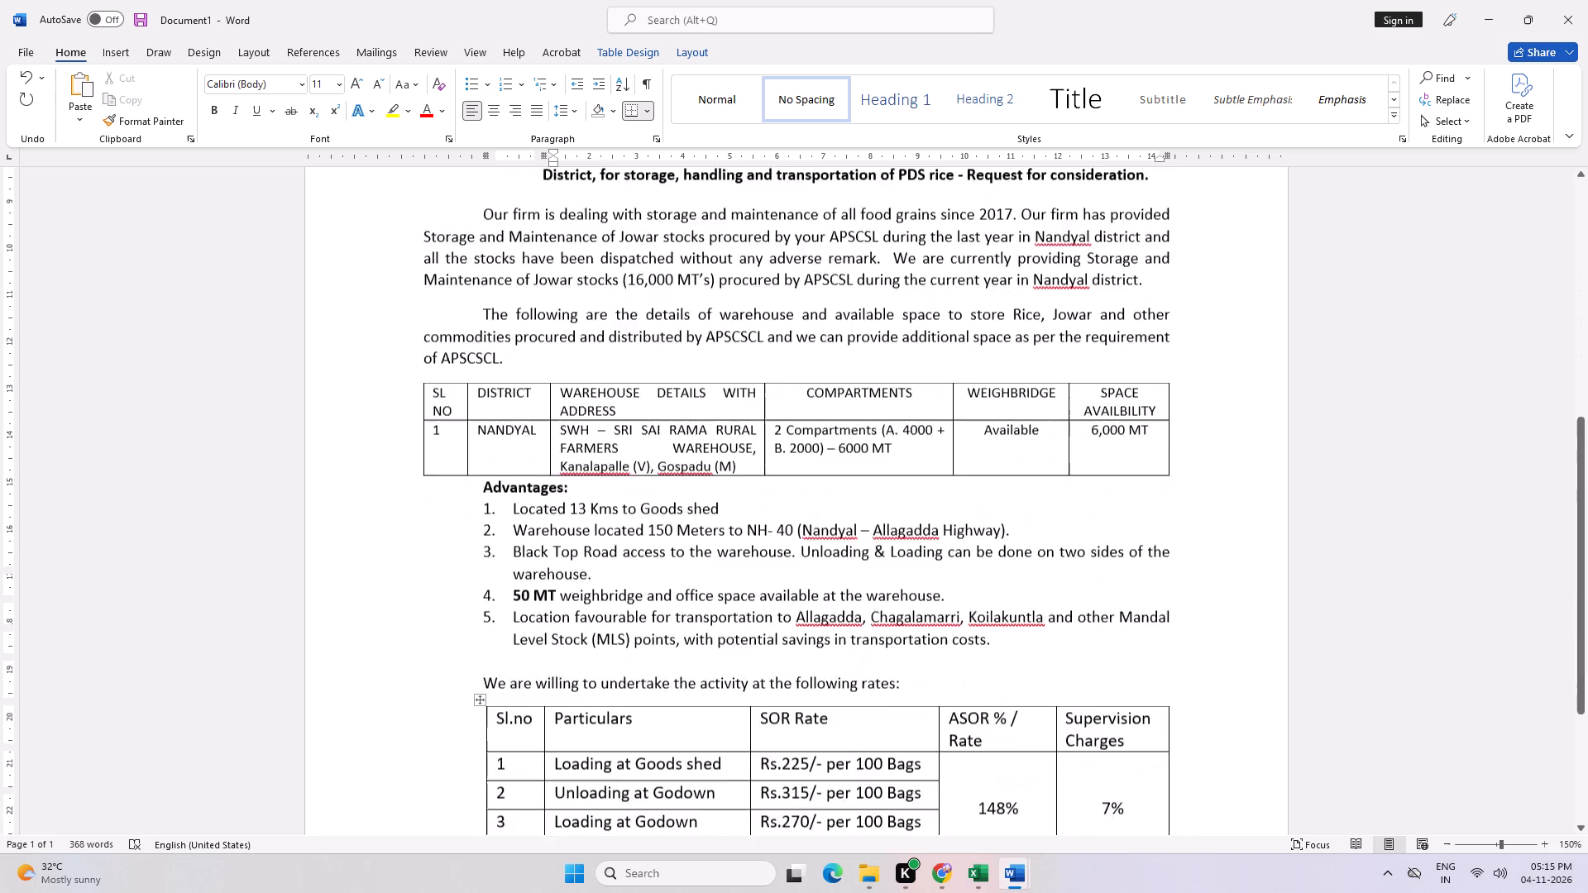
scroll(949, 641, "down", 13)
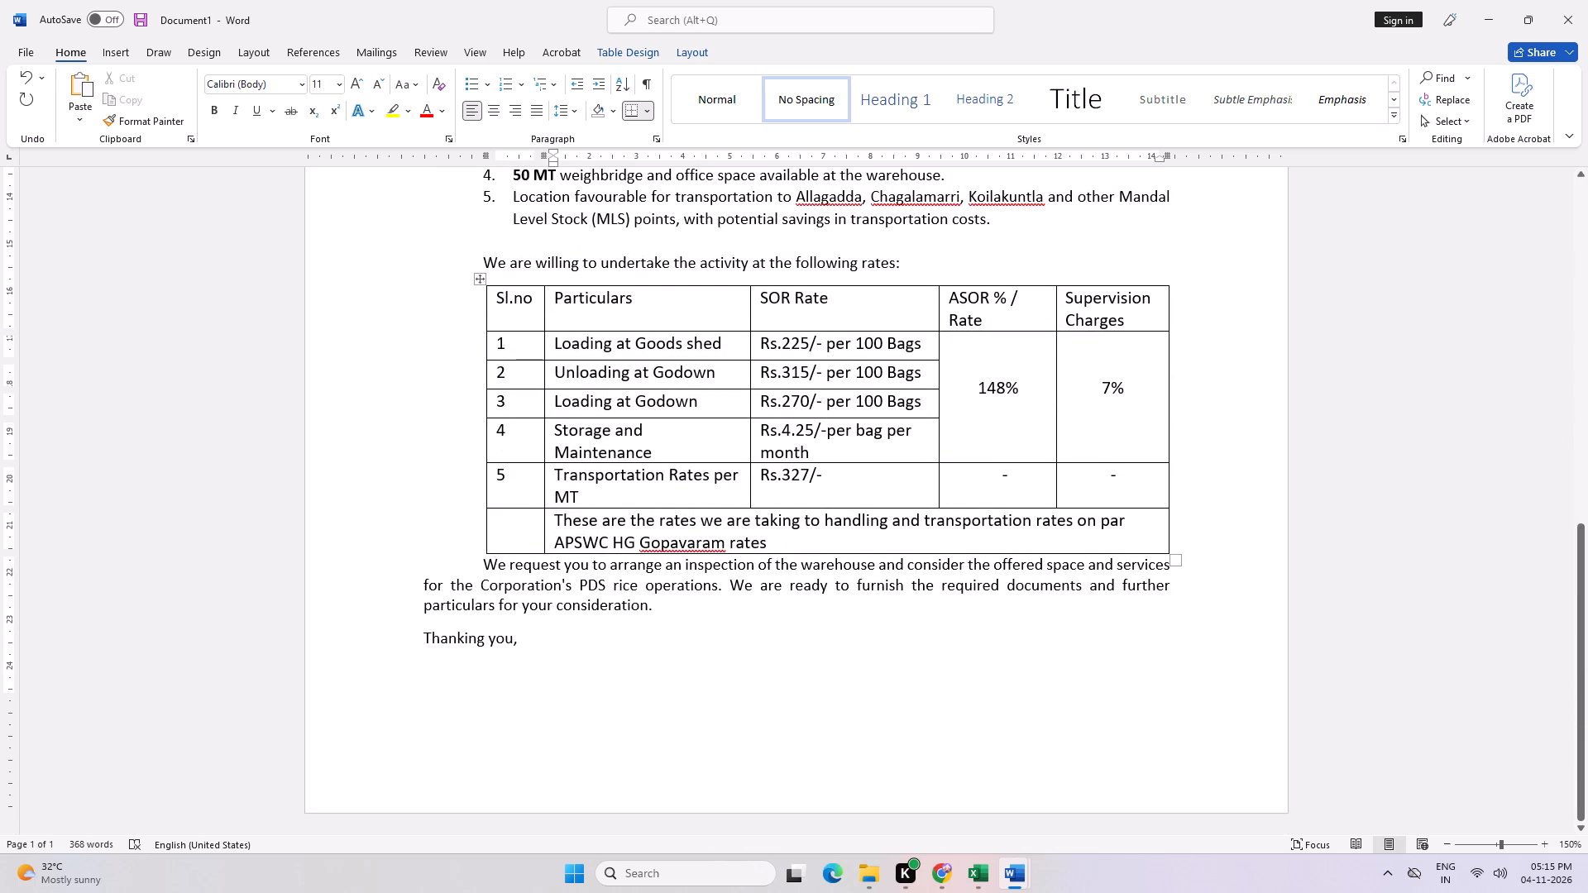
right_click(699, 550)
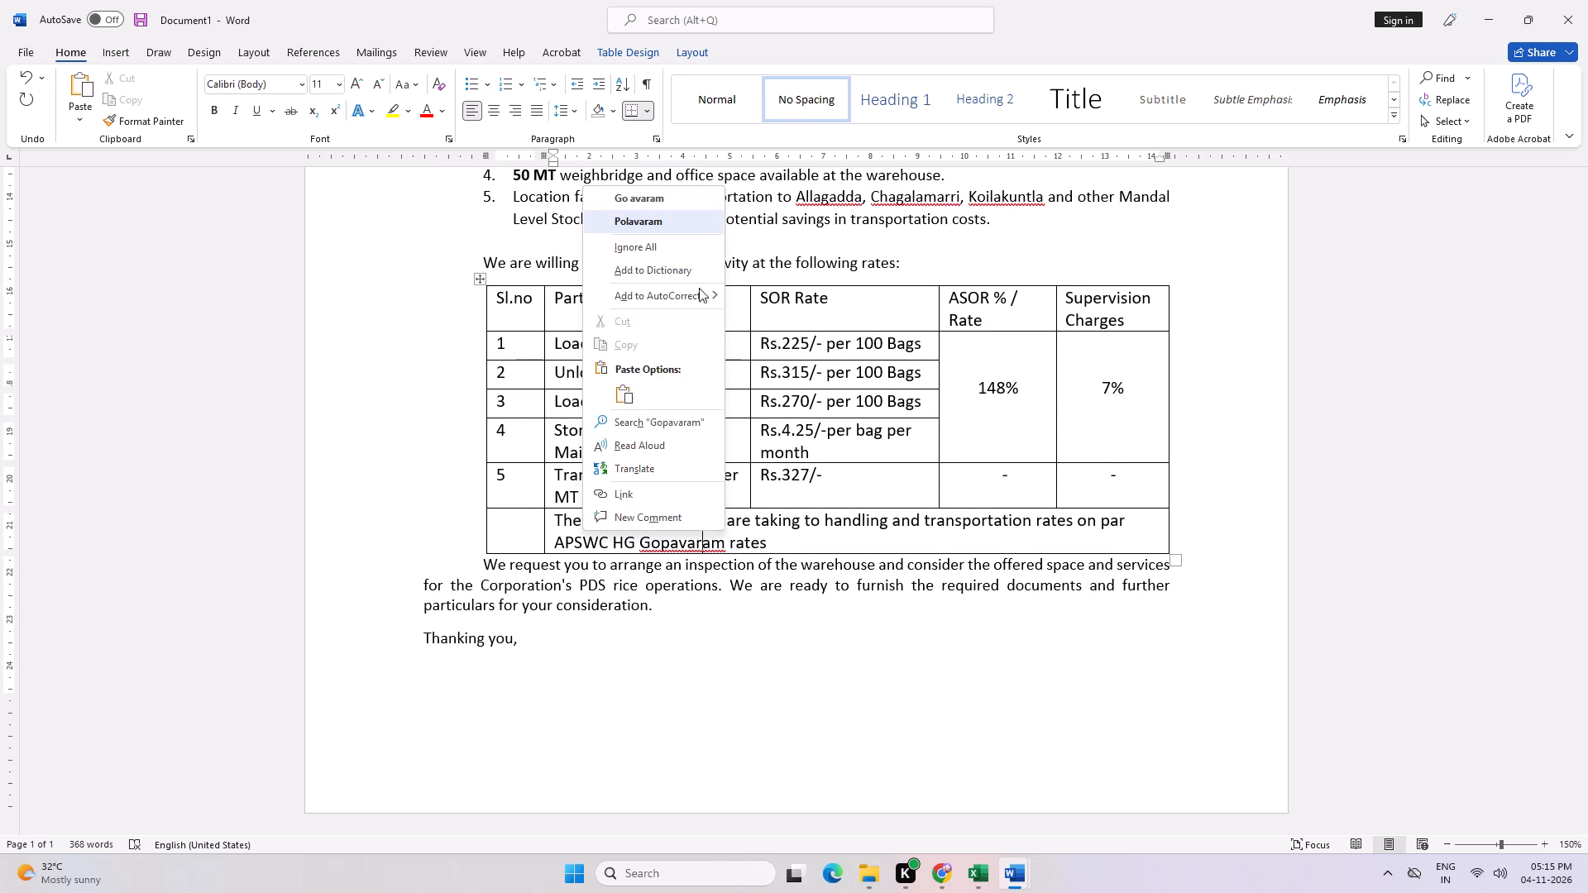
left_click(924, 460)
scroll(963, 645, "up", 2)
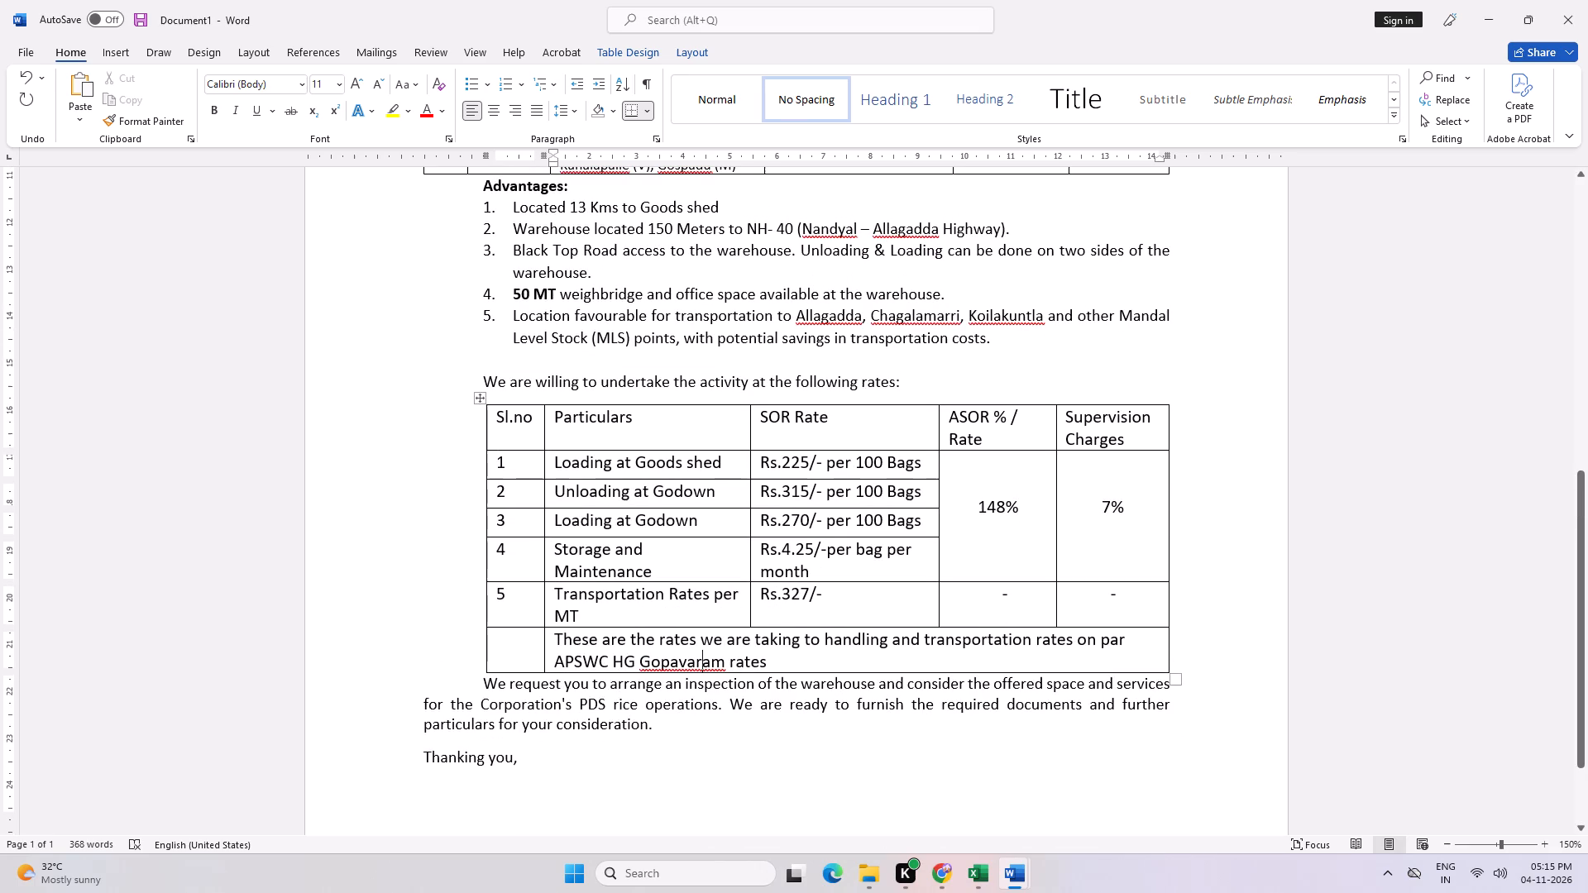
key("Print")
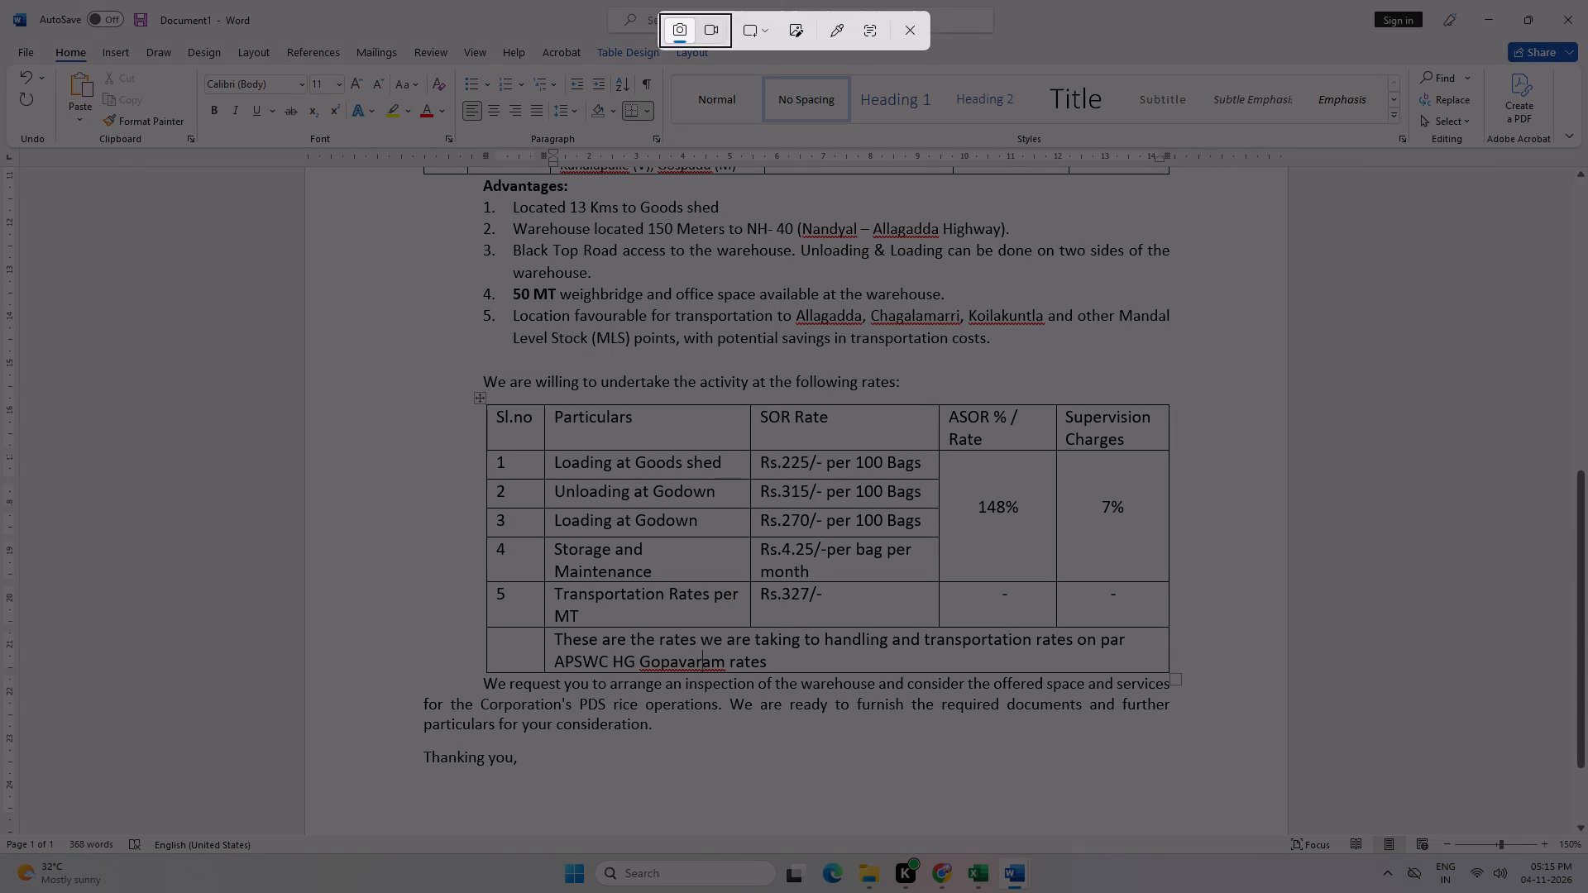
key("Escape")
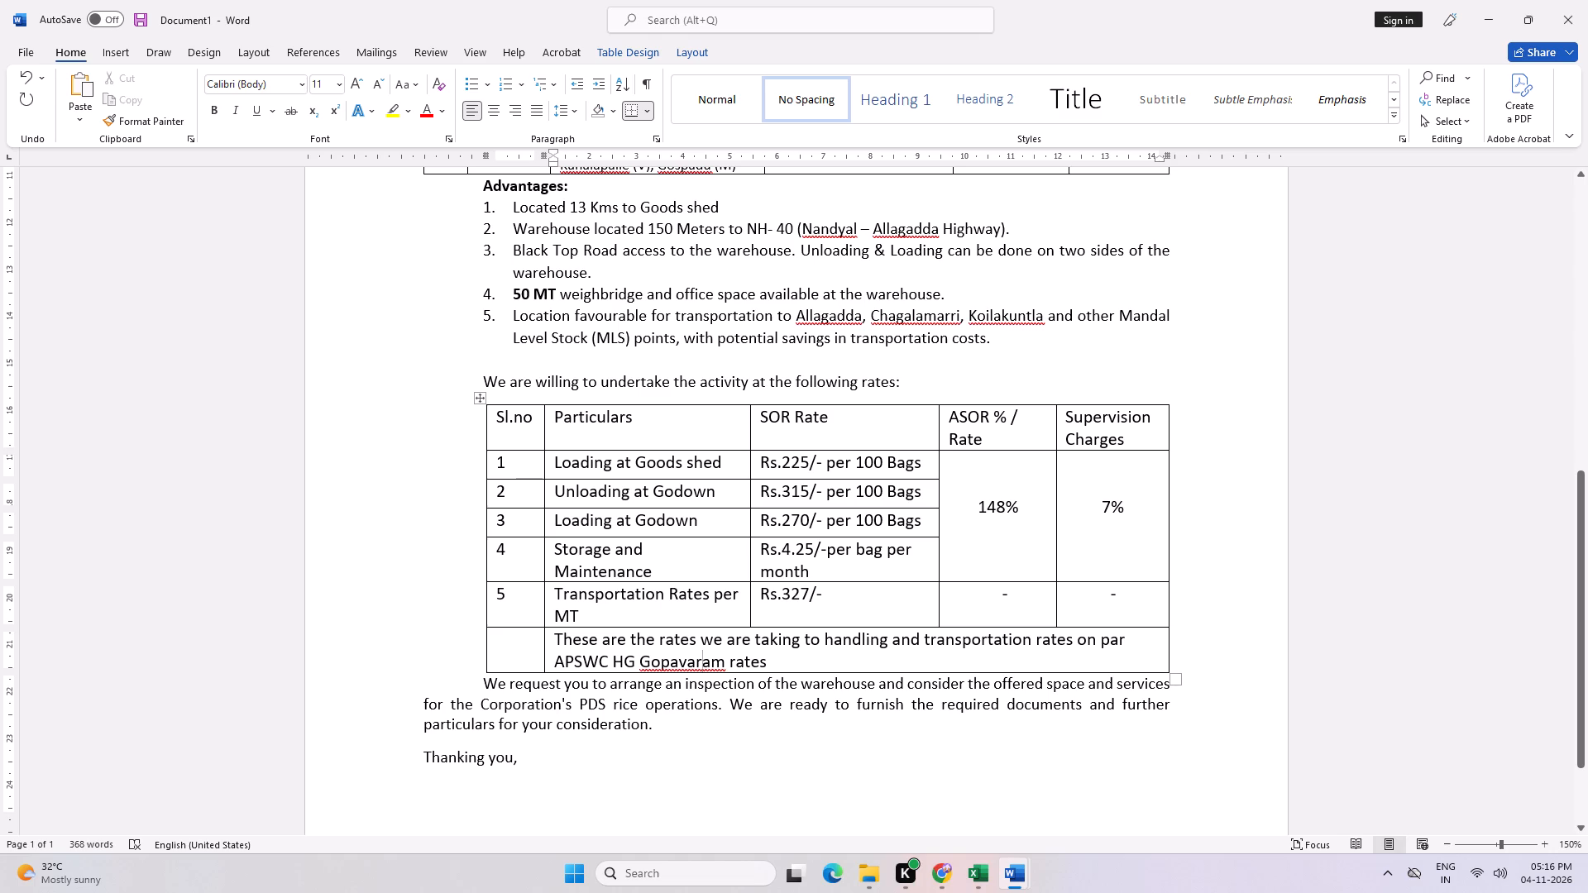
Check the note row's wording and the particulars and SOR rates of the loading and storage rows.
right_click(683, 662)
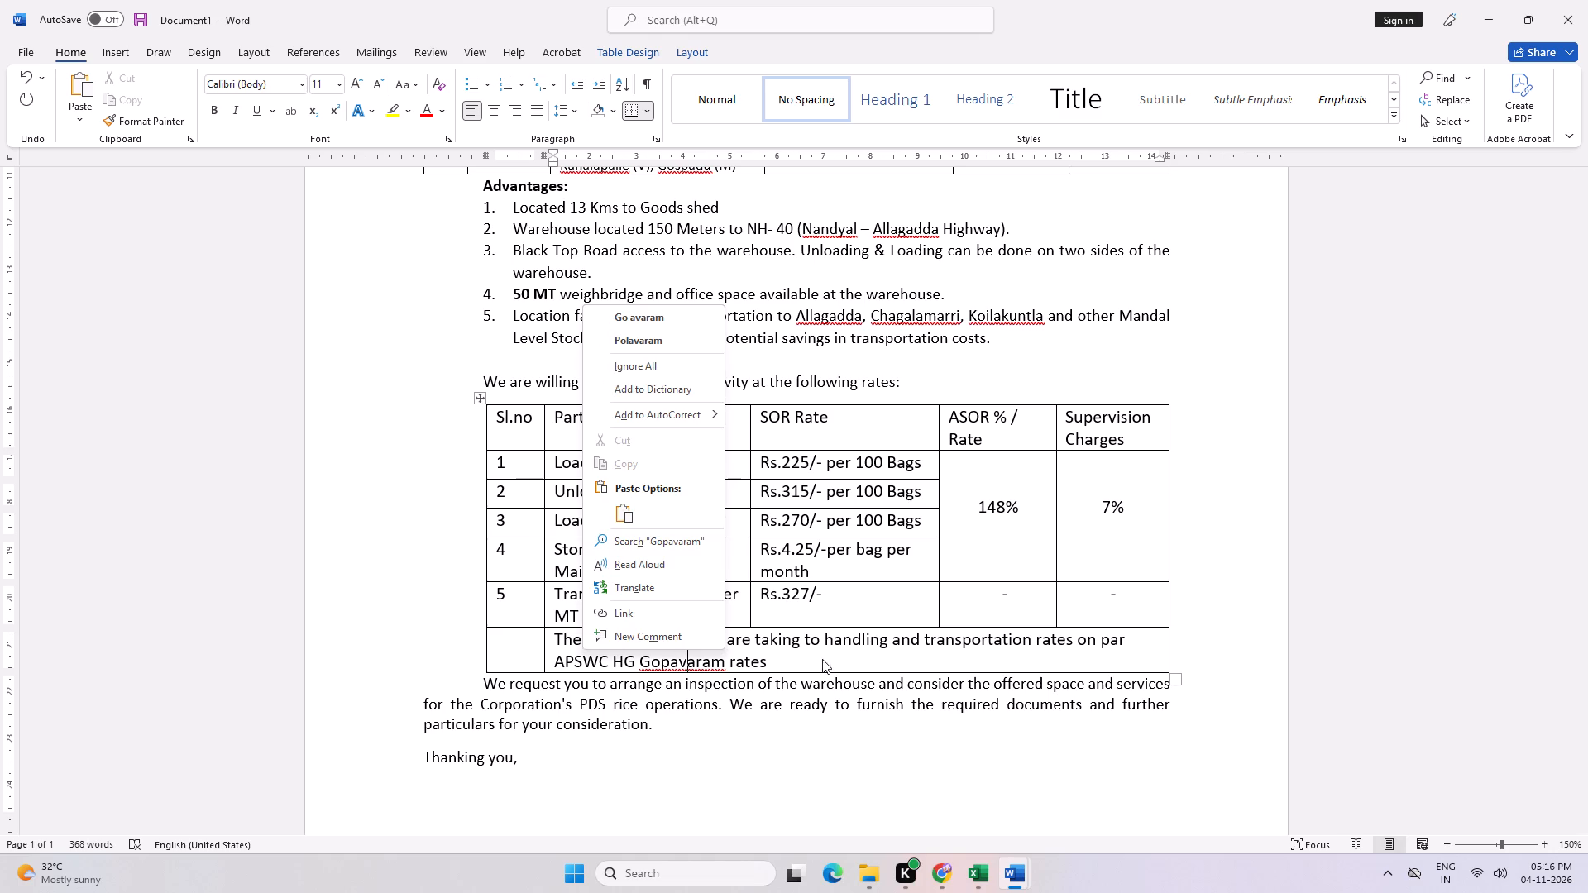
left_click(817, 660)
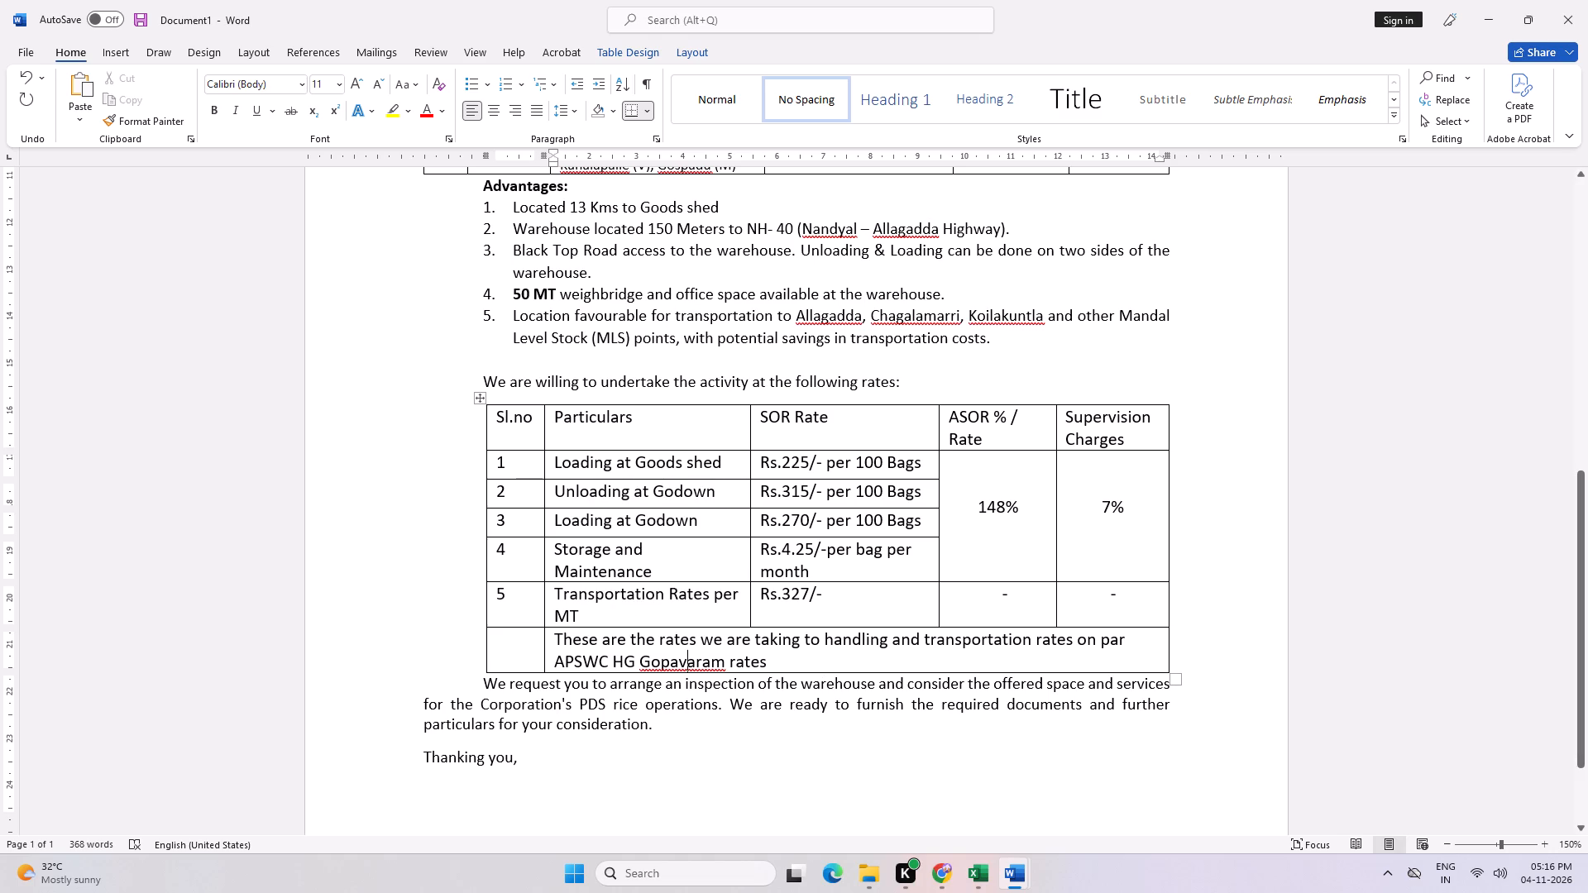
left_click(642, 557)
left_click(578, 559)
left_click(662, 550)
left_click(793, 549)
left_click(781, 555)
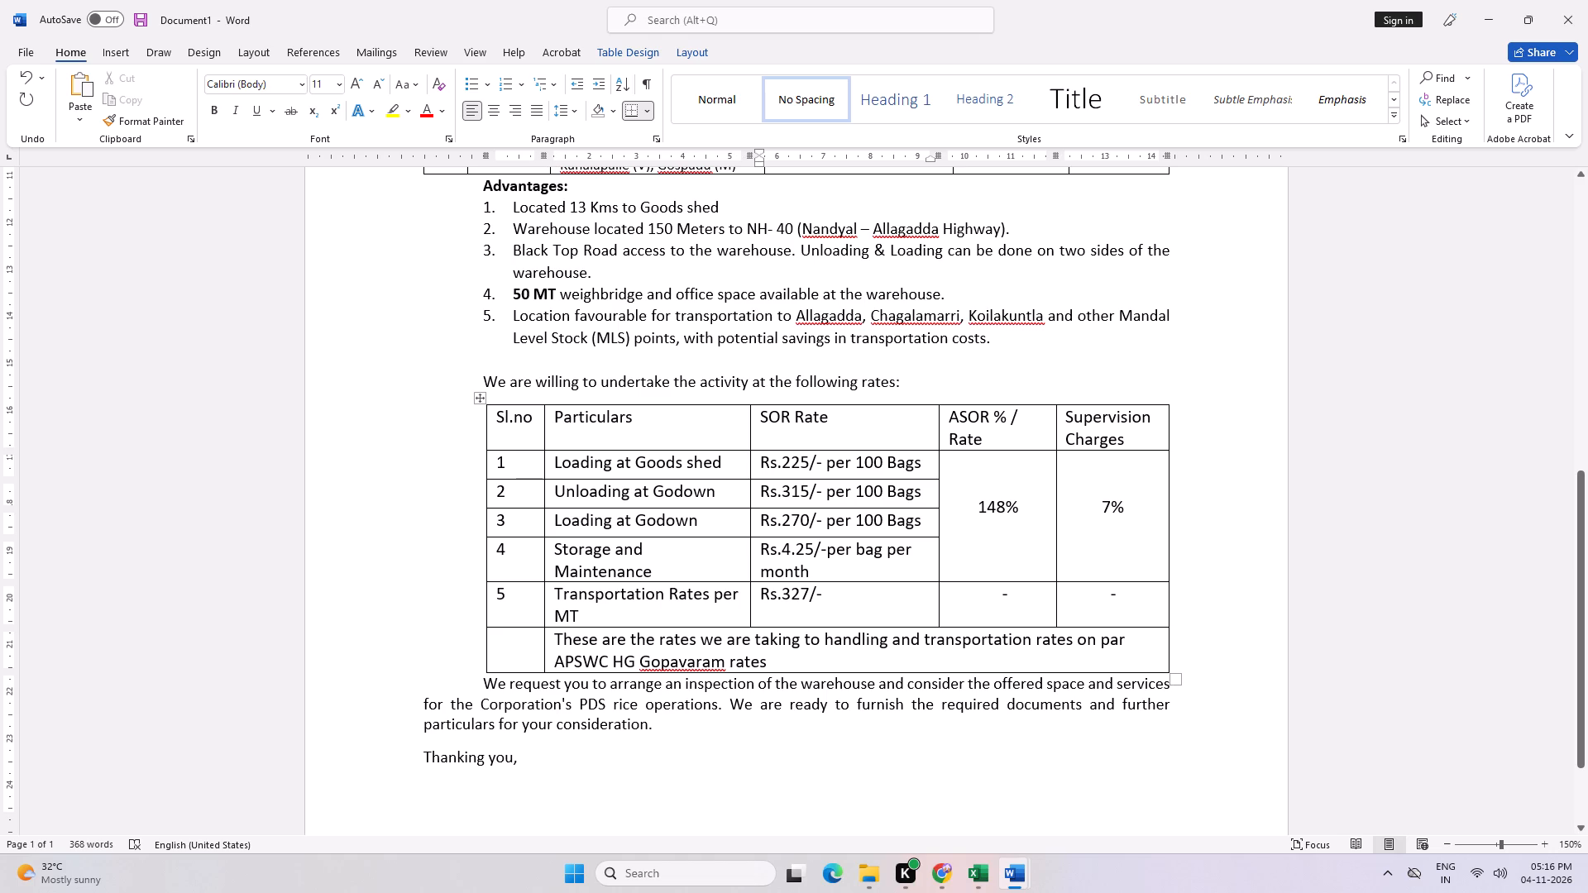
left_click(787, 557)
left_click(782, 544)
left_click(599, 459)
right_click(559, 460)
left_click(1188, 482)
Add a column after Supervision Charges in the rates table and head it "Remarks".
left_click(1169, 399)
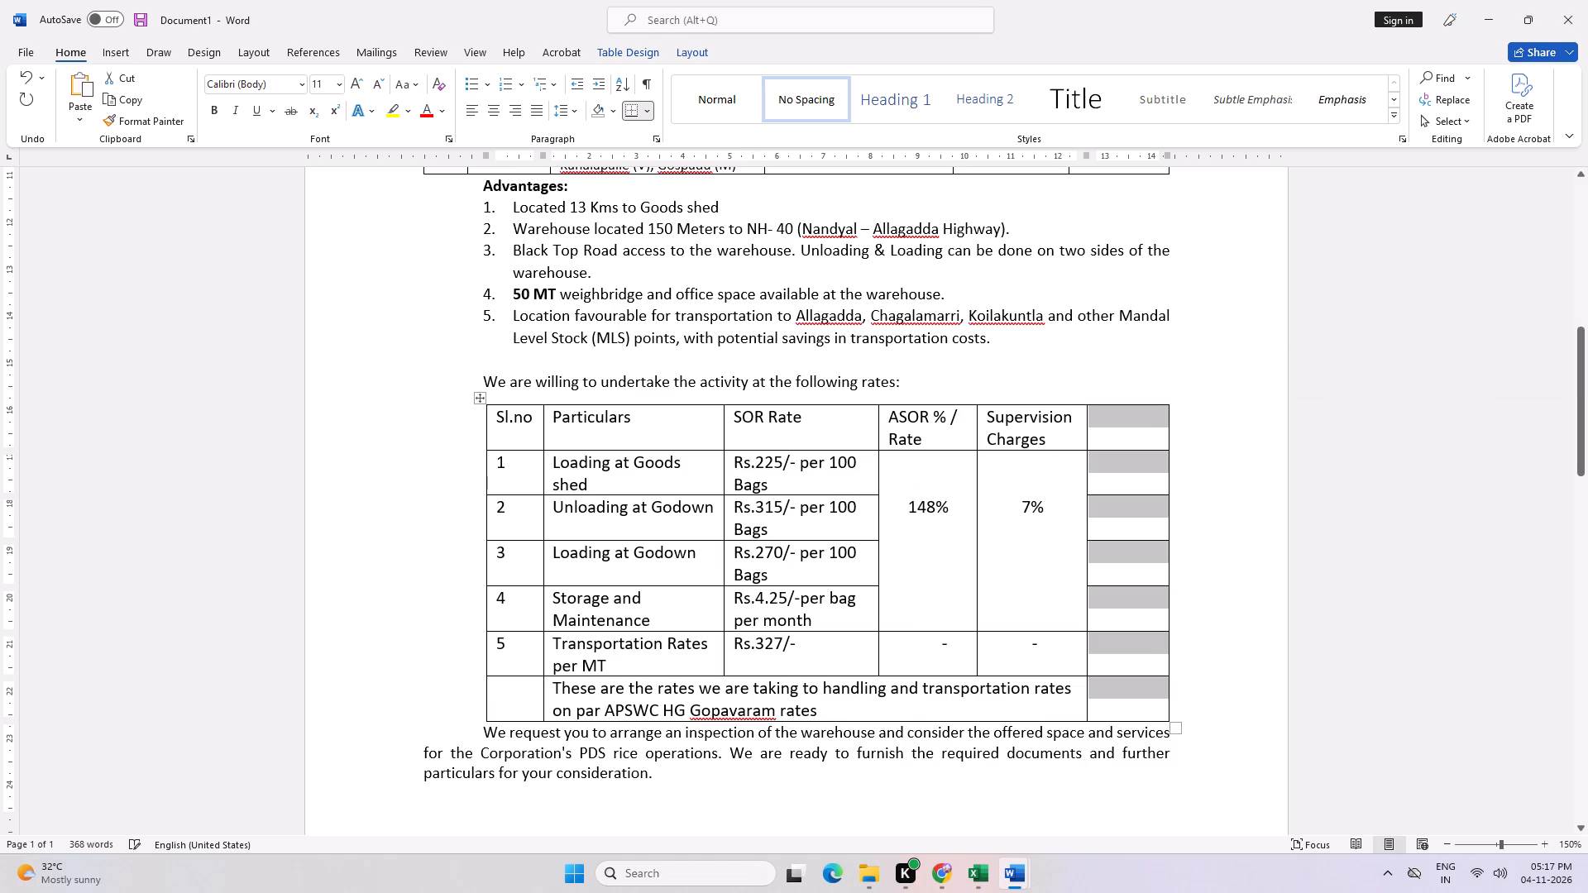
left_click(1122, 432)
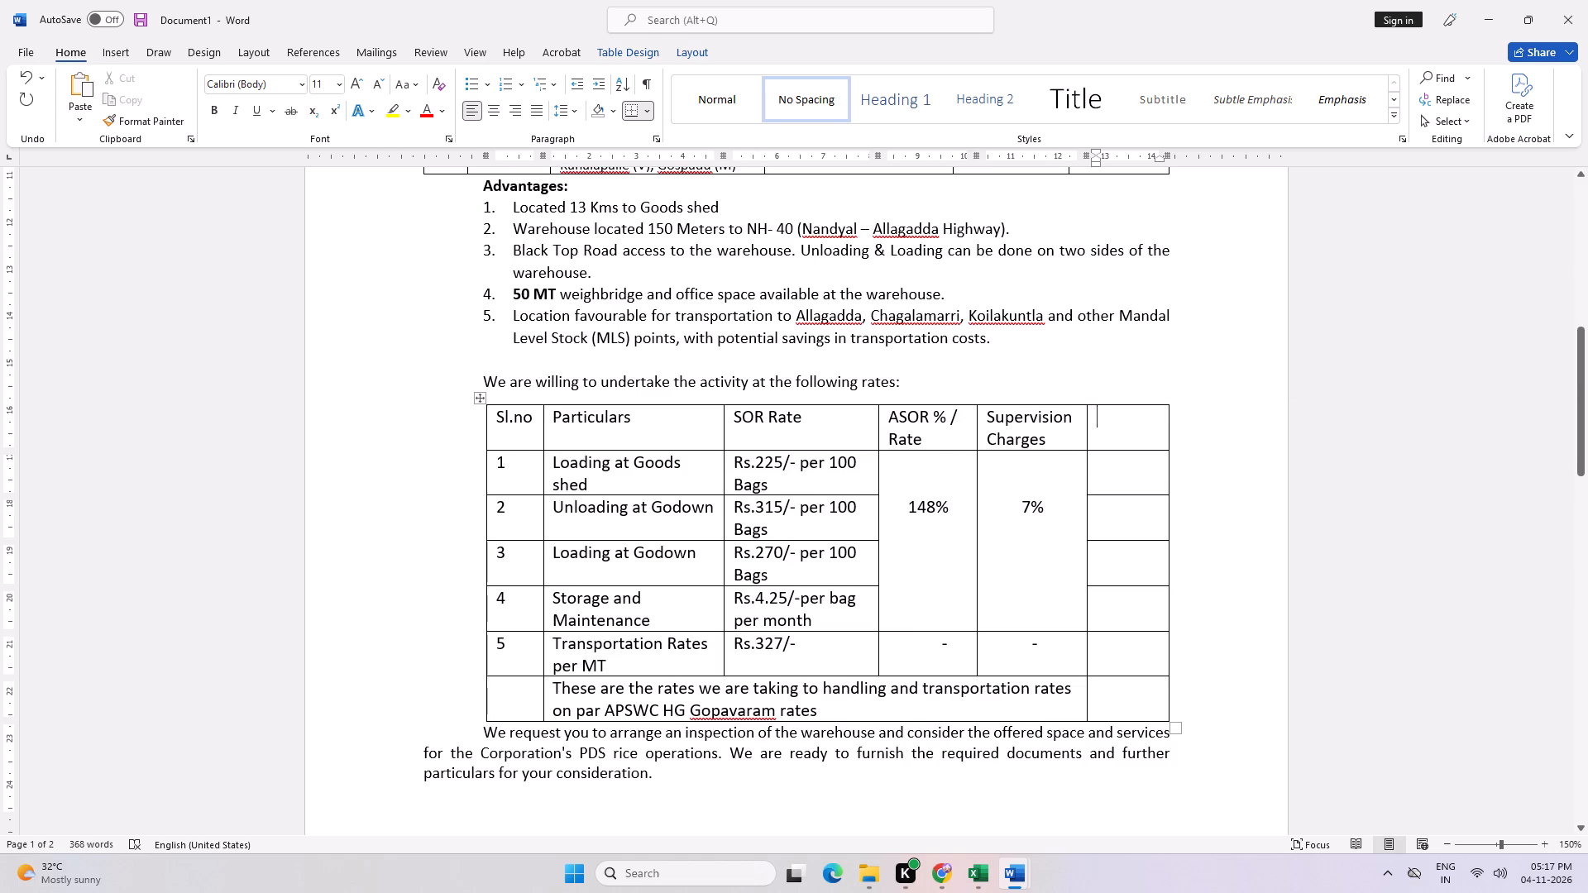
type("re")
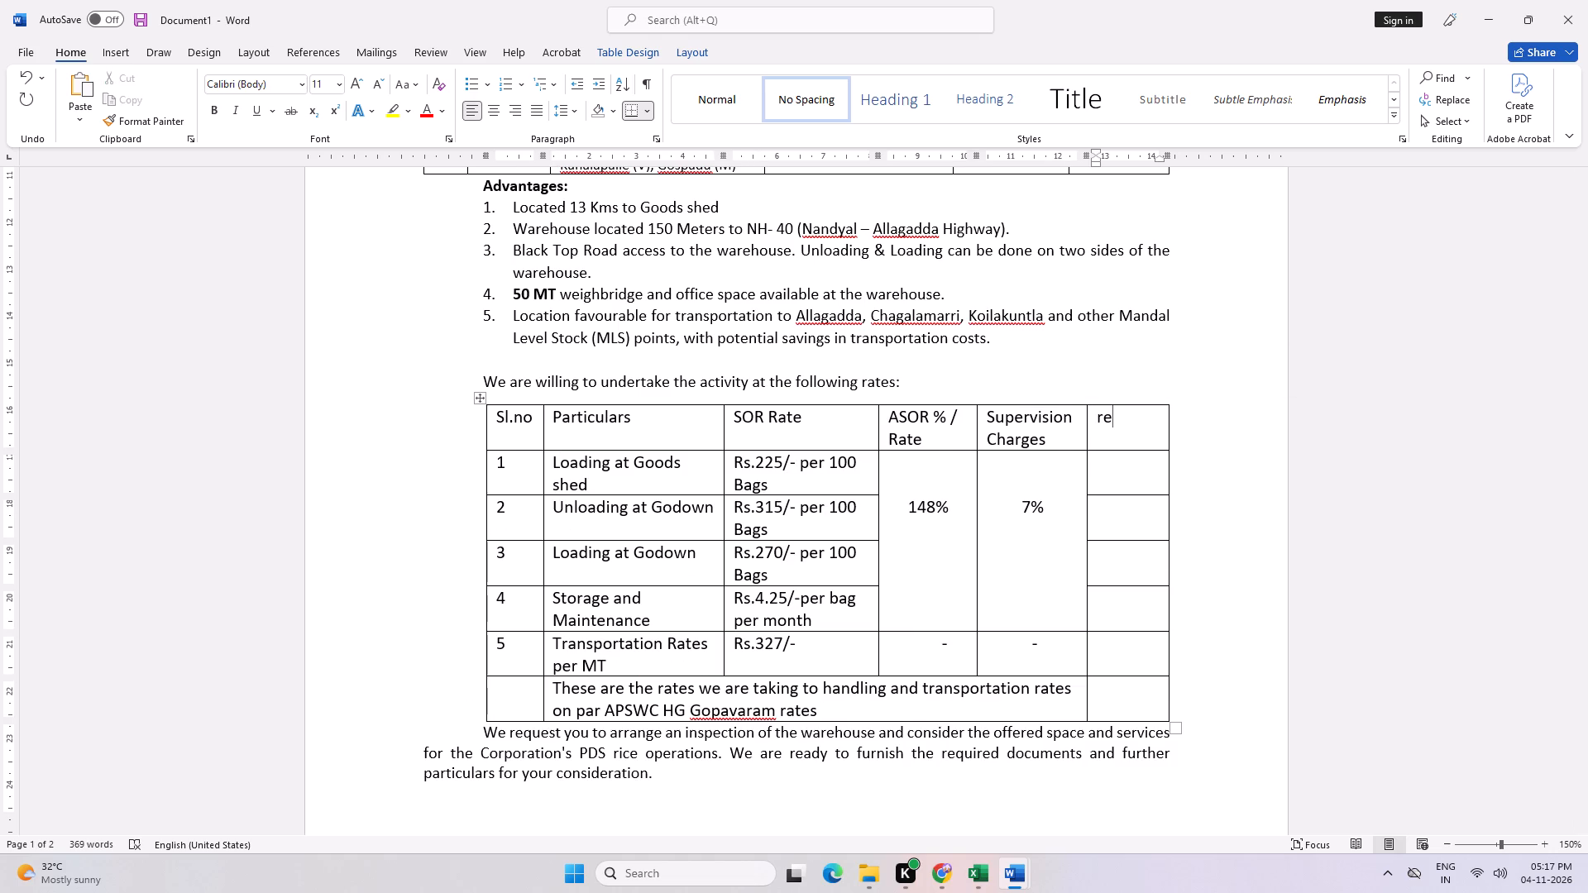
key("BackSpace")
key("BackSpace")
key("shift+r")
type("emarks")
Erase the row dividers below the Remarks heading and the divider between the note text and the Remarks column, and stop erasing.
left_click(690, 50)
left_click(209, 84)
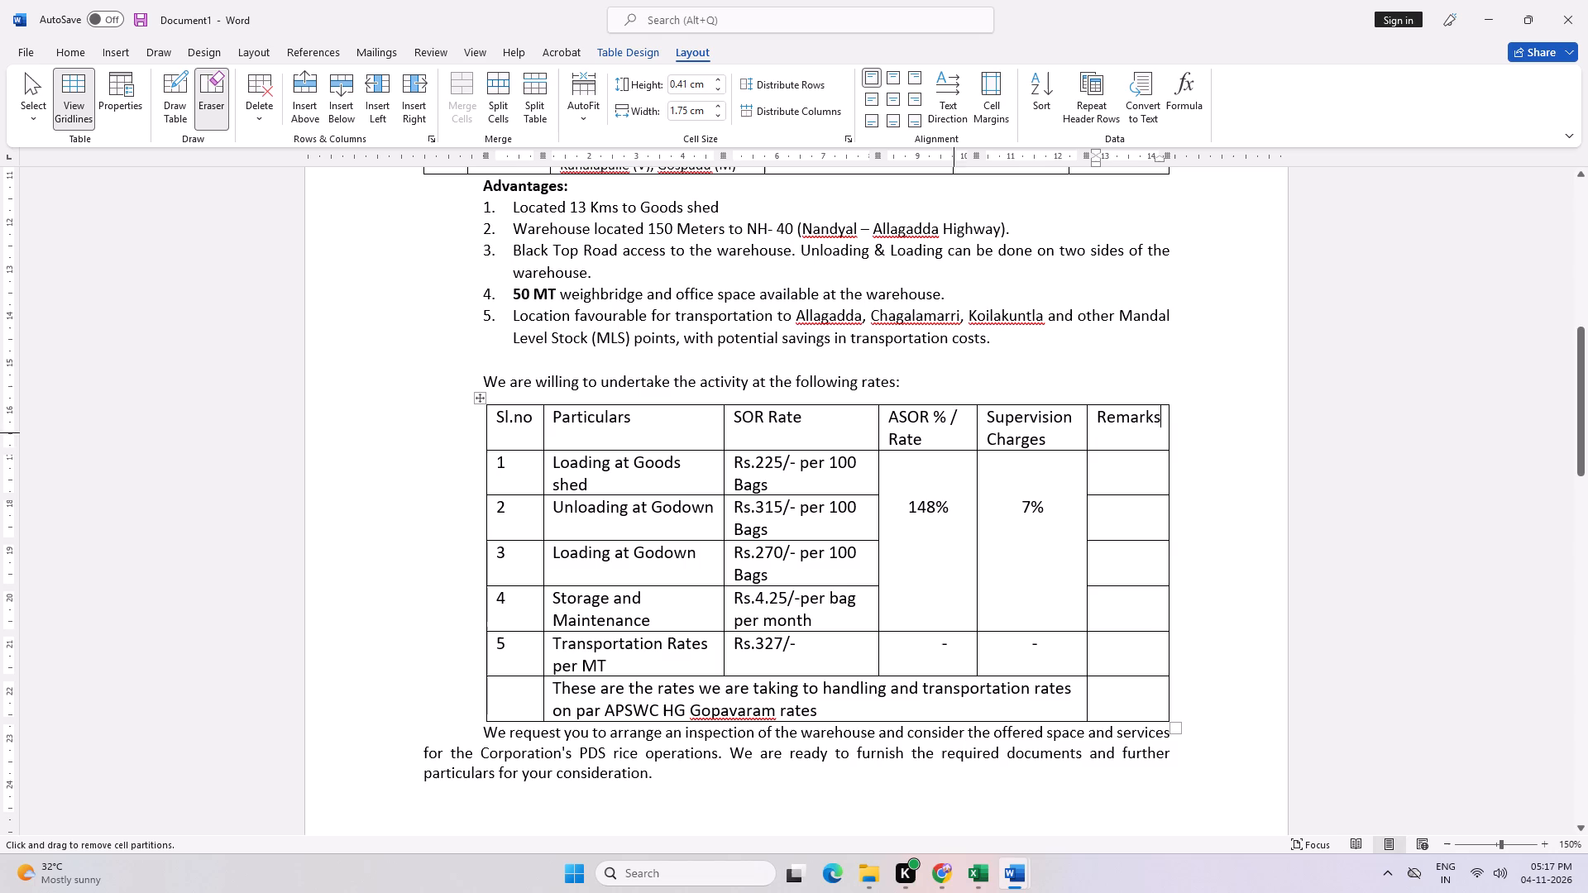
left_click(1134, 499)
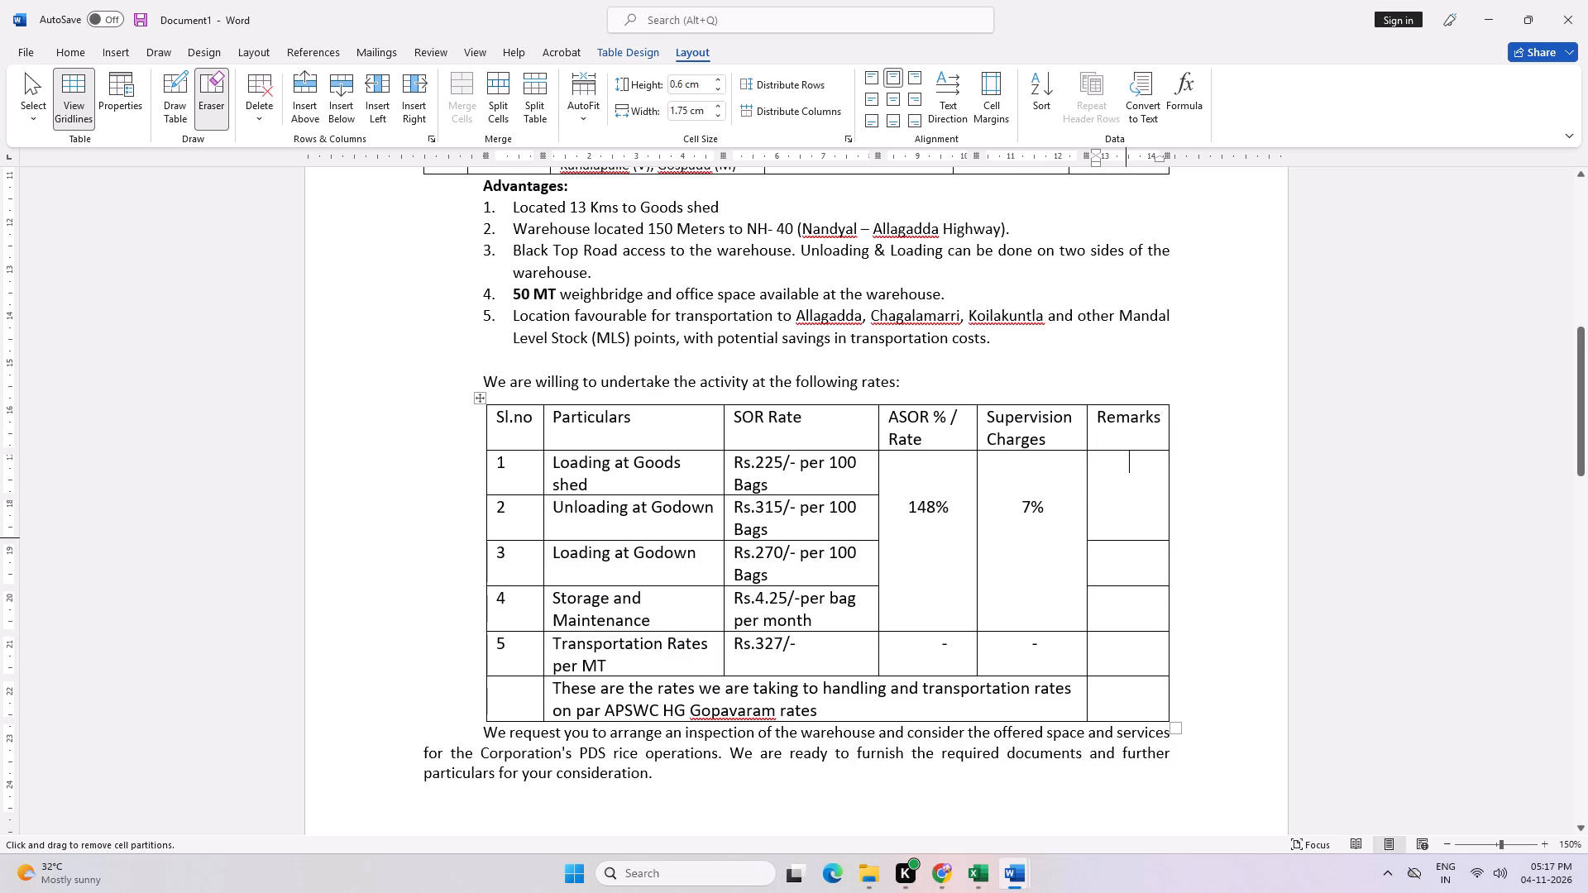
left_click(1122, 544)
left_click(1132, 590)
left_click(1136, 633)
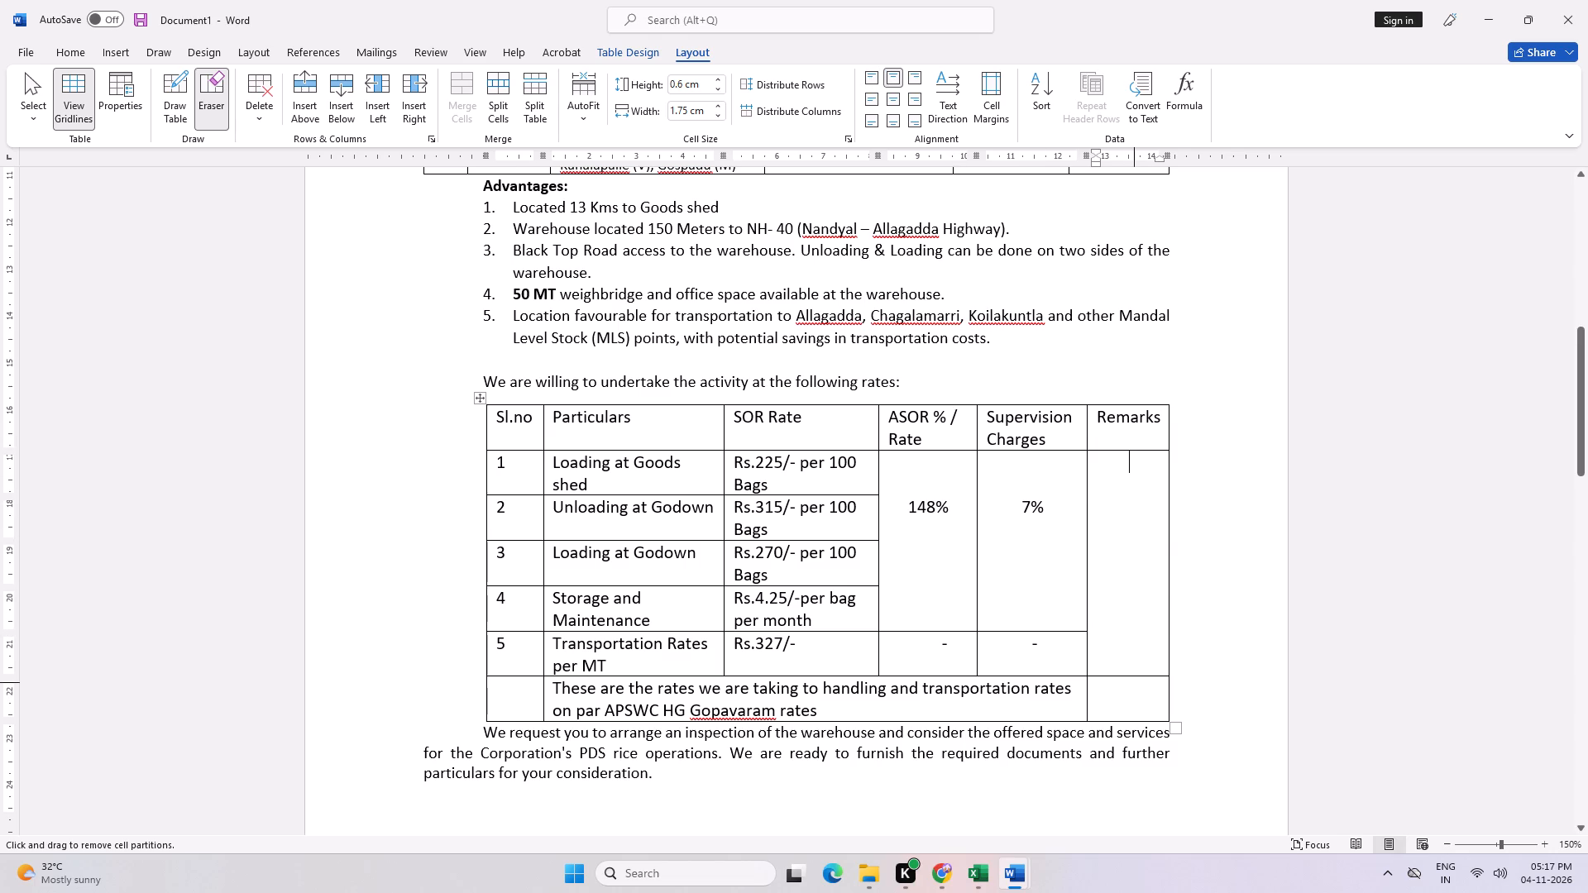
left_click(1134, 679)
left_click(1089, 695)
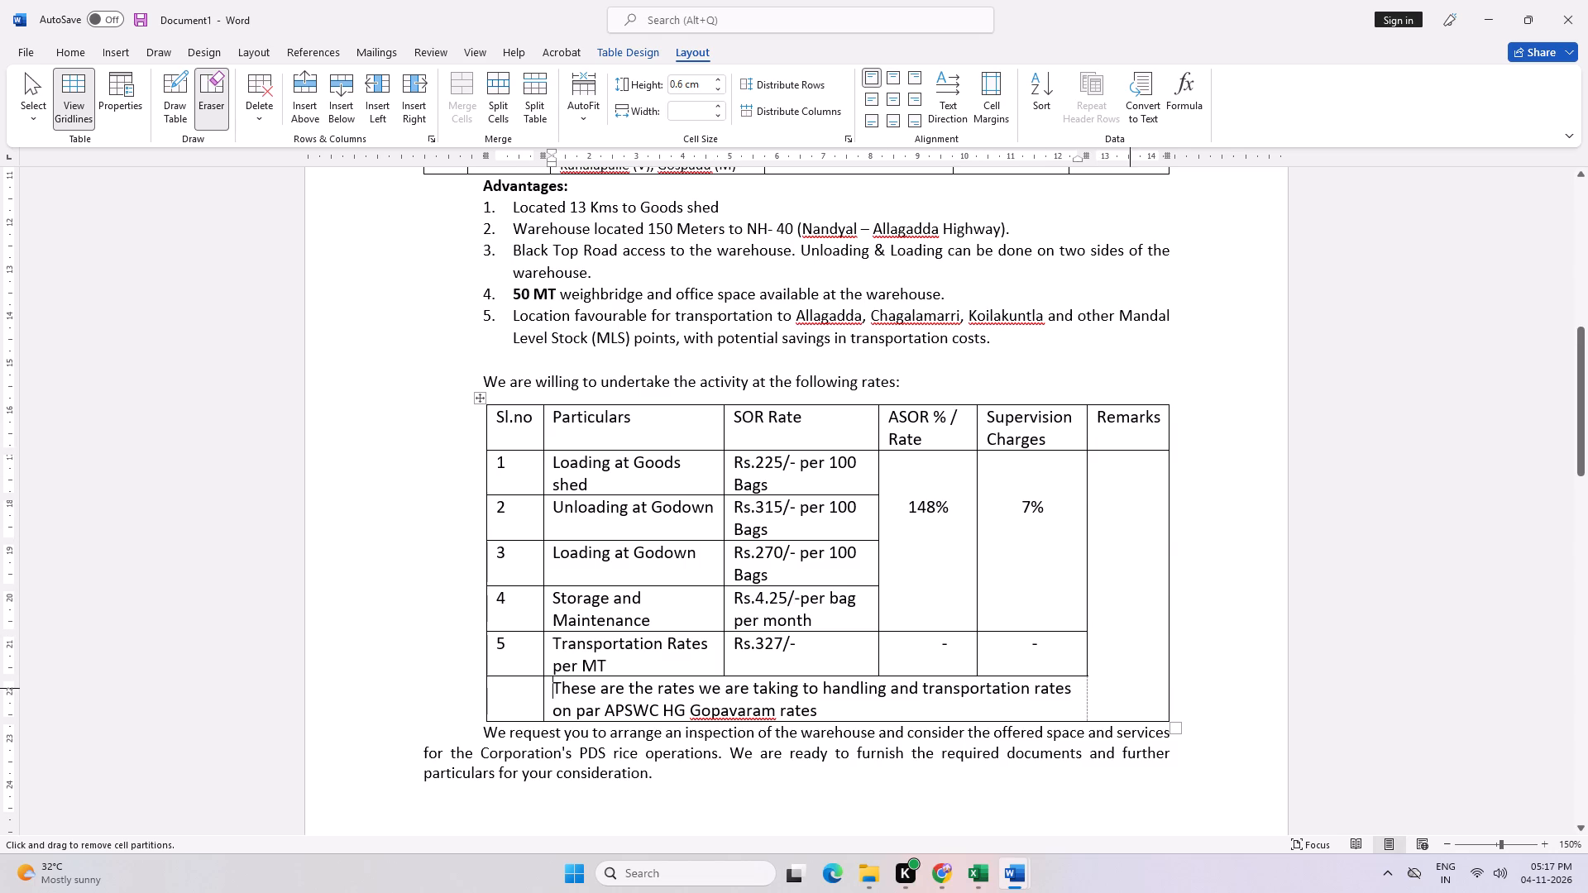
double_click(1121, 643)
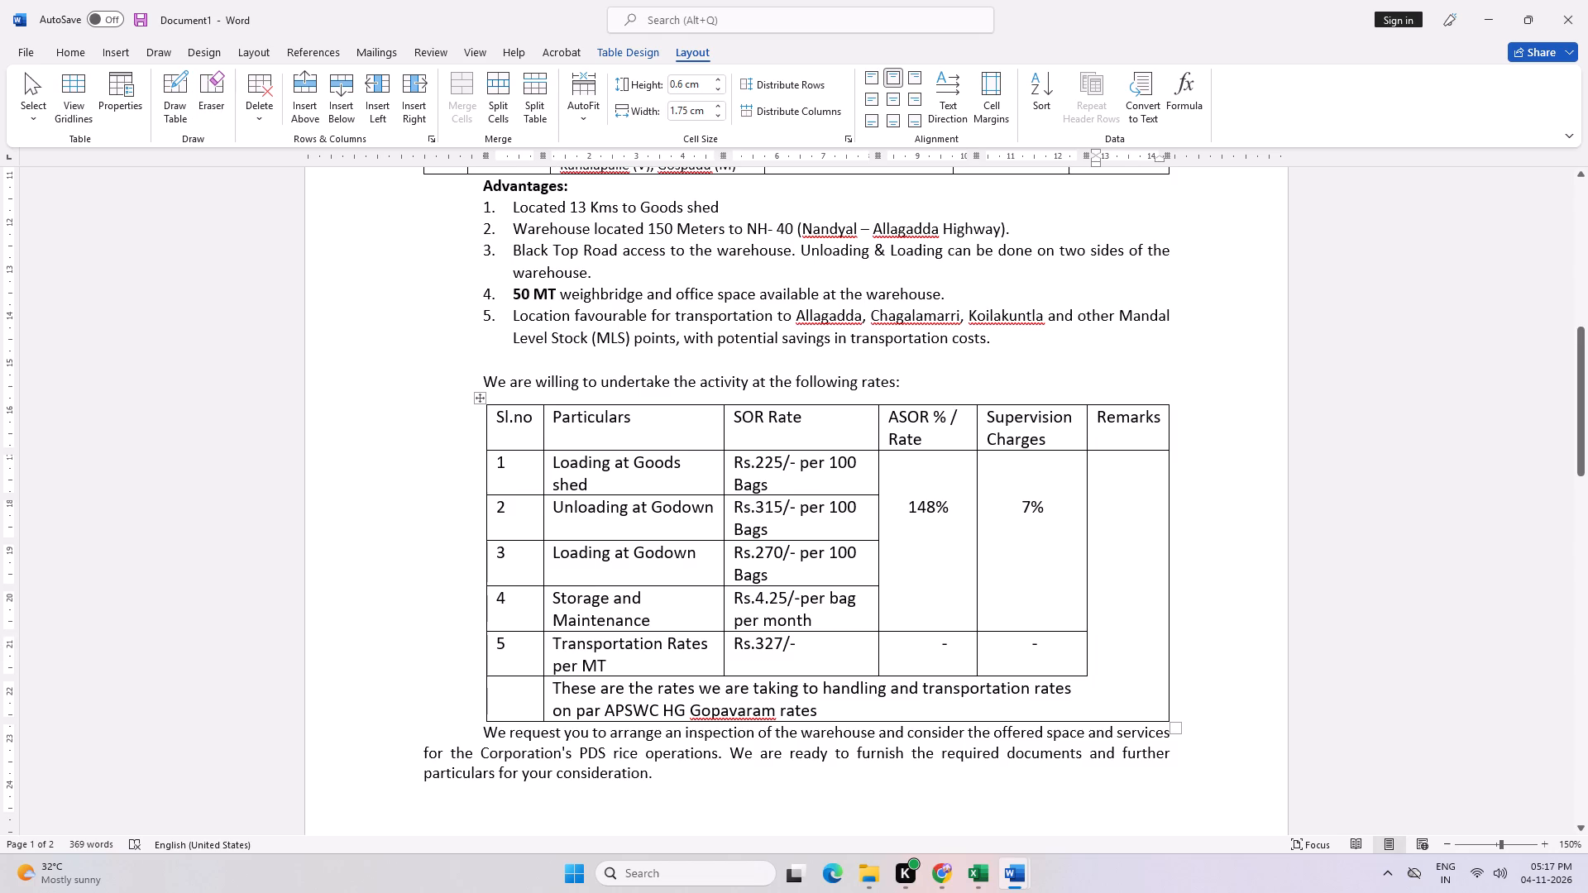
Copy the note about rates on par with APSWC HG Gopavaram into the merged cell below the Remarks heading.
left_click_drag(553, 681, 814, 713)
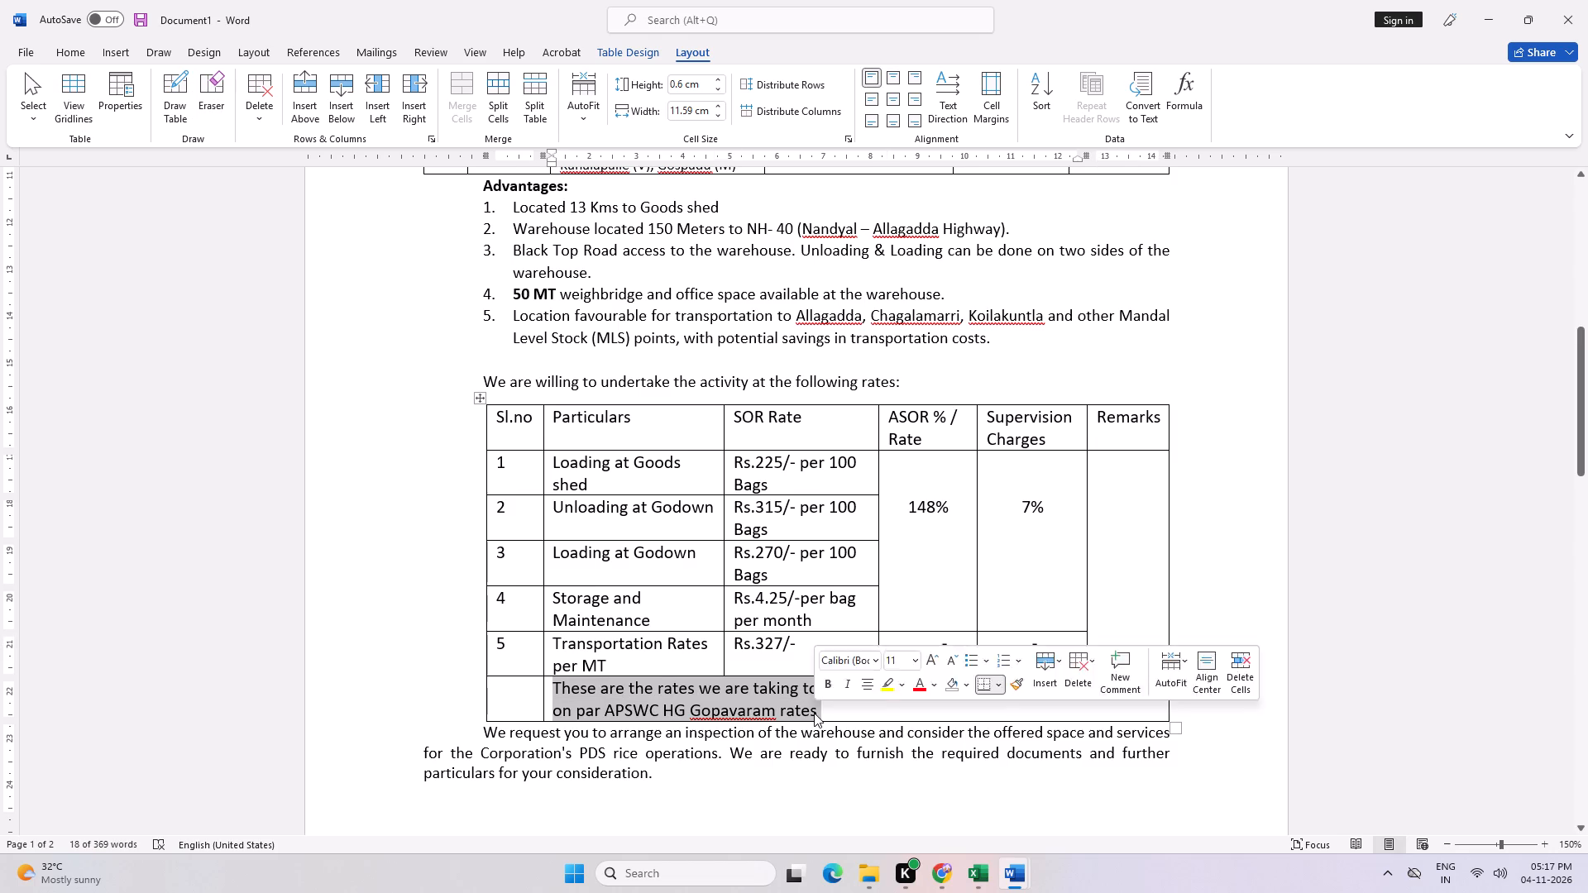
key("ctrl+c")
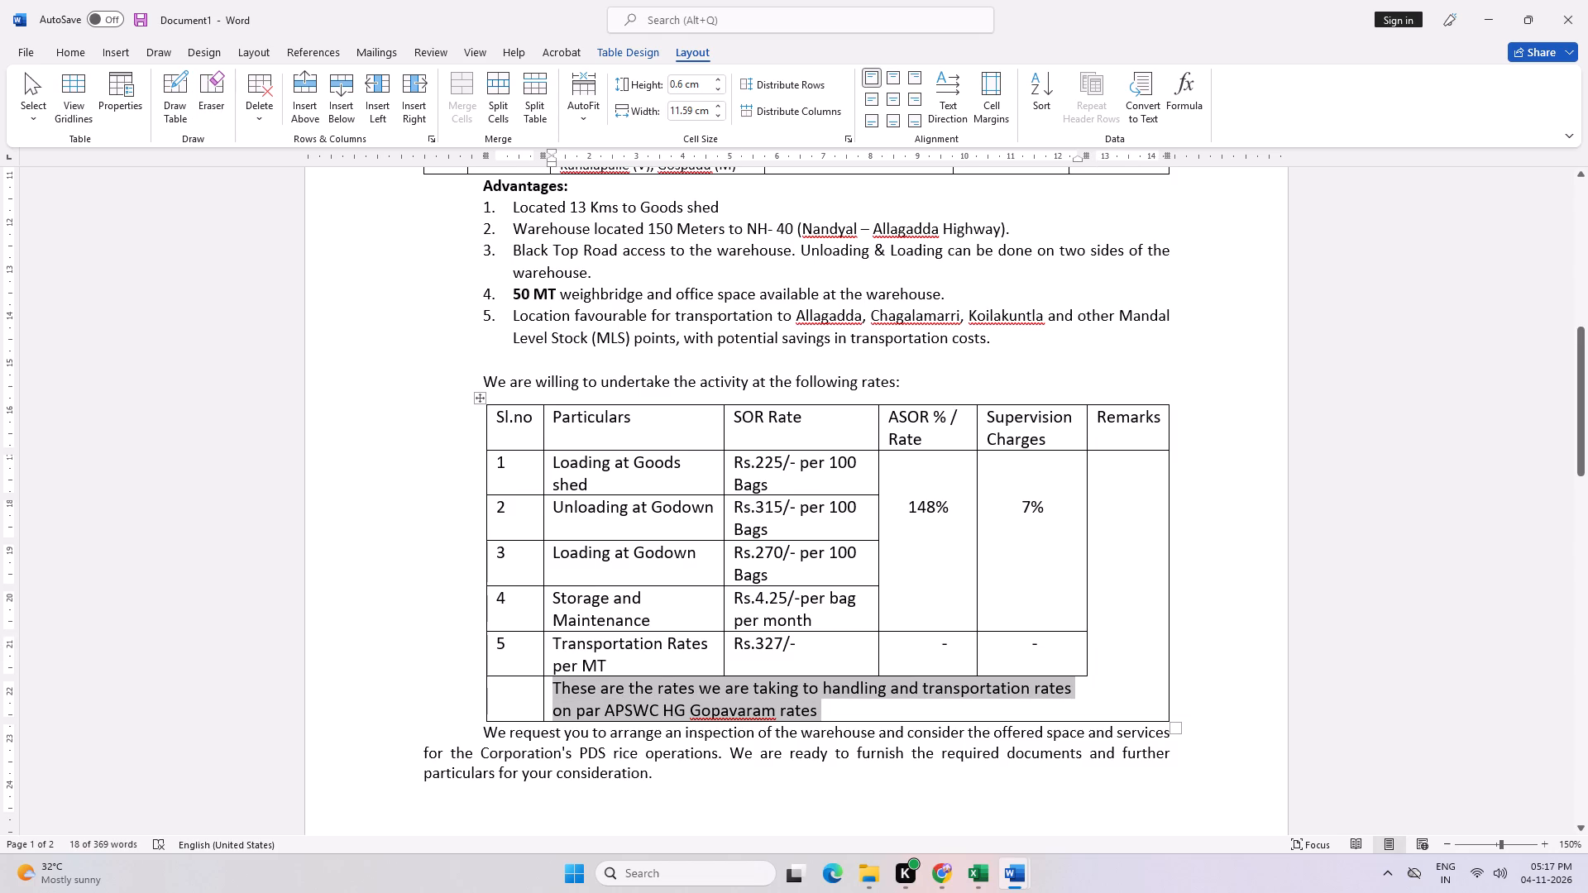
left_click(1113, 467)
key("ctrl+v")
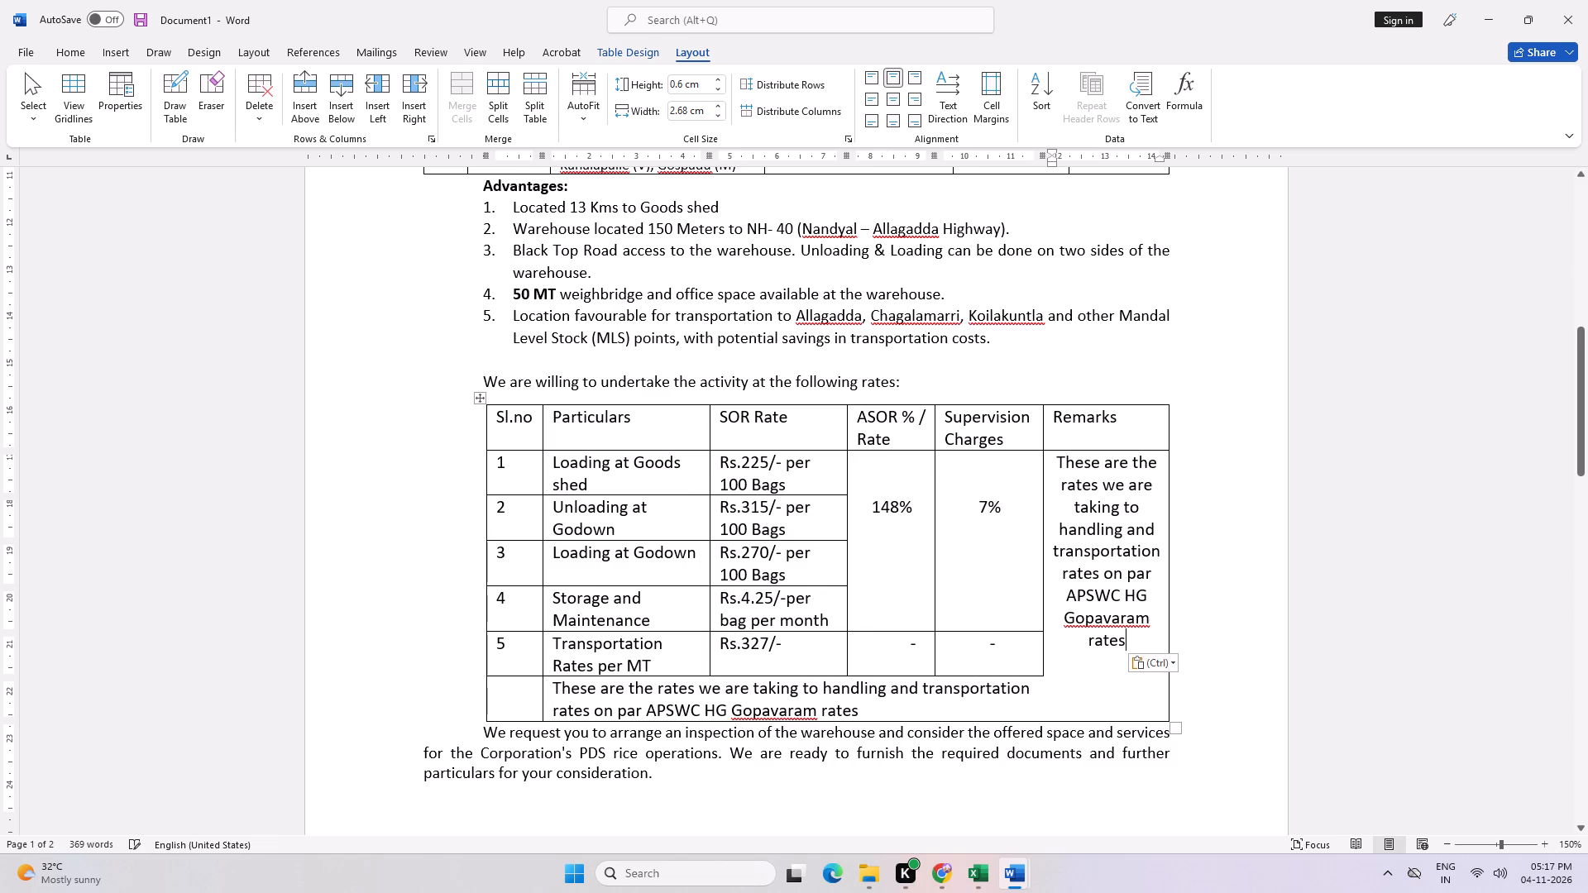
Delete the note about rates on par with APSWC HG Gopavaram from the bottom row of the rates table.
left_click_drag(1036, 690, 744, 690)
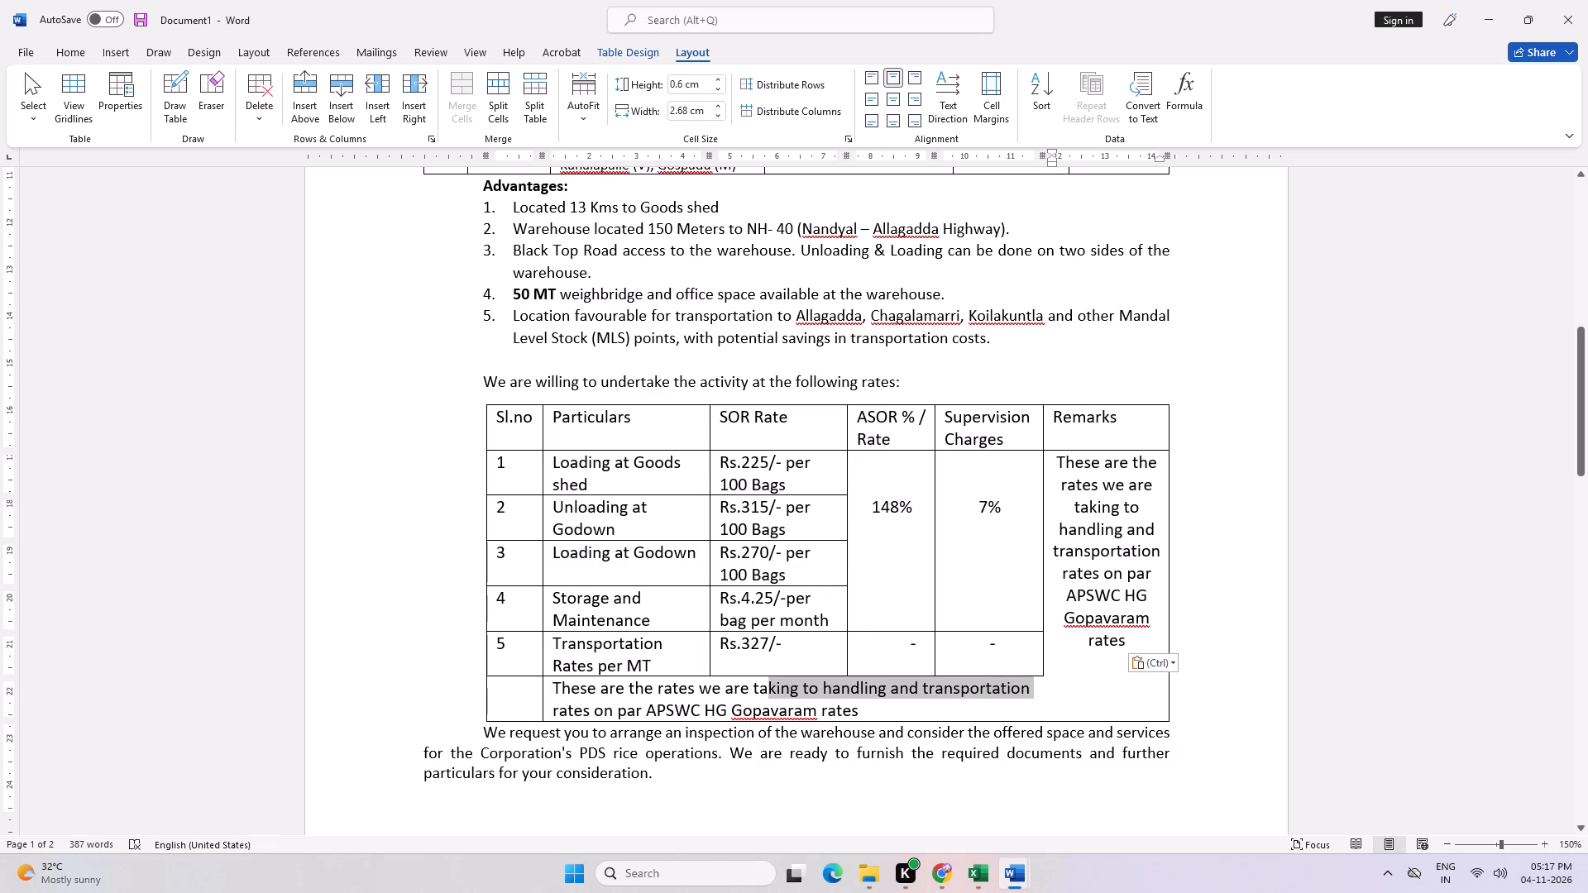
left_click_drag(744, 690, 568, 712)
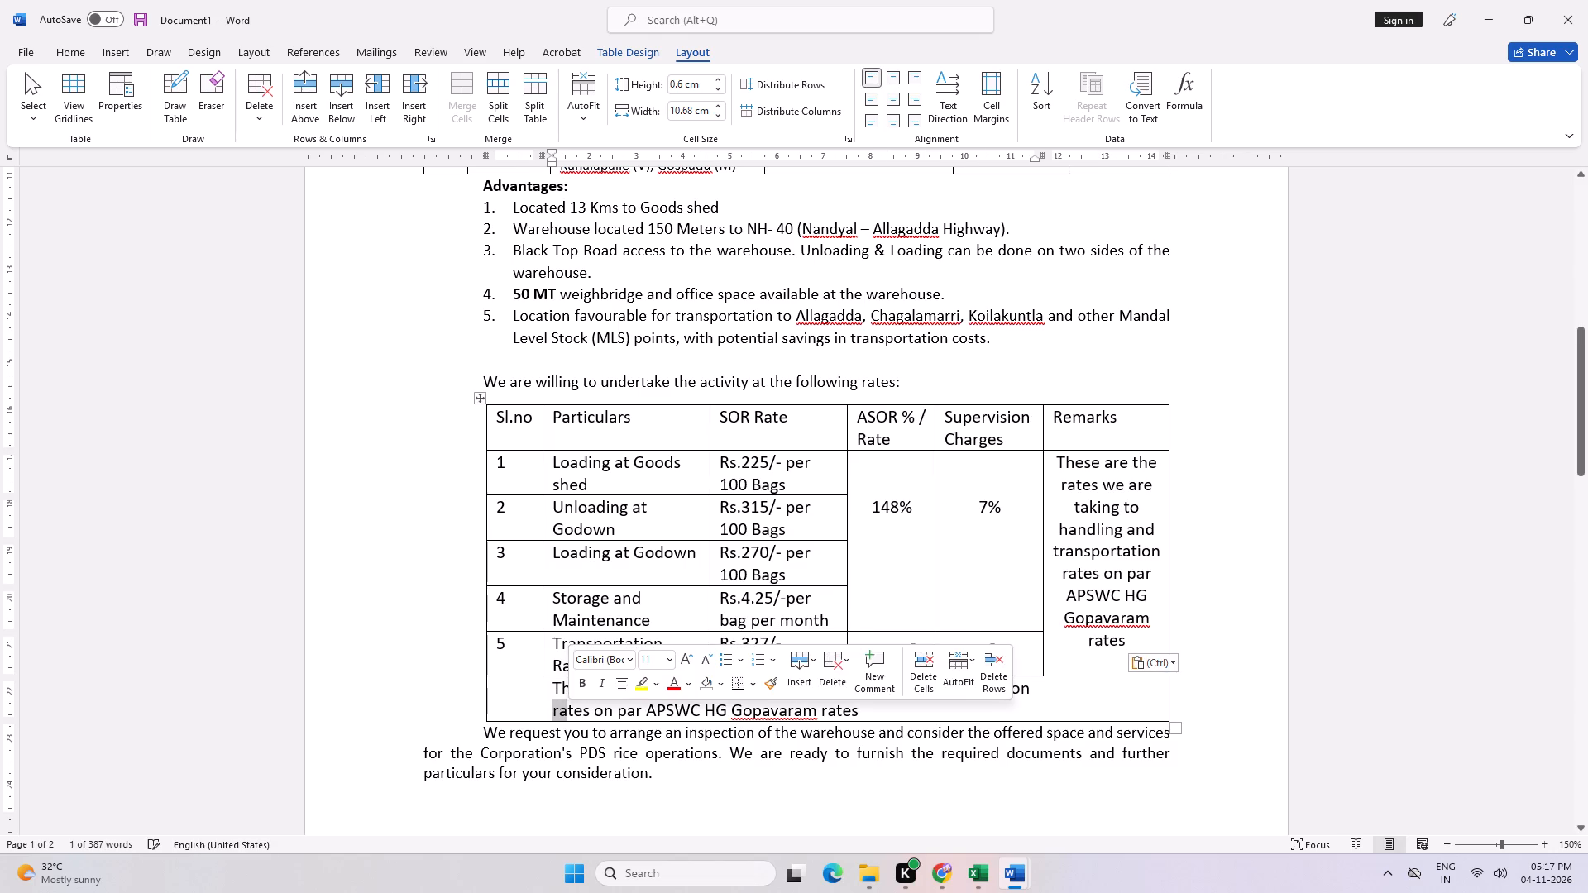
left_click_drag(556, 693, 867, 710)
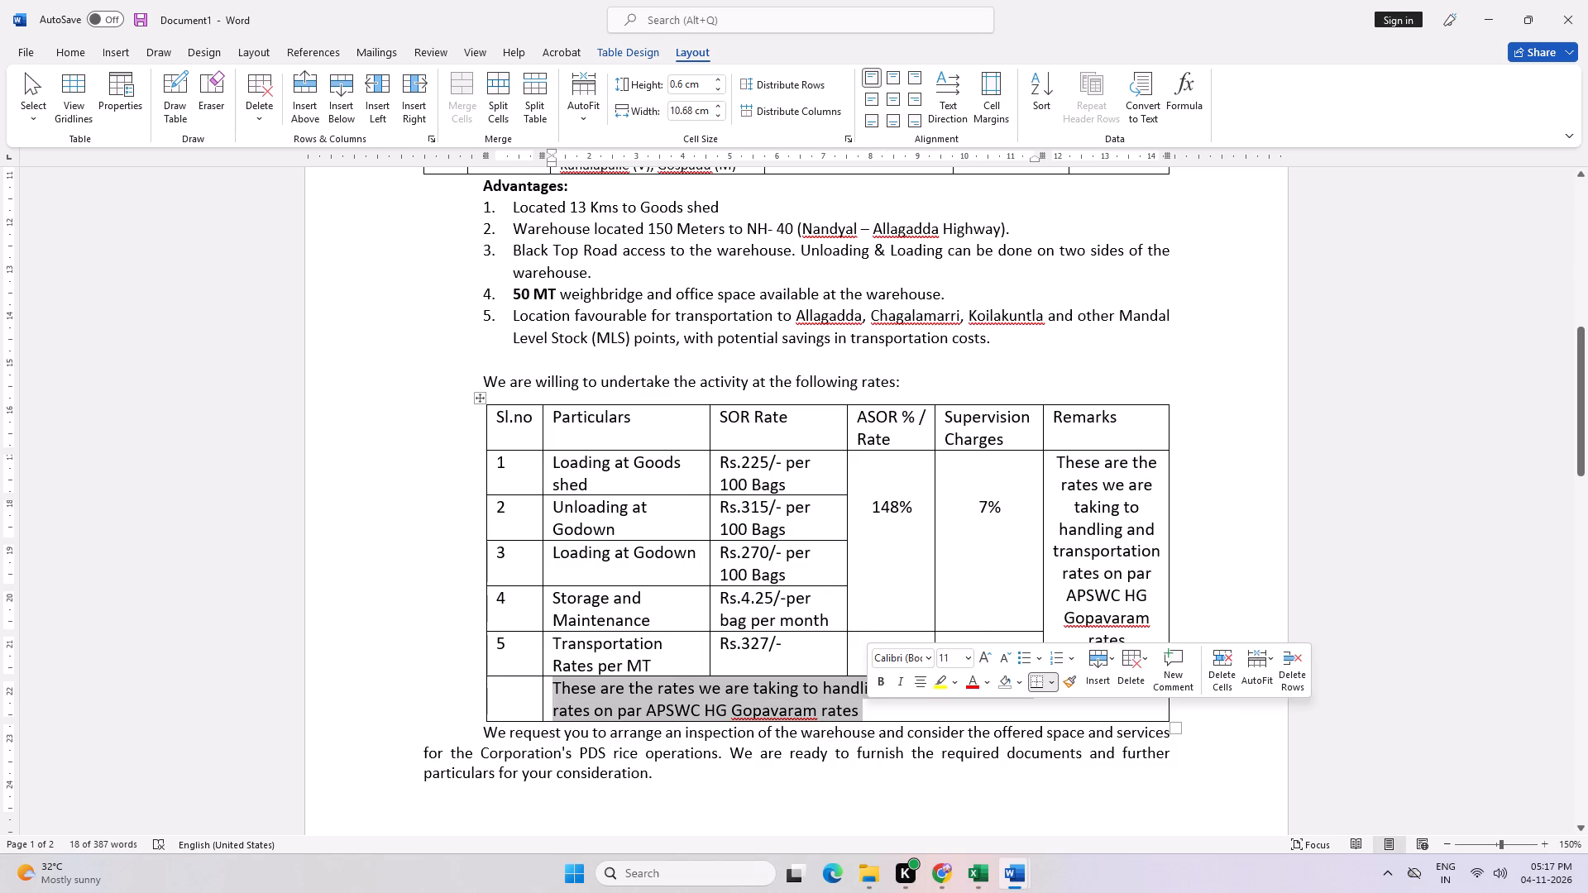
key("Delete")
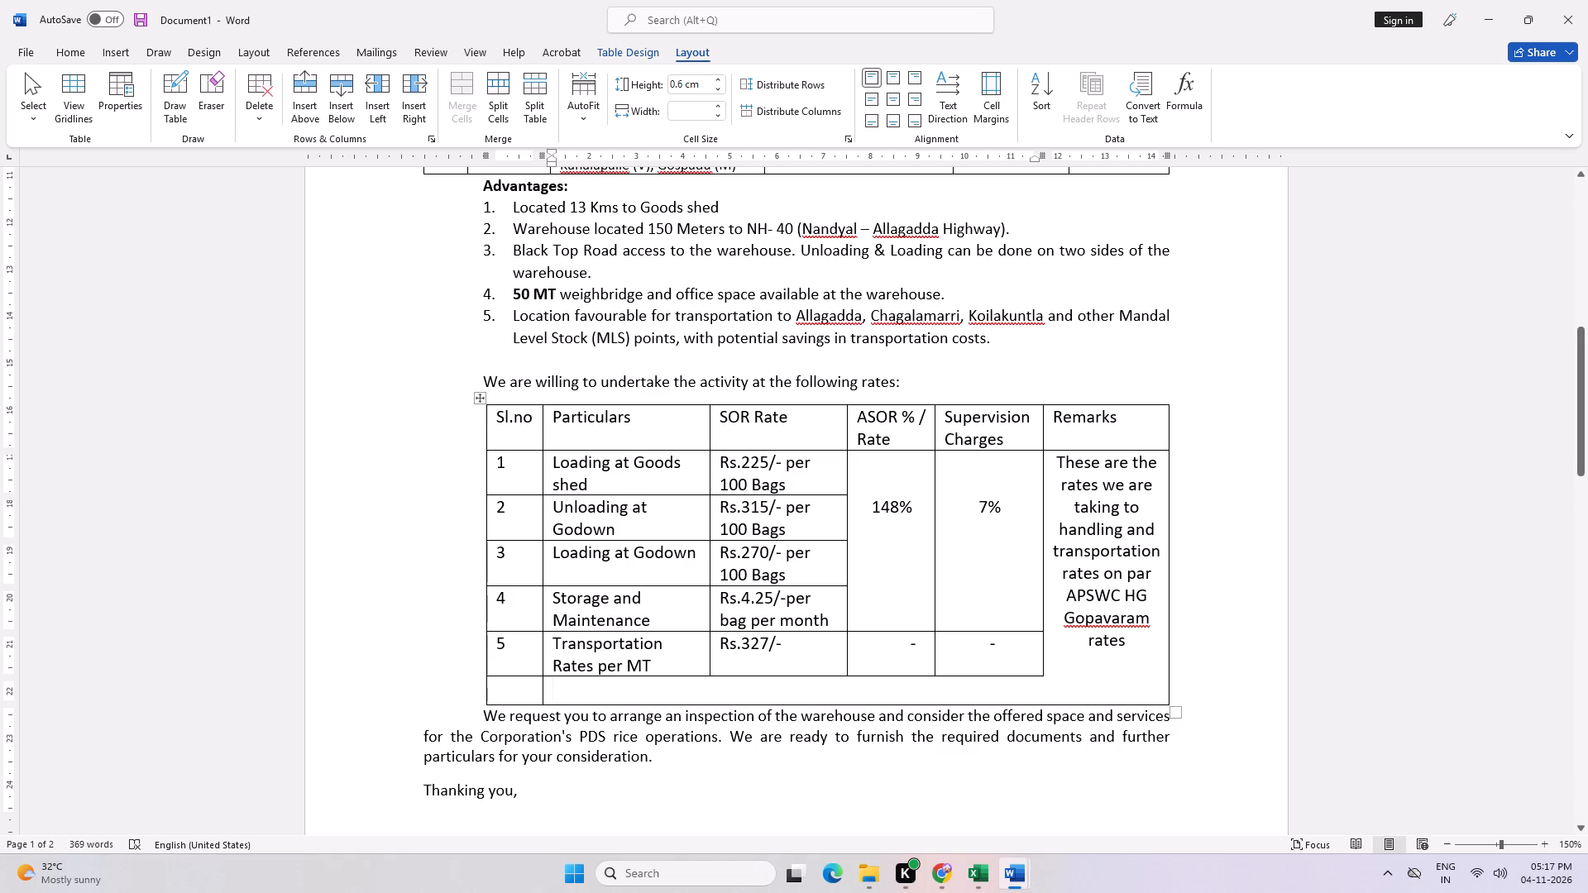
Draw a horizontal divider across the merged Remarks cell, level with the top of the Storage and Maintenance row, and stop drawing.
left_click(166, 102)
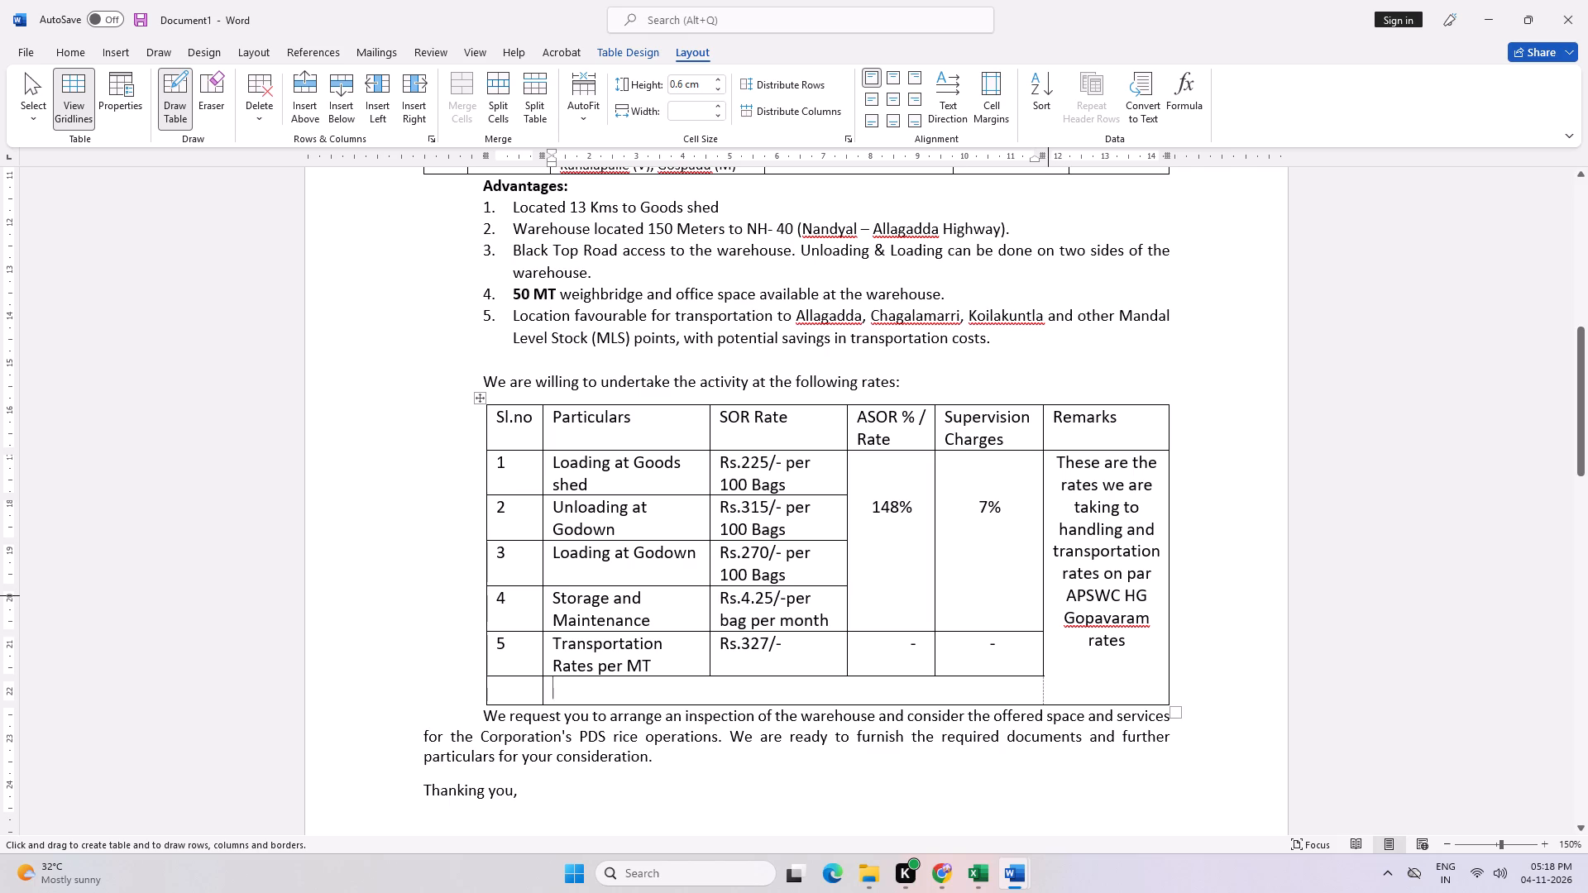
left_click_drag(1041, 589, 1152, 589)
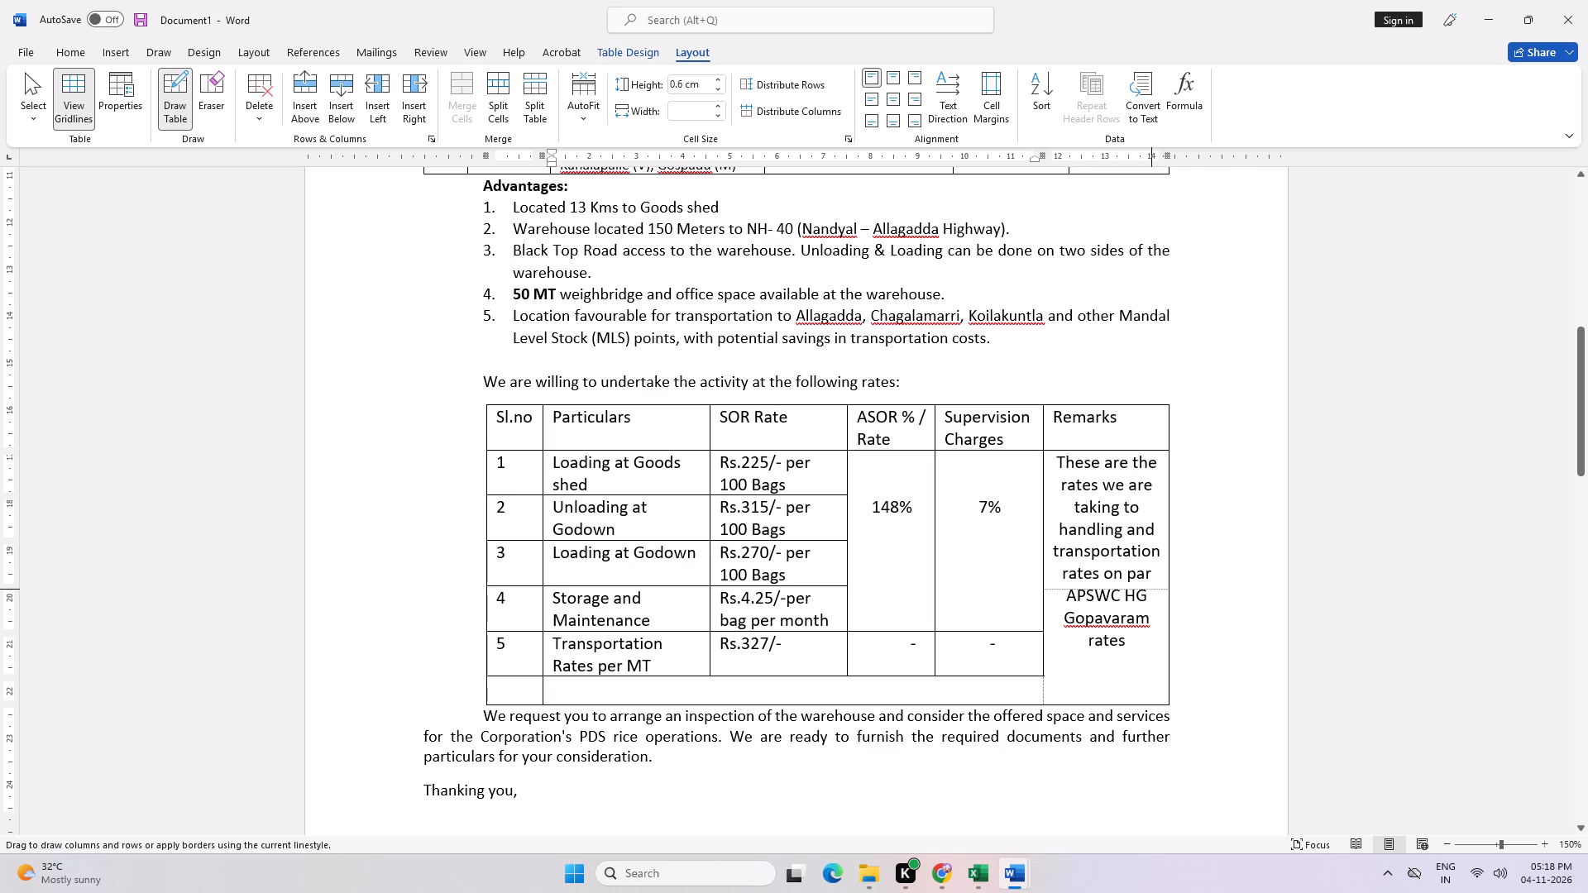
left_click_drag(1152, 589, 1153, 589)
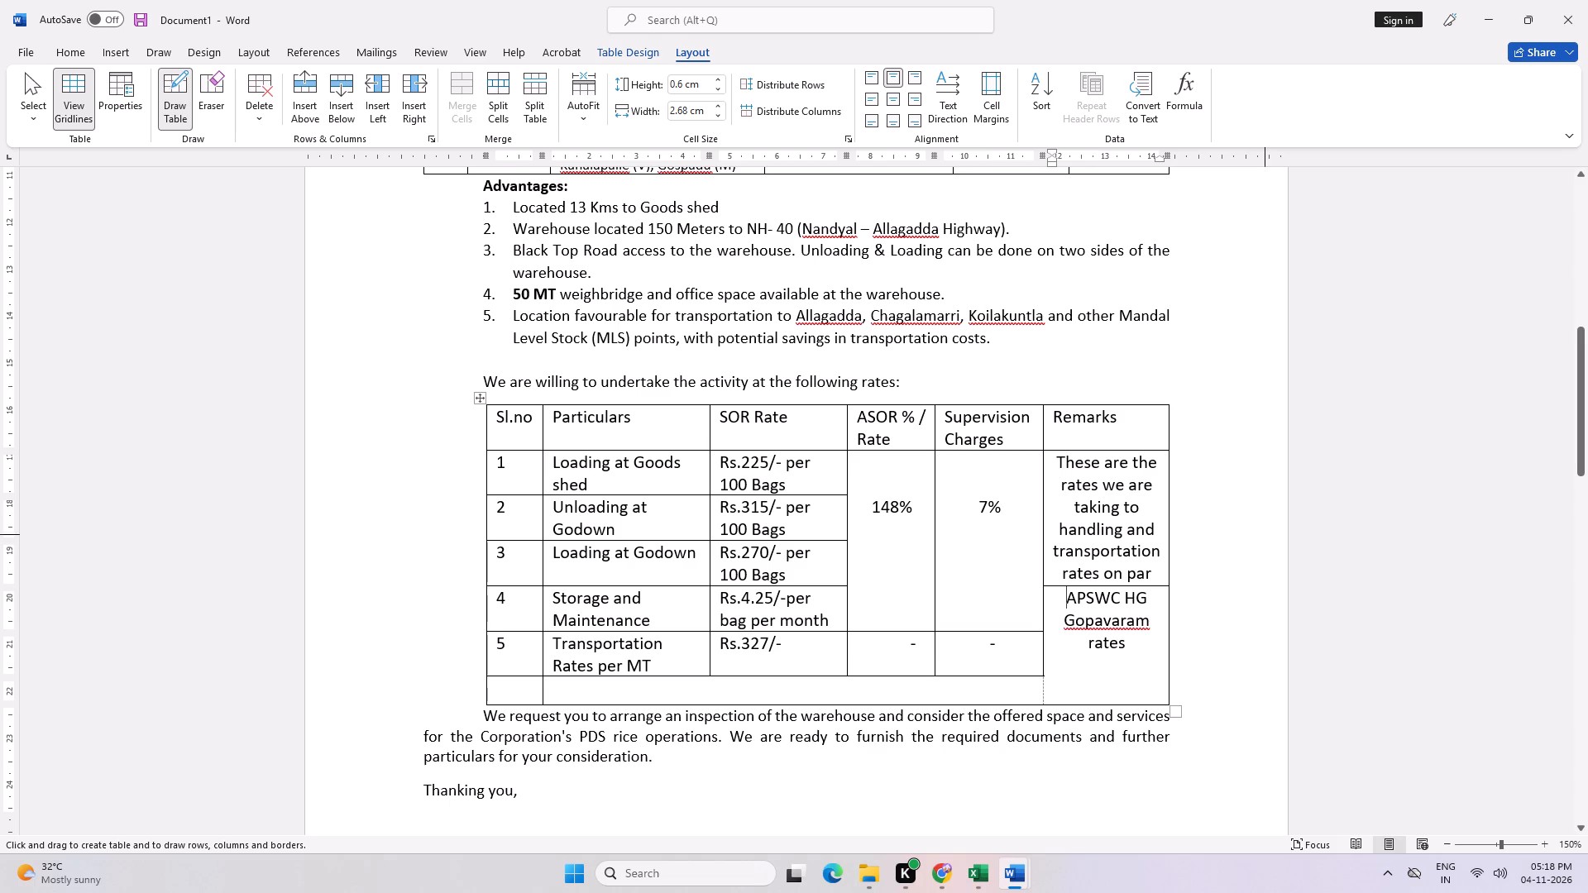
double_click(1265, 534)
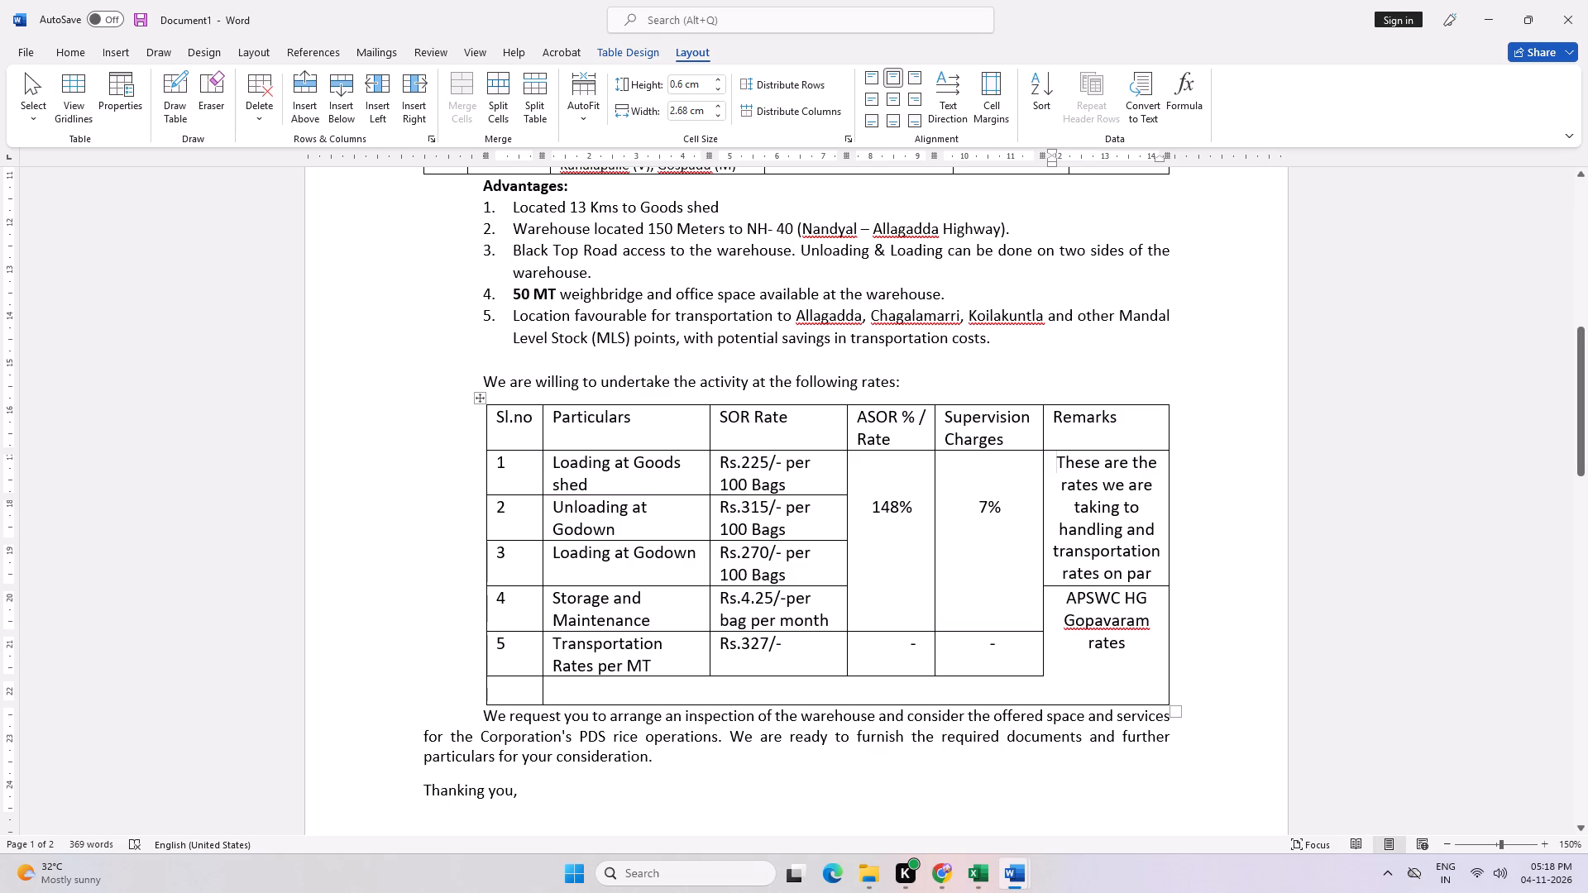
double_click(401, 378)
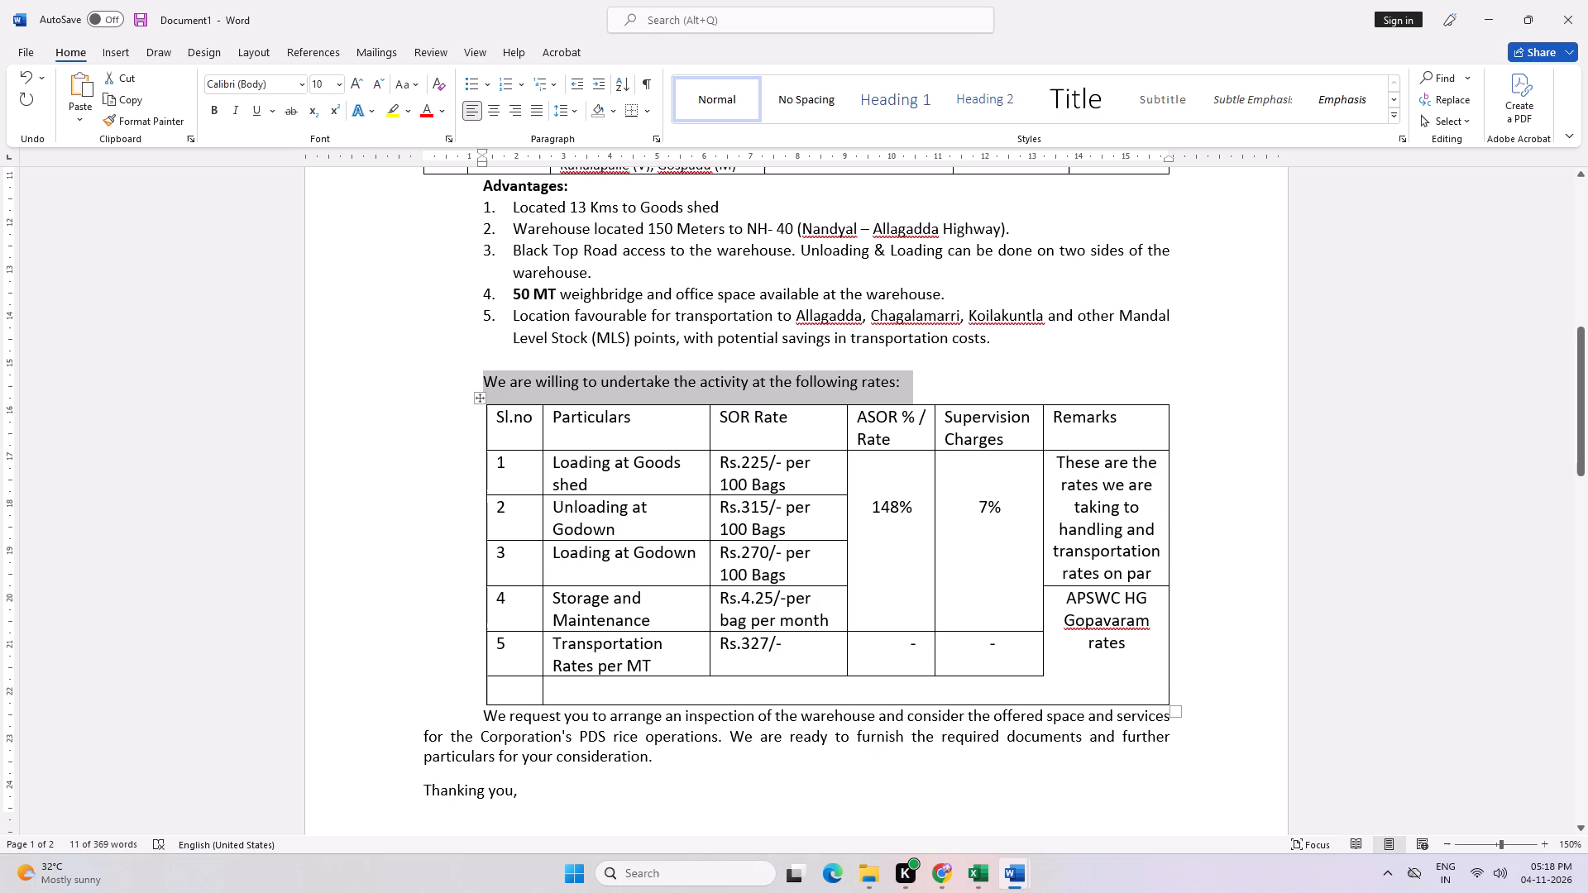
double_click(1243, 516)
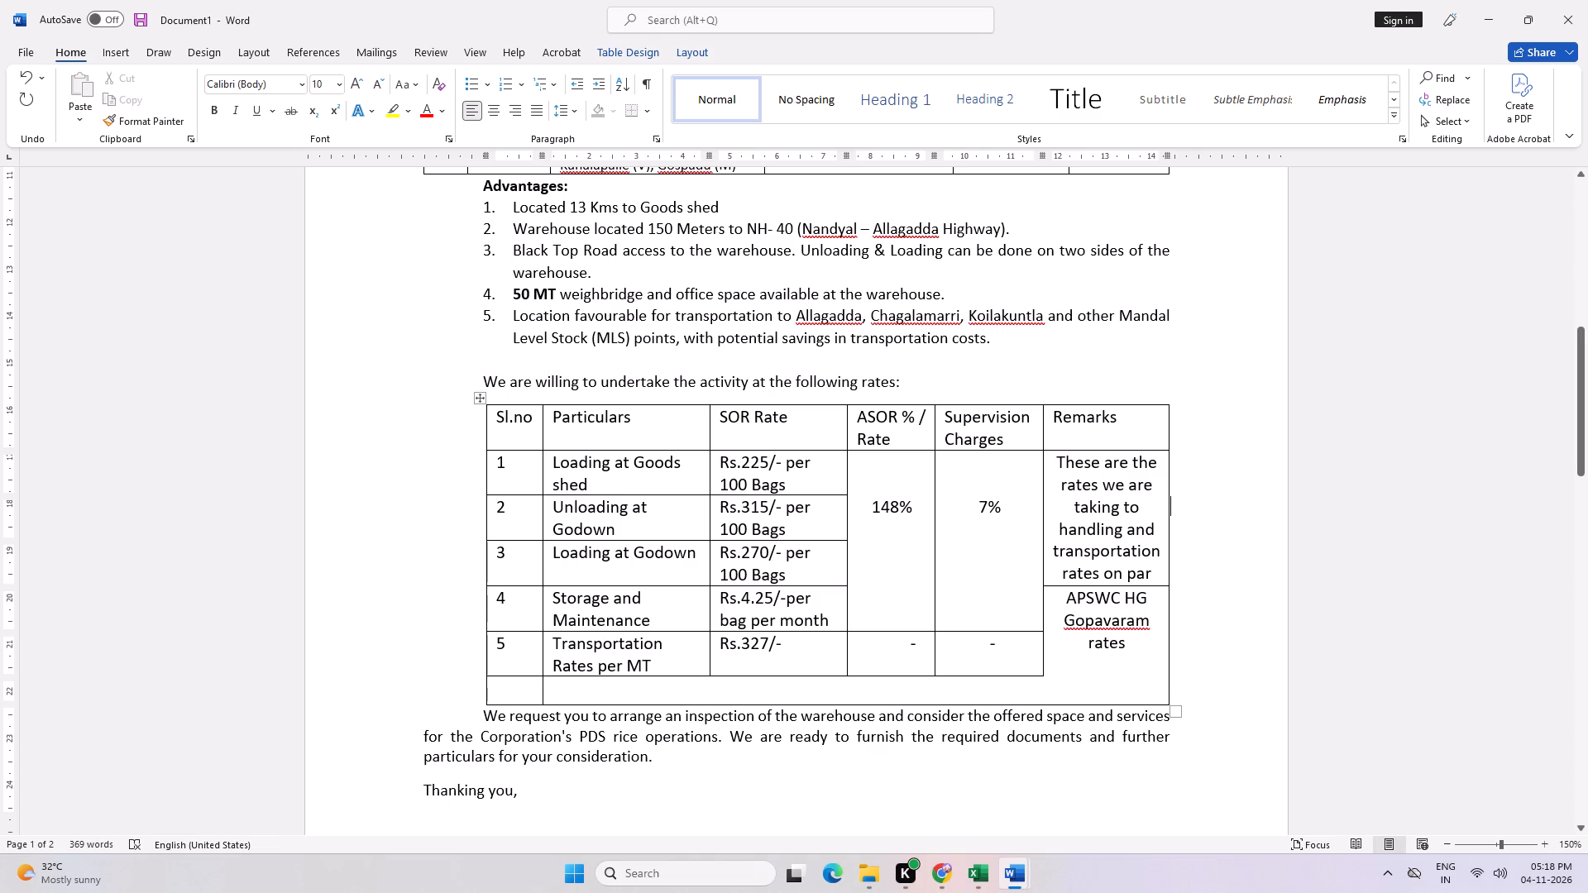
Widen the rates table on both sides and shift its column borders to narrow Sl.no and give Remarks more width.
left_click_drag(1167, 515, 1192, 513)
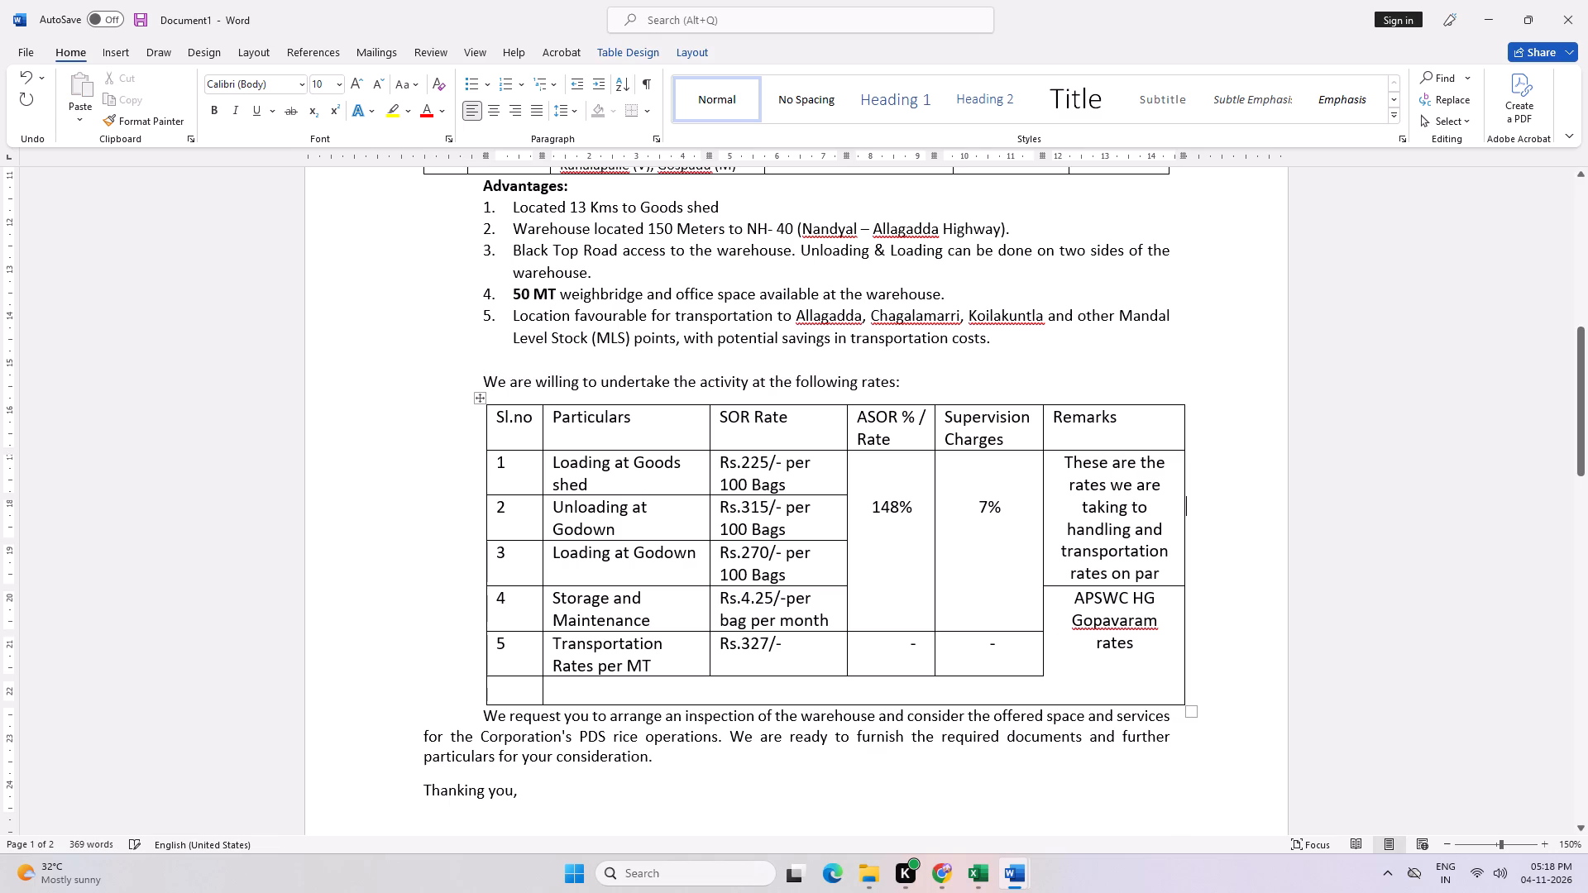
left_click_drag(485, 431, 454, 424)
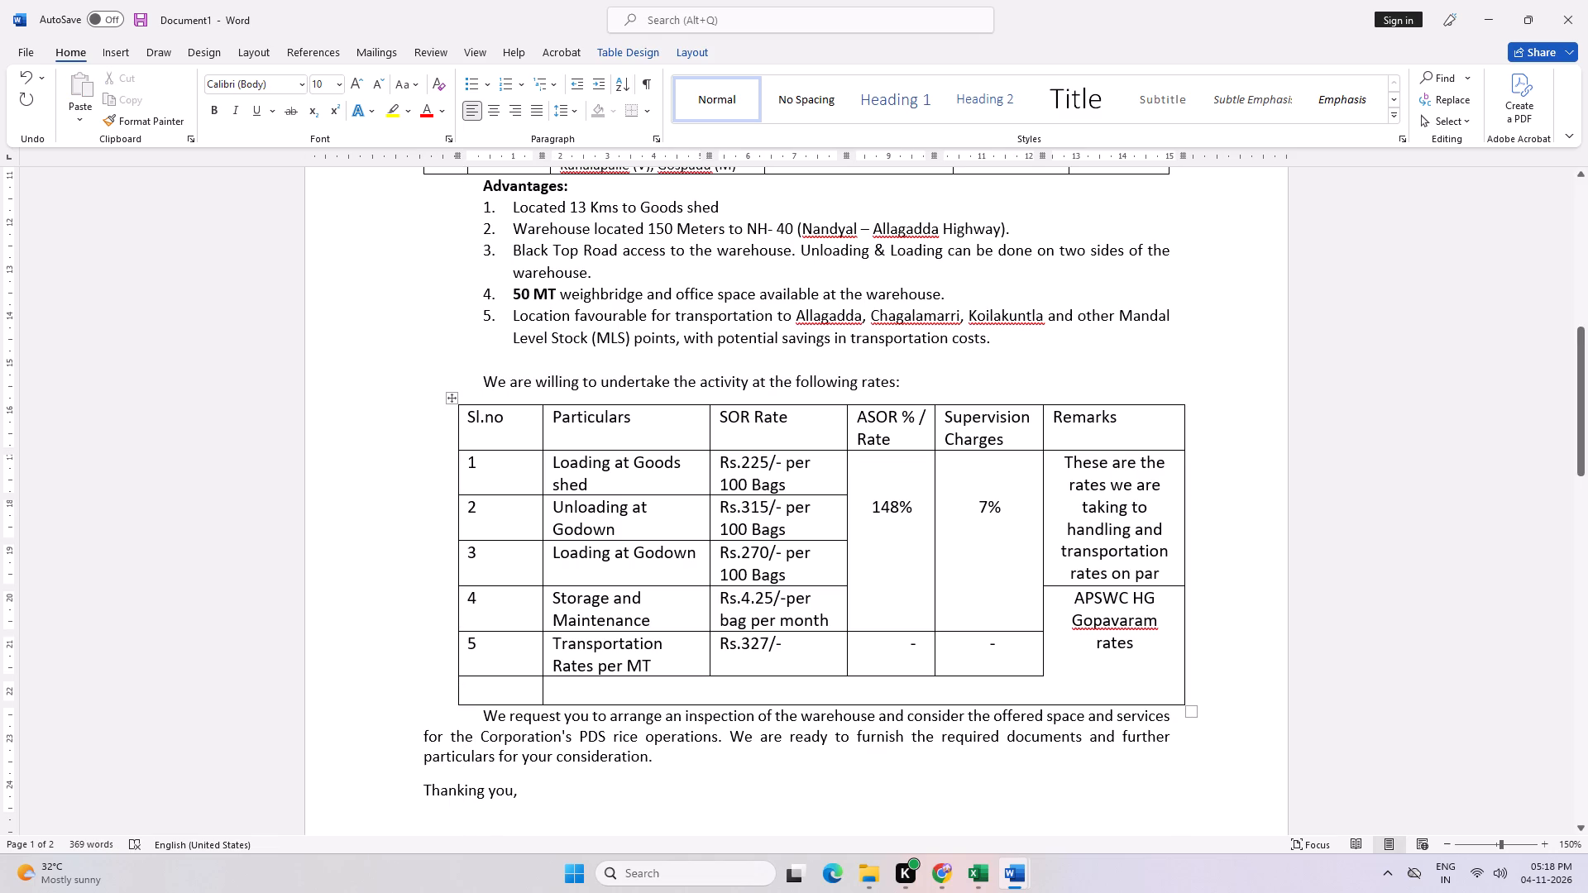
left_click_drag(540, 469, 506, 456)
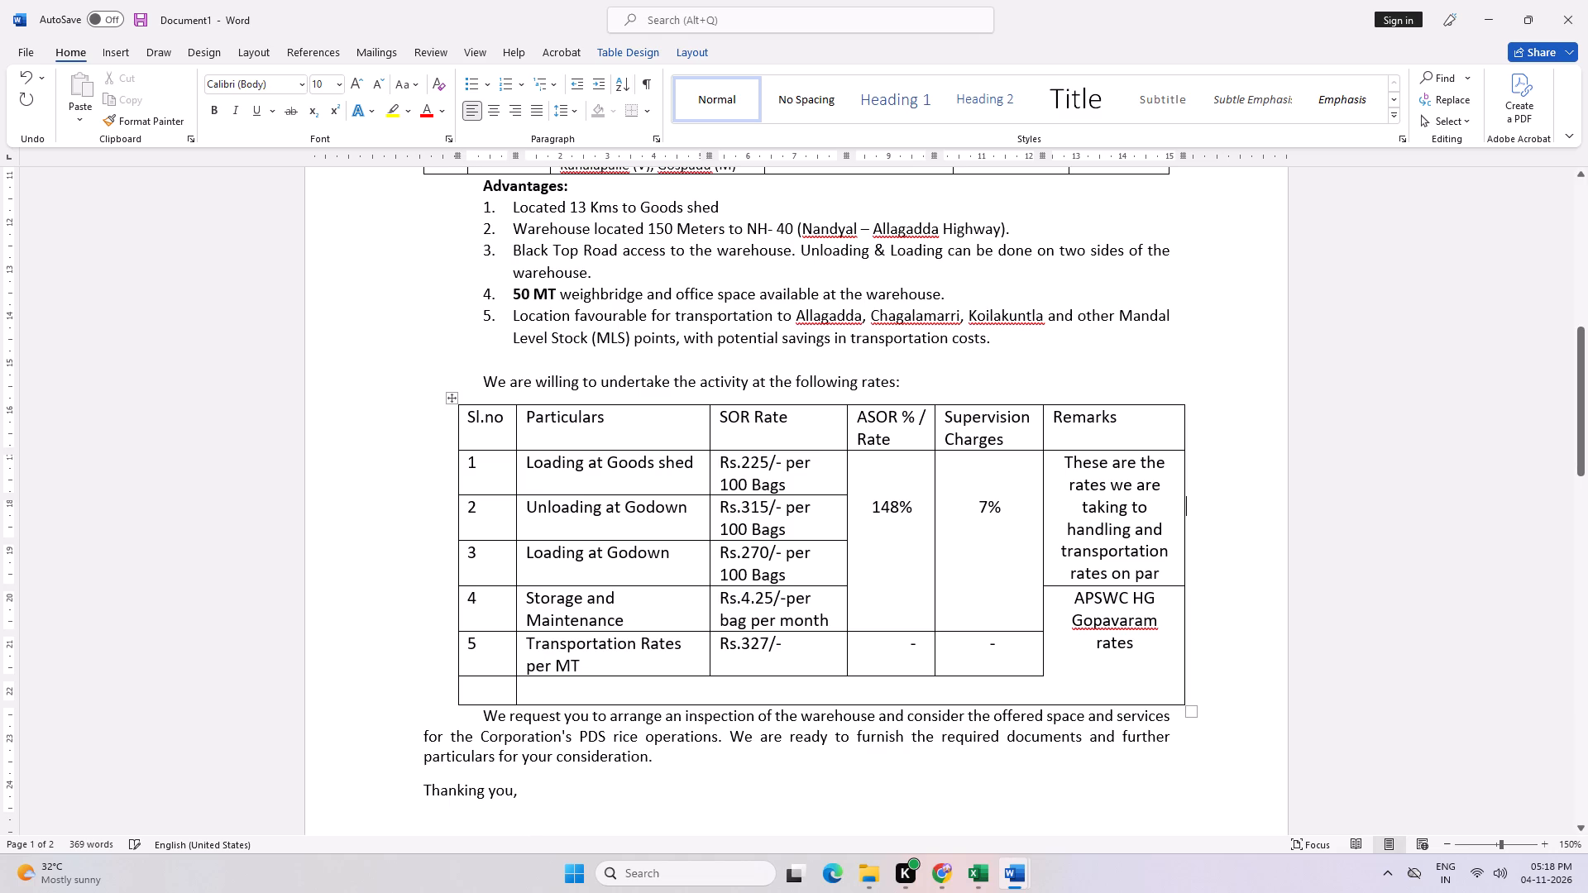
left_click_drag(708, 466, 692, 452)
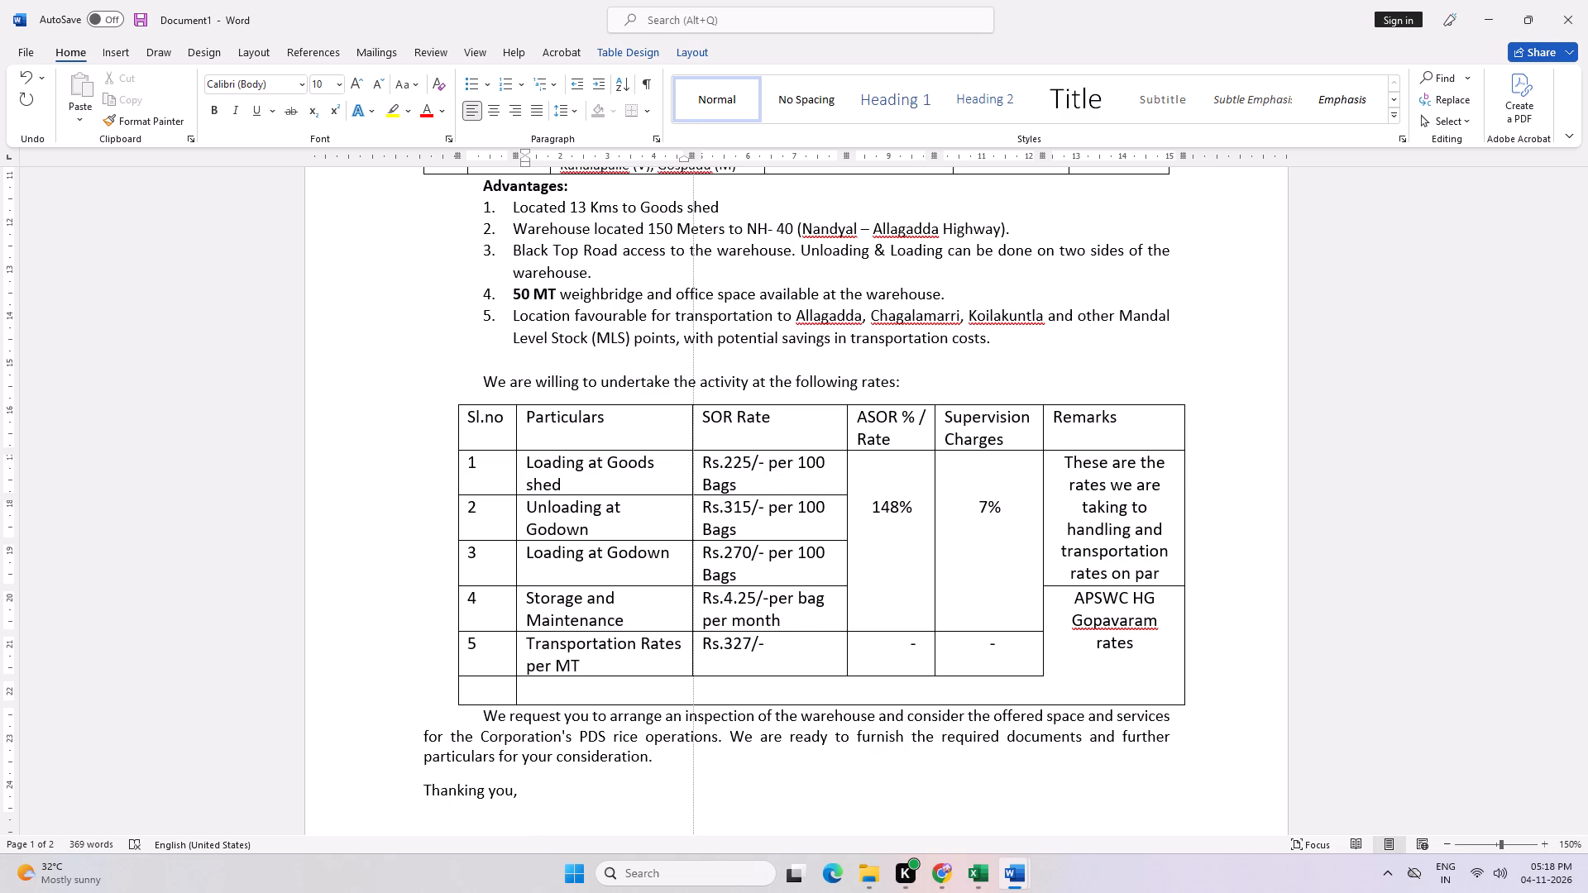
left_click_drag(692, 452, 687, 448)
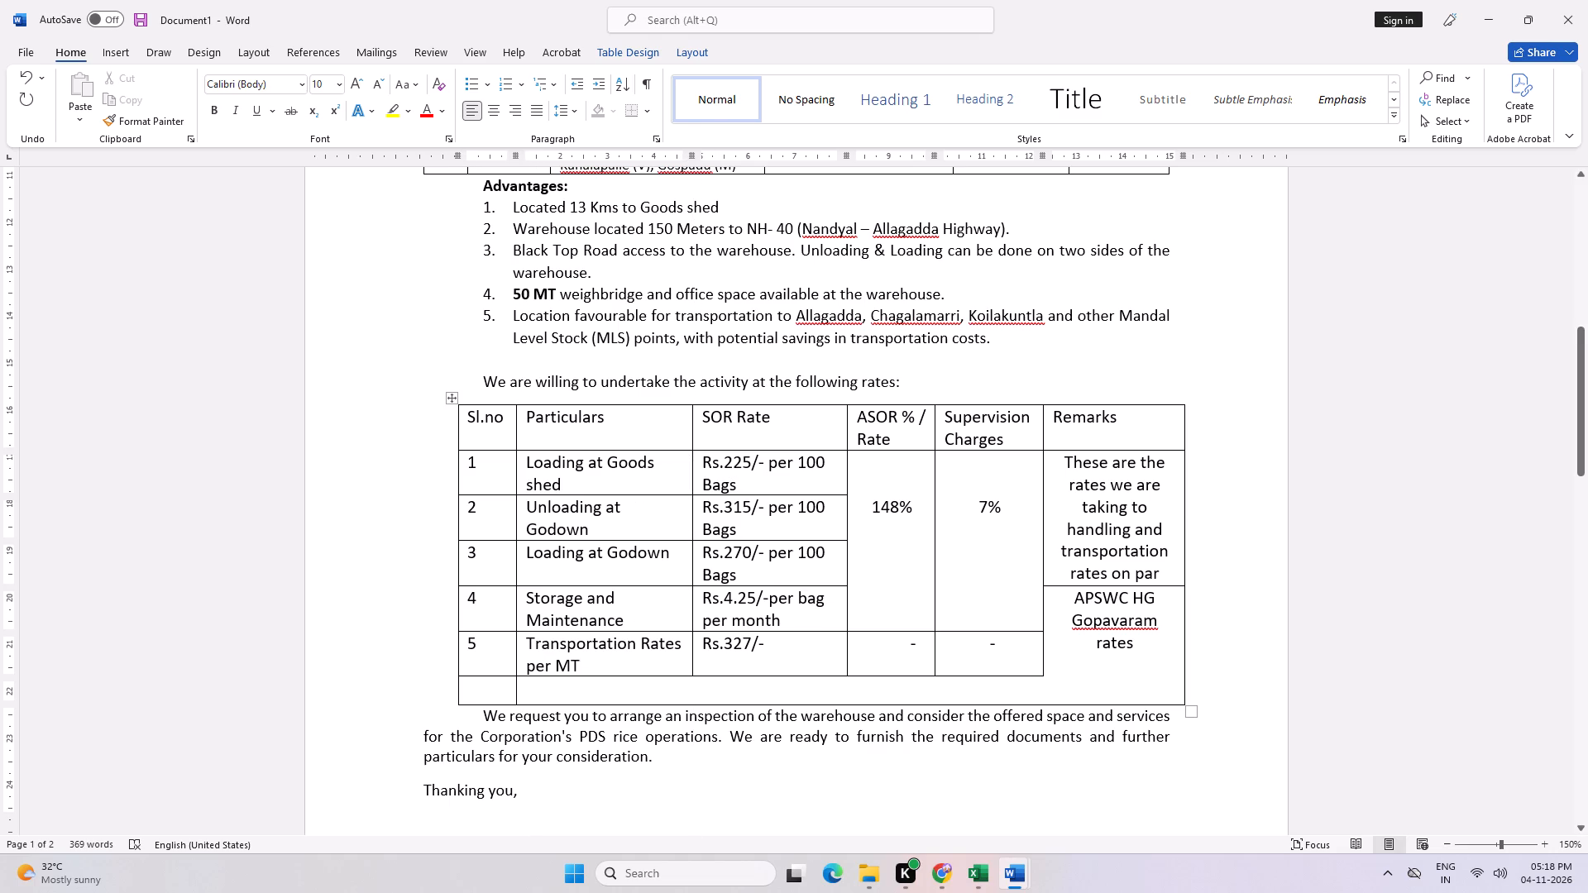
left_click_drag(458, 470, 440, 467)
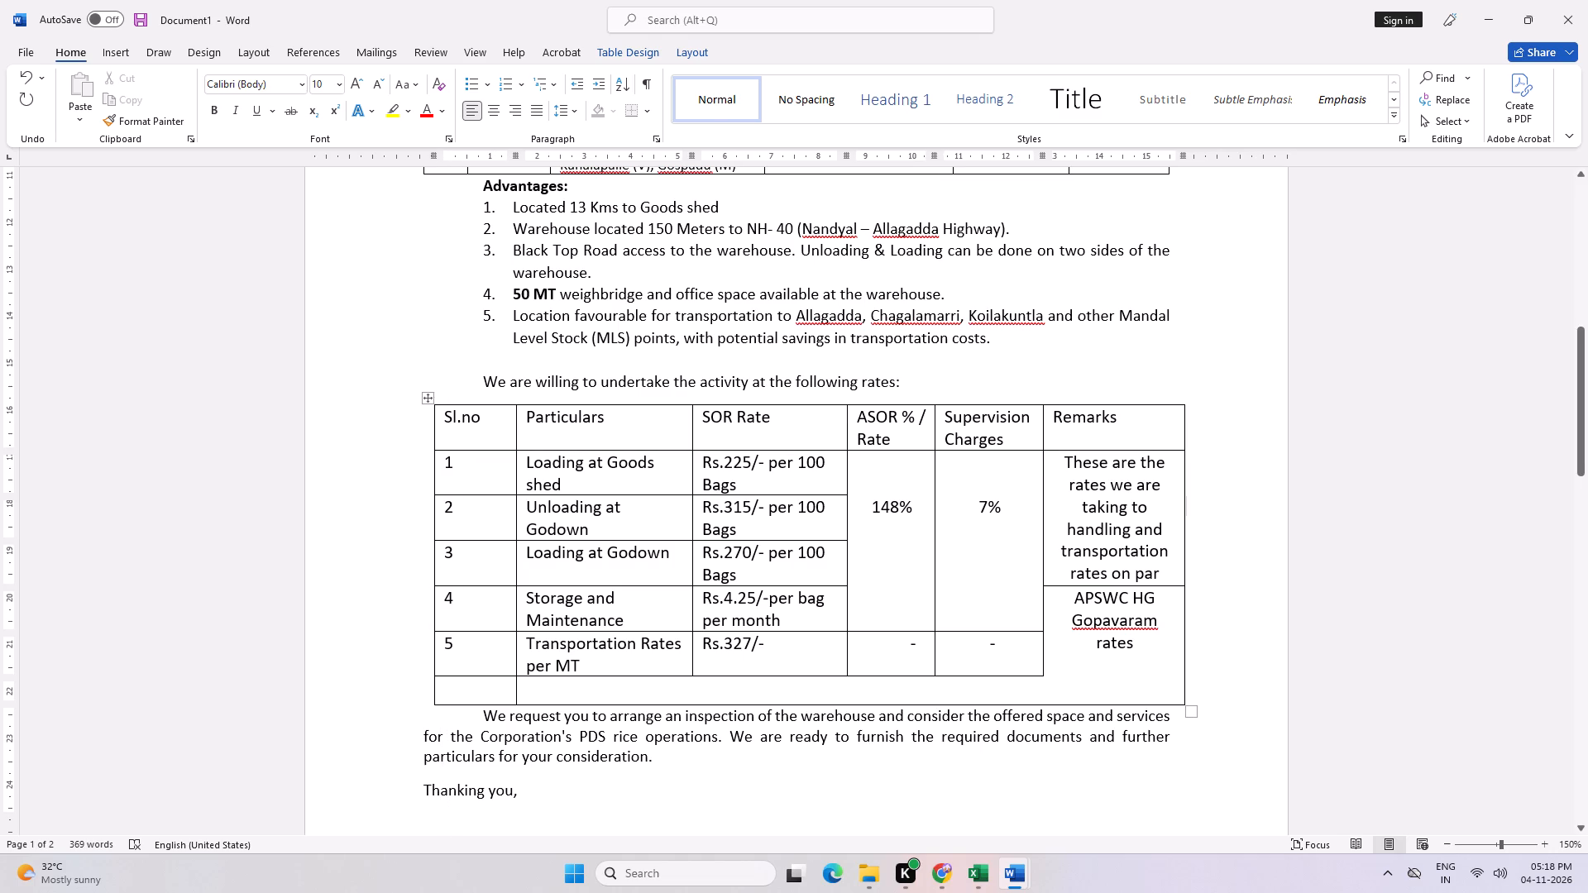
left_click_drag(515, 466, 480, 466)
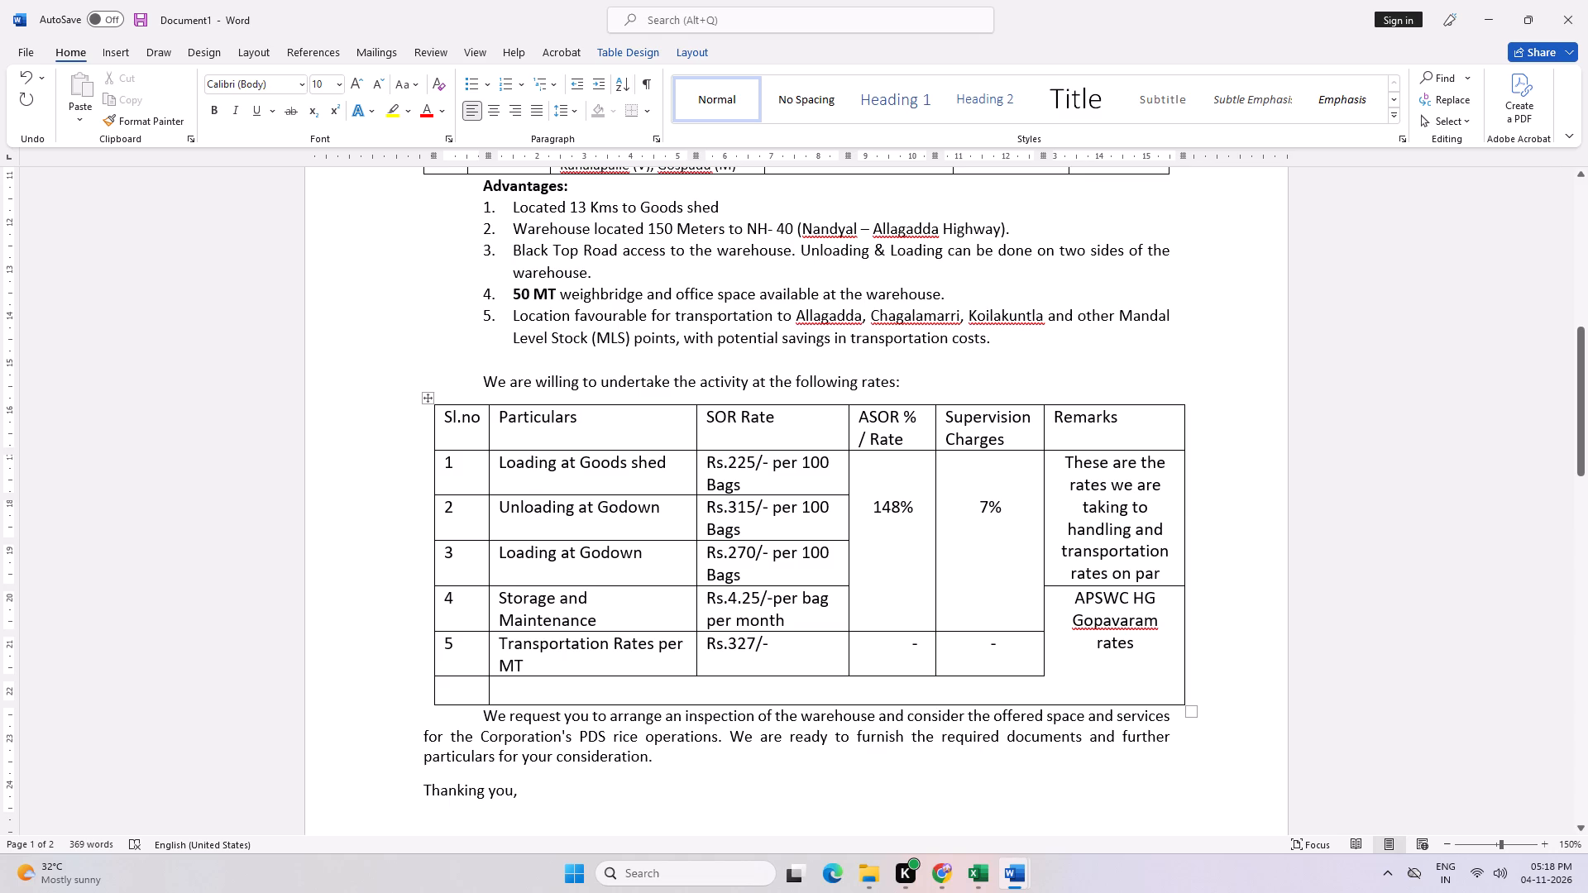
left_click_drag(934, 467, 925, 467)
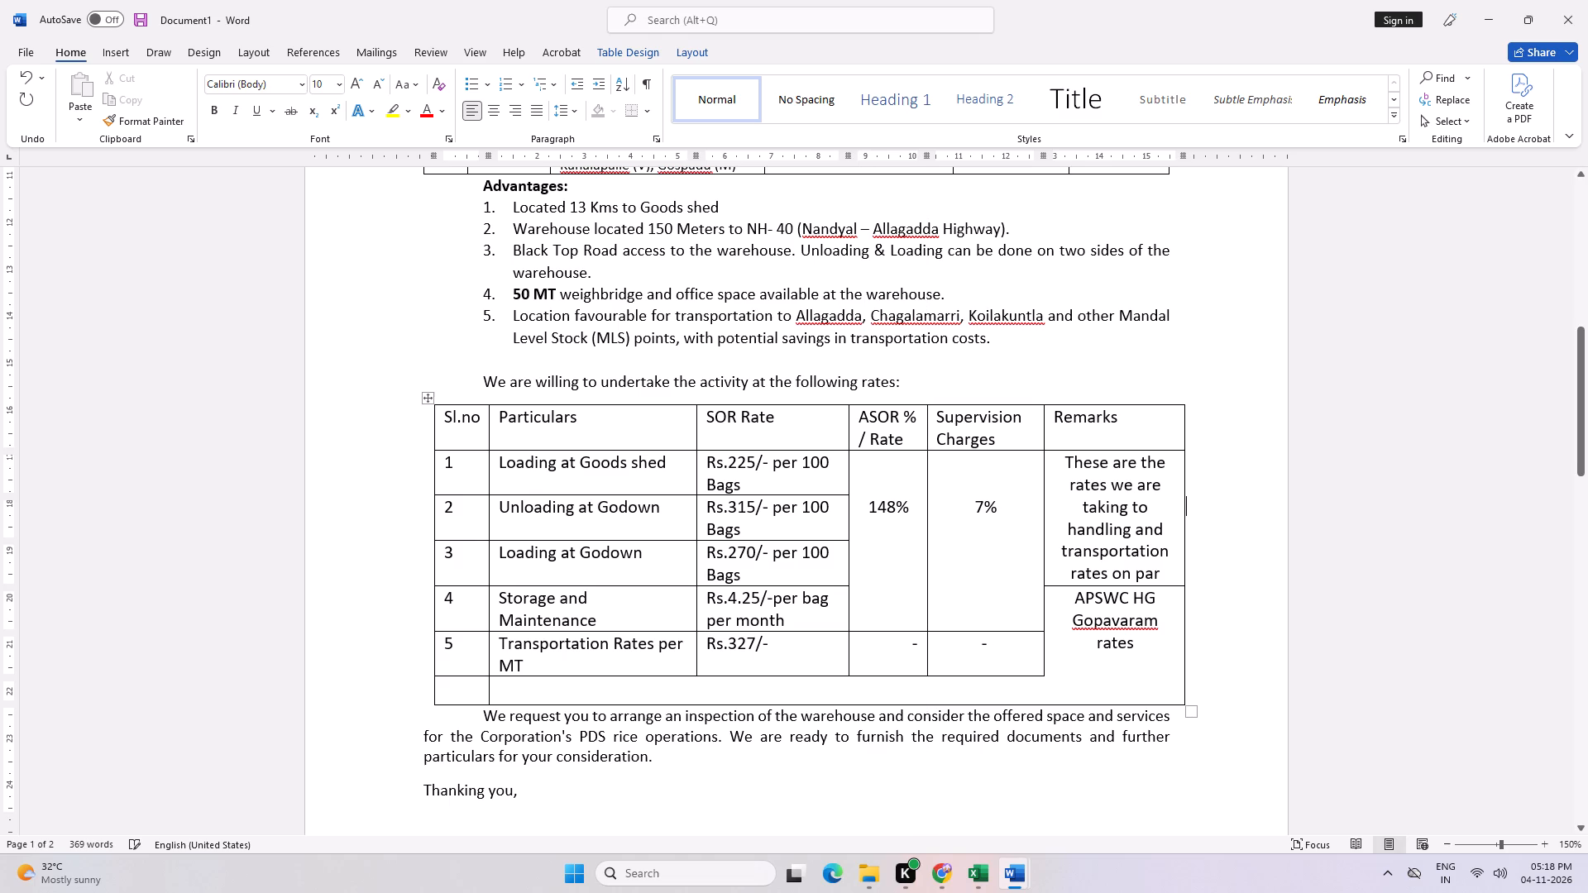
left_click_drag(1042, 475, 995, 468)
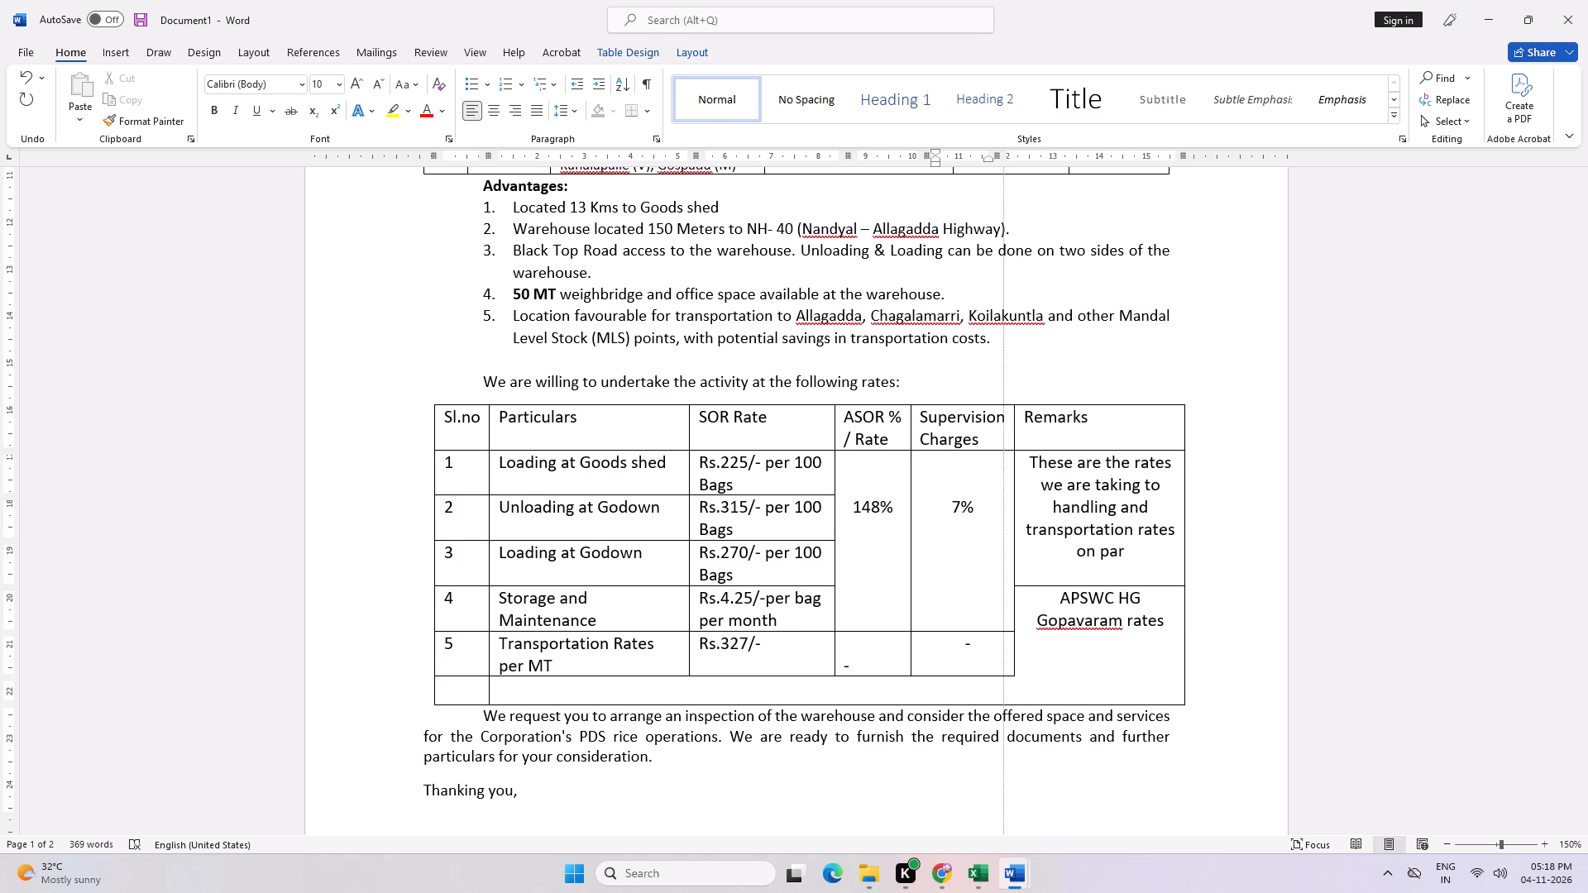
left_click_drag(995, 468, 1011, 466)
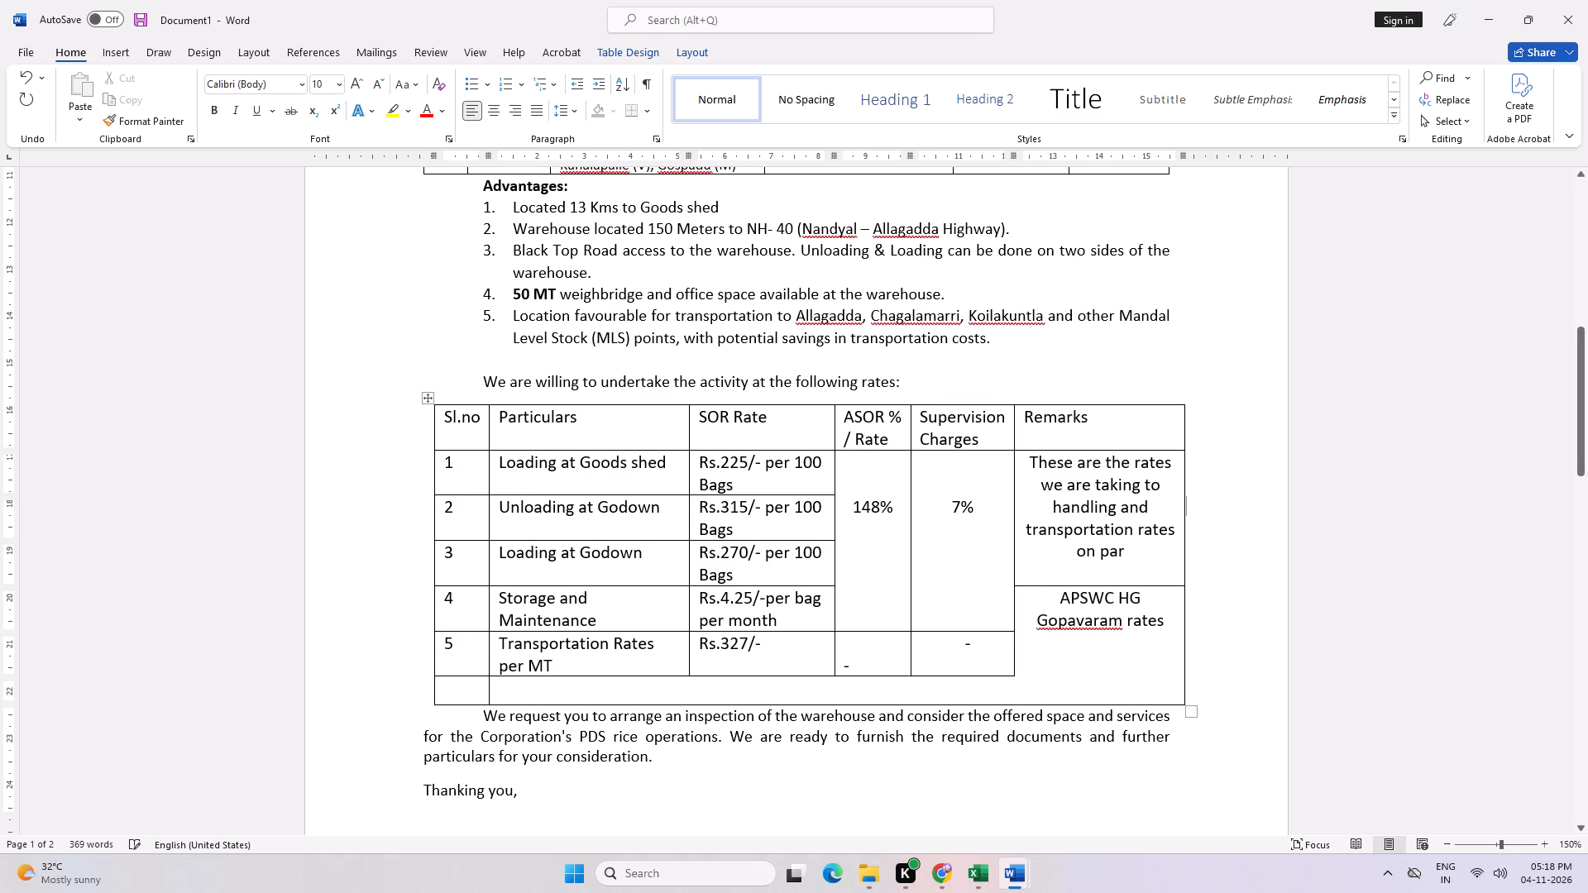
Move "APSWC HG Gopavaram rates" from the lower Remarks cell to the end of the note in the upper cell.
left_click(1150, 557)
left_click_drag(1051, 592, 1166, 617)
key("ctrl+x")
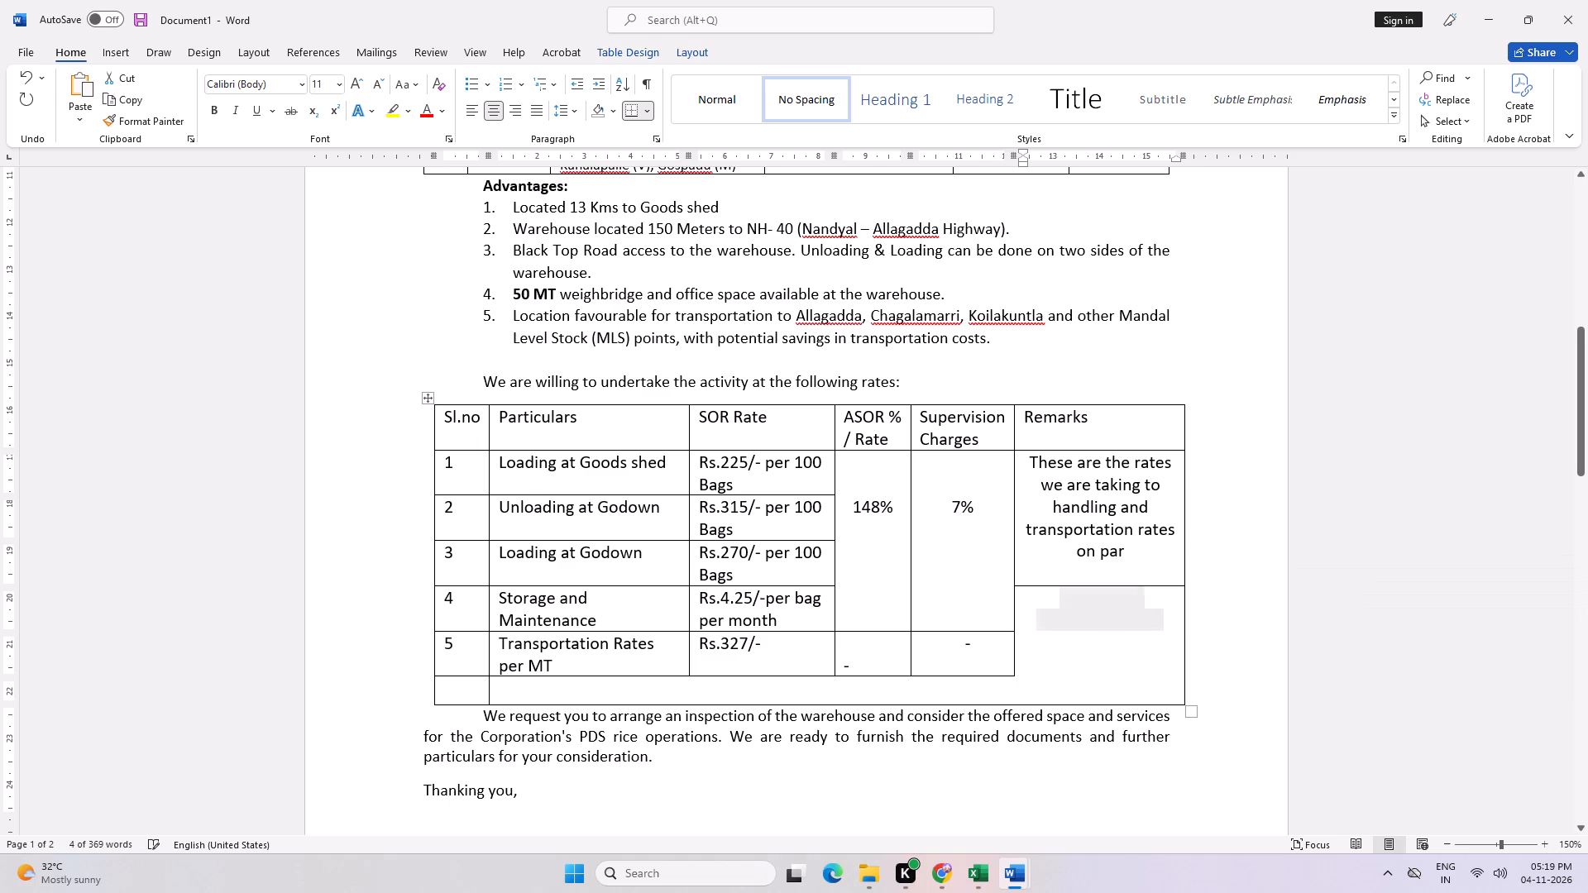
left_click(1132, 544)
key("ctrl+v")
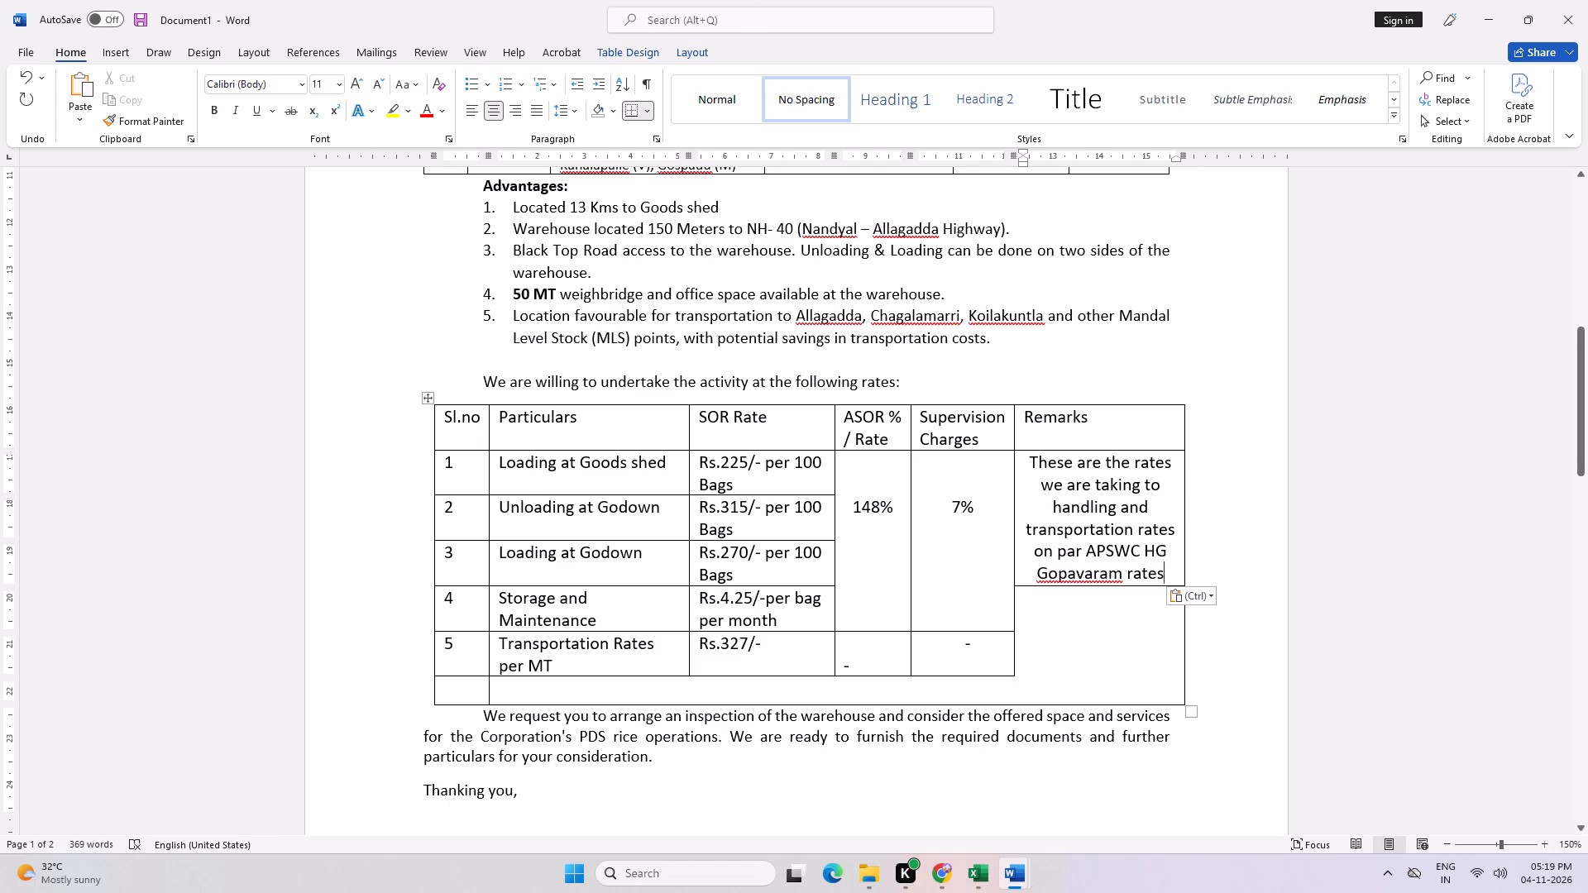
Justify the note text in the Remarks column.
left_click_drag(1032, 463, 1174, 573)
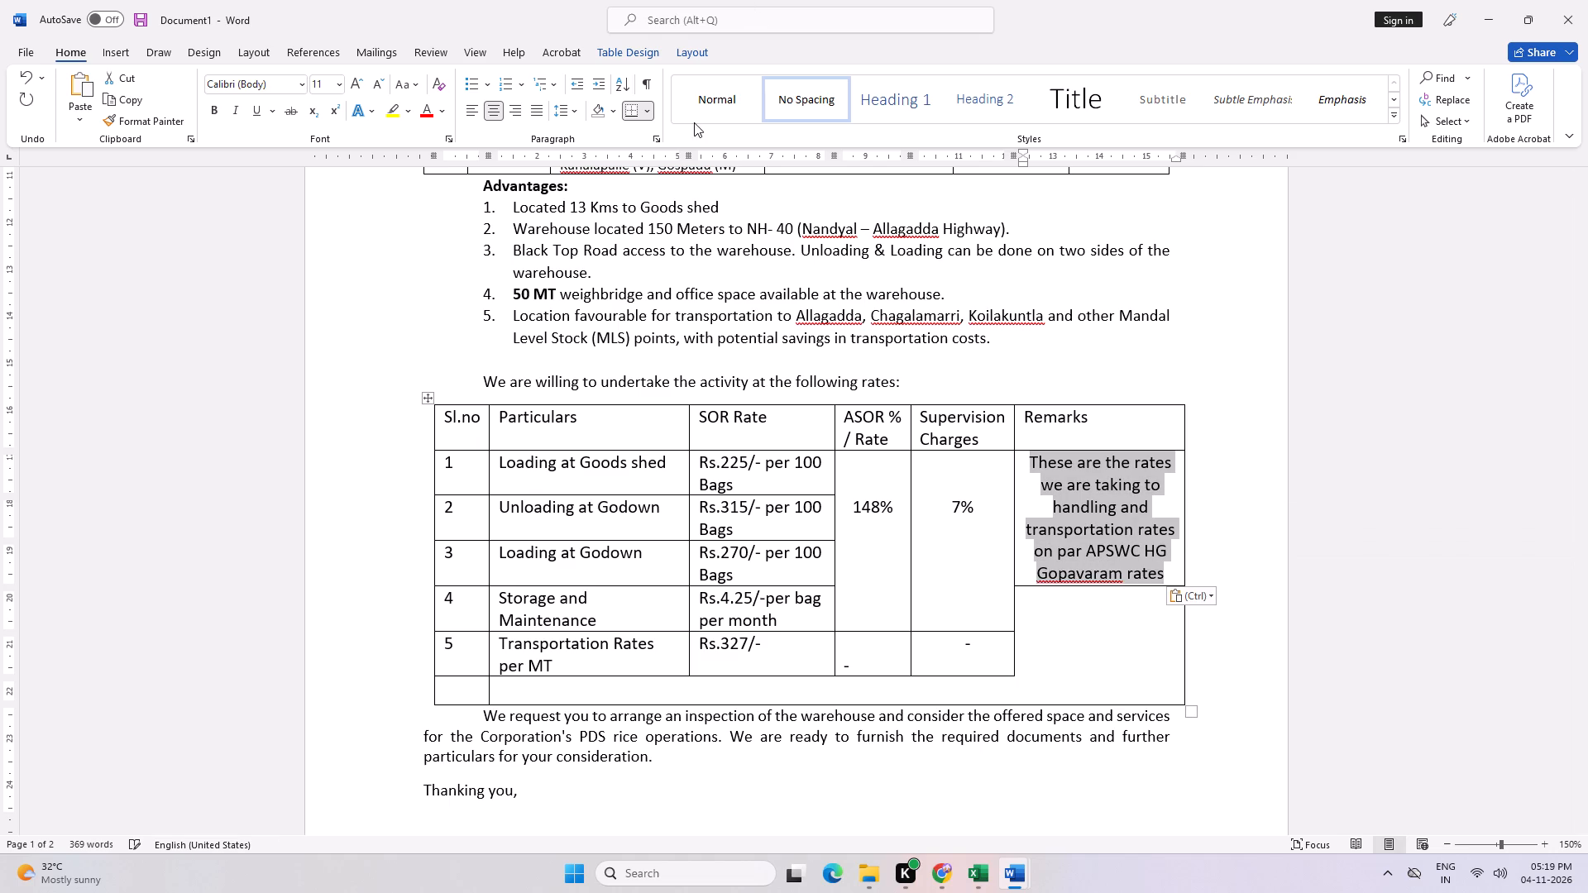
left_click(540, 108)
left_click(1245, 498)
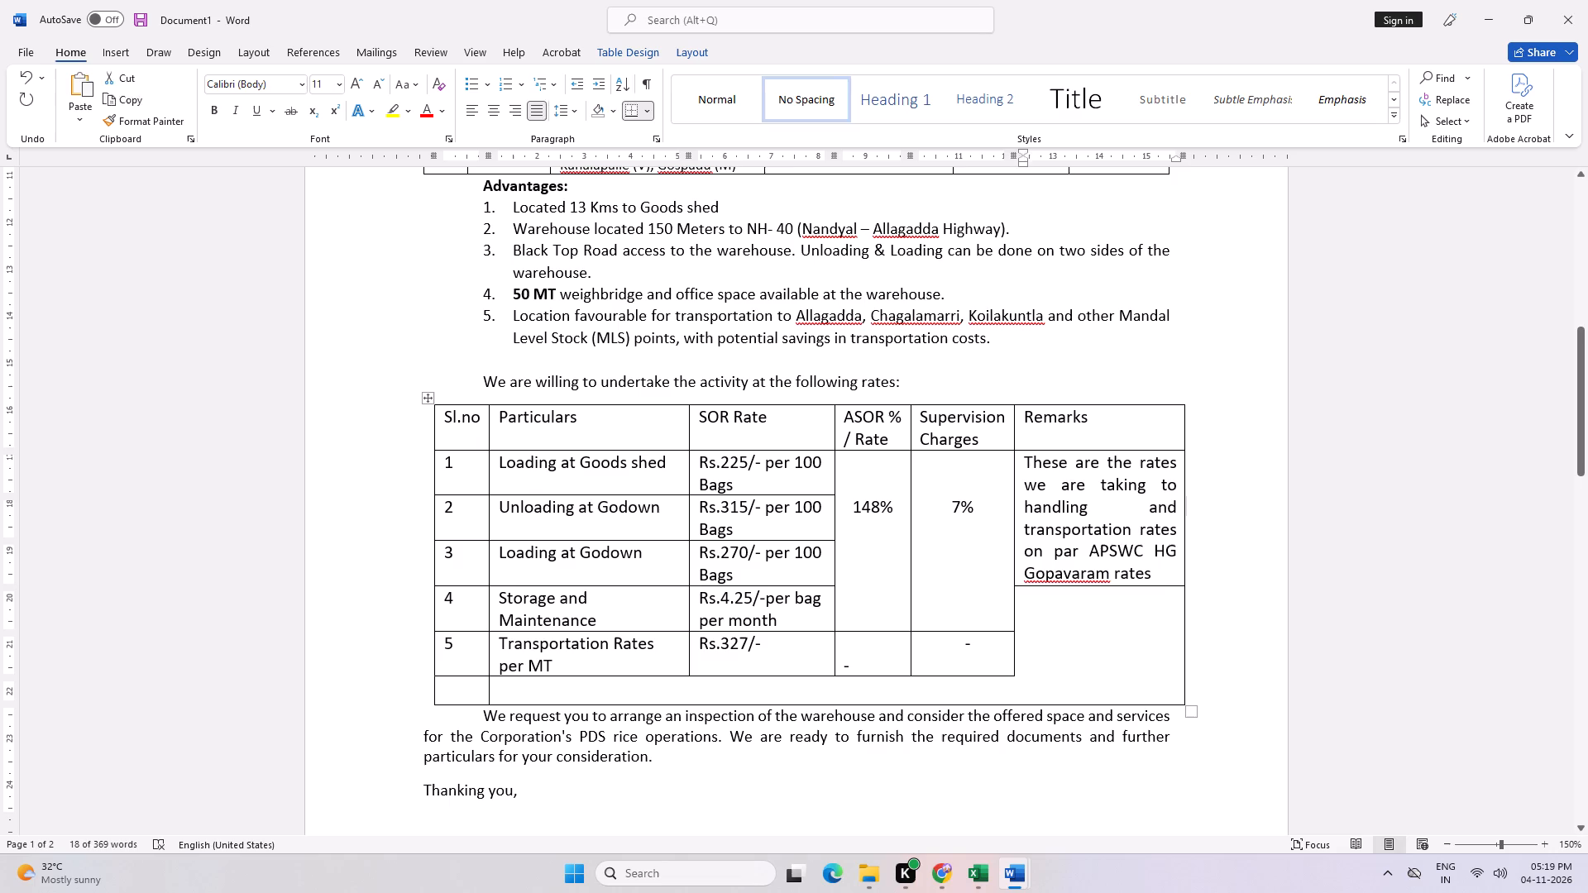
Draw the missing border left of Remarks in the bottom row and a divider across Remarks below the Transportation Rates row.
left_click(1154, 575)
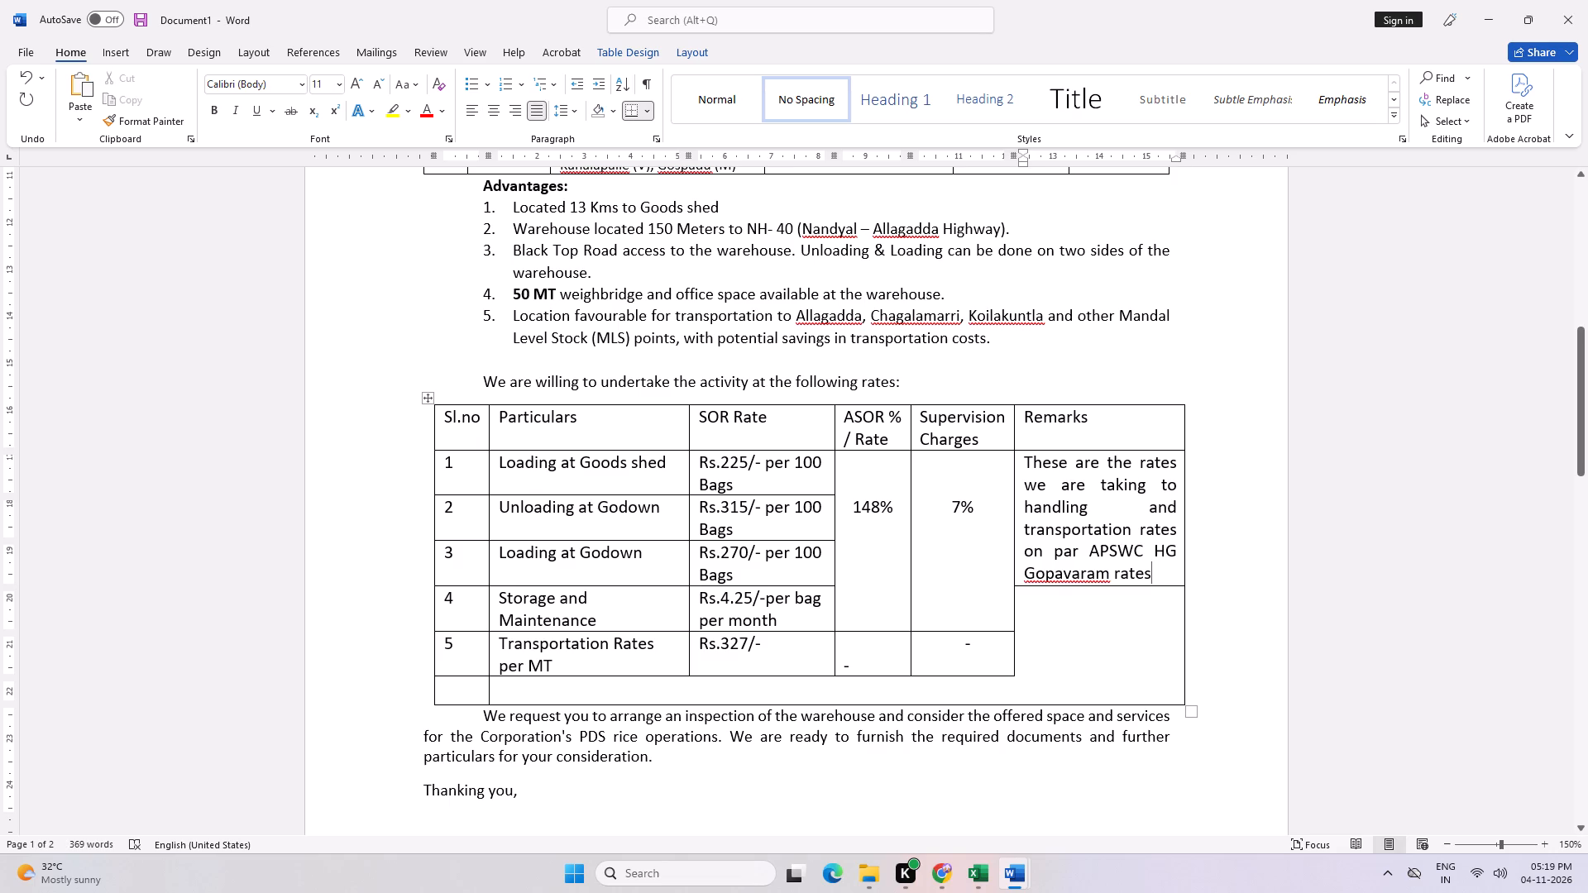
left_click(147, 50)
left_click(120, 60)
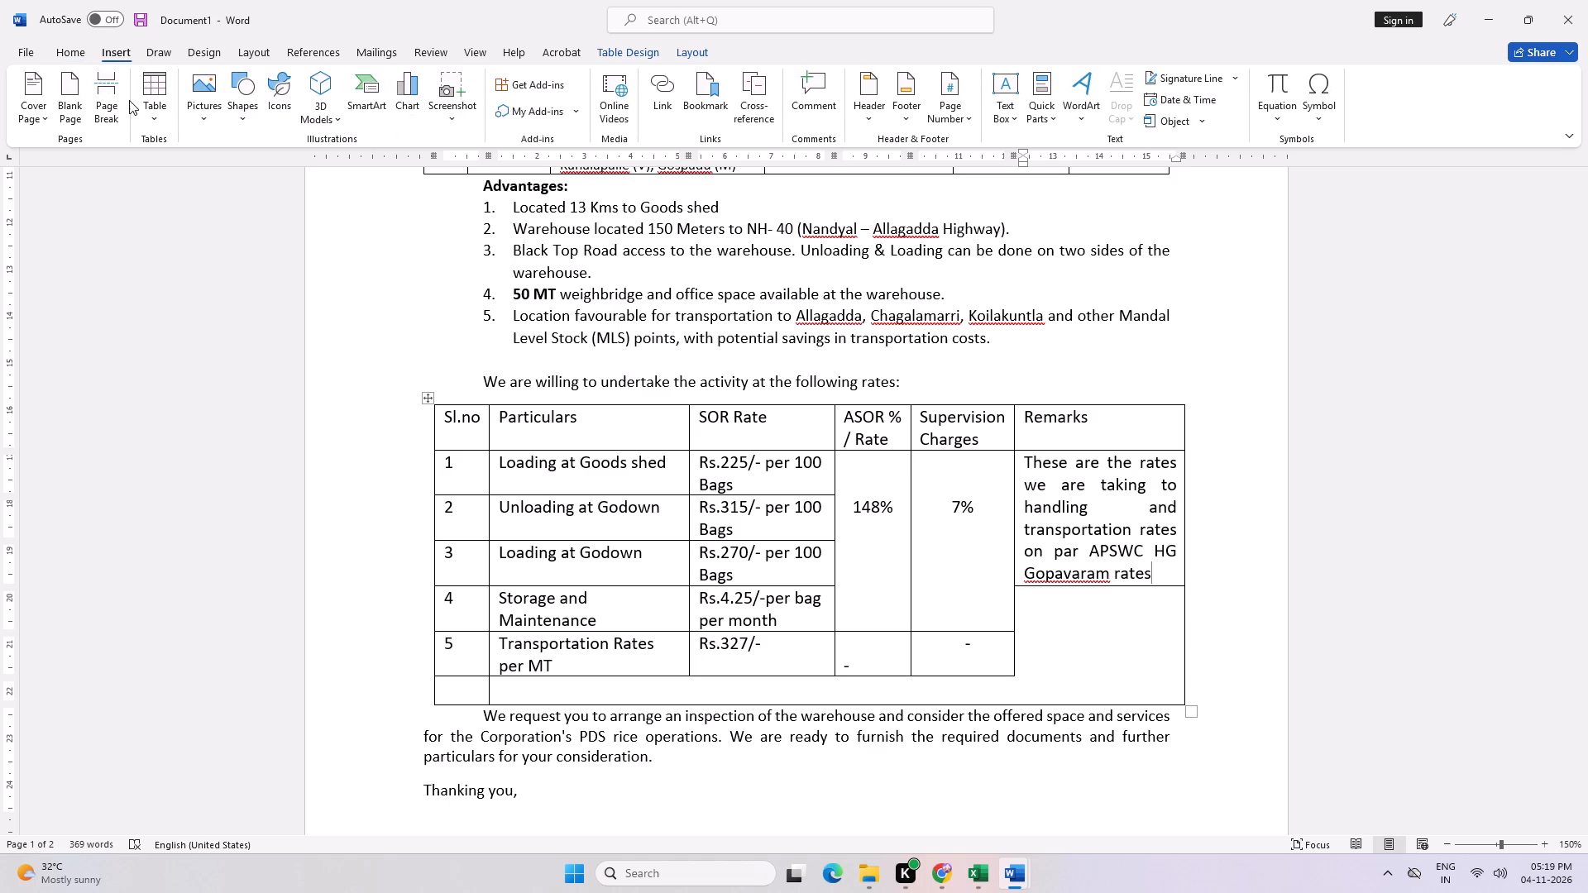
left_click(146, 113)
left_click(198, 330)
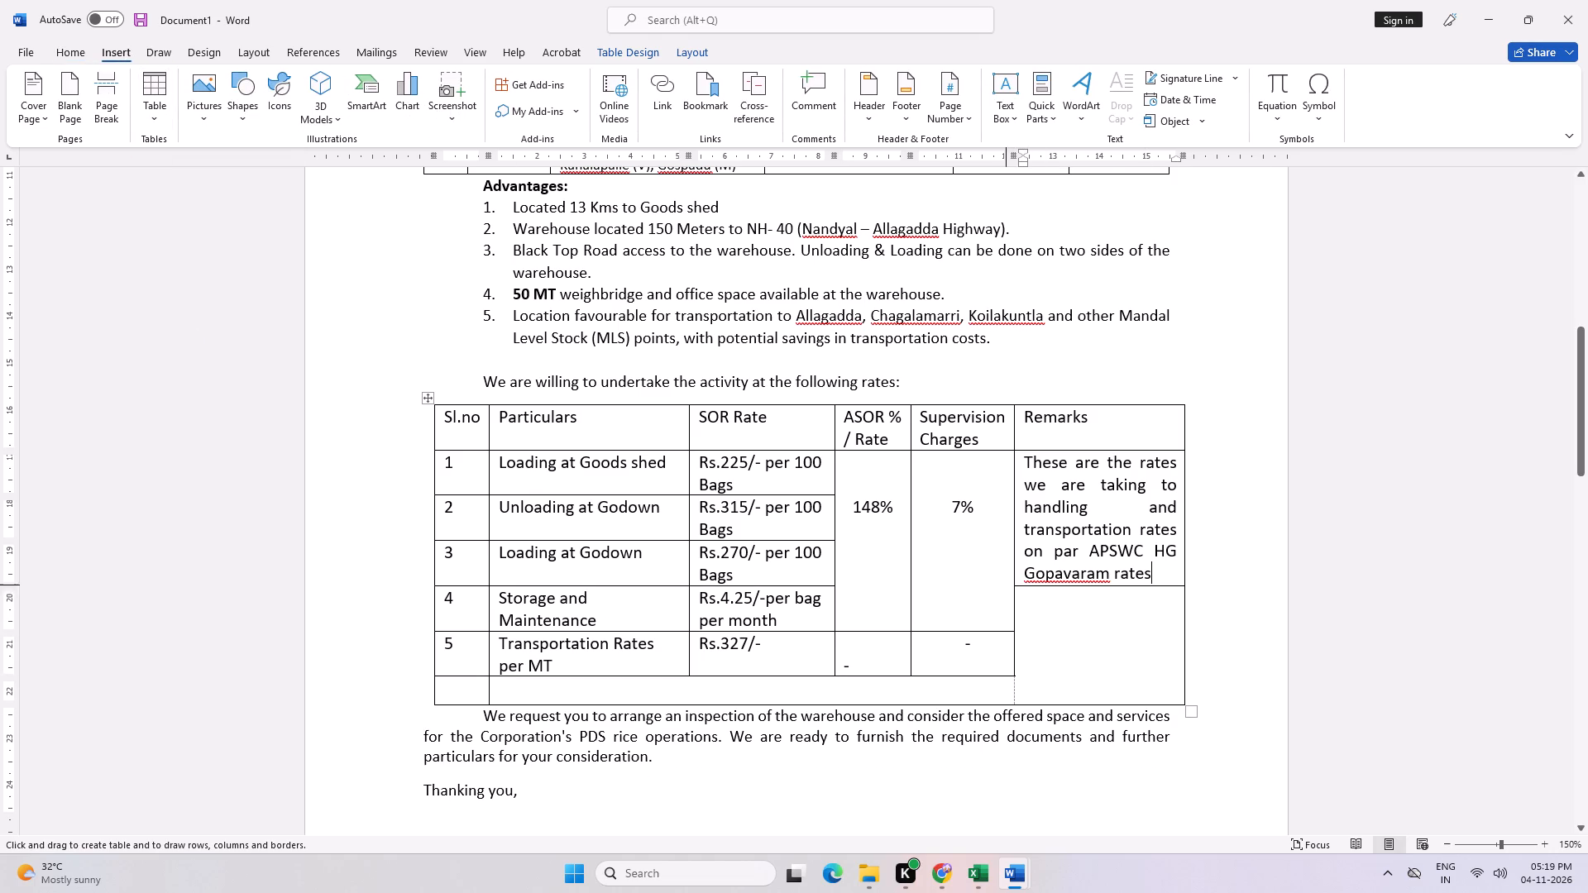
left_click(1015, 632)
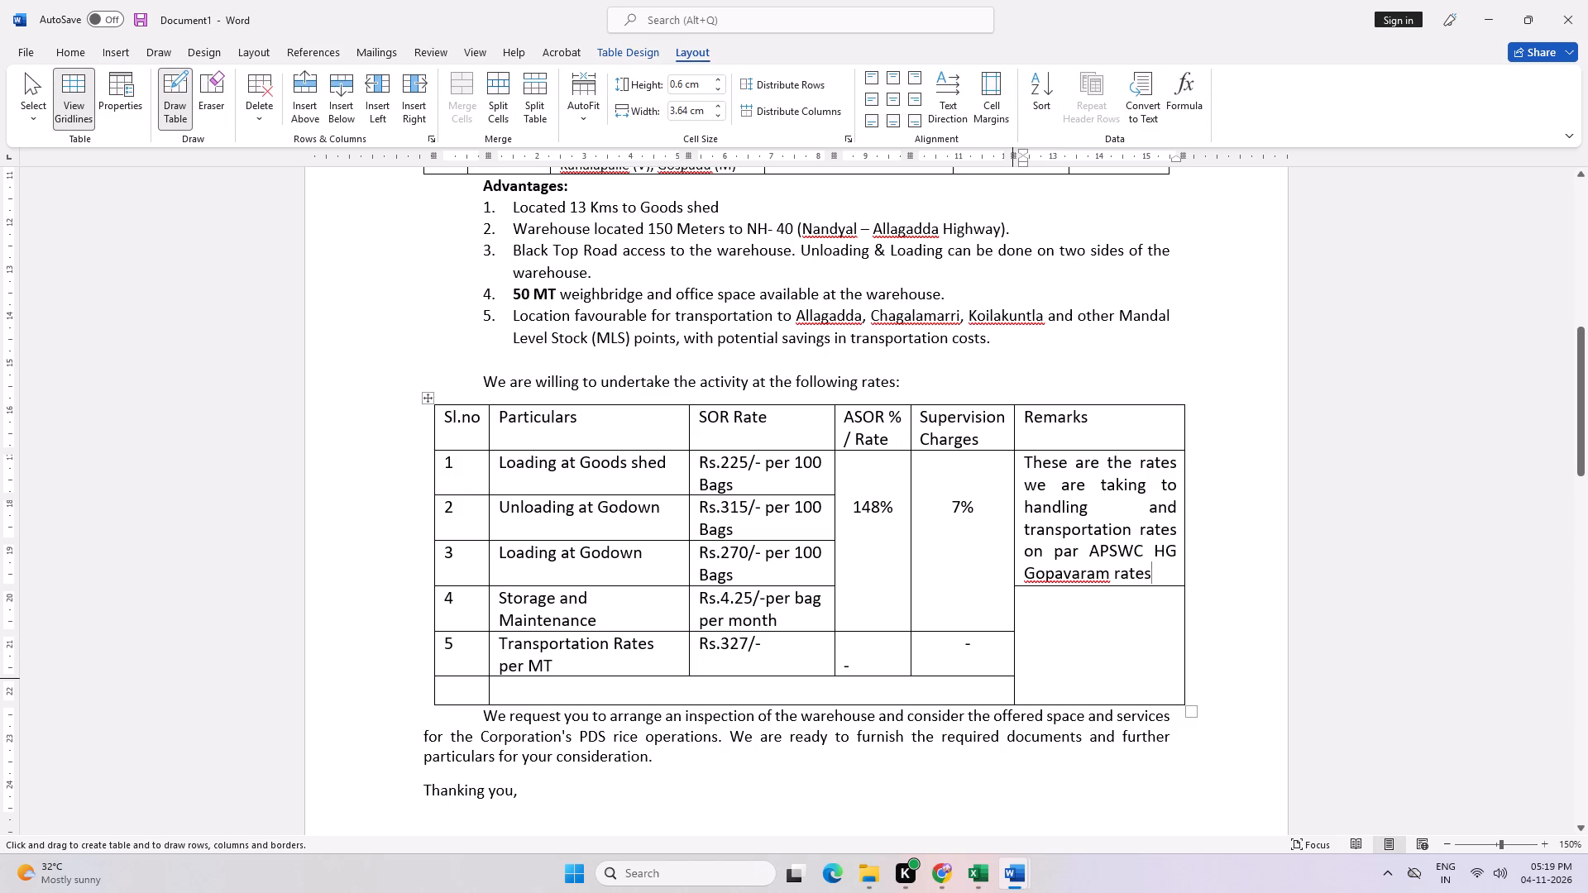
left_click_drag(1012, 678, 1080, 681)
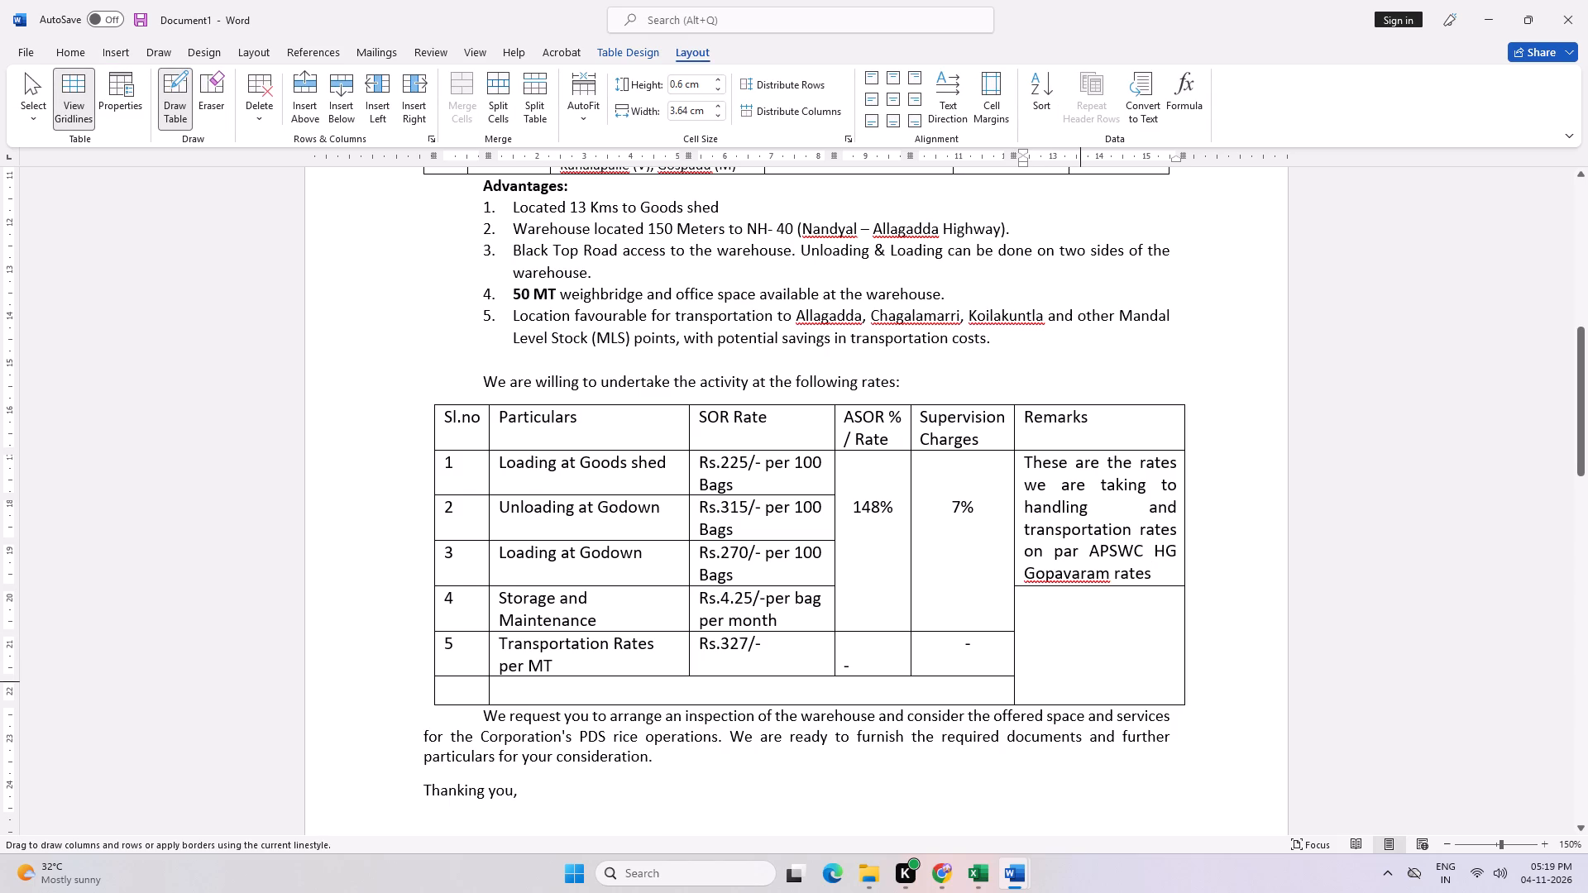
left_click_drag(1015, 676, 1178, 682)
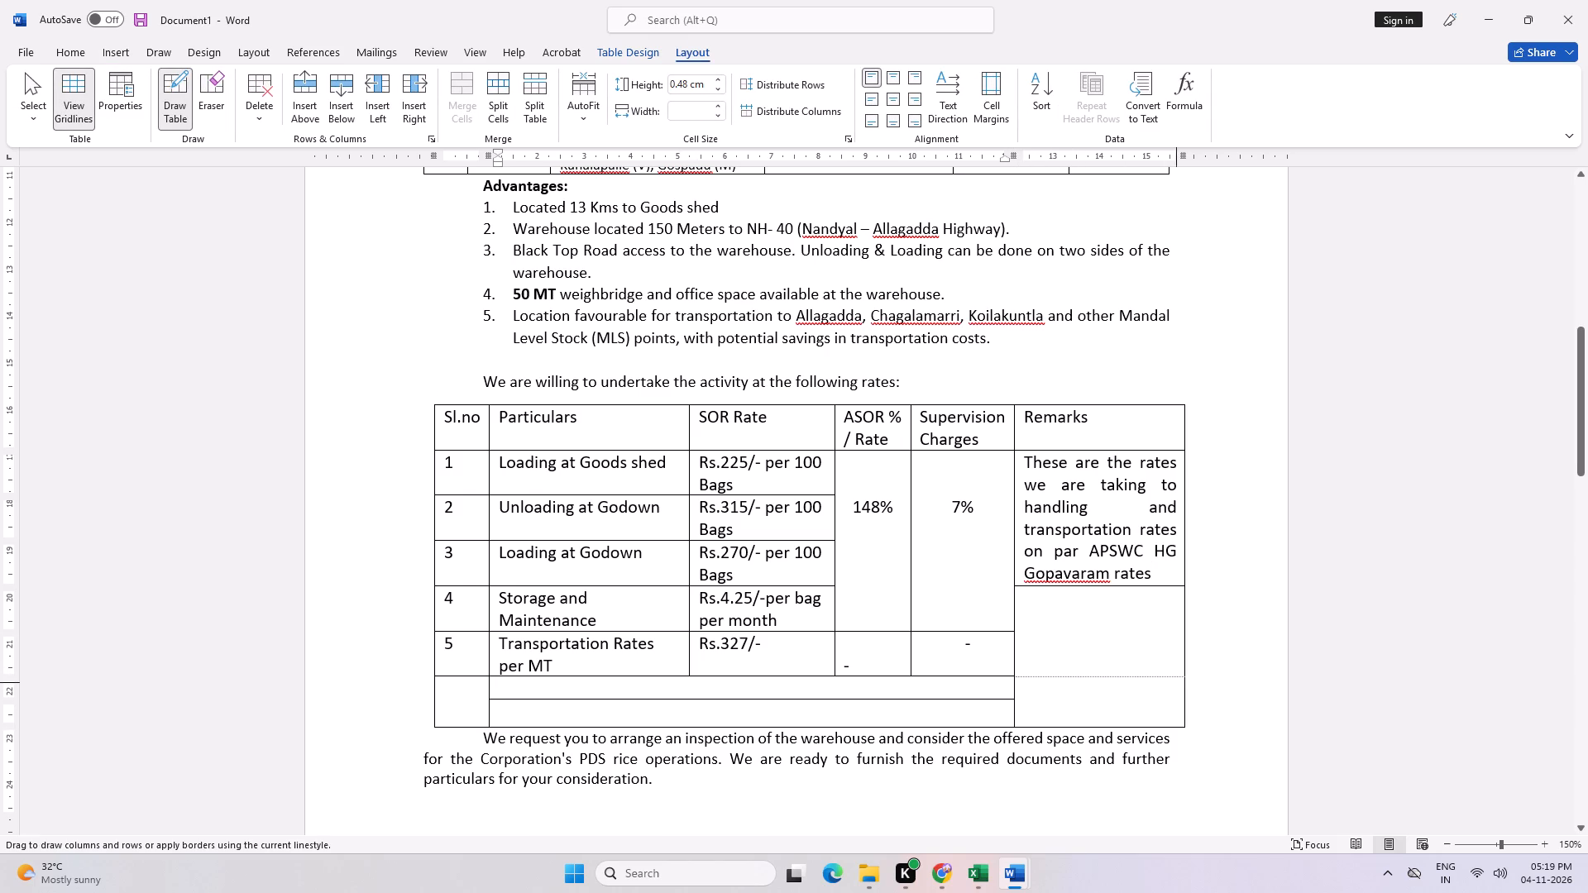
left_click_drag(1178, 682, 1184, 681)
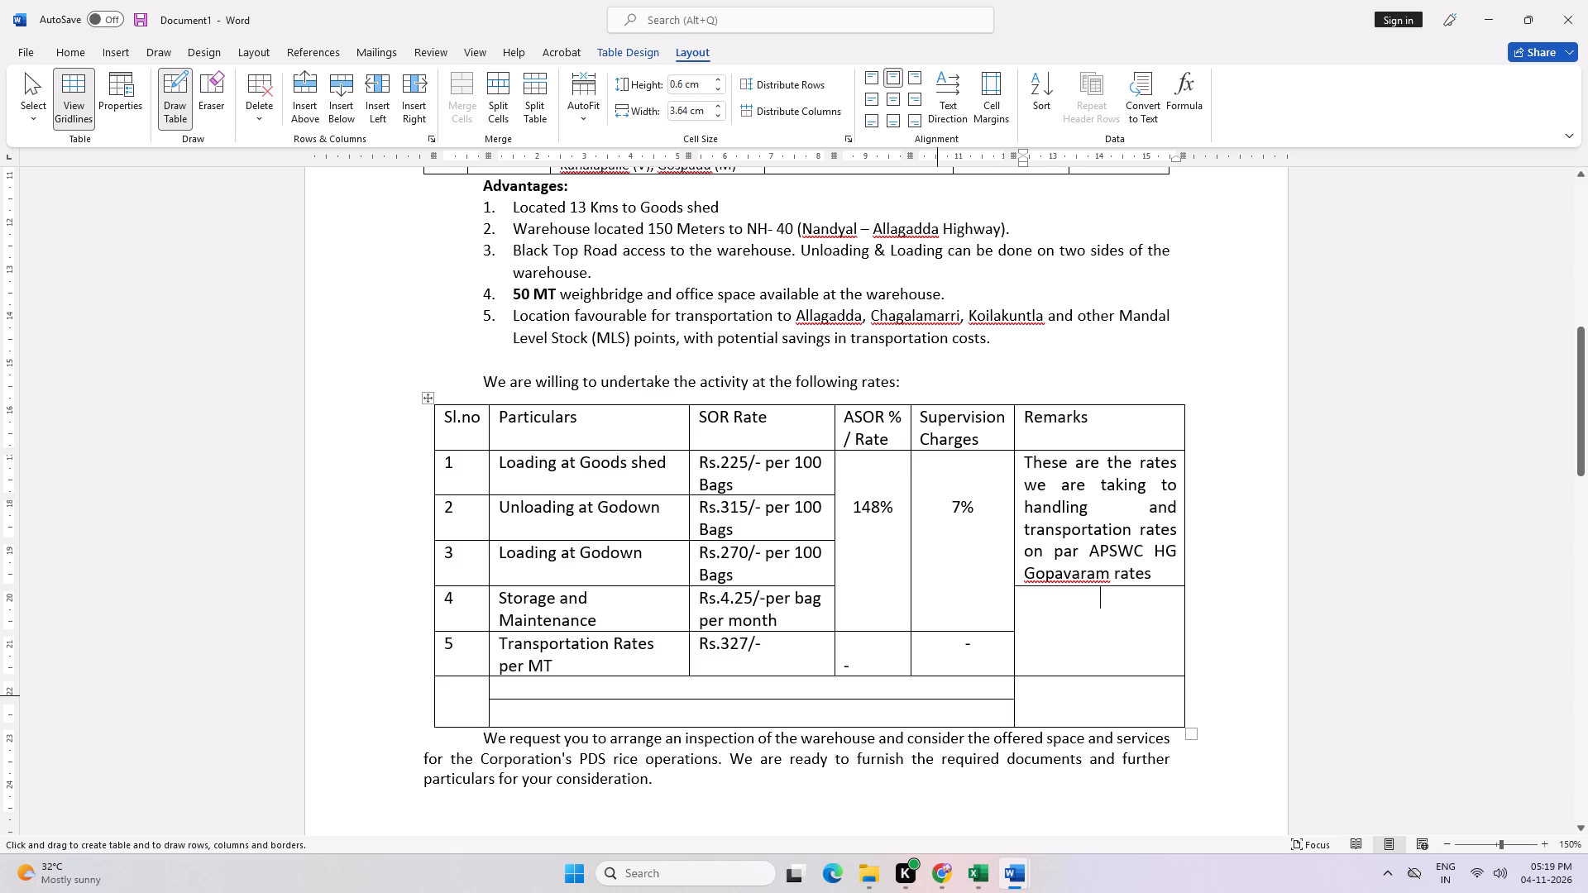
Delete the two empty rows at the bottom of the rates table.
right_click(935, 695)
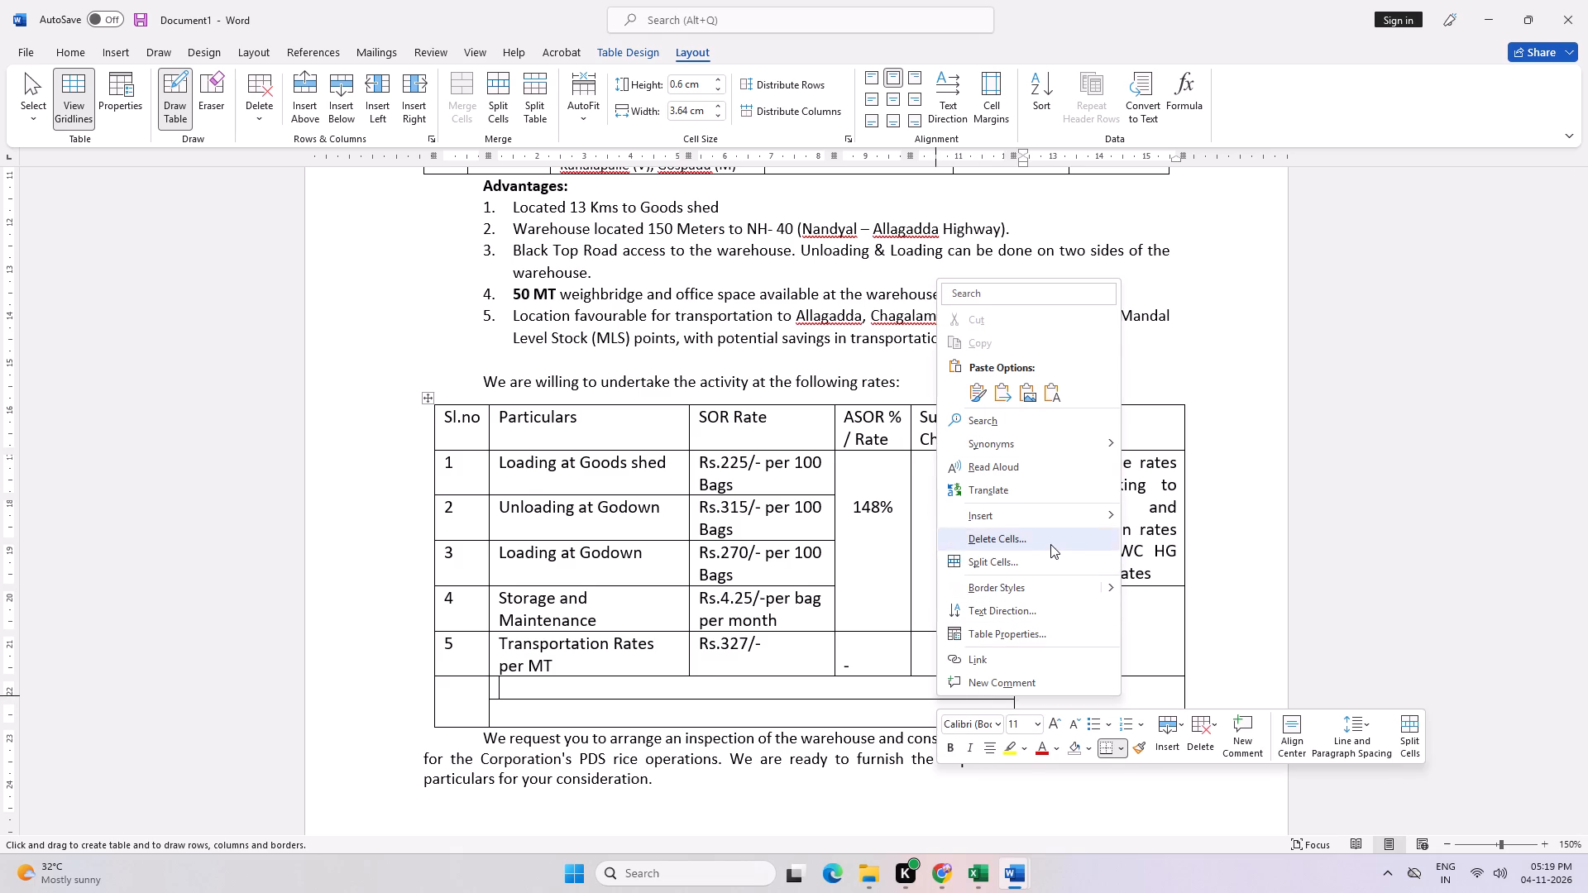
left_click(1050, 544)
left_click(758, 417)
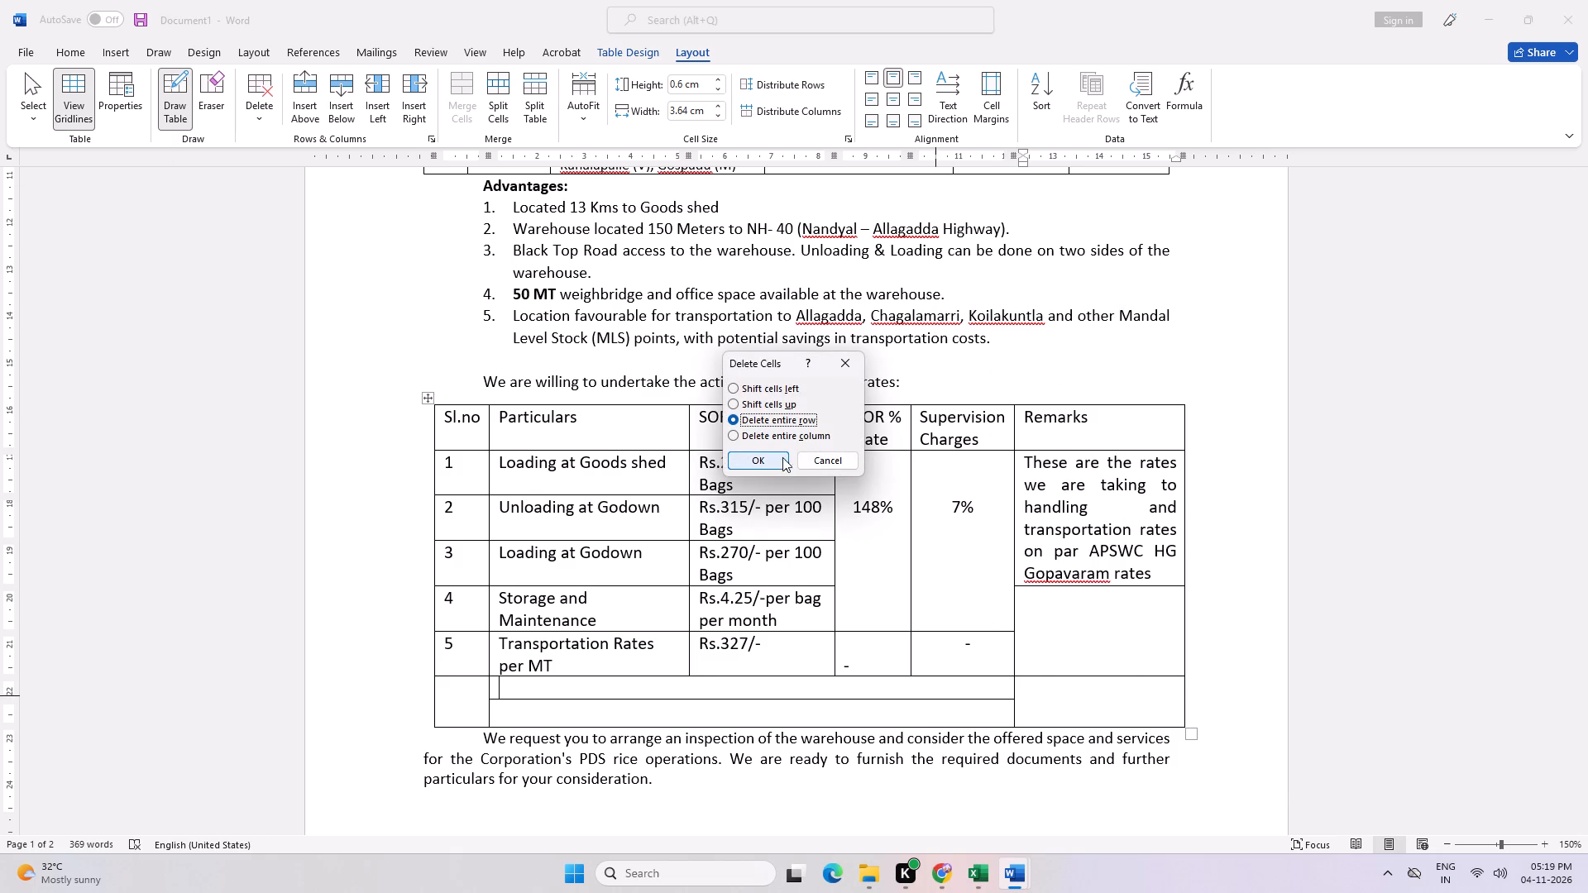
left_click(778, 463)
right_click(825, 692)
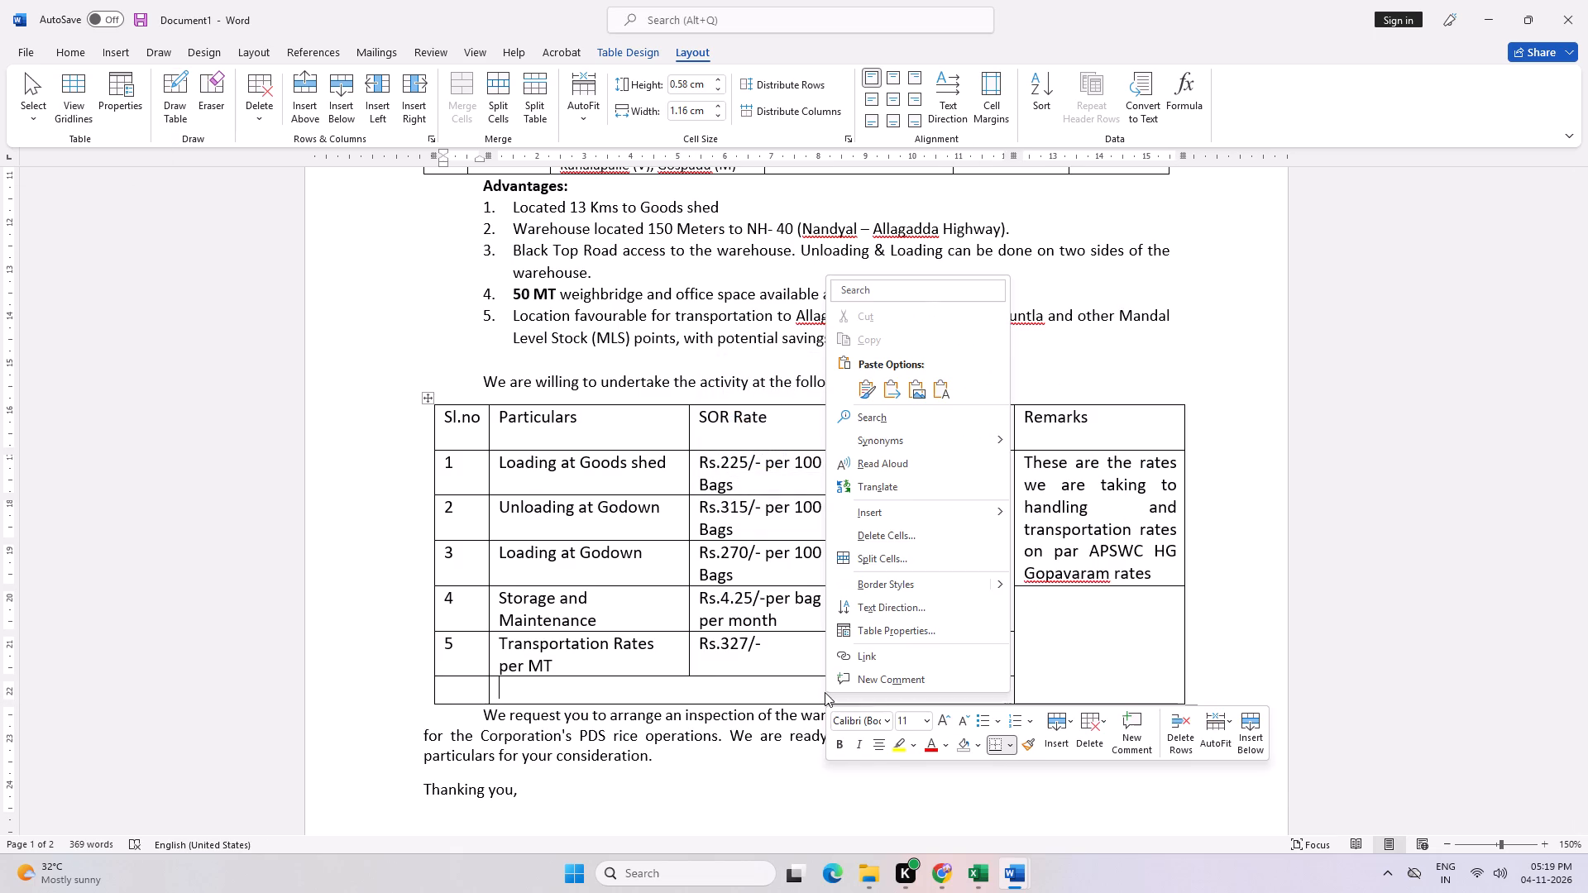
left_click(889, 533)
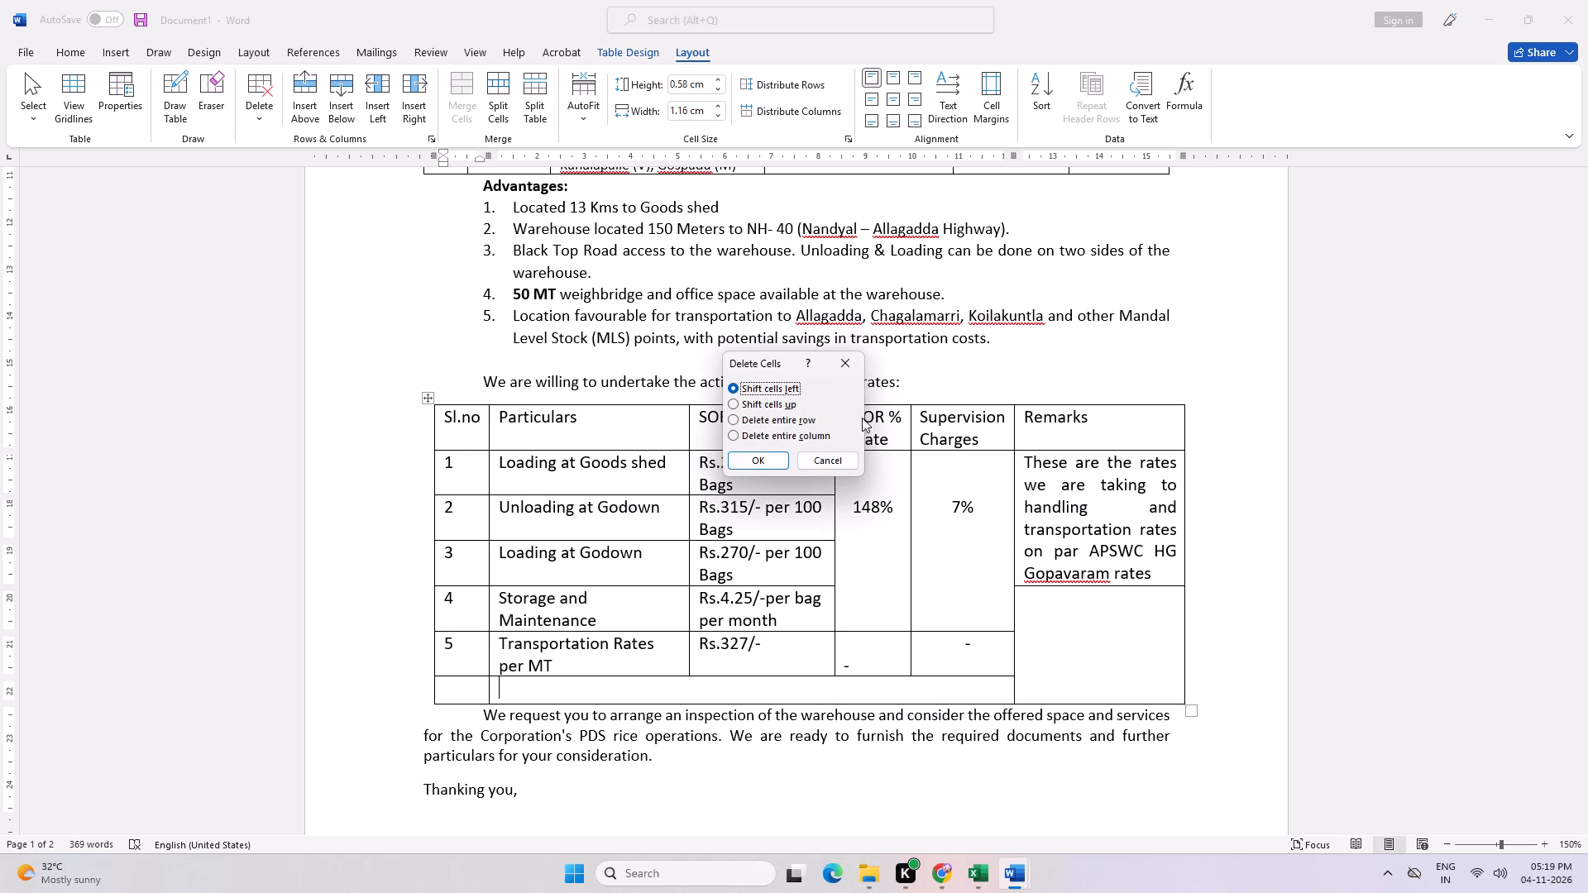
left_click(788, 420)
left_click(763, 461)
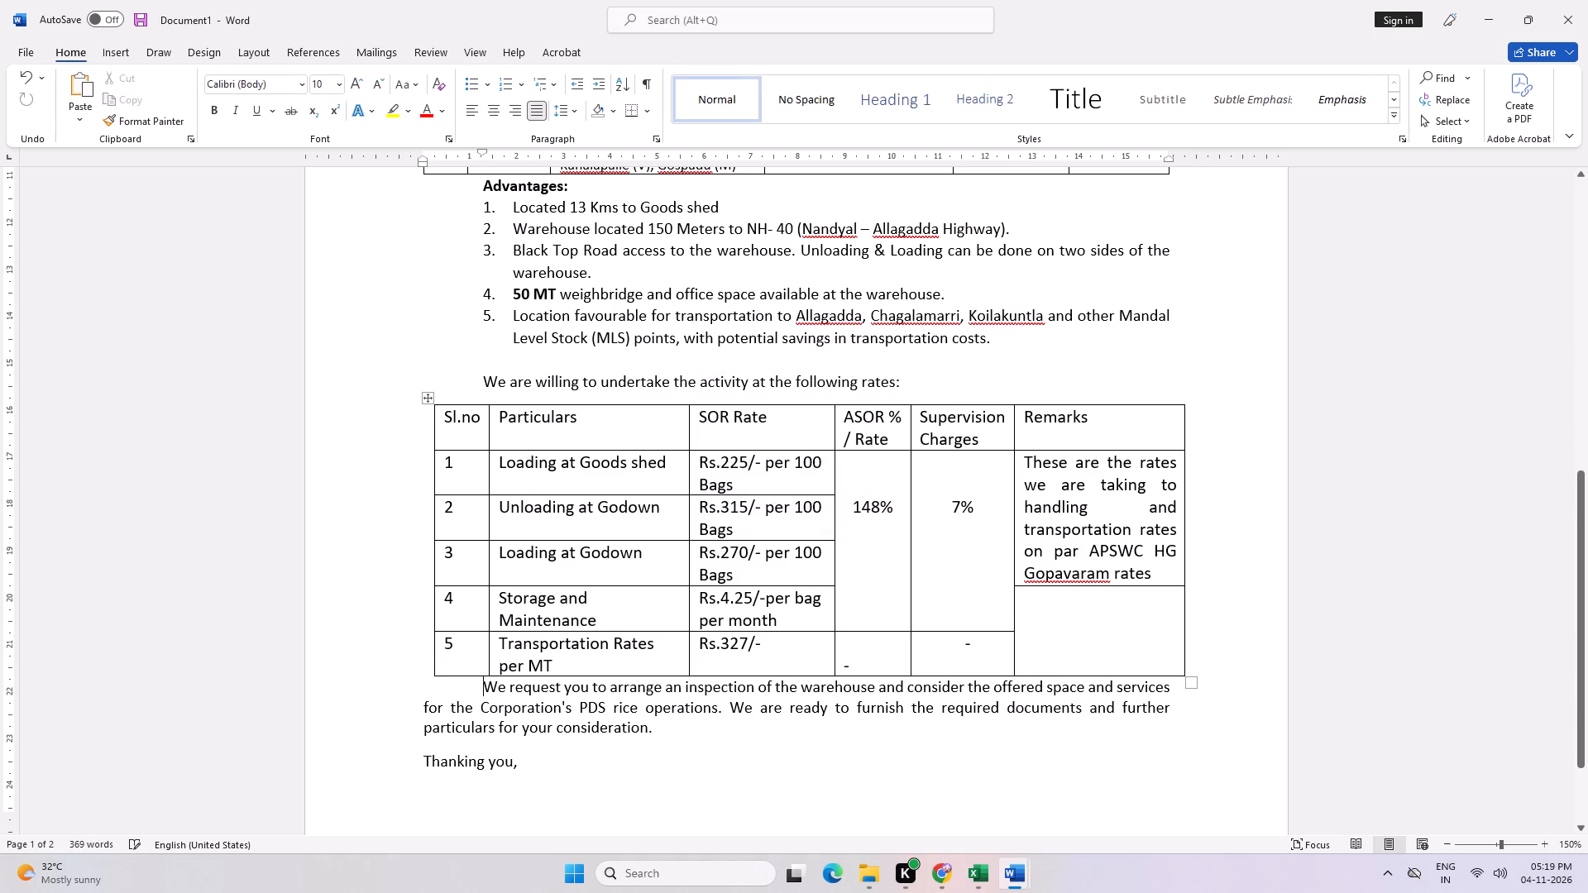
Replace the low-set dash in the Transportation Rates row's ASOR % / Rate cell with a centred "-" on the first line.
left_click(870, 660)
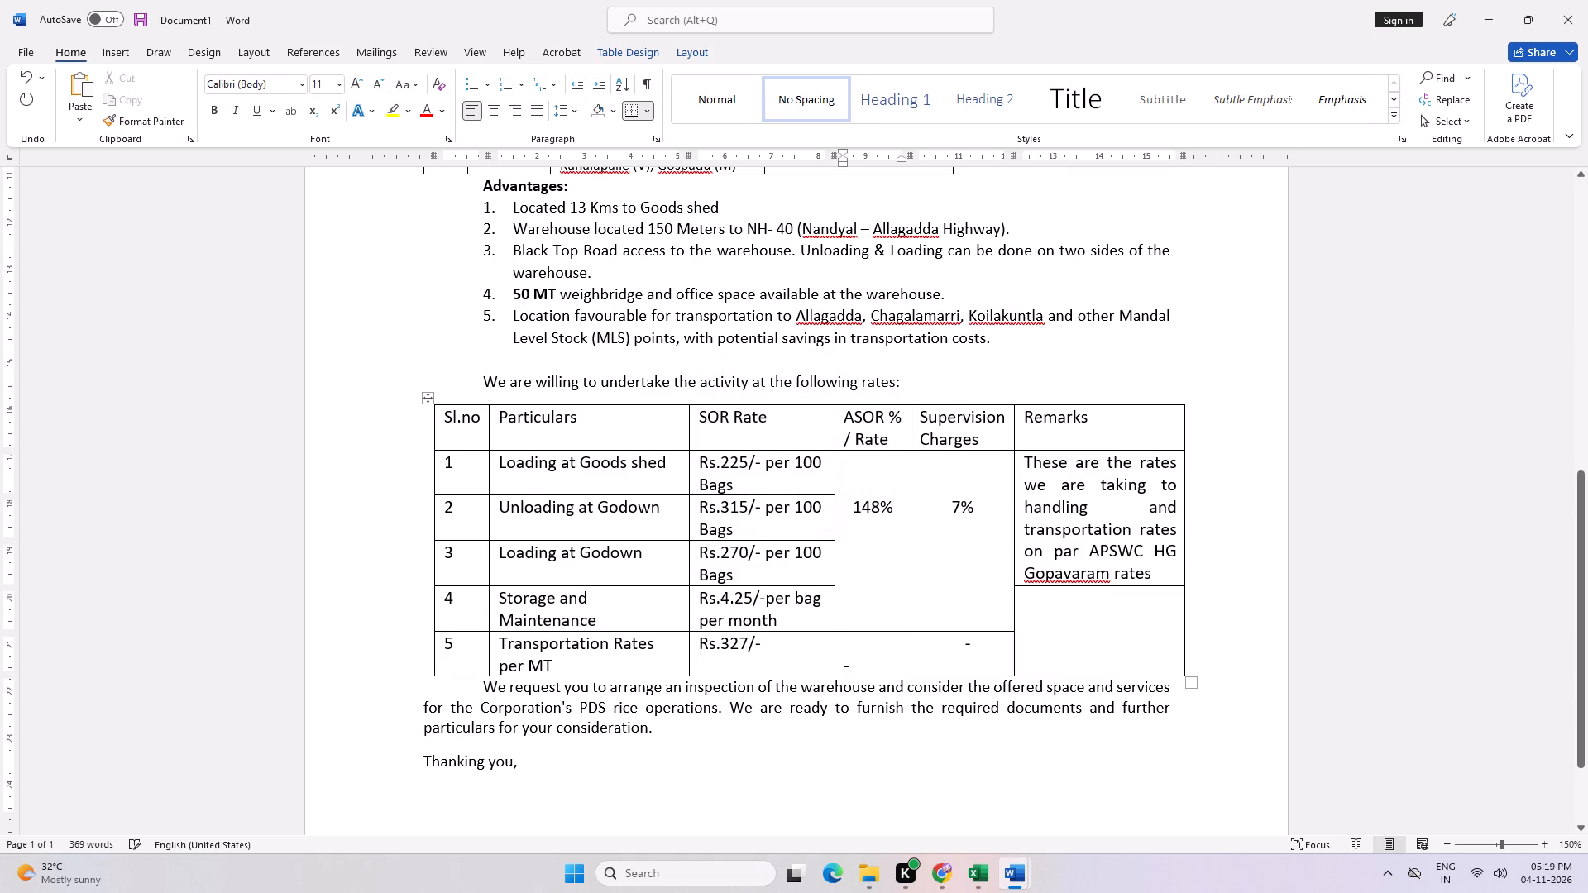
key("BackSpace")
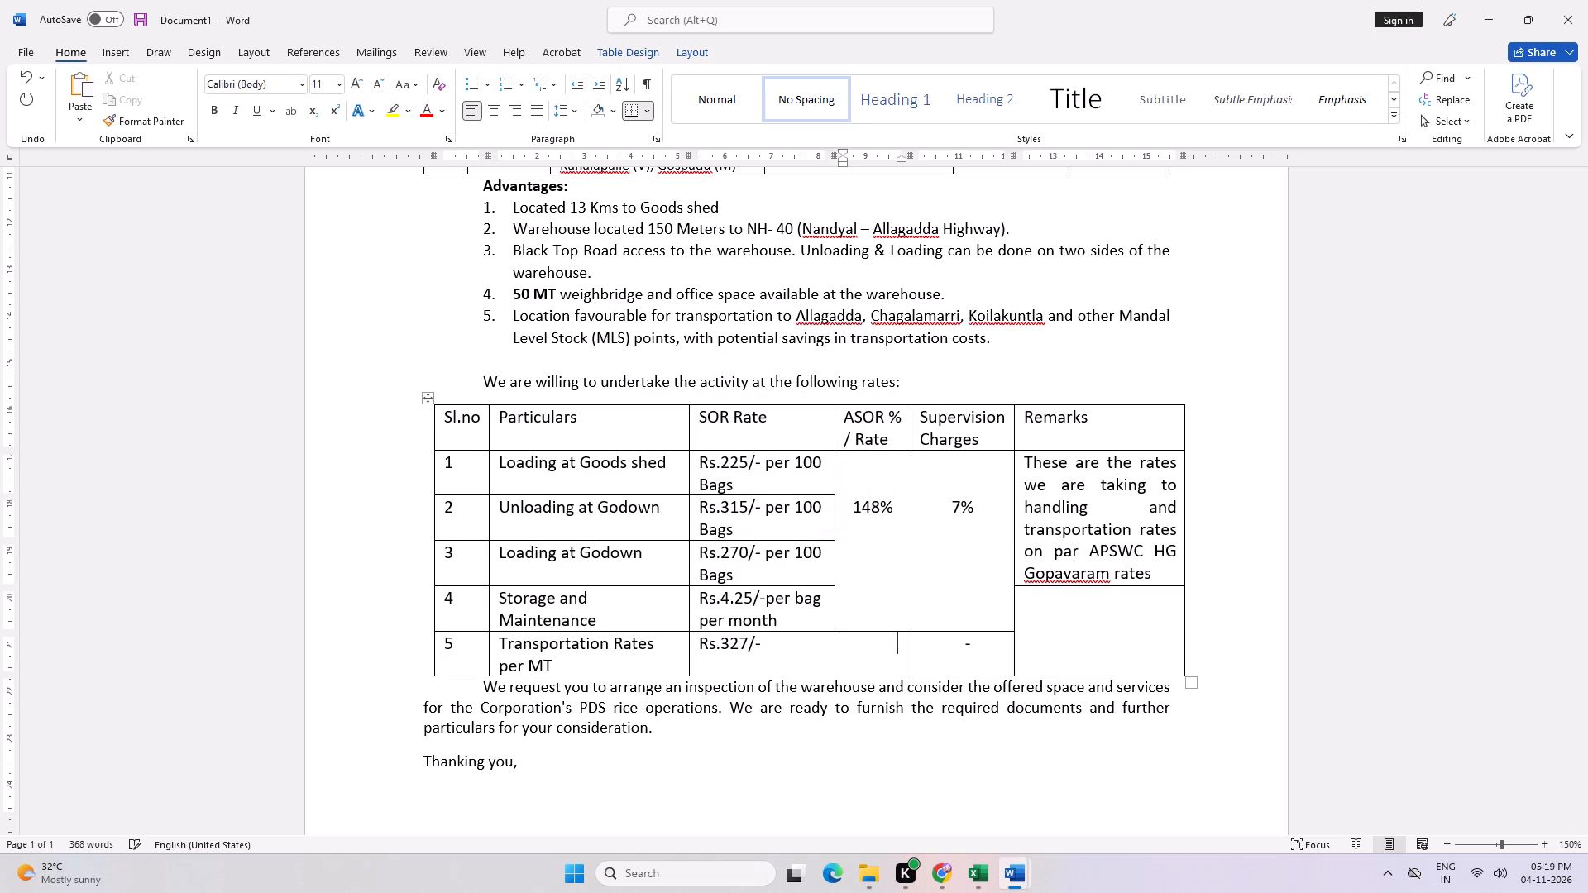
key("BackSpace")
key("BackSpace")
key("BackSpace")
key("BackSpace")
key("BackSpace")
key("BackSpace")
key("minus")
left_click(1126, 629)
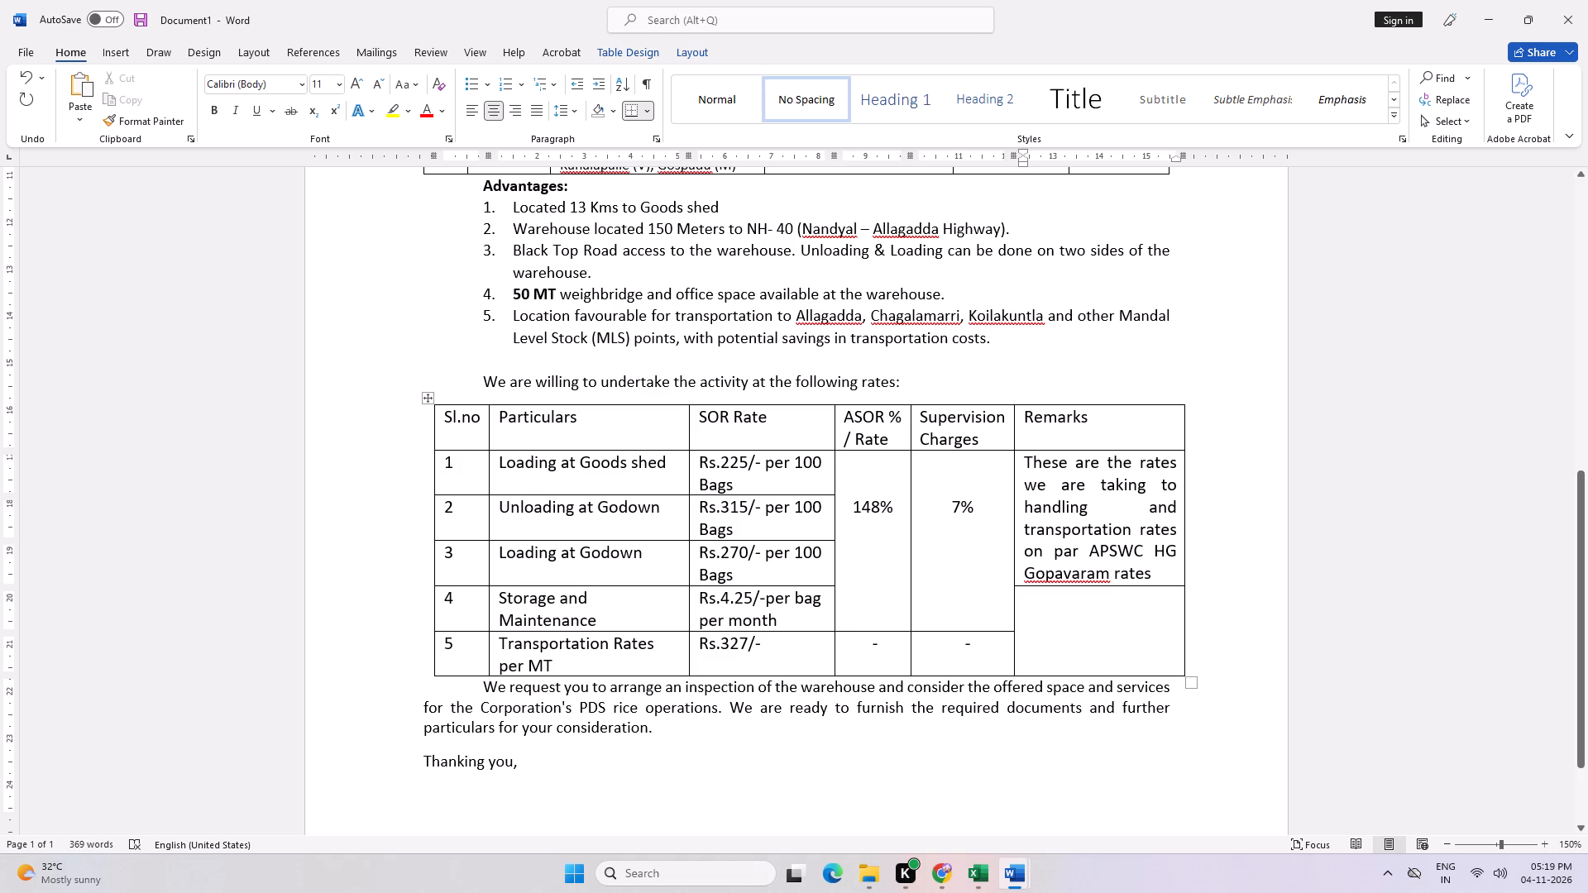
left_click(1253, 614)
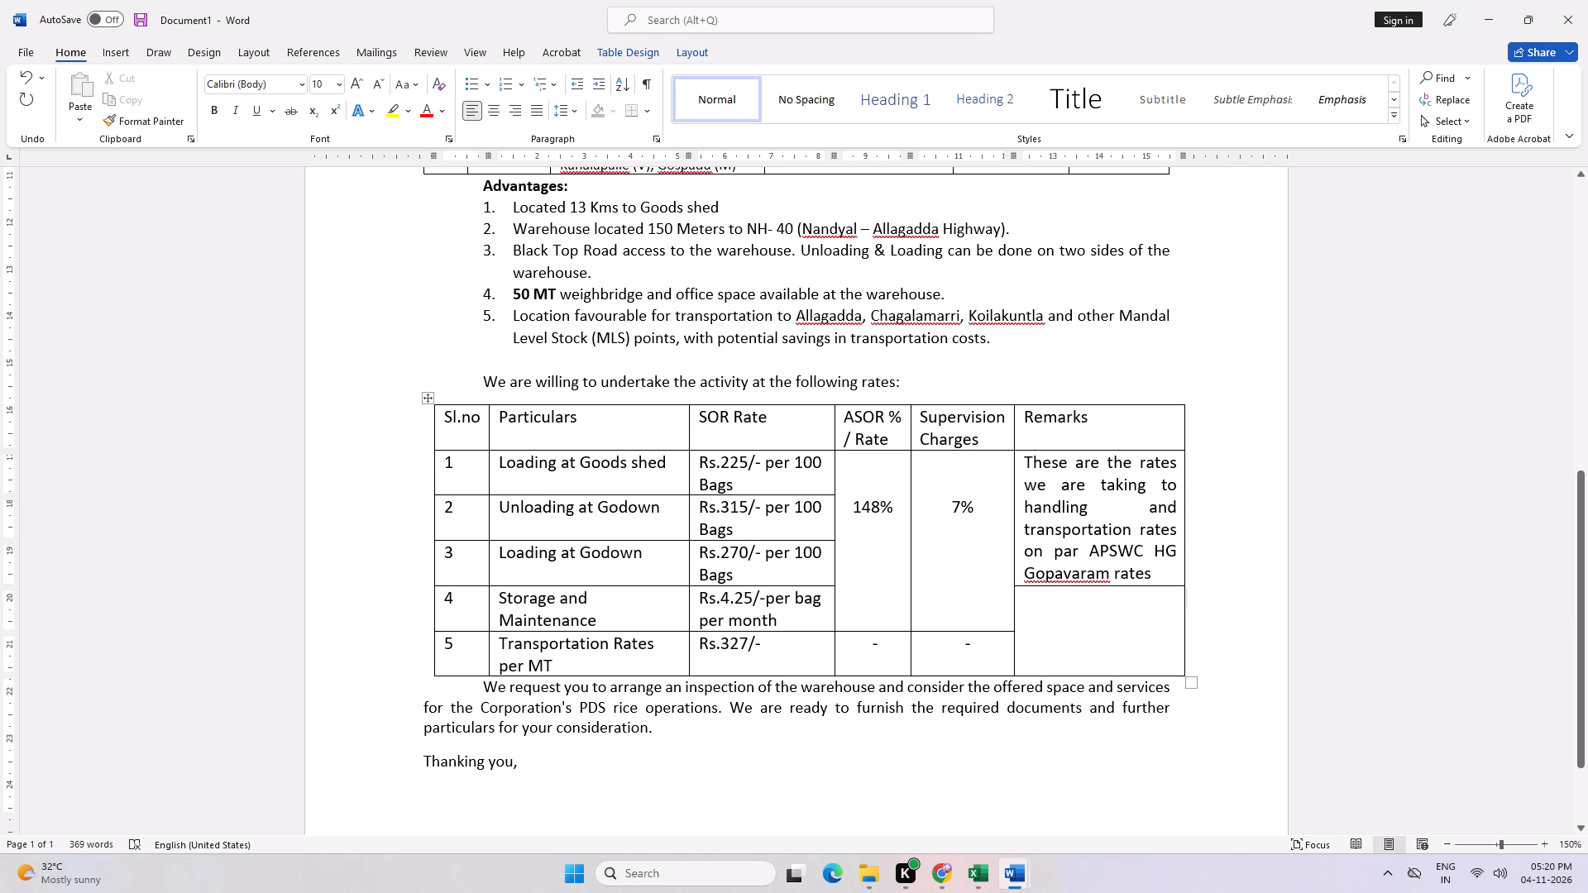
Centre the header row text of the rates table, from Sl.no through Remarks.
left_click_drag(446, 420, 1117, 433)
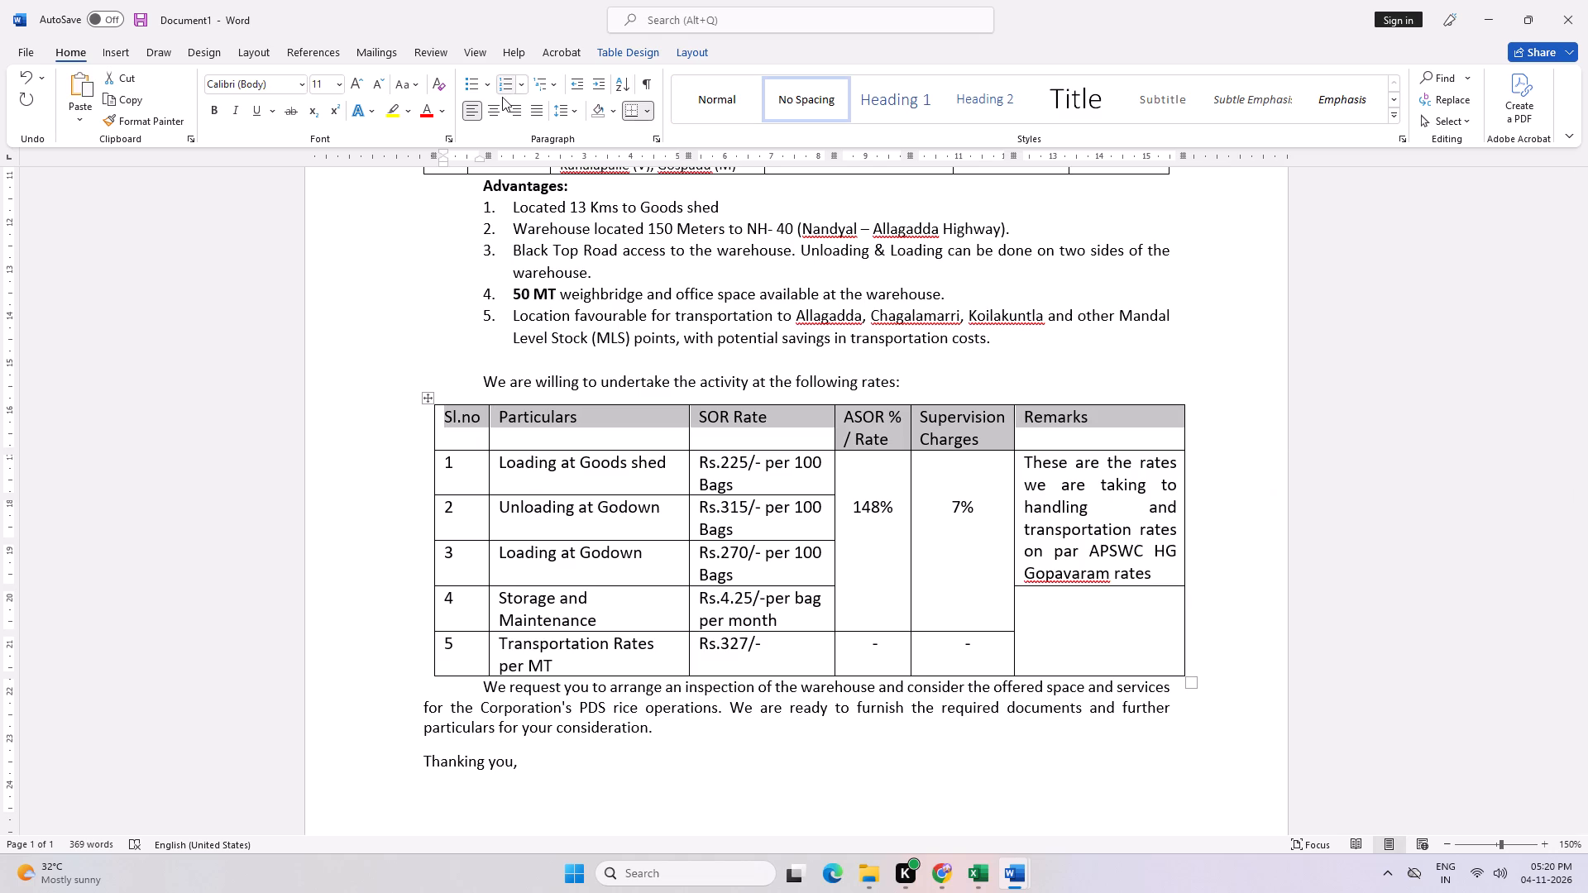
left_click(499, 103)
left_click(861, 530)
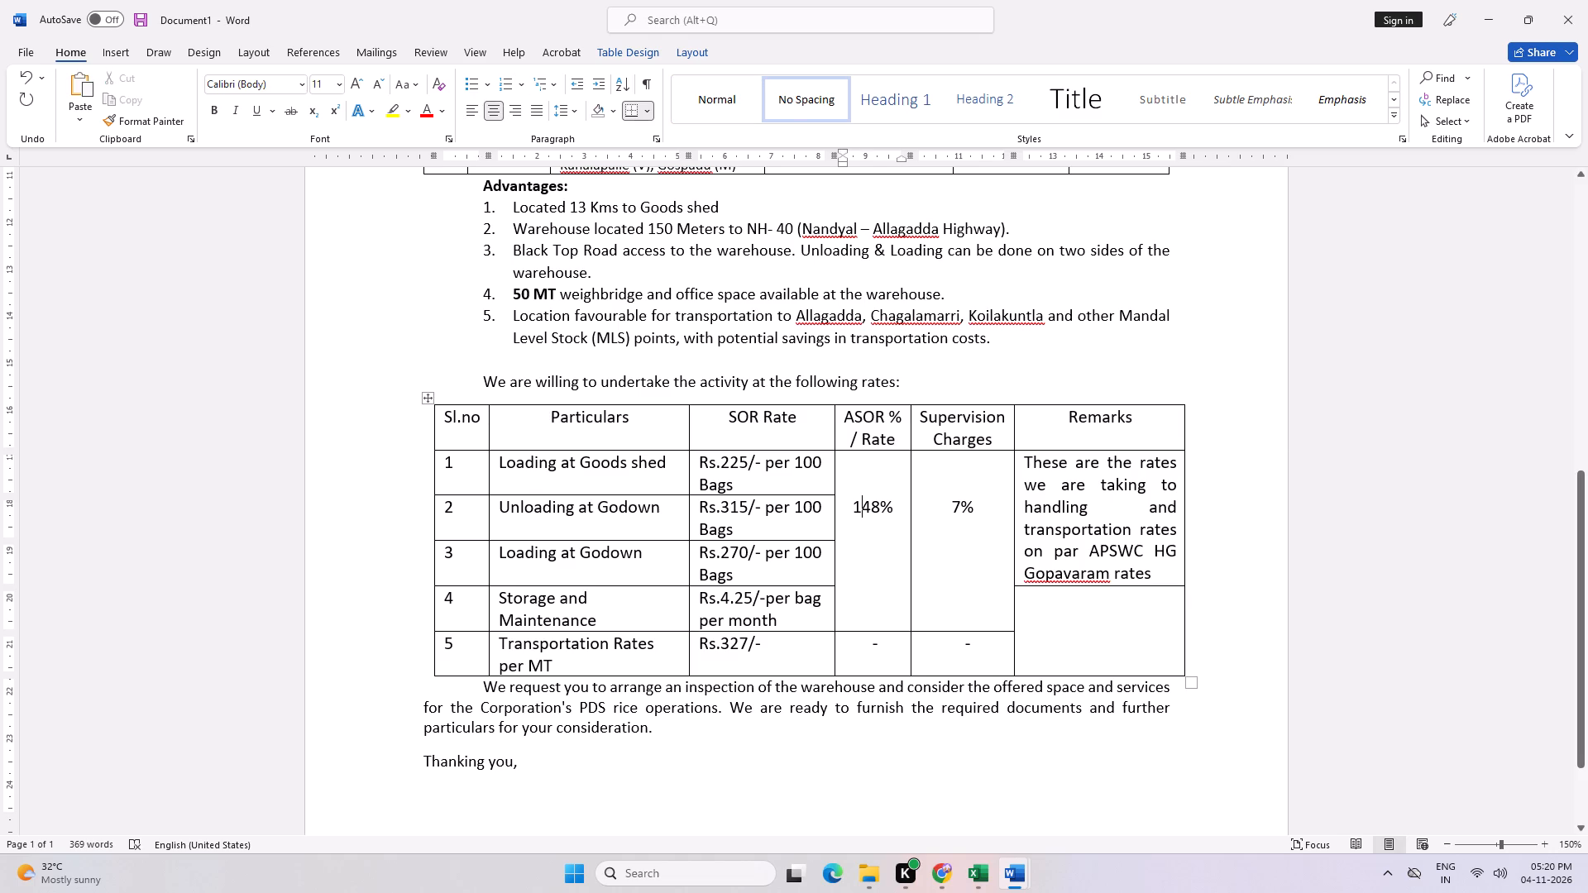
Capture a screen snip of the rates table together with its introductory line.
key("Print")
key("Escape")
left_click(1337, 470)
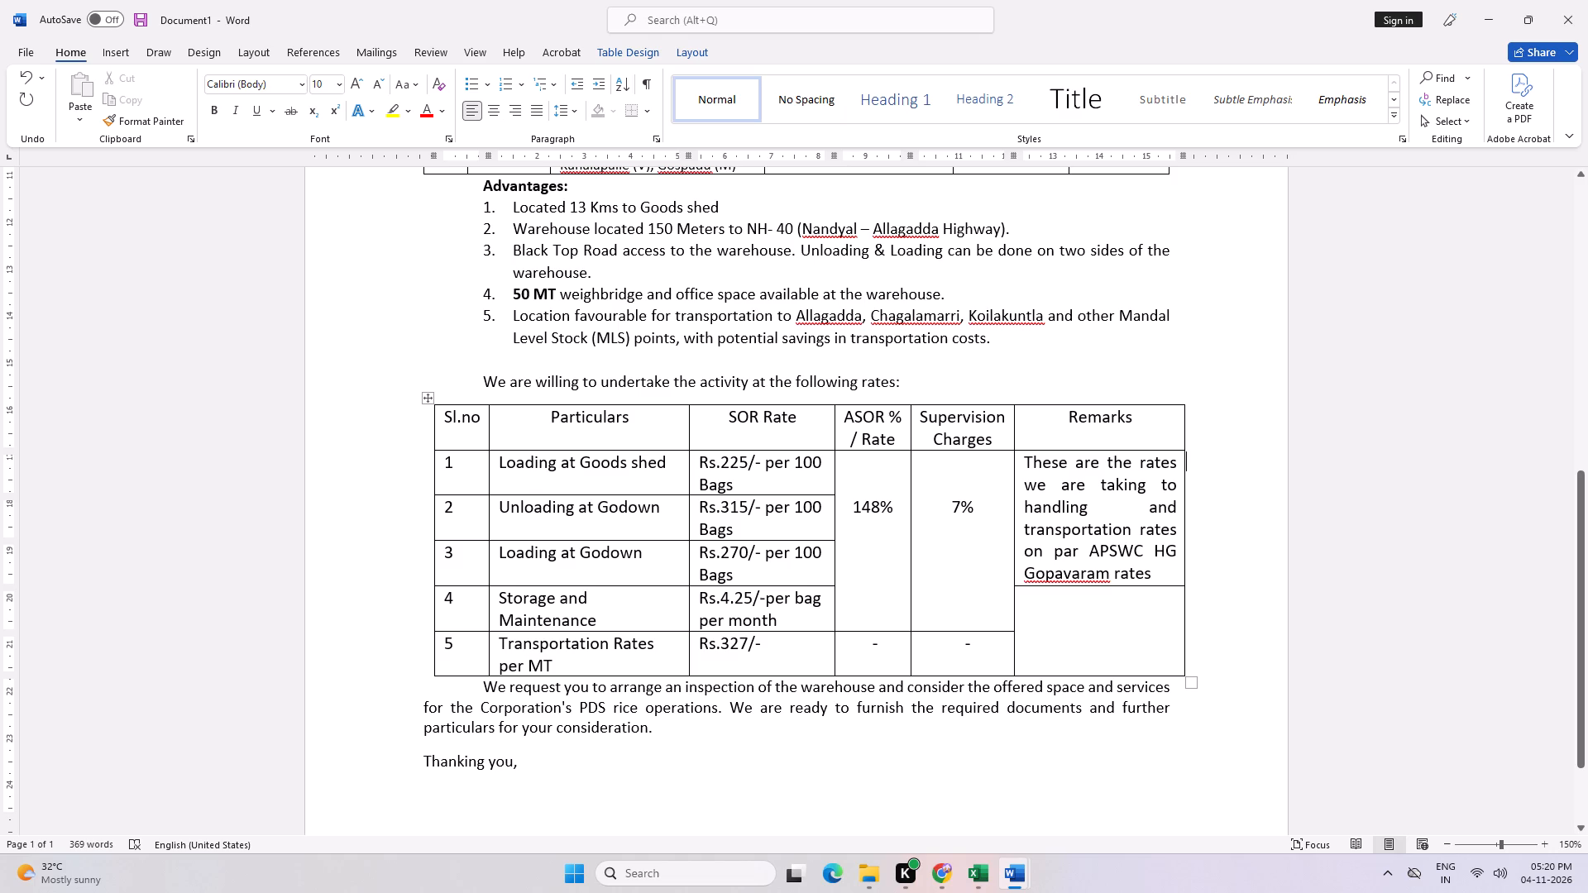
key("Print")
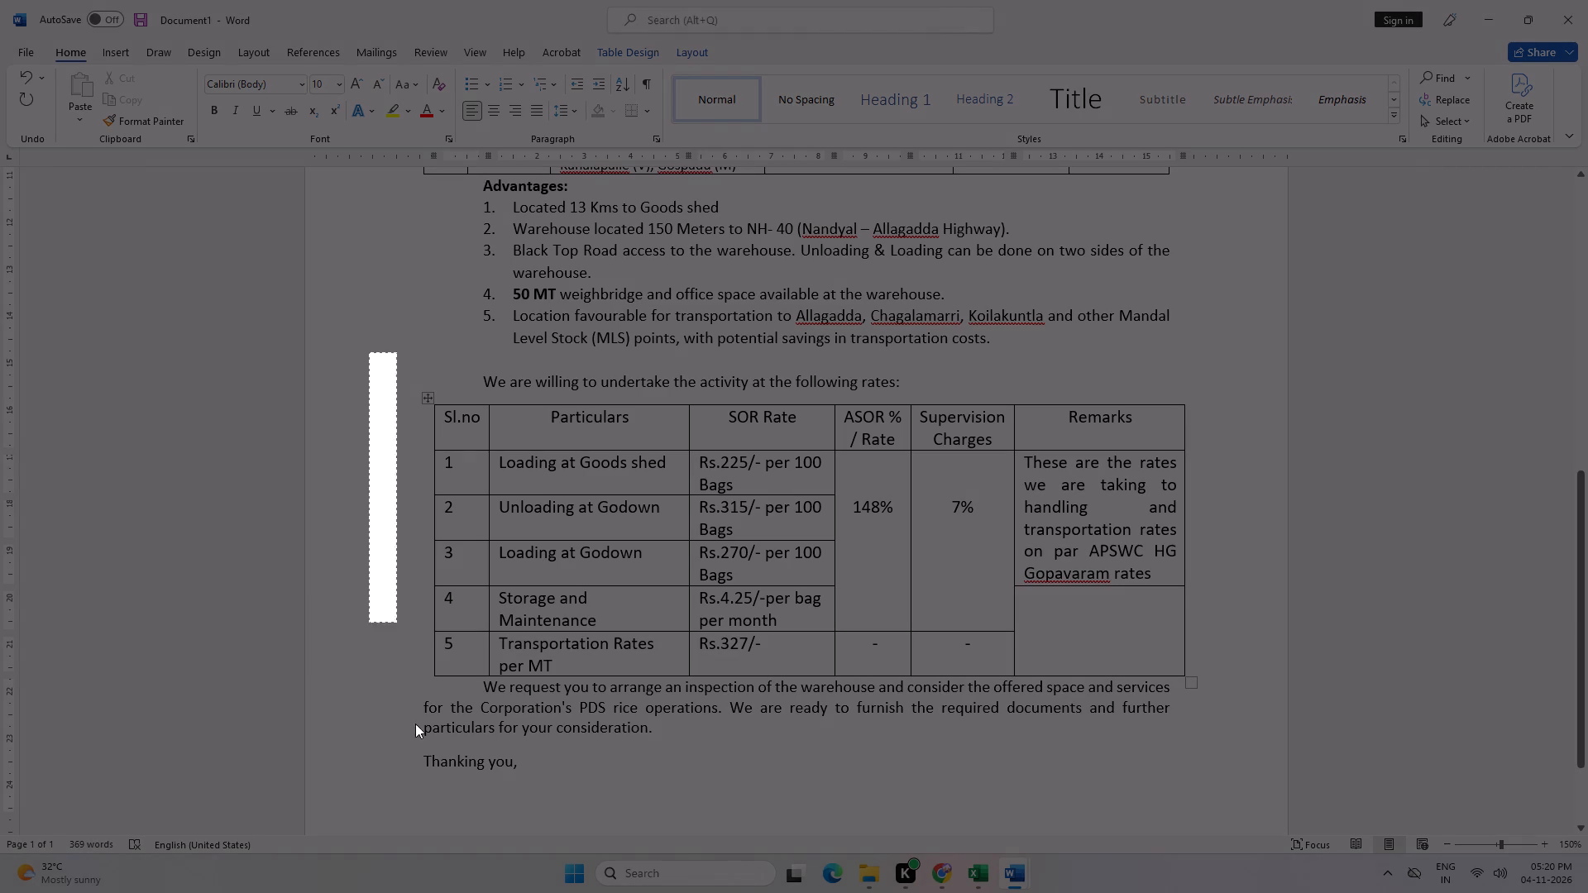
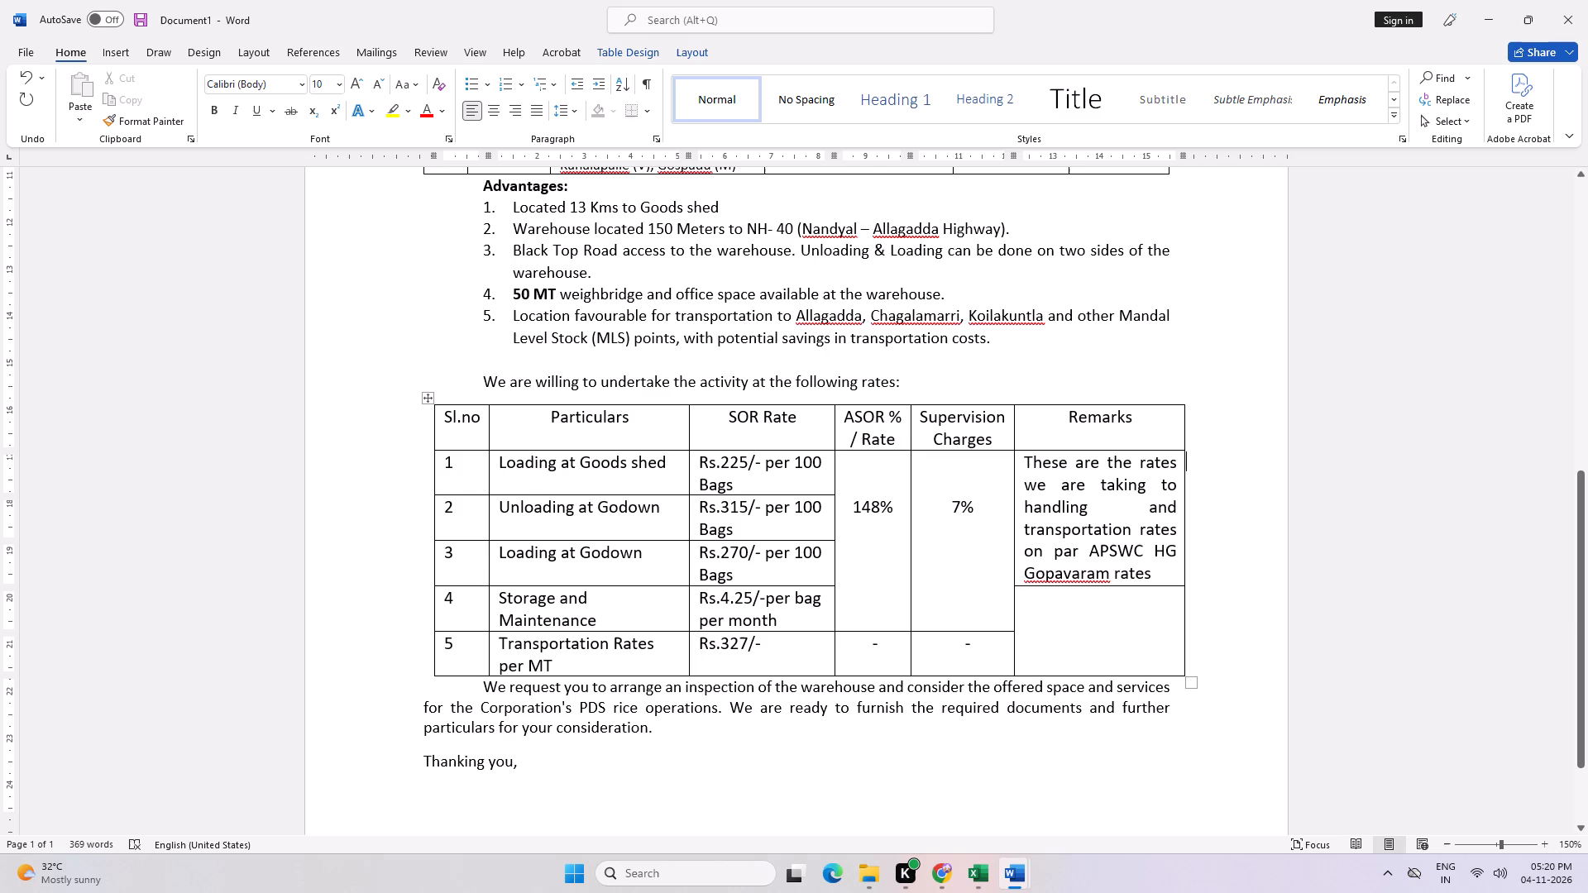
Review the letter from its opening to the closing, checking the rates table's remark and Transportation Rates row.
scroll(1082, 645, "down", 7)
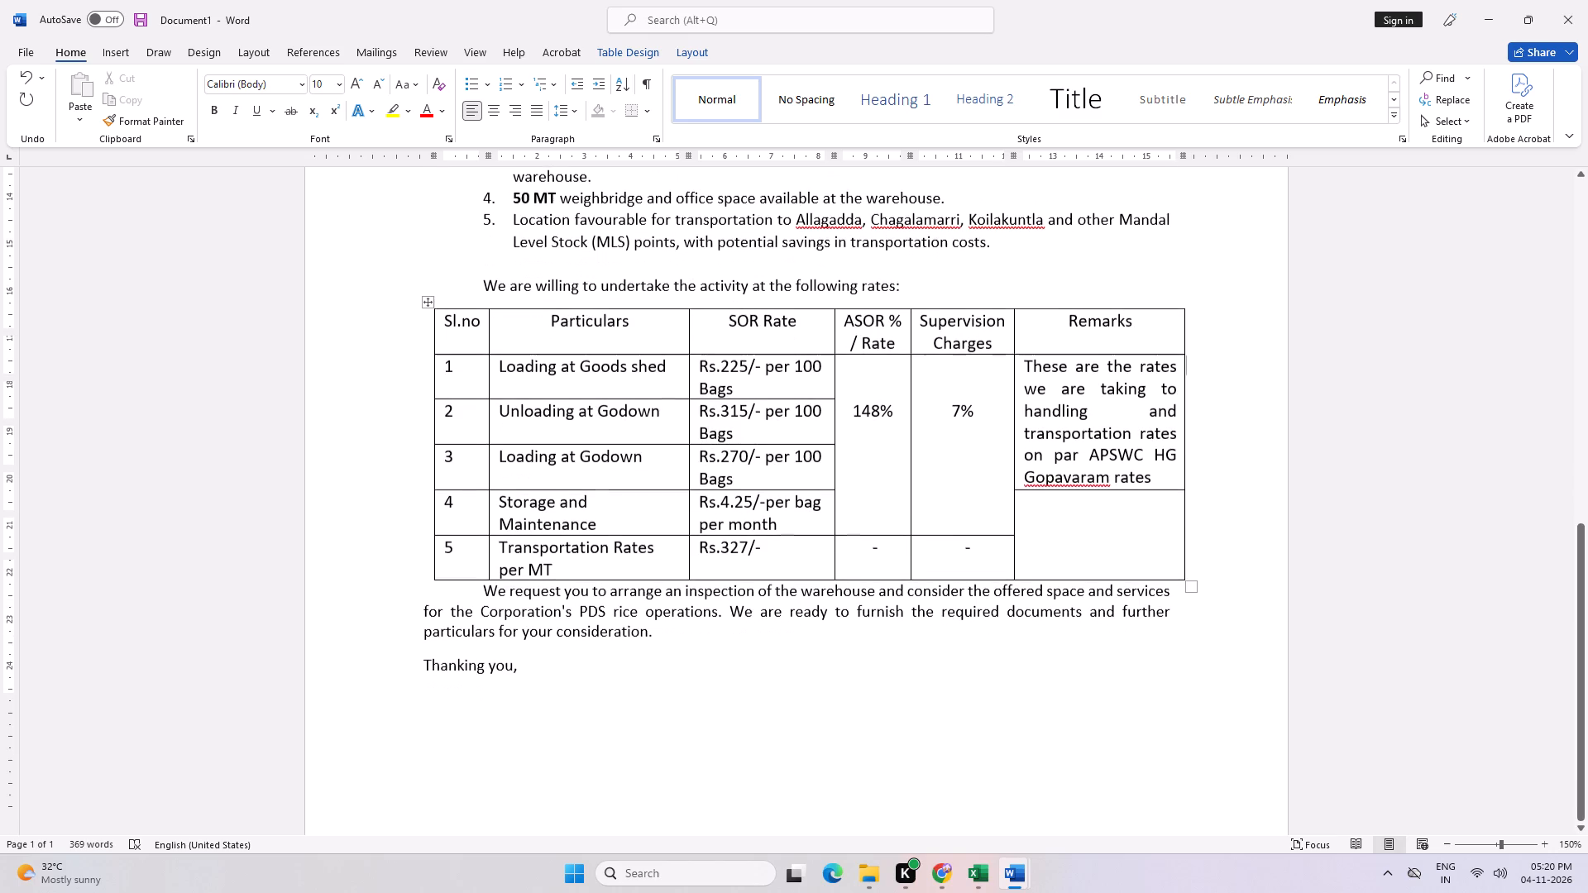
scroll(1080, 647, "down", 7)
scroll(1081, 655, "up", 12)
scroll(1085, 657, "down", 10)
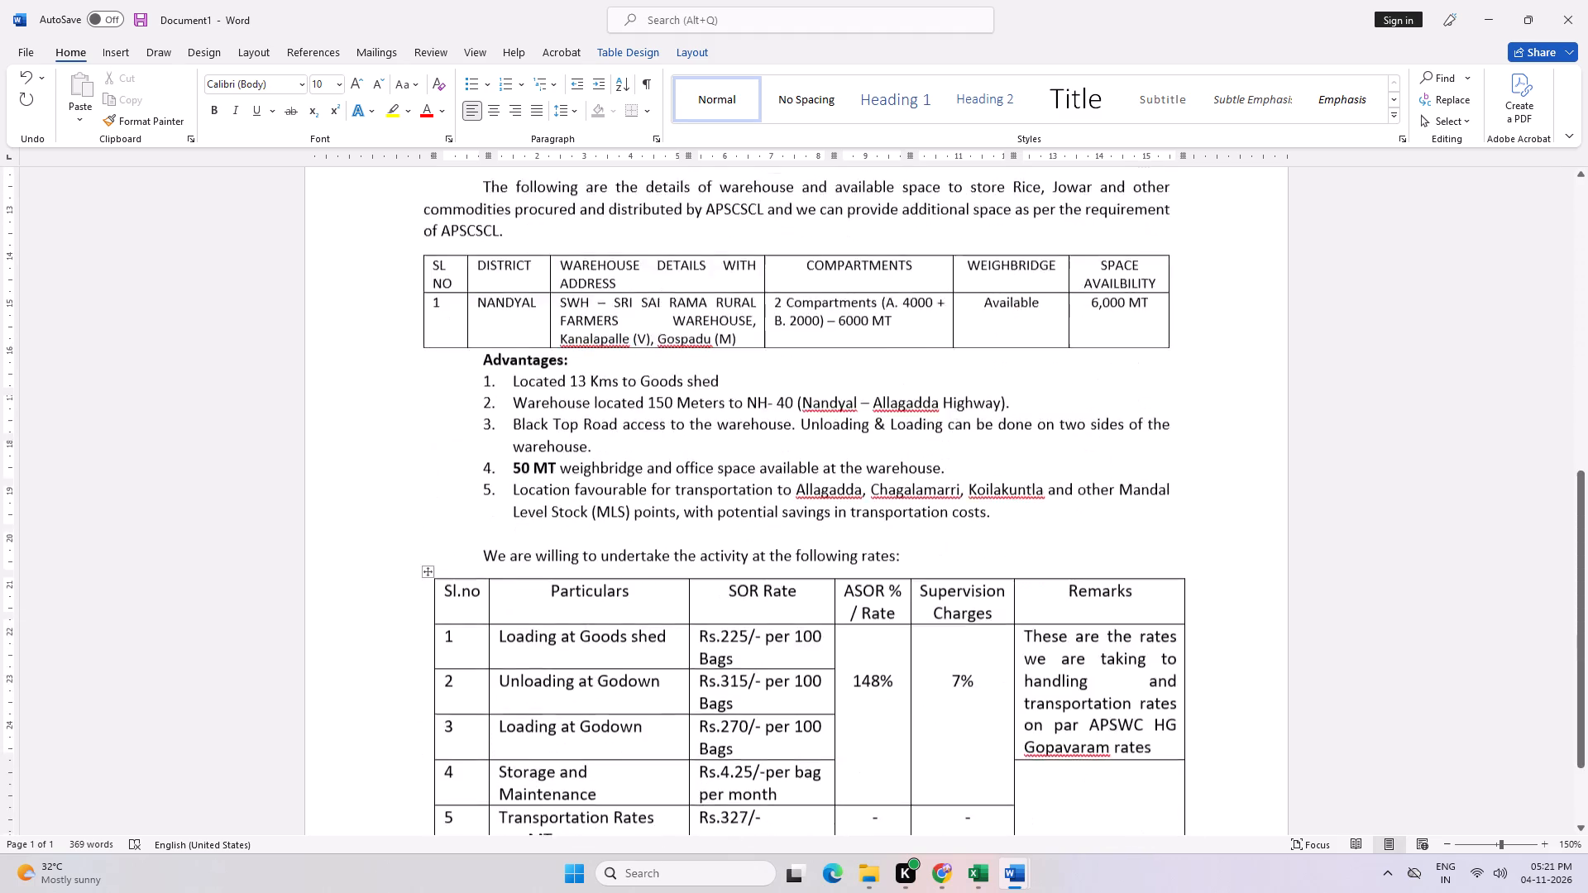
scroll(1088, 659, "down", 12)
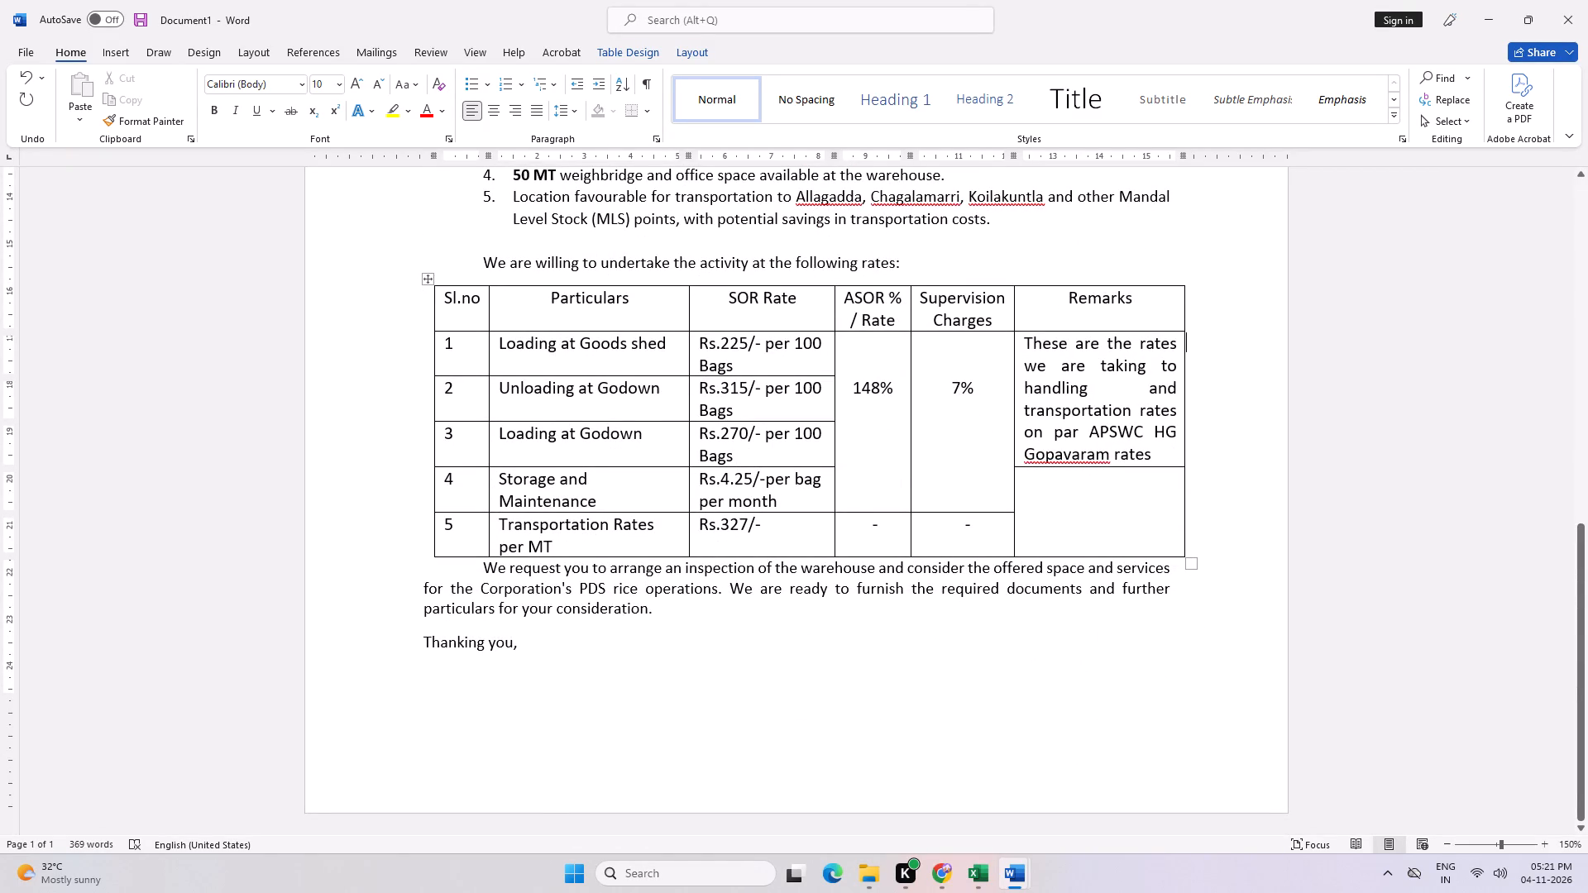
scroll(1229, 641, "up", 5)
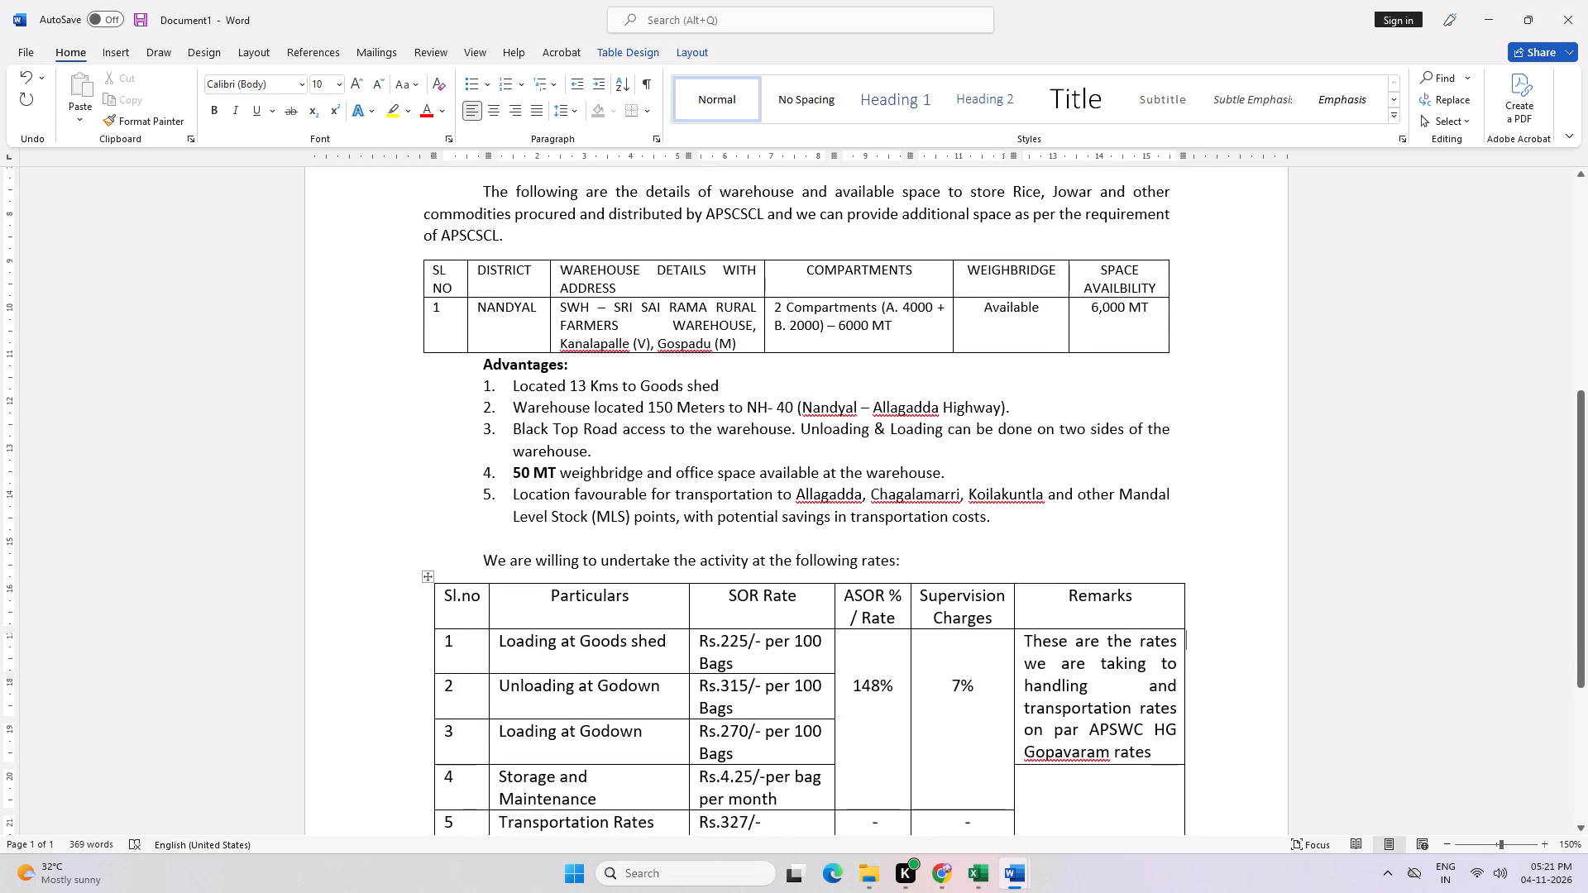
scroll(509, 603, "down", 3)
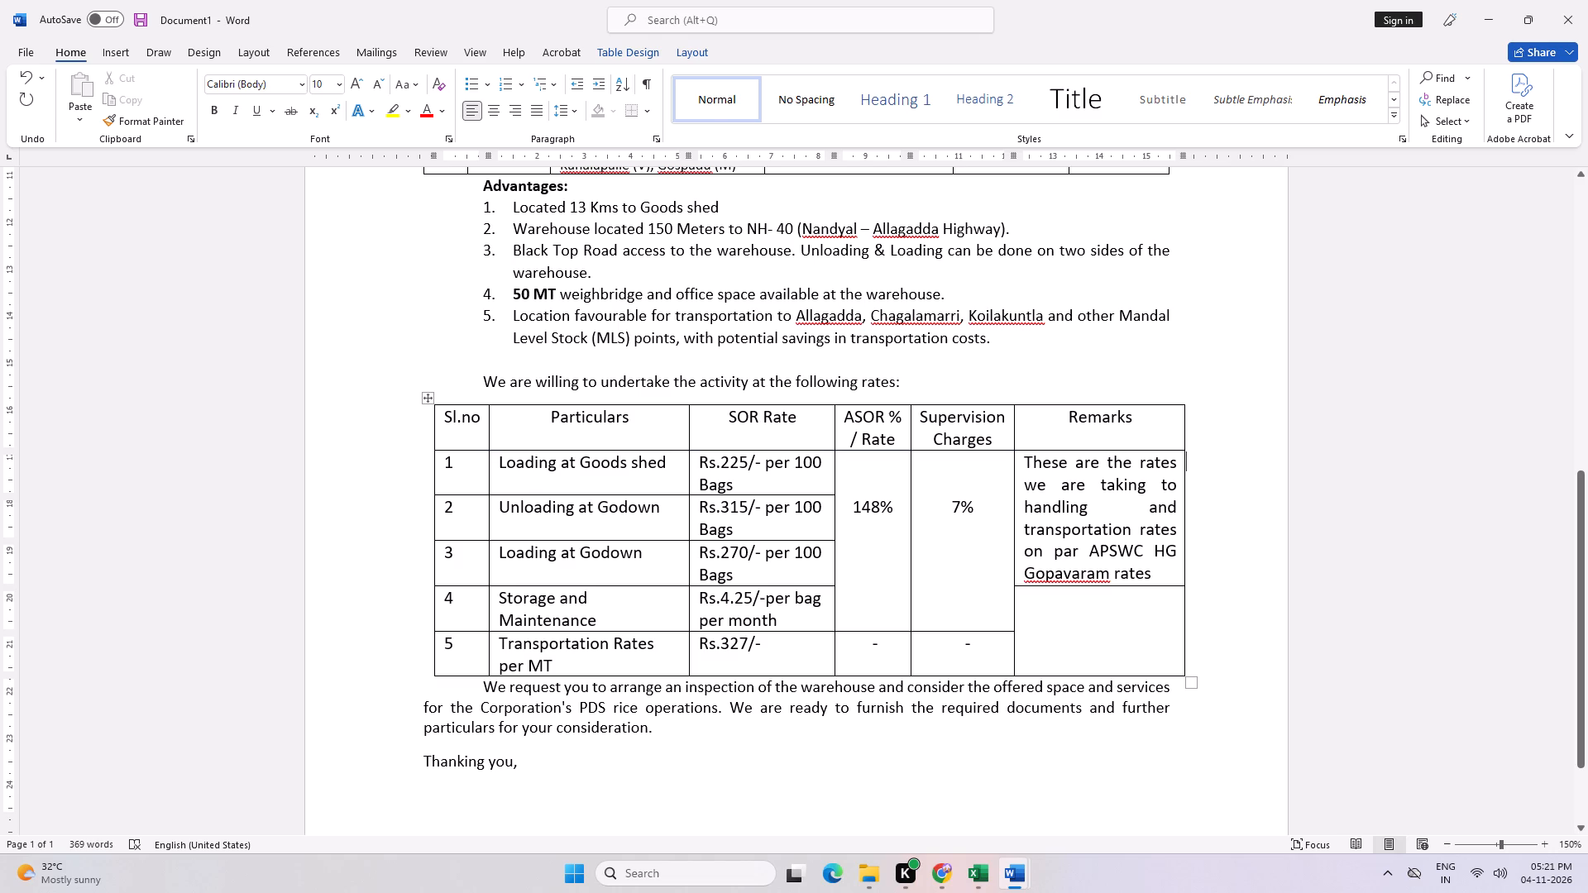
scroll(1105, 680, "down", 6)
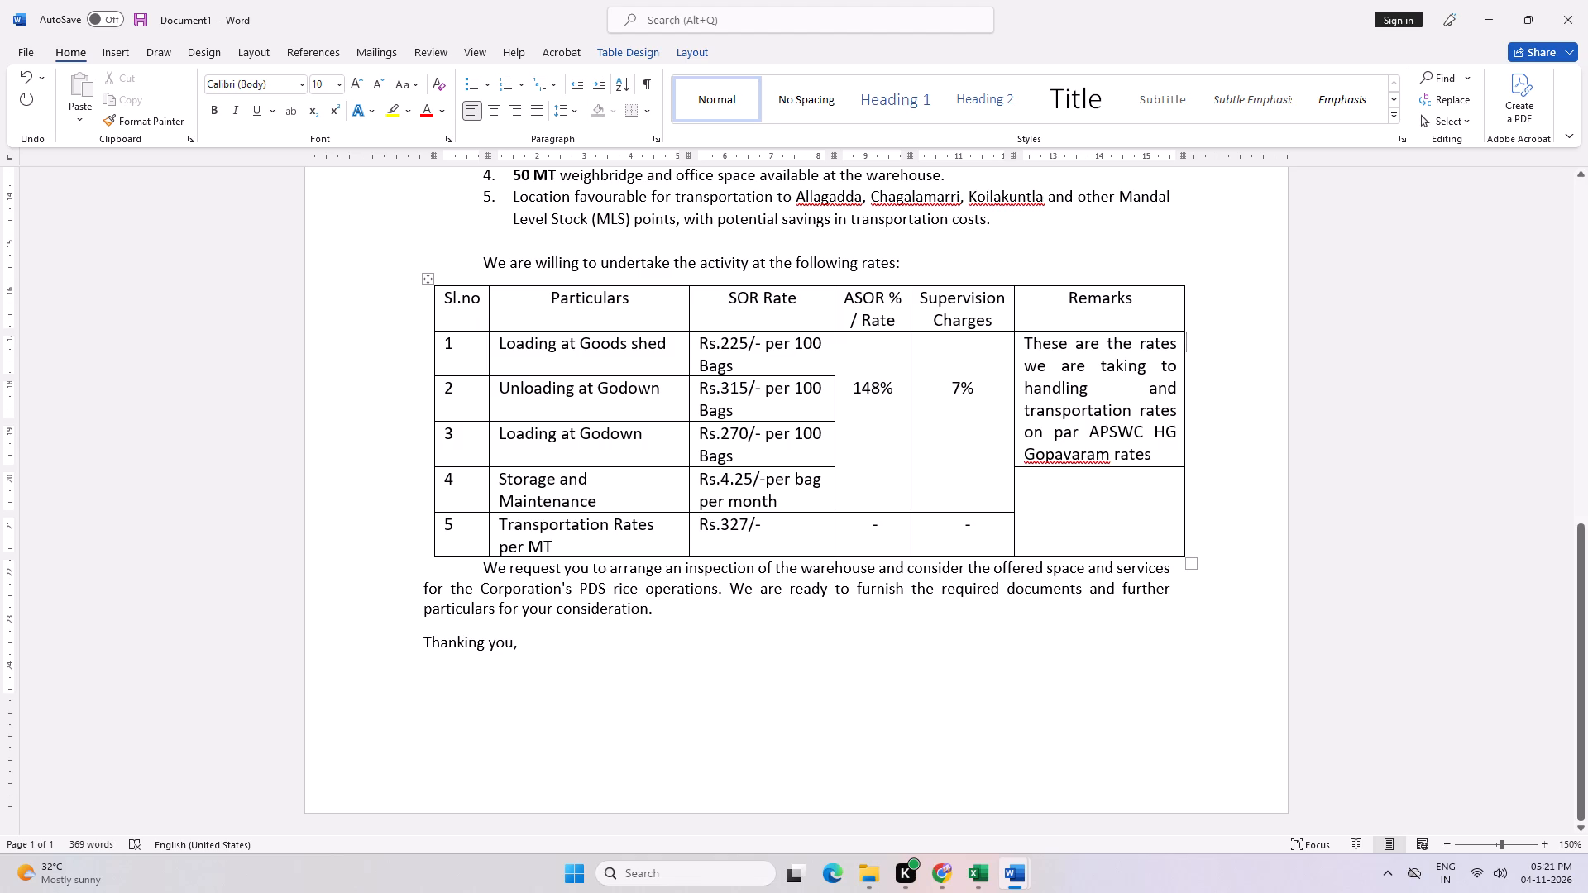
scroll(1018, 394, "up", 12)
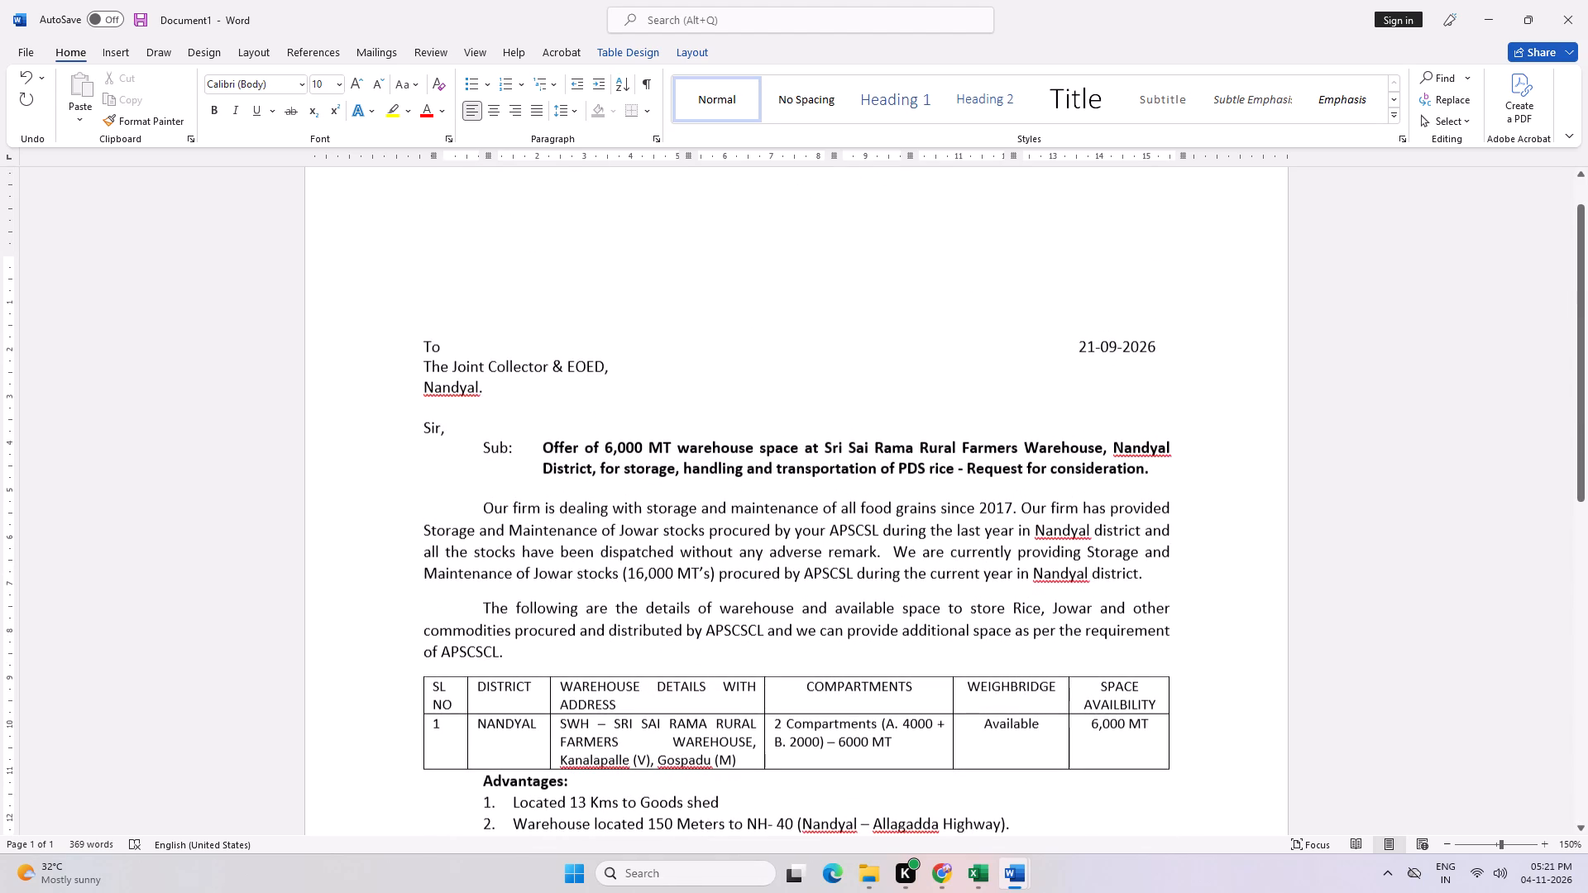
left_click(557, 663)
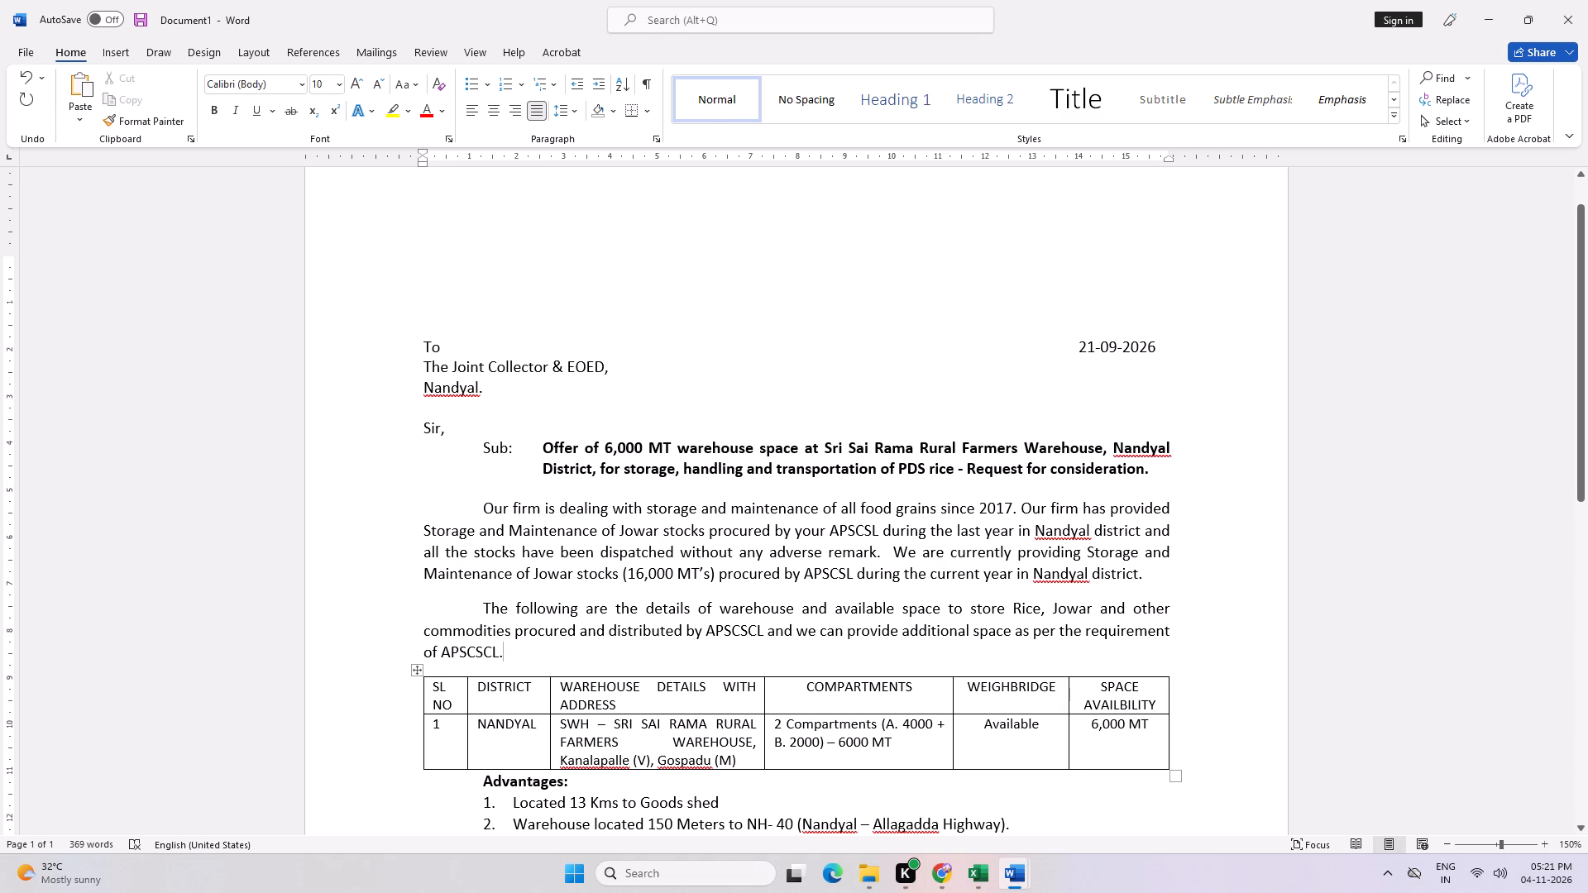
scroll(510, 642, "down", 14)
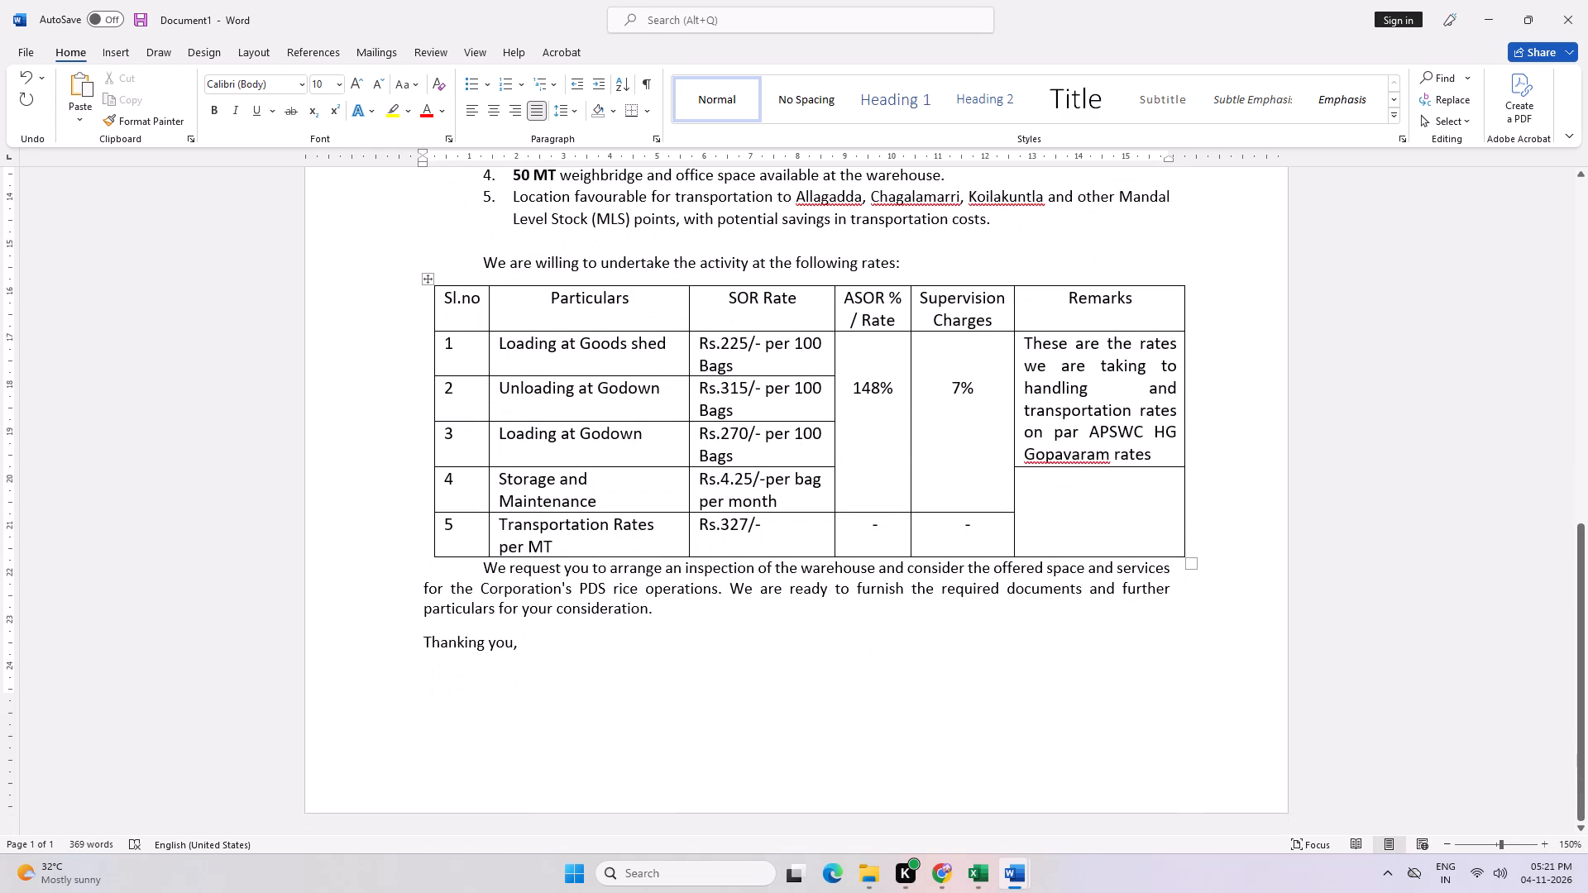
left_click(1117, 438)
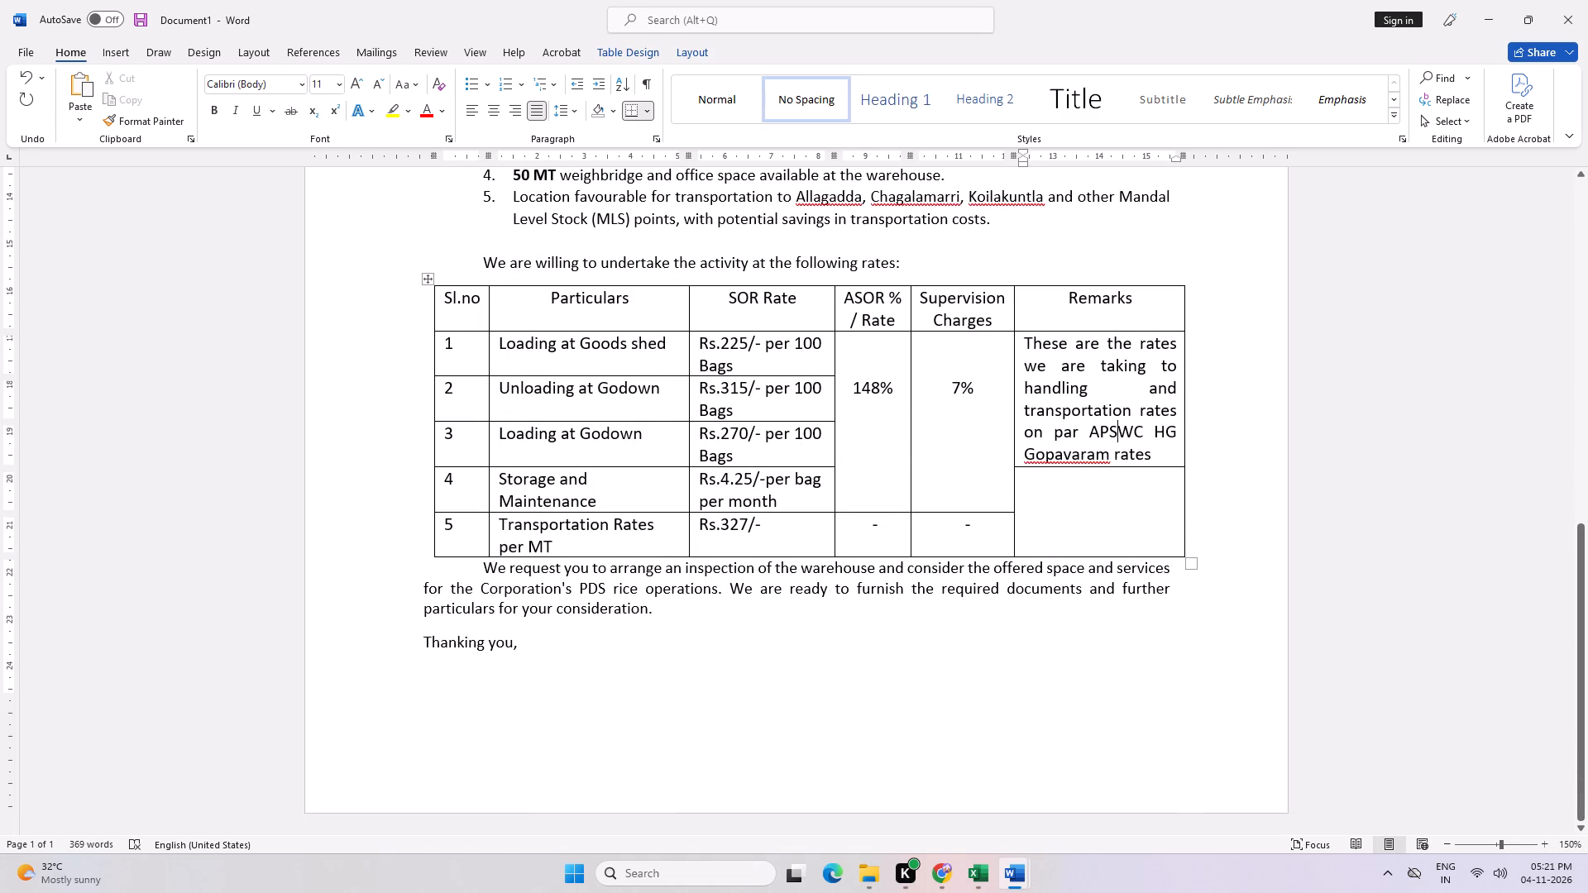
left_click(824, 528)
left_click(532, 532)
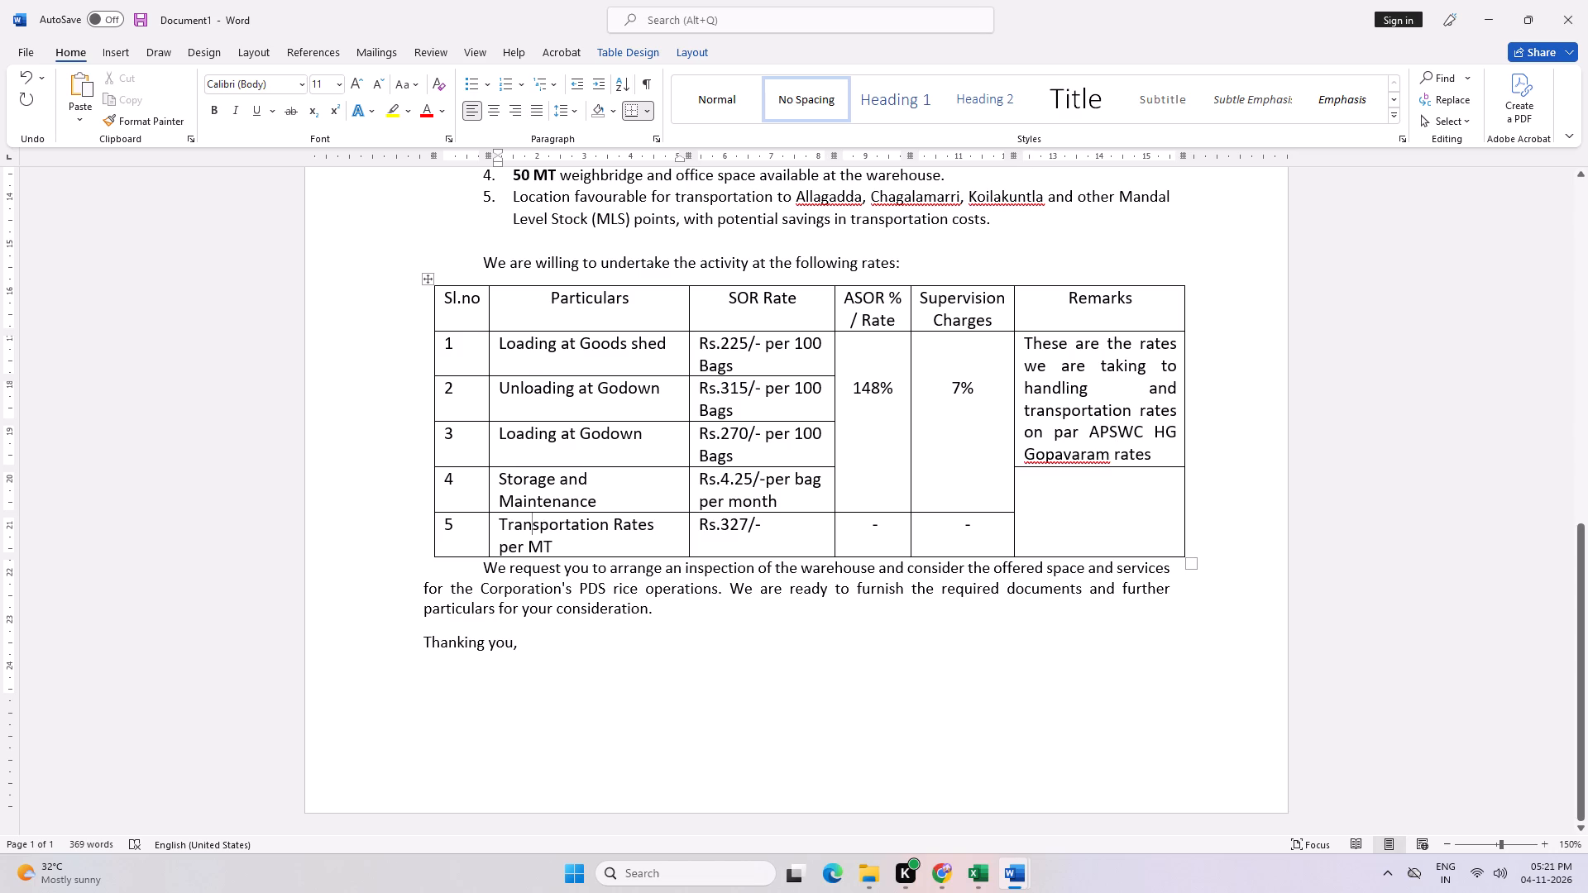
left_click(687, 530)
Add an empty row at the bottom of the rates table and move the Storage and Maintenance particulars and SOR rate into it.
left_click(994, 528)
left_click(1002, 532)
key("Tab")
key("Tab")
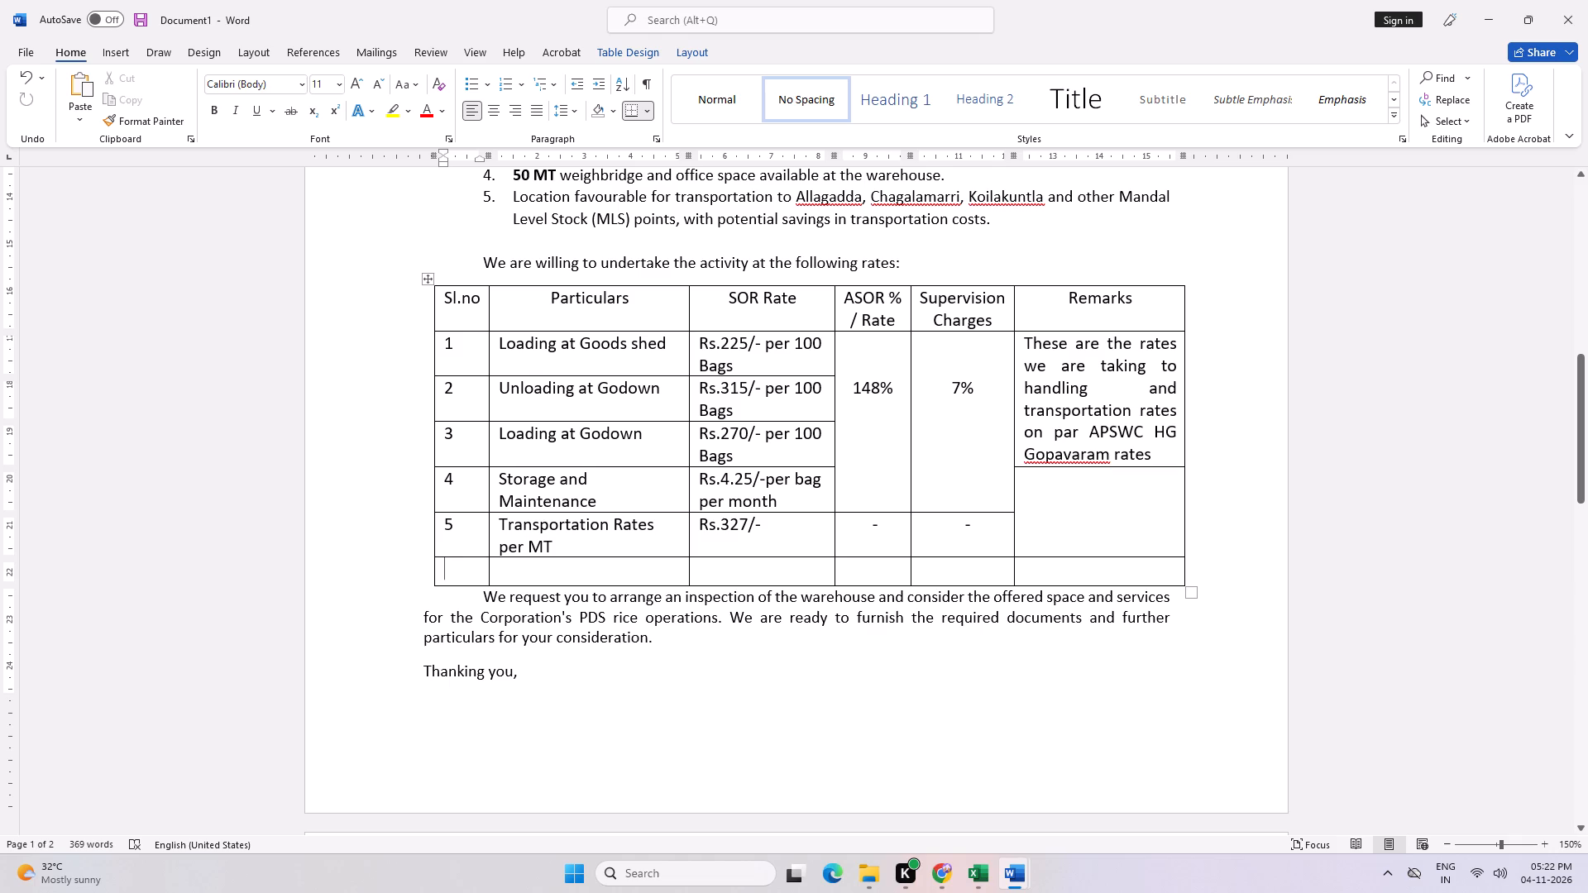
left_click_drag(500, 478, 747, 504)
key("ctrl+x")
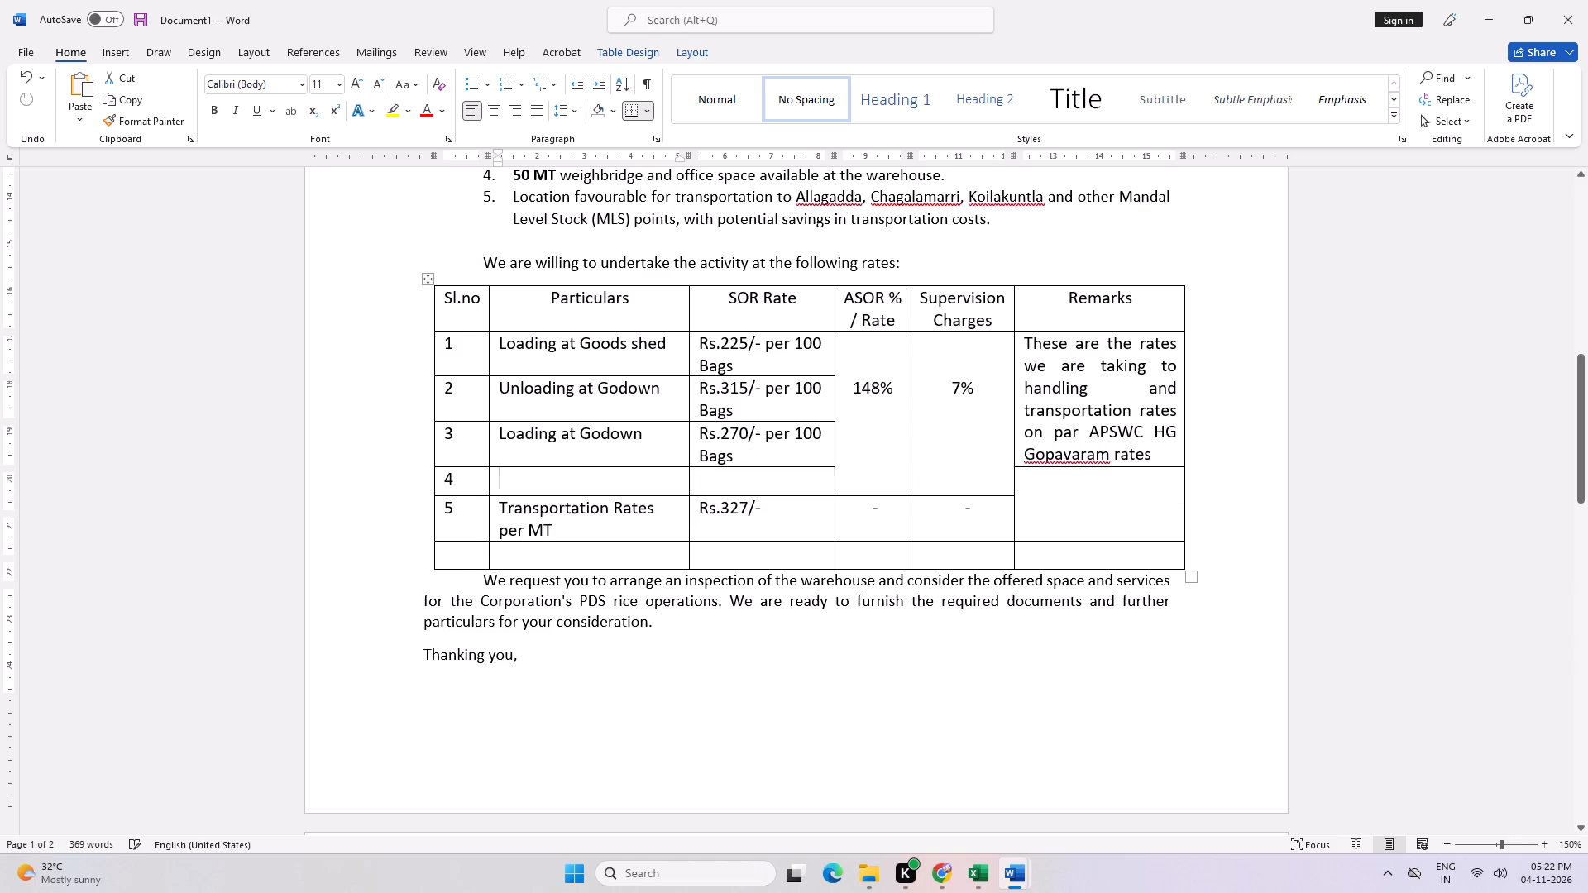
left_click(551, 552)
key("ctrl+v")
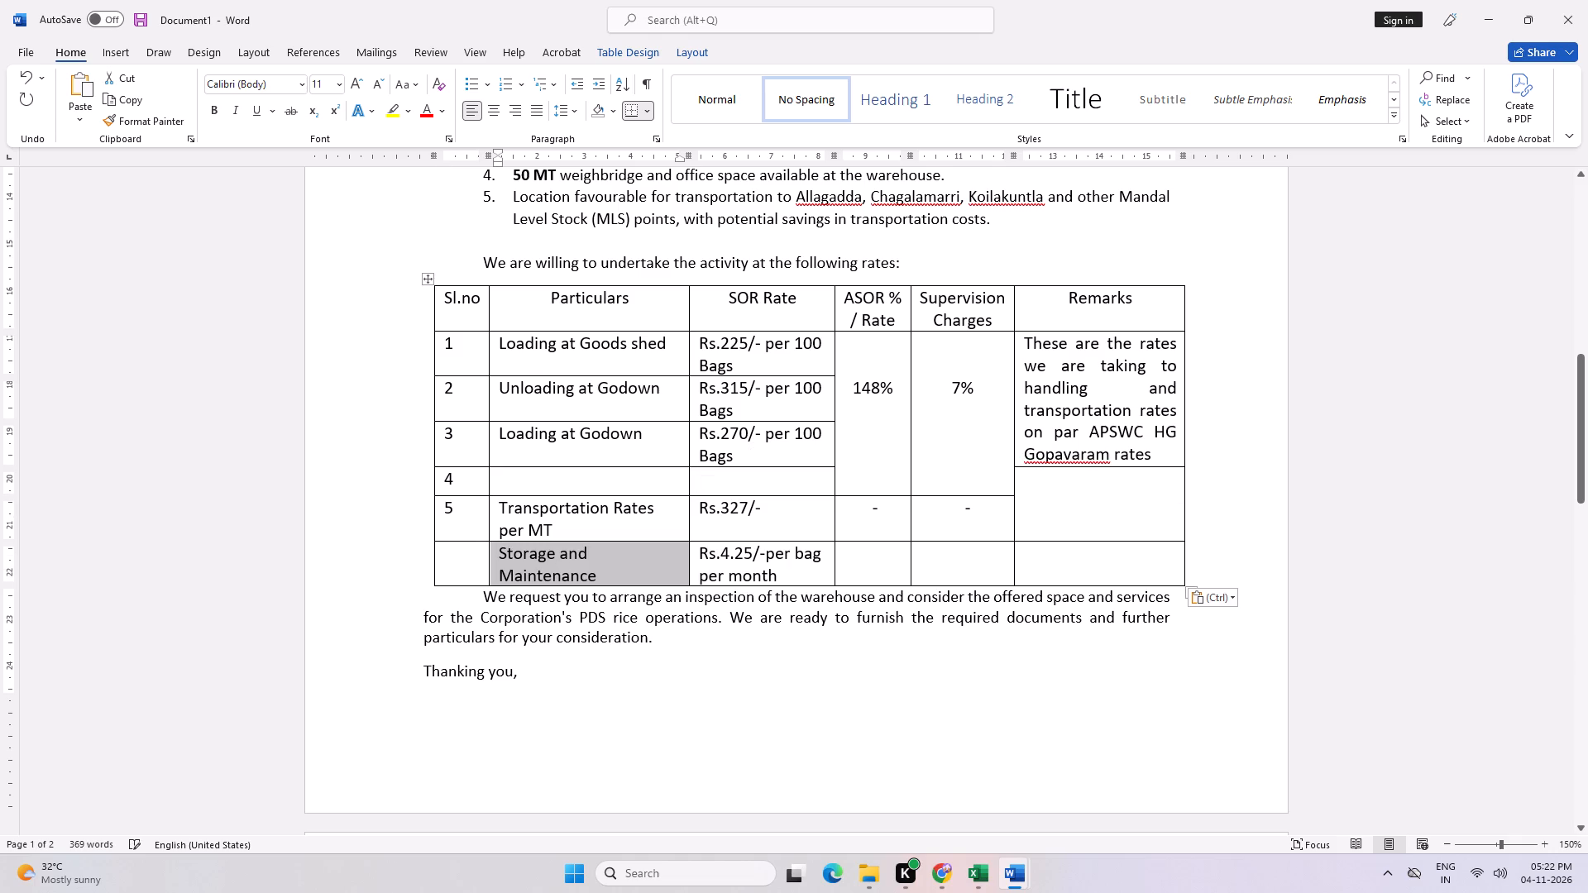
Move the Transportation Rates particulars and rate into row 4, and the Storage and Maintenance ones into row 5.
left_click_drag(499, 504, 766, 529)
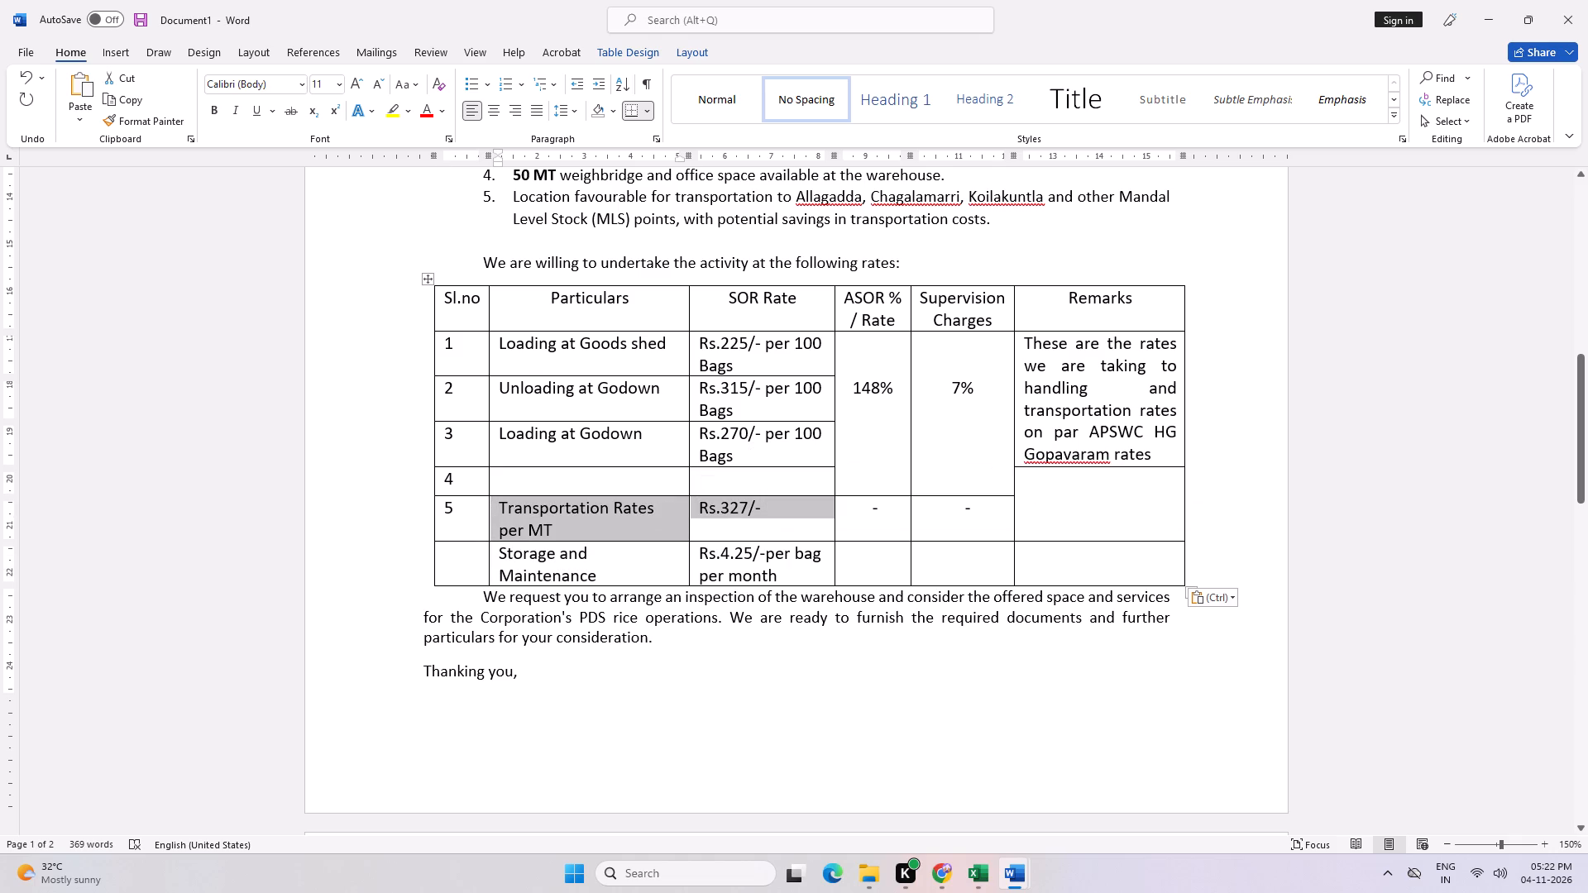
key("ctrl+x")
left_click(544, 483)
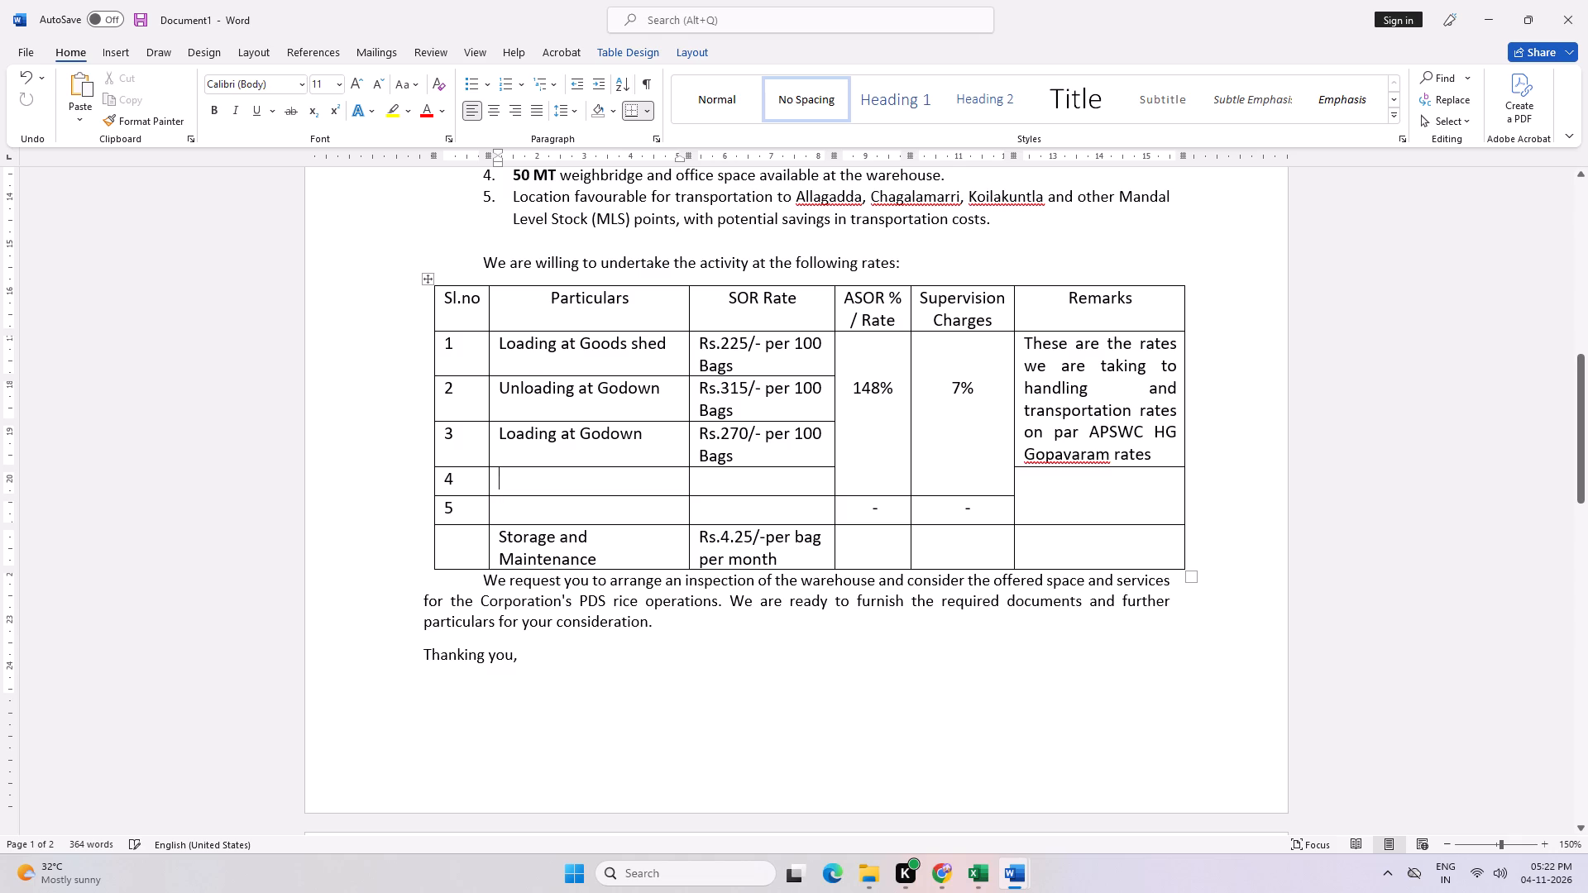
key("ctrl+v")
left_click(518, 526)
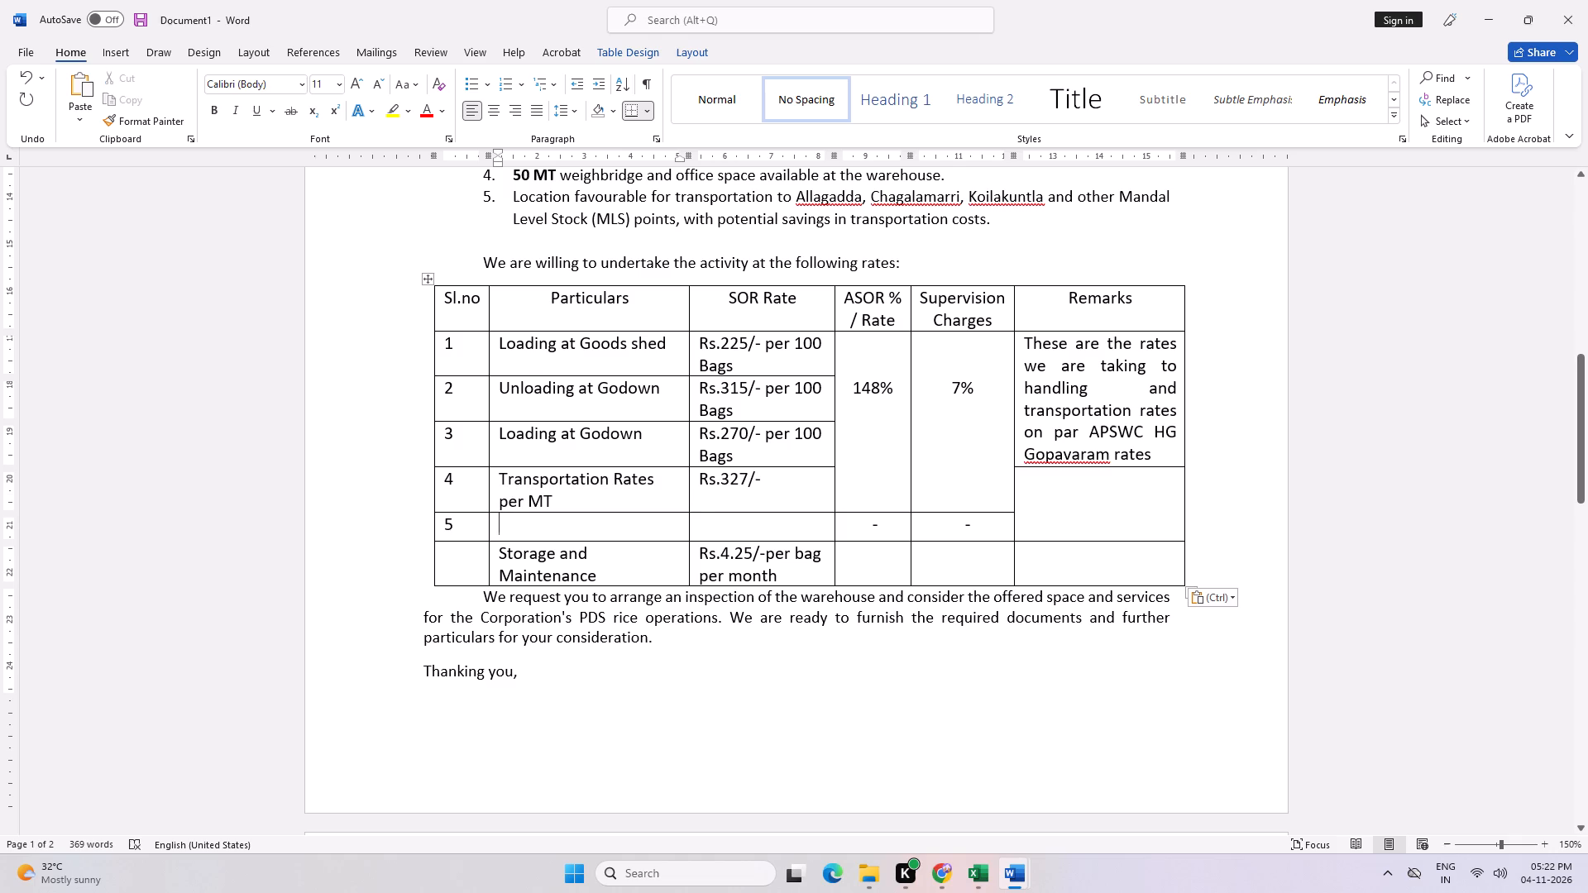
left_click_drag(502, 556, 777, 559)
key("ctrl+x")
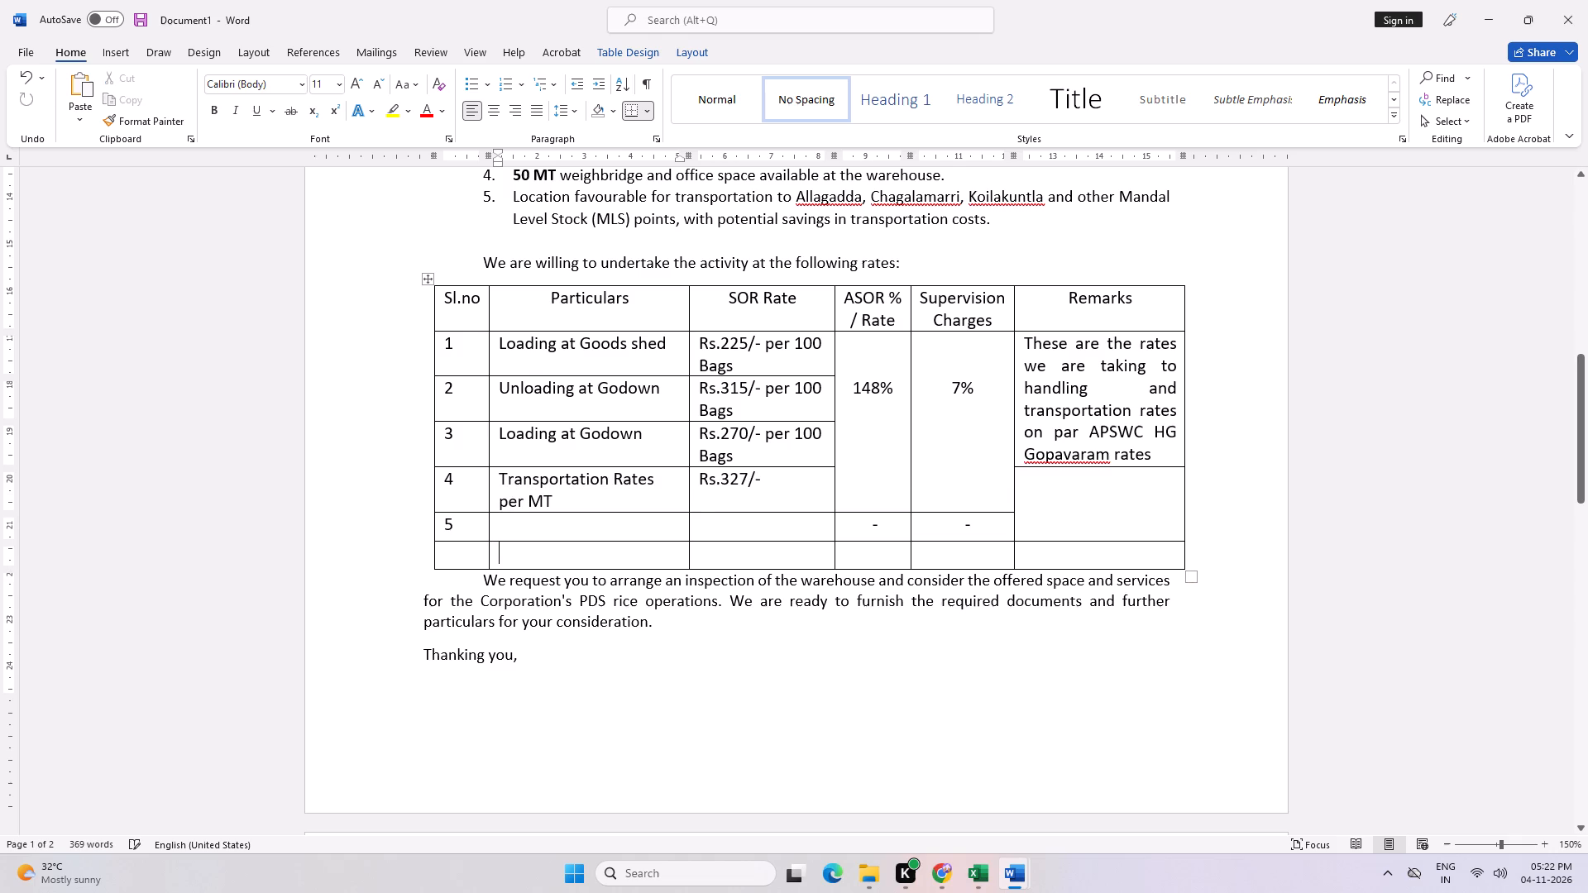
left_click(514, 518)
key("ctrl+v")
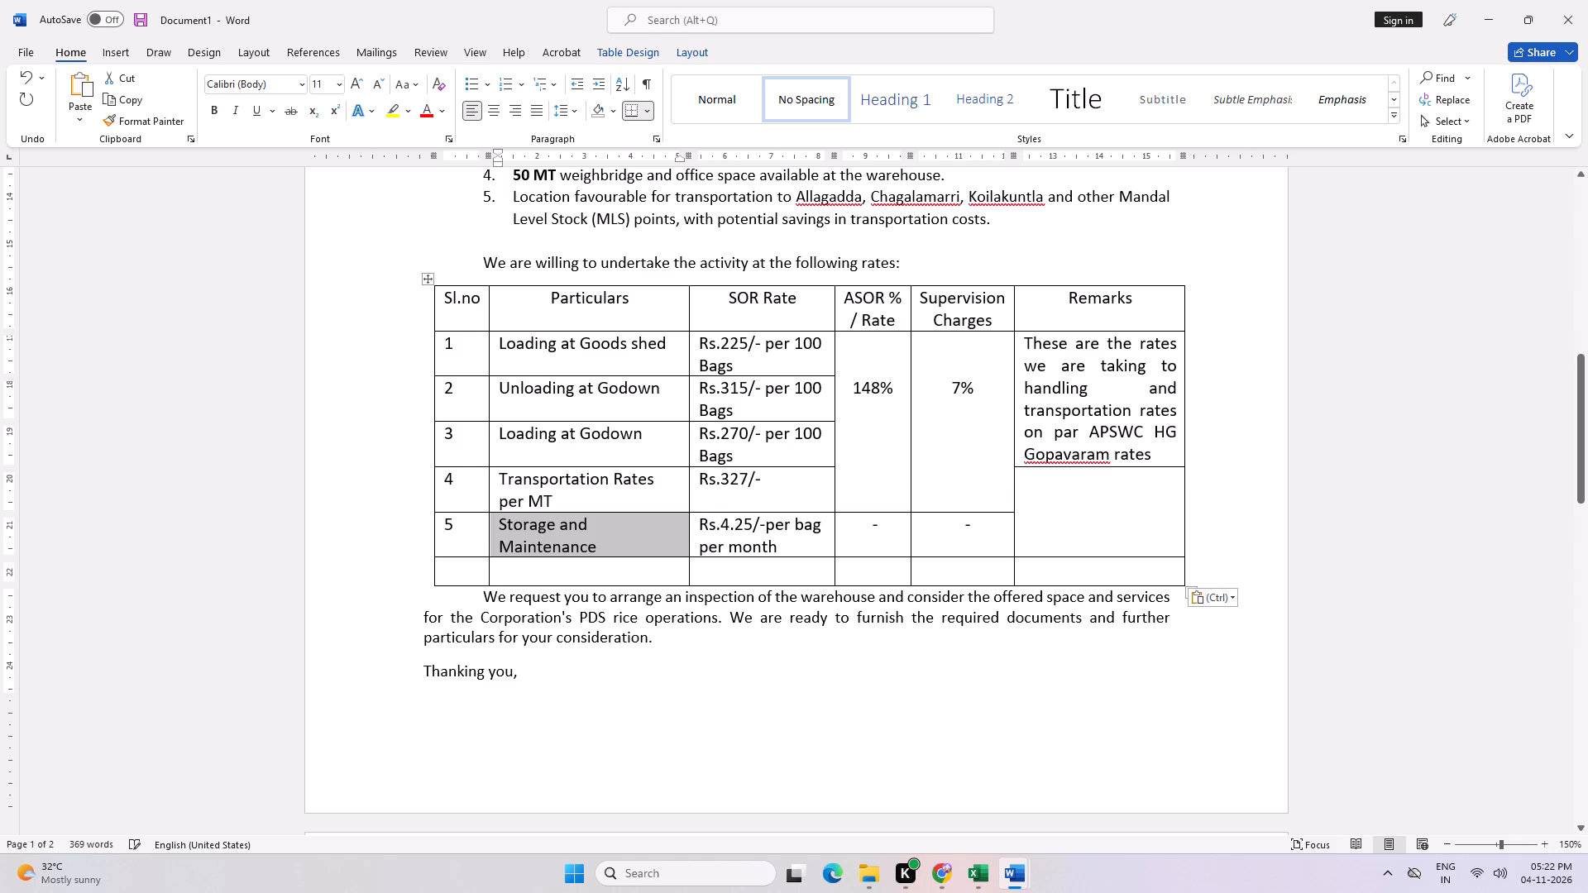
Draw borders across the merged ASOR % / Rate and Supervision Charges cells to separate row 4 from rows 1 to 3.
left_click(858, 467)
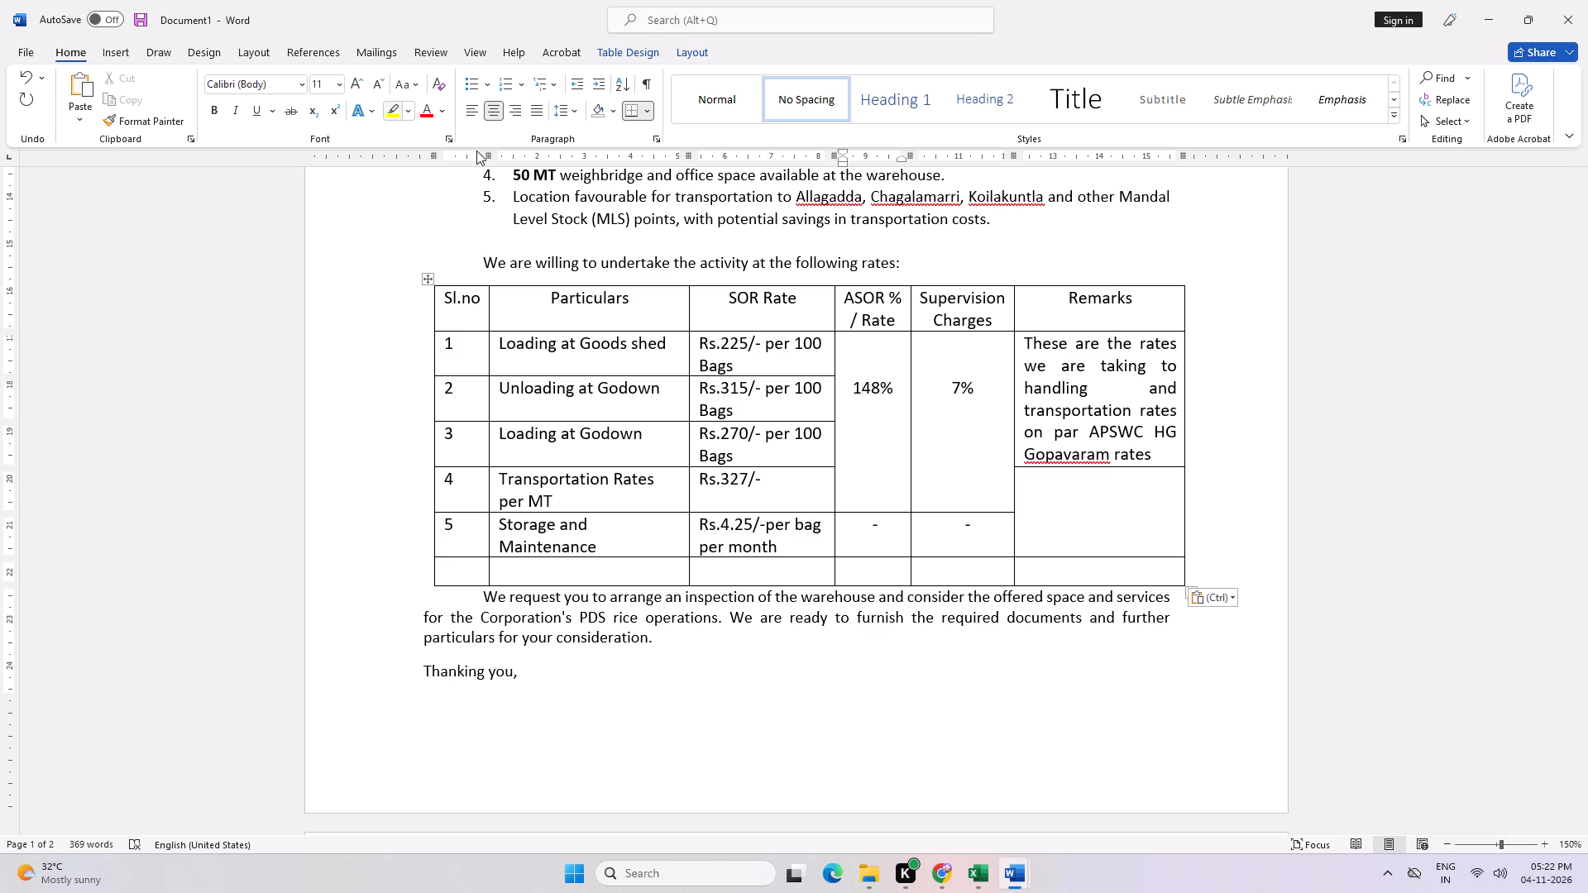
left_click(124, 55)
left_click(156, 108)
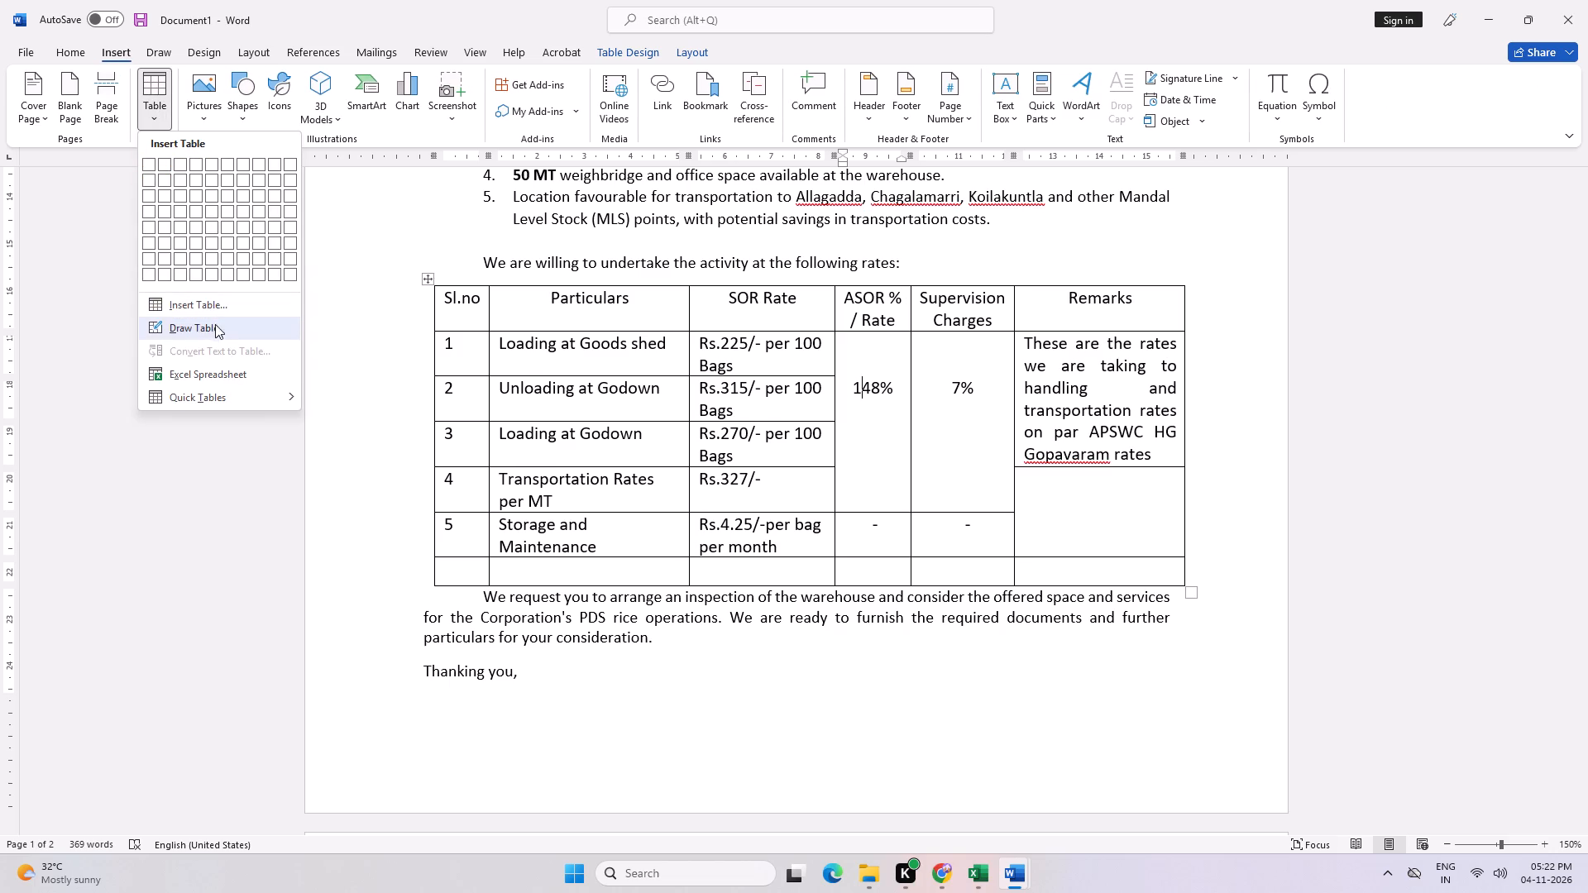
left_click(210, 325)
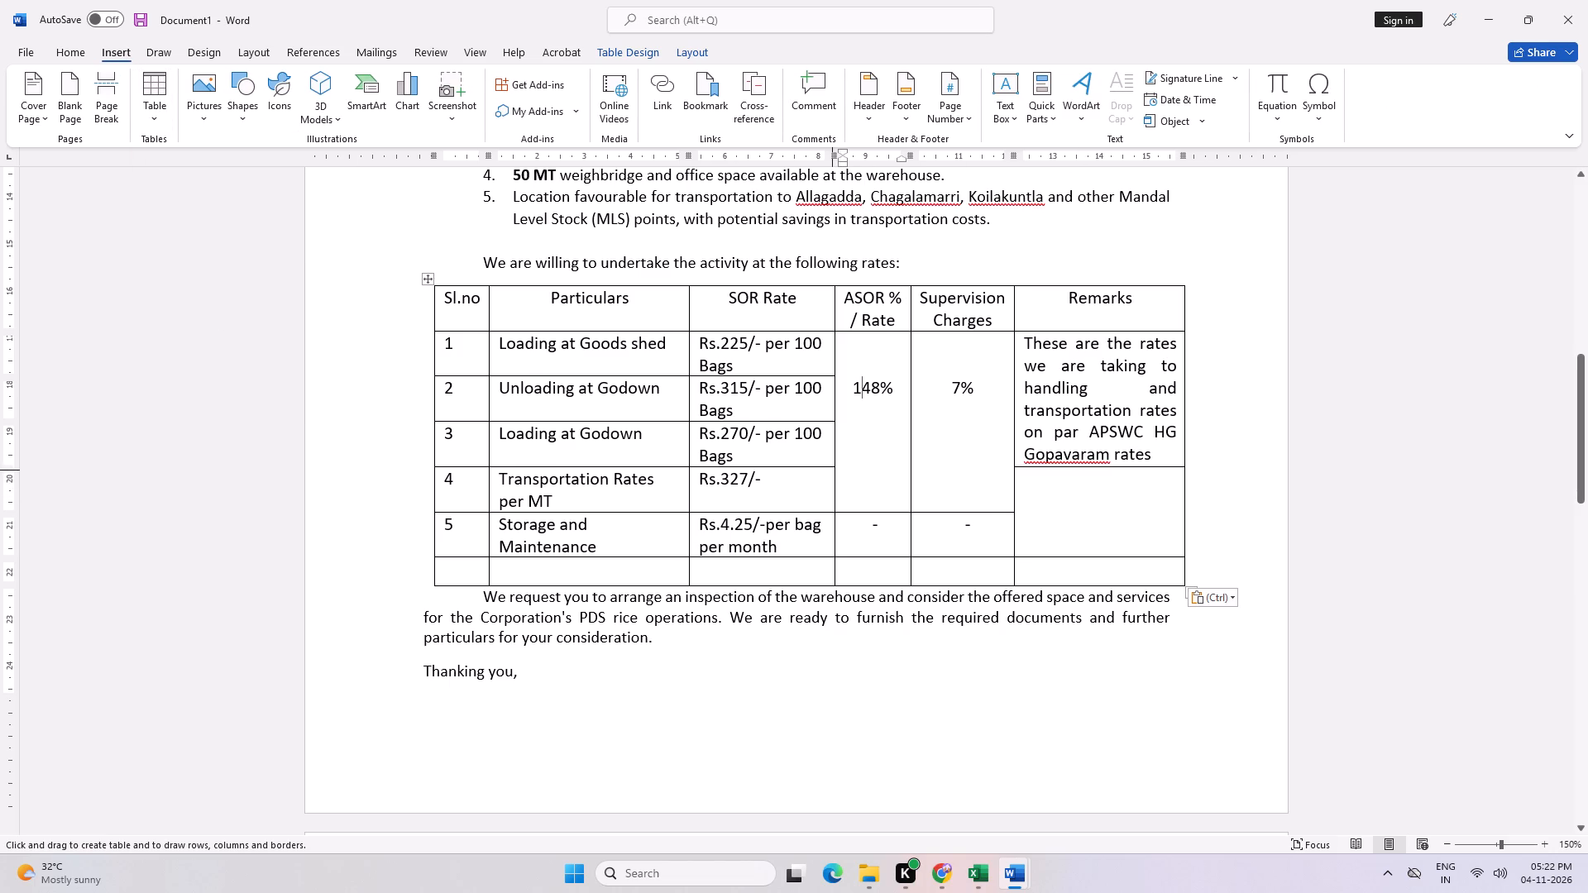
left_click_drag(832, 467, 892, 464)
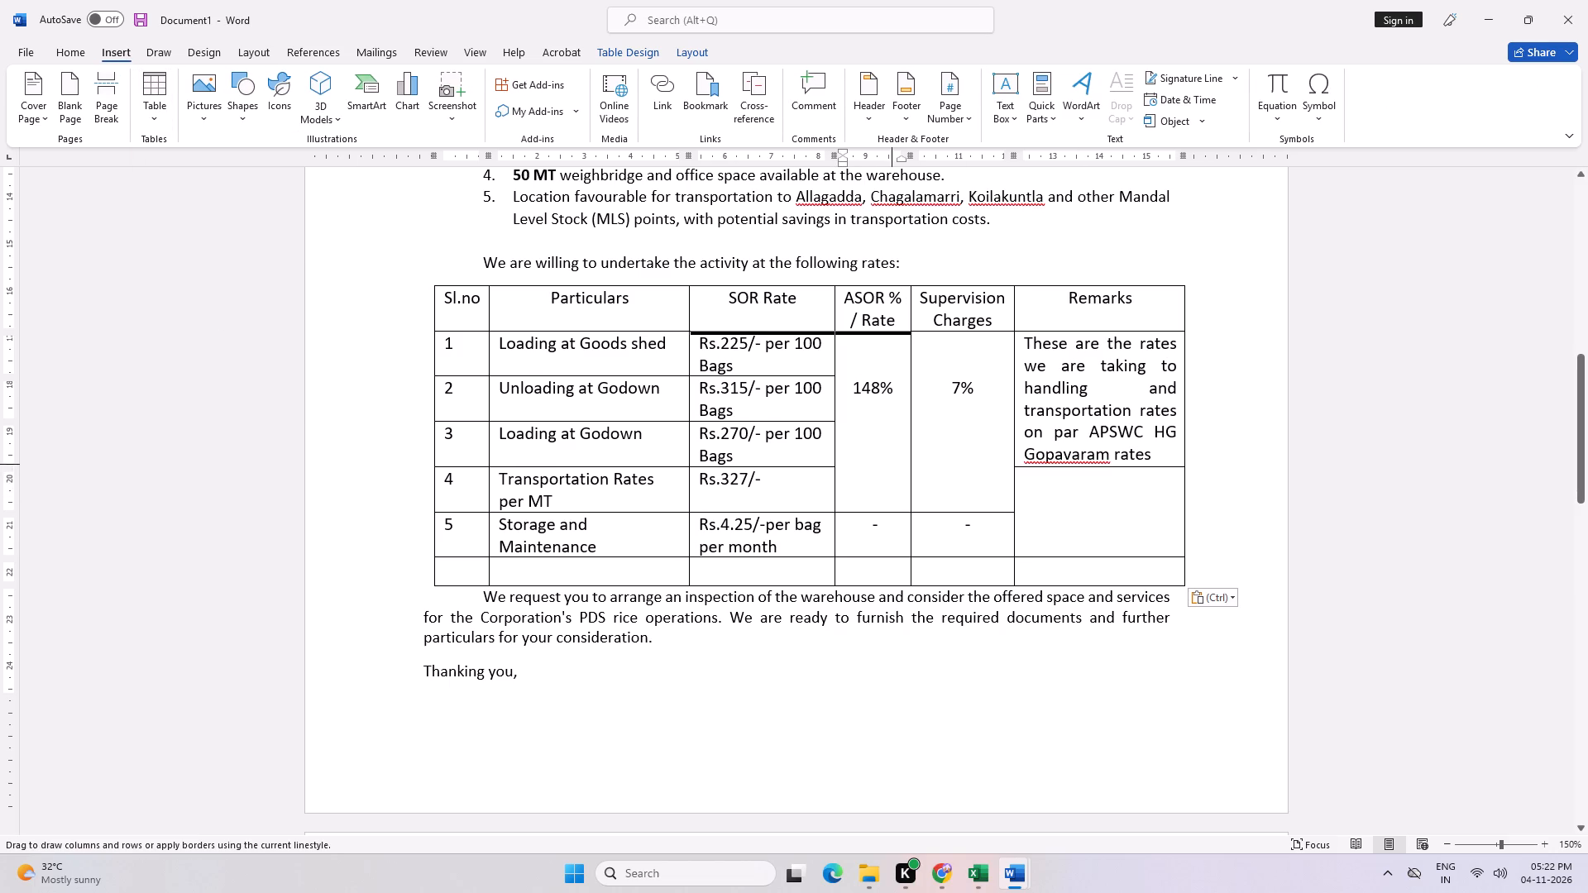
left_click_drag(892, 464, 940, 473)
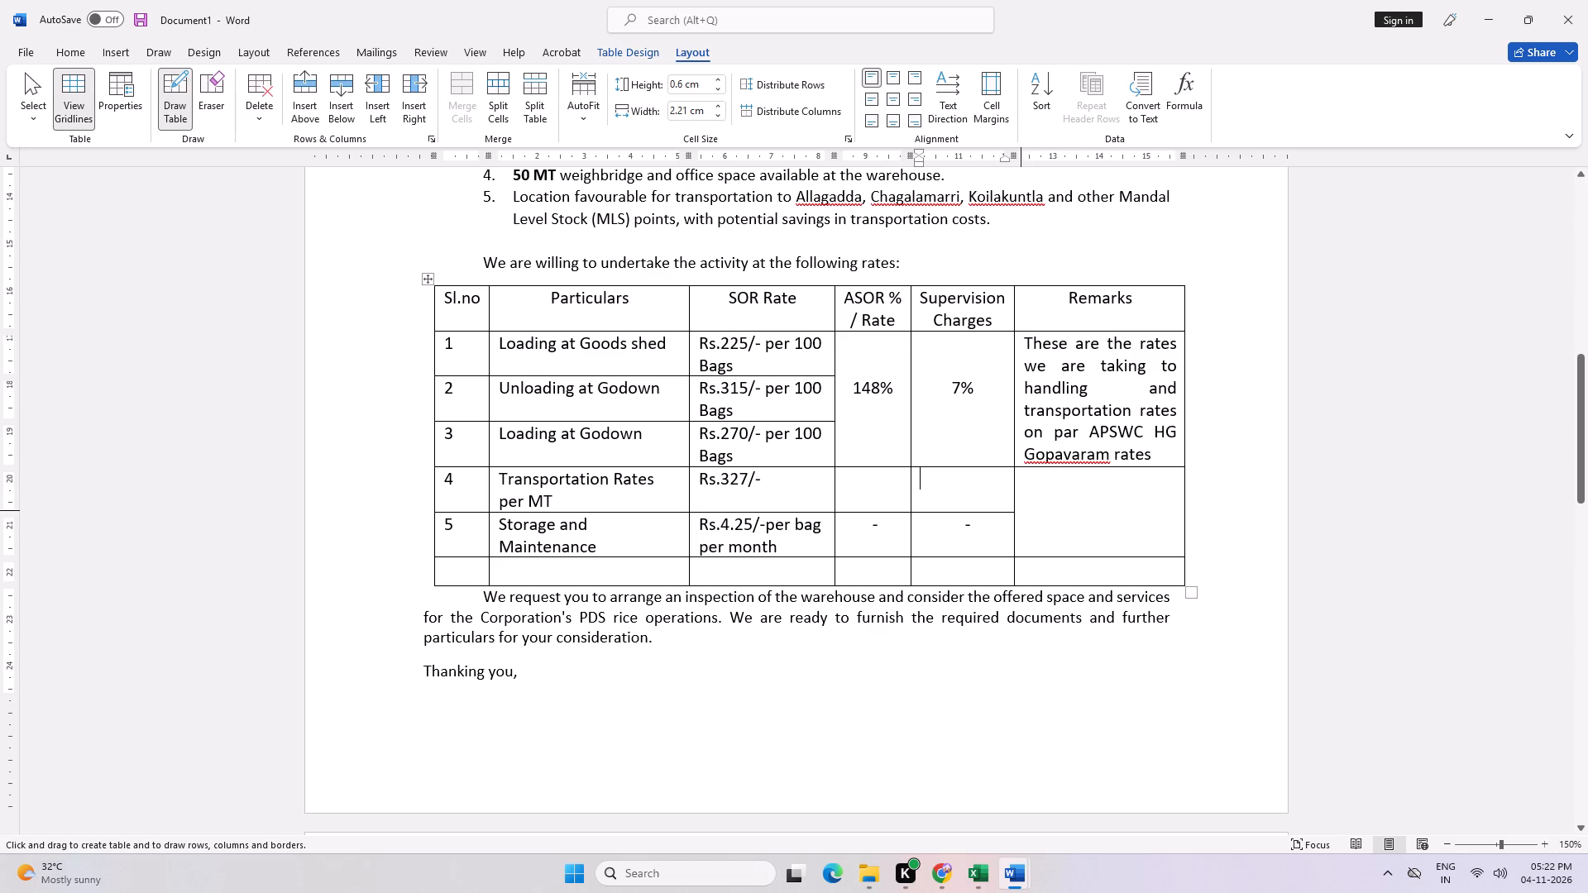
Replace the dash in the Storage and Maintenance row's ASOR % / Rate cell with 148%.
double_click(877, 528)
key("Delete")
key("Delete")
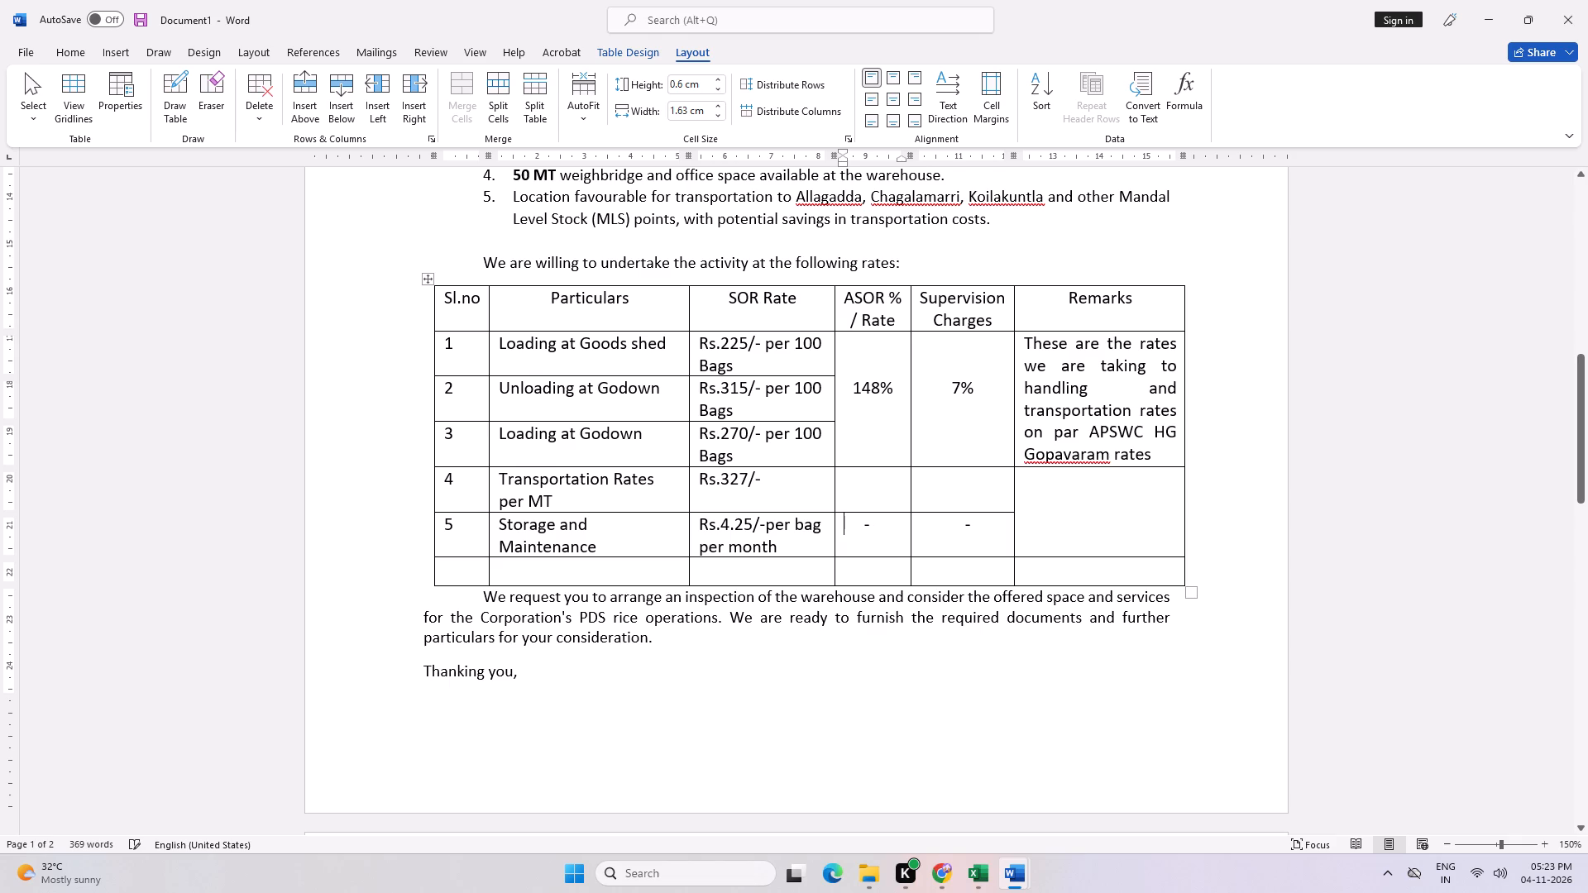
key("Delete")
key("Delete")
key("Delete")
key("Delete")
key("Delete")
key("Delete")
type("148")
key("shift+percent")
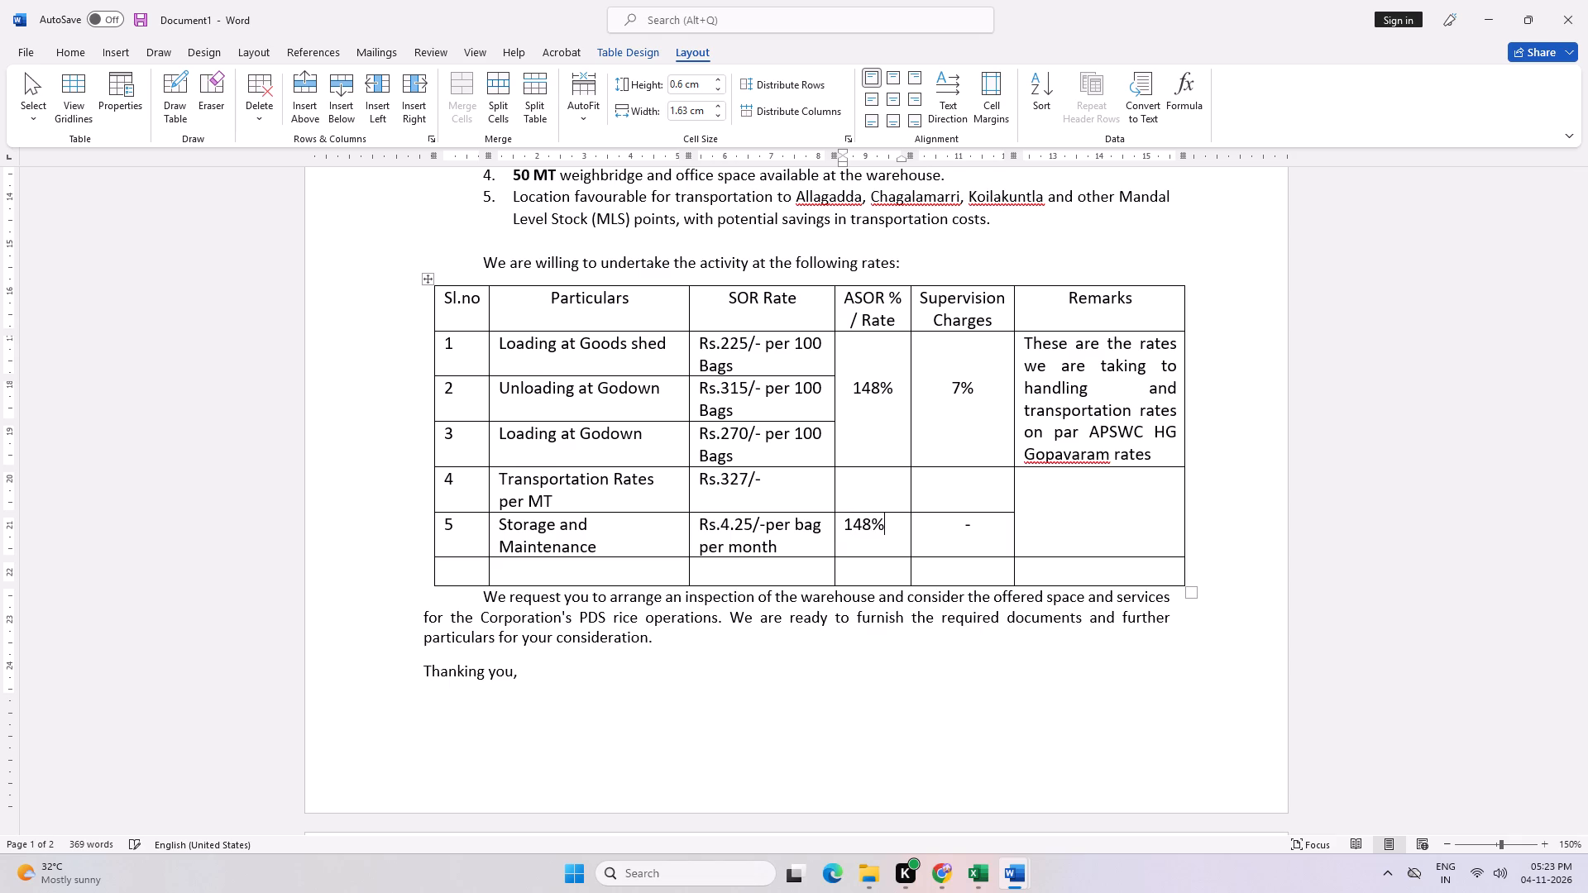
Replace the dash in the Storage and Maintenance row's Supervision Charges cell with 7%.
key("Right")
key("Right")
key("Right")
key("Right")
key("Right")
key("ctrl+Delete")
key("ctrl+Delete")
type("14")
key("BackSpace")
key("BackSpace")
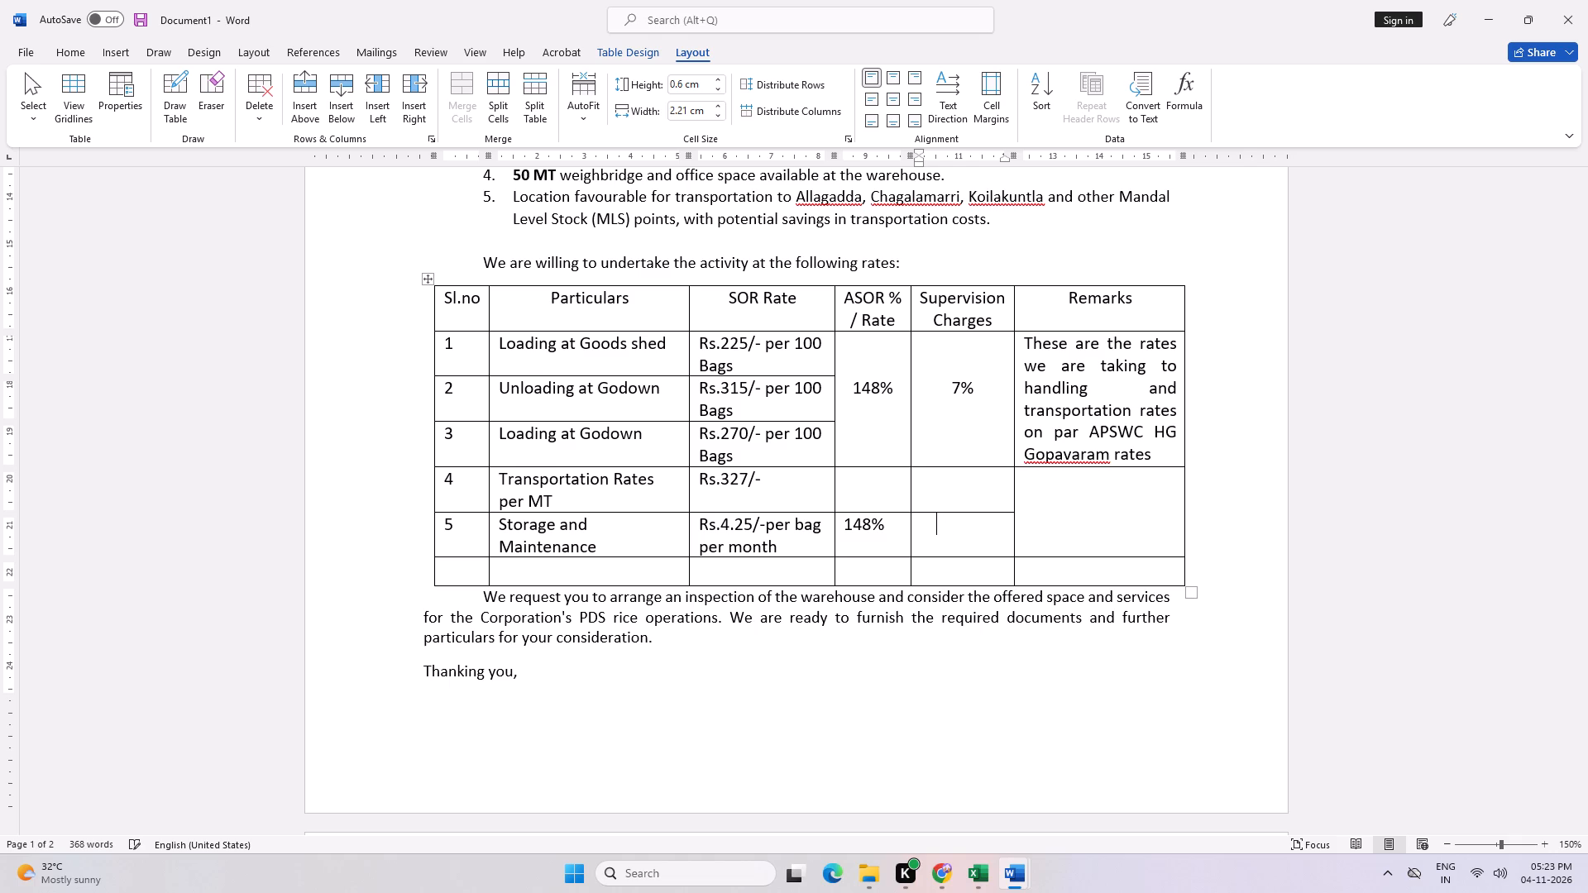
key("7")
key("shift+percent")
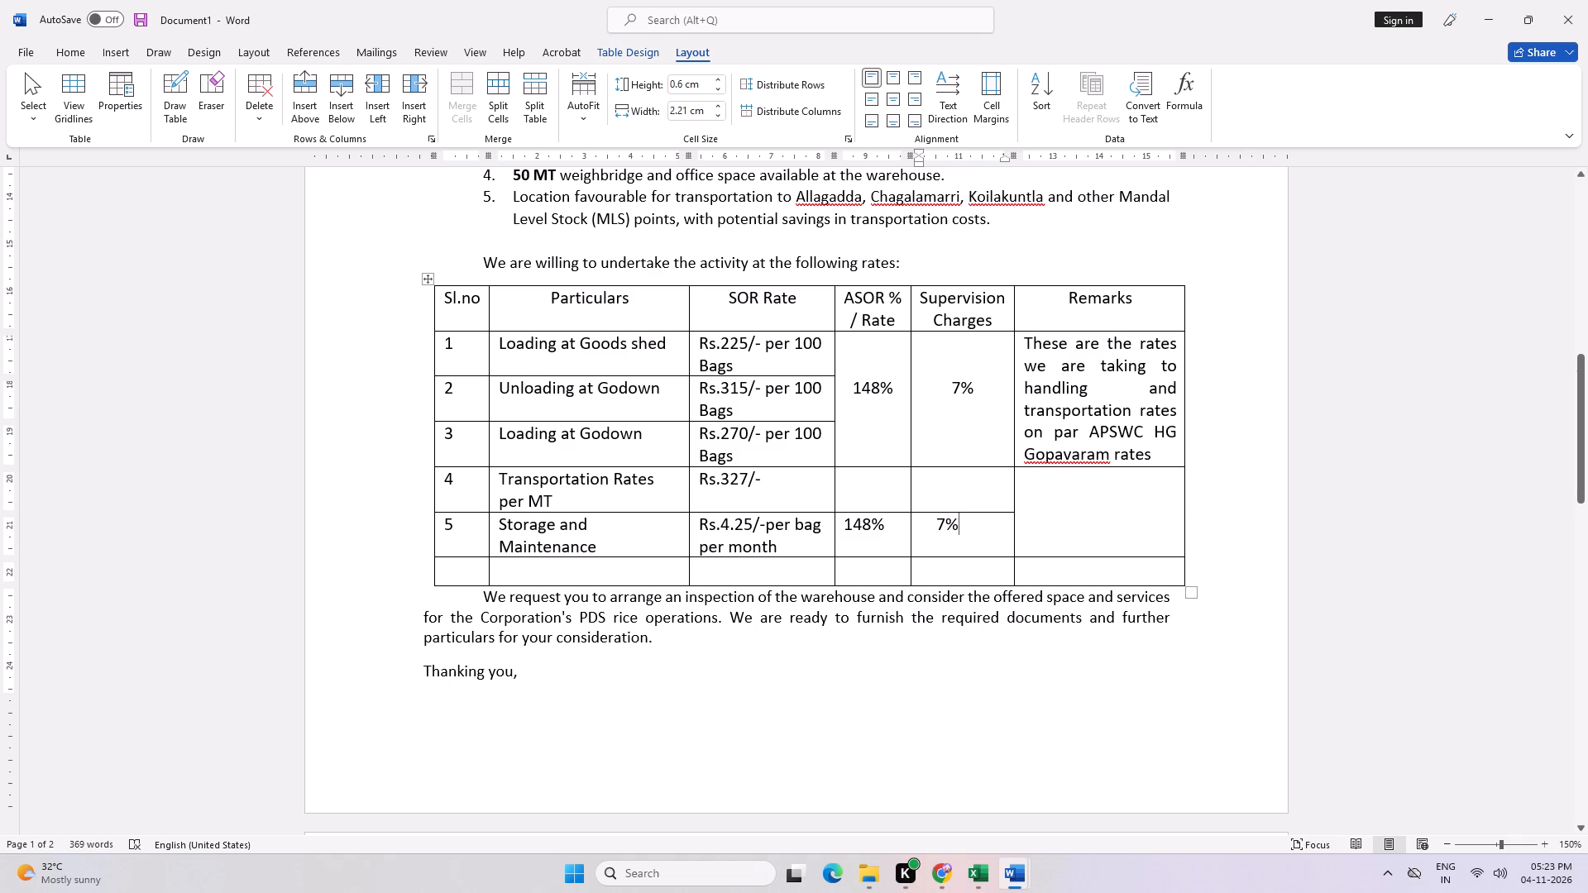
Centre the 148% and 7% values in the Storage and Maintenance row.
left_click_drag(847, 523, 957, 518)
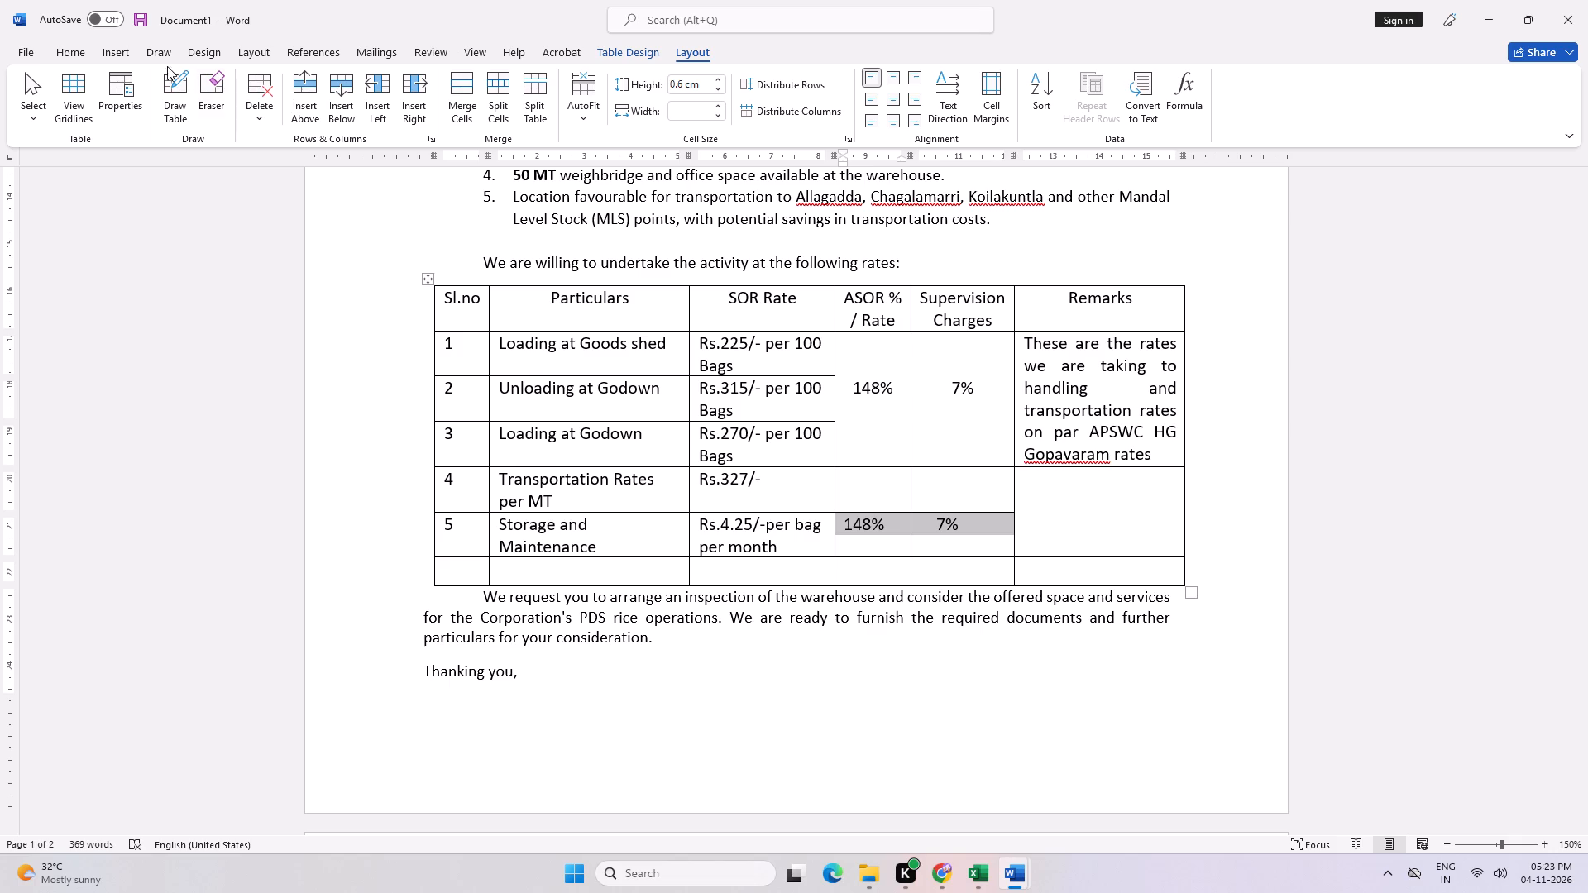
left_click(76, 57)
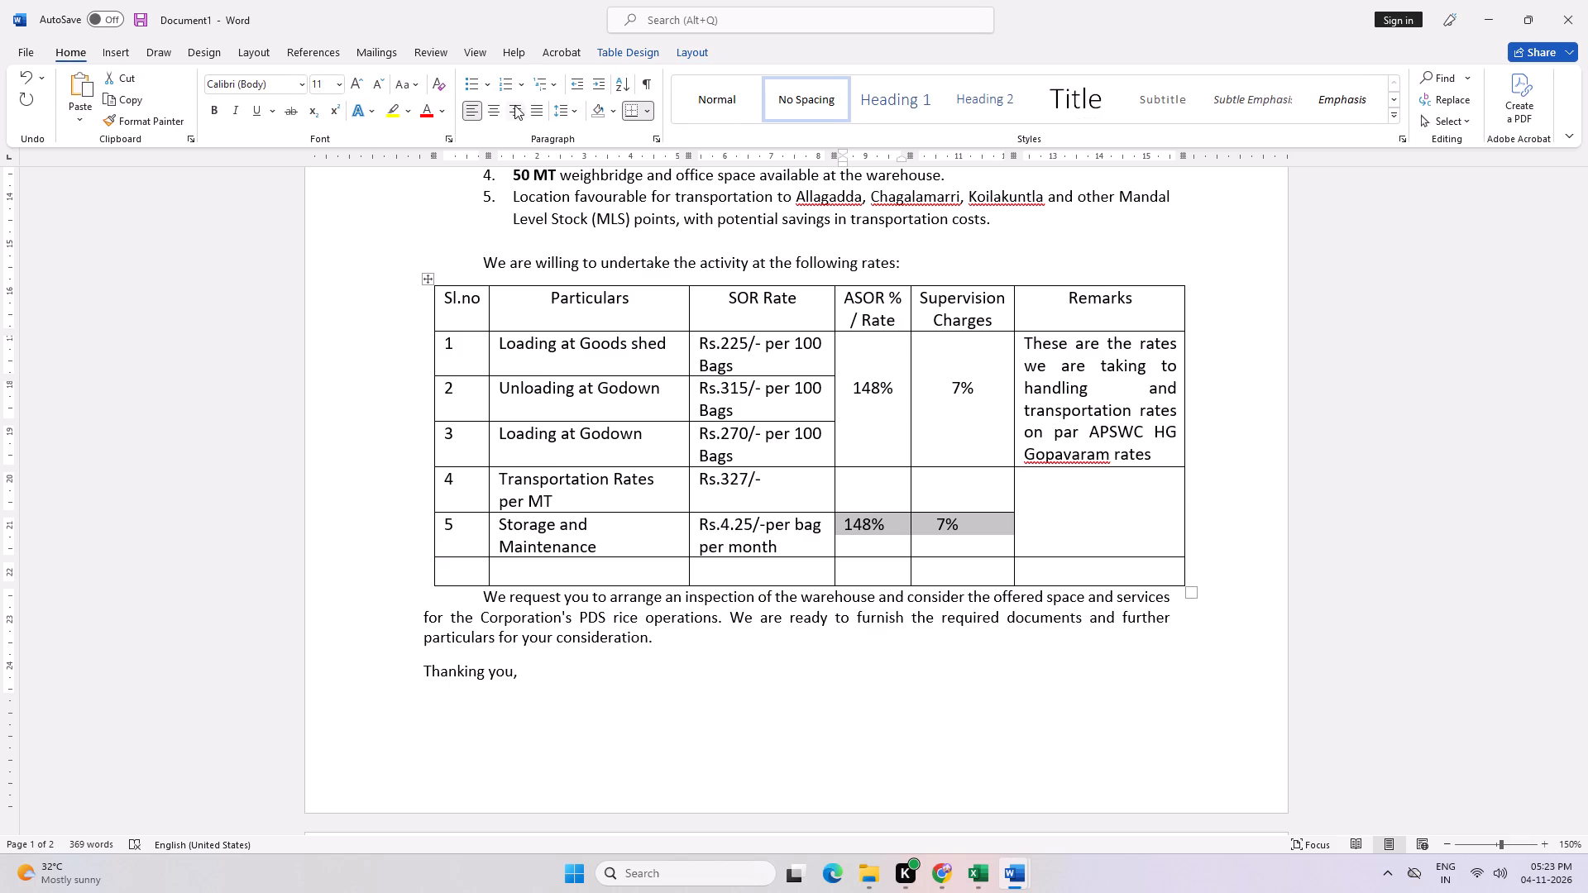
left_click(490, 112)
Erase the border below the Remarks text to merge its cell with the empty cell beneath.
left_click(1162, 513)
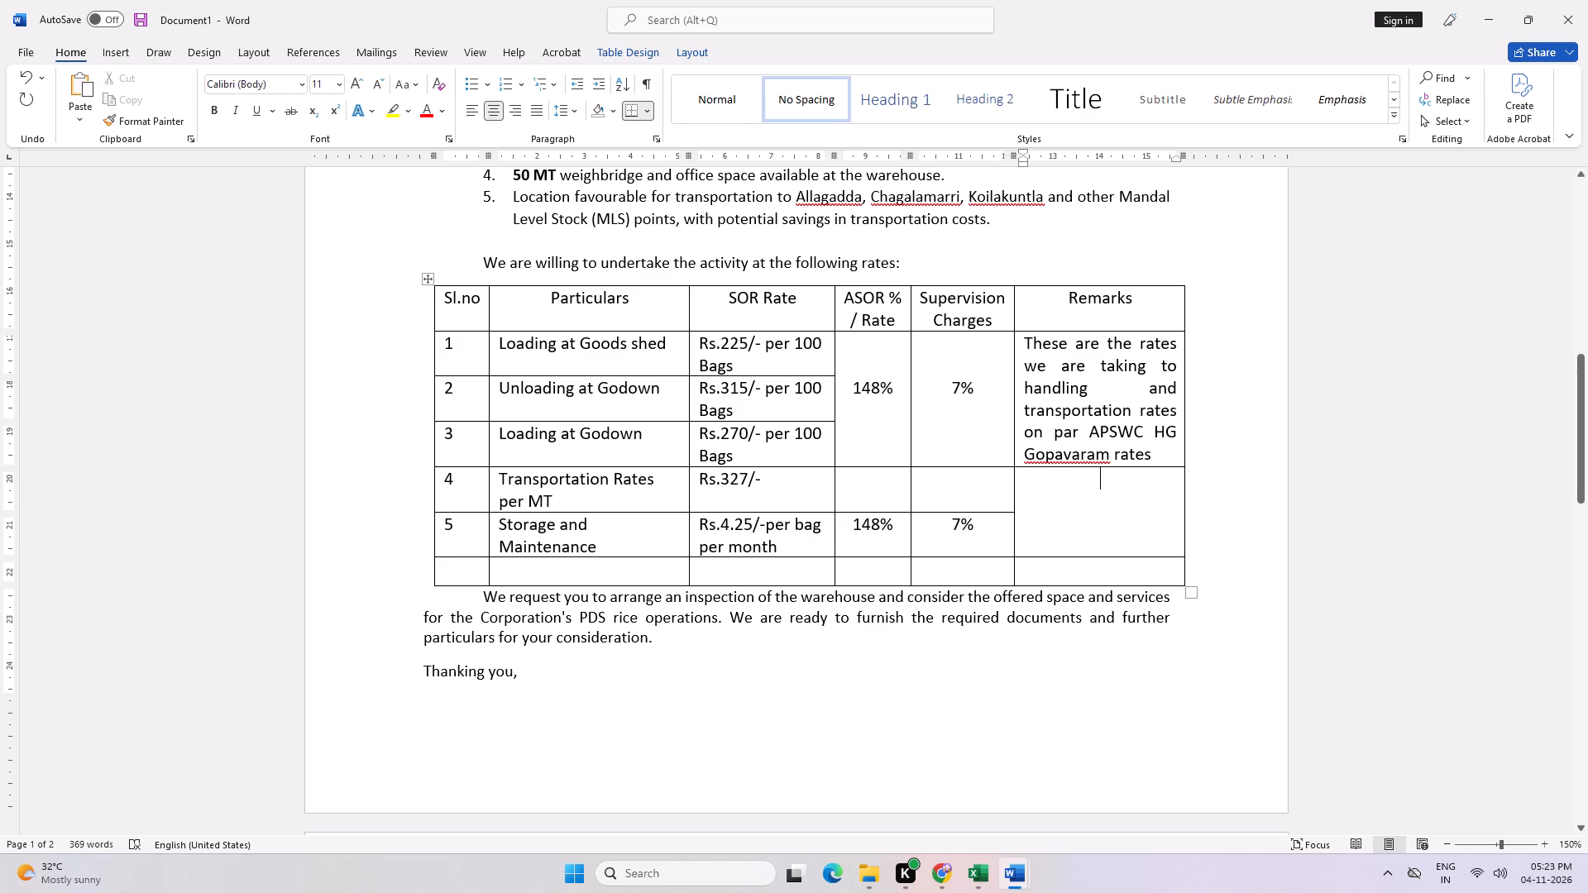
left_click(1104, 466)
left_click(675, 55)
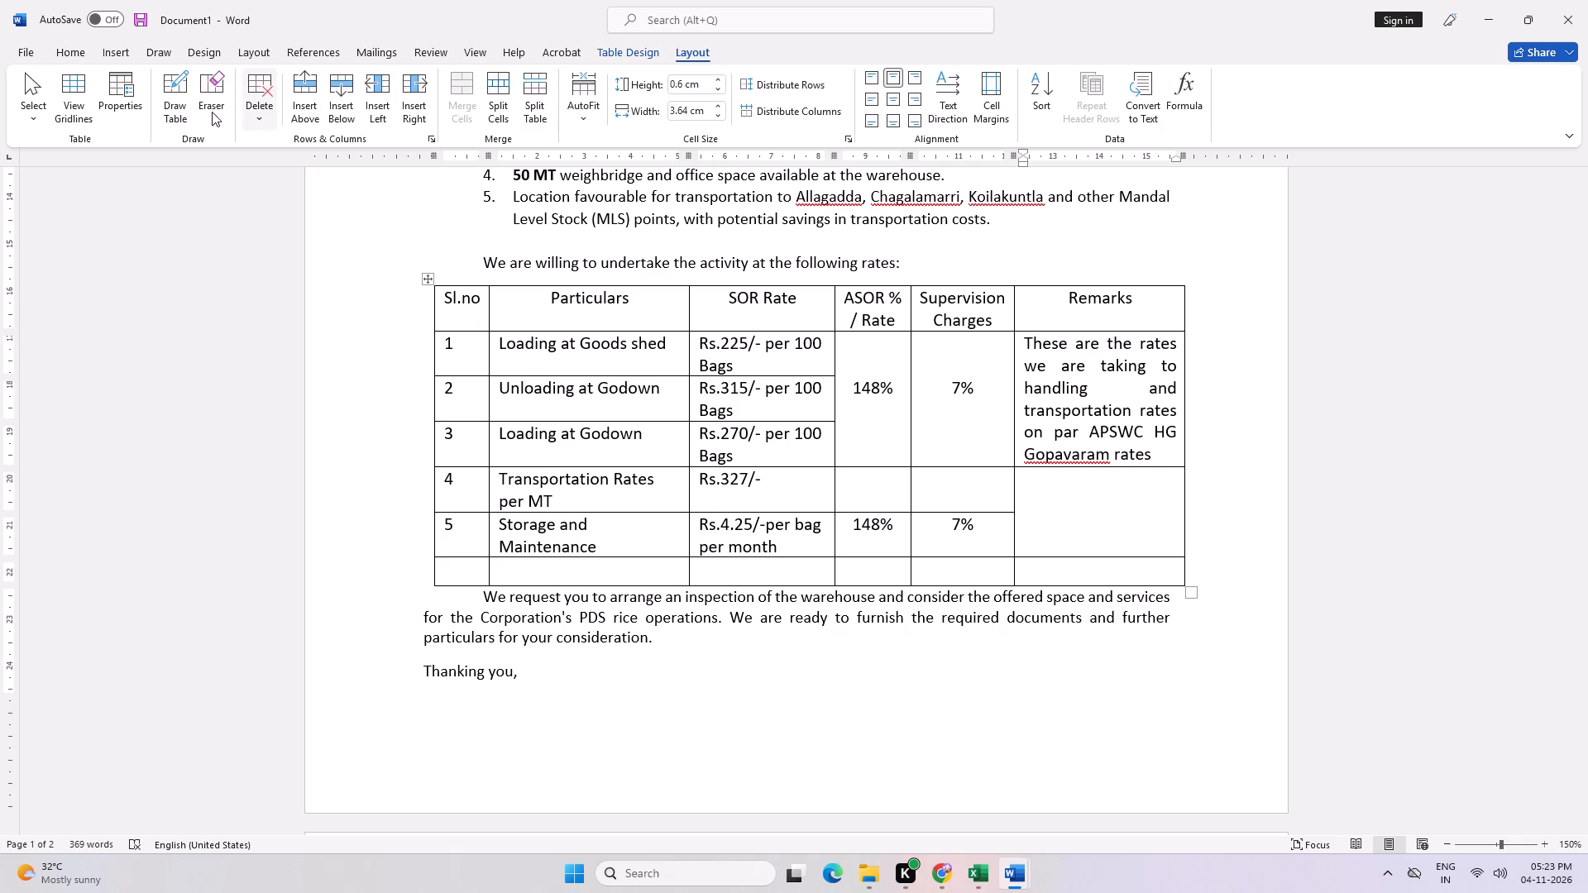
left_click(208, 95)
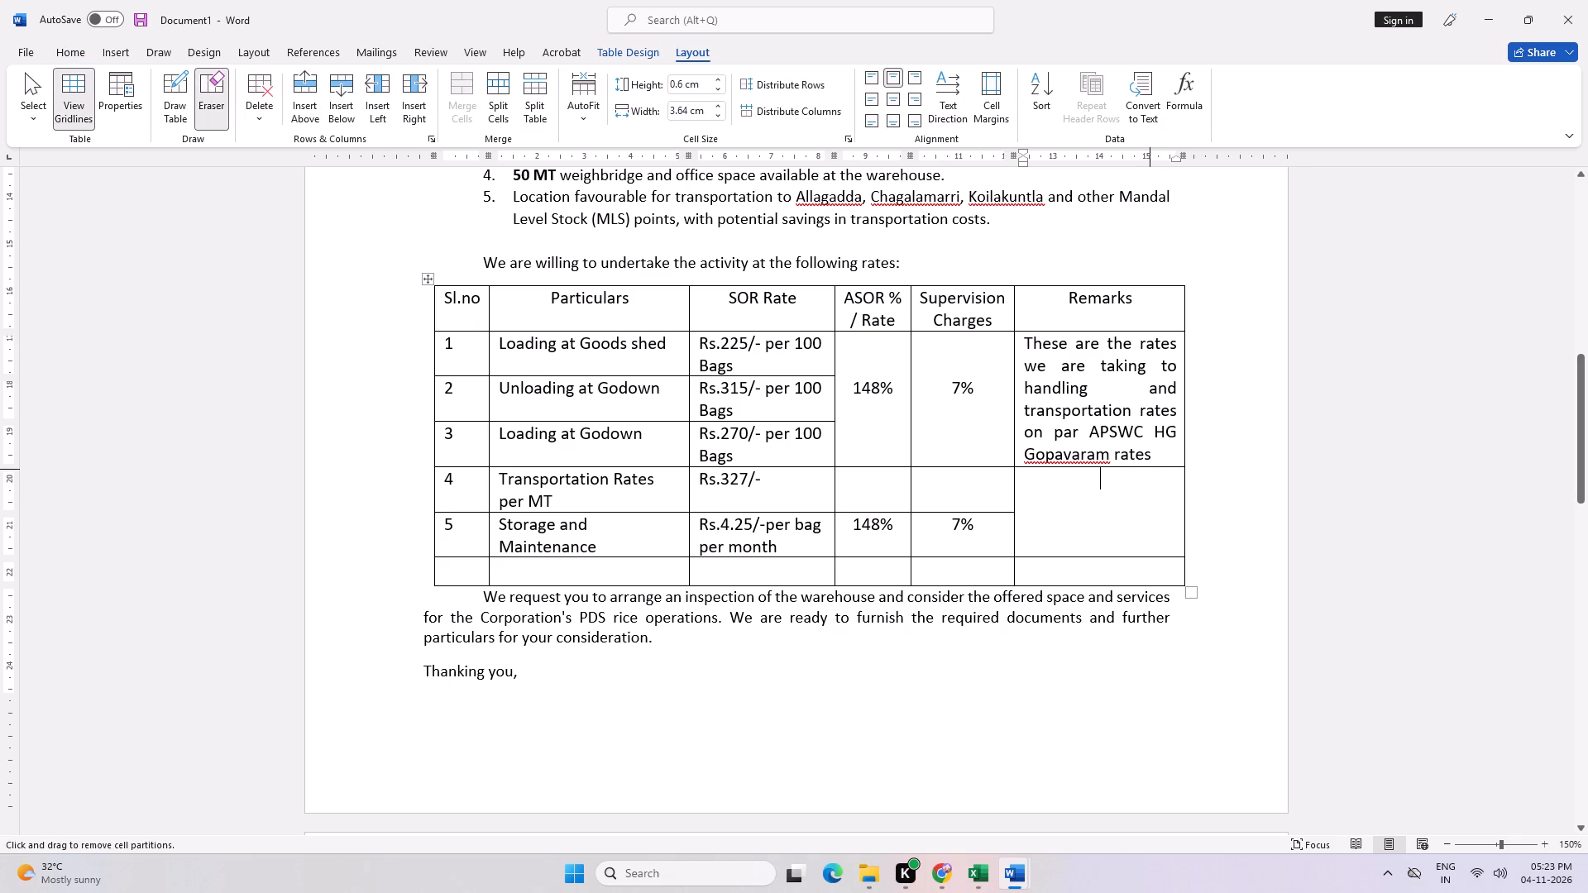
left_click(1150, 467)
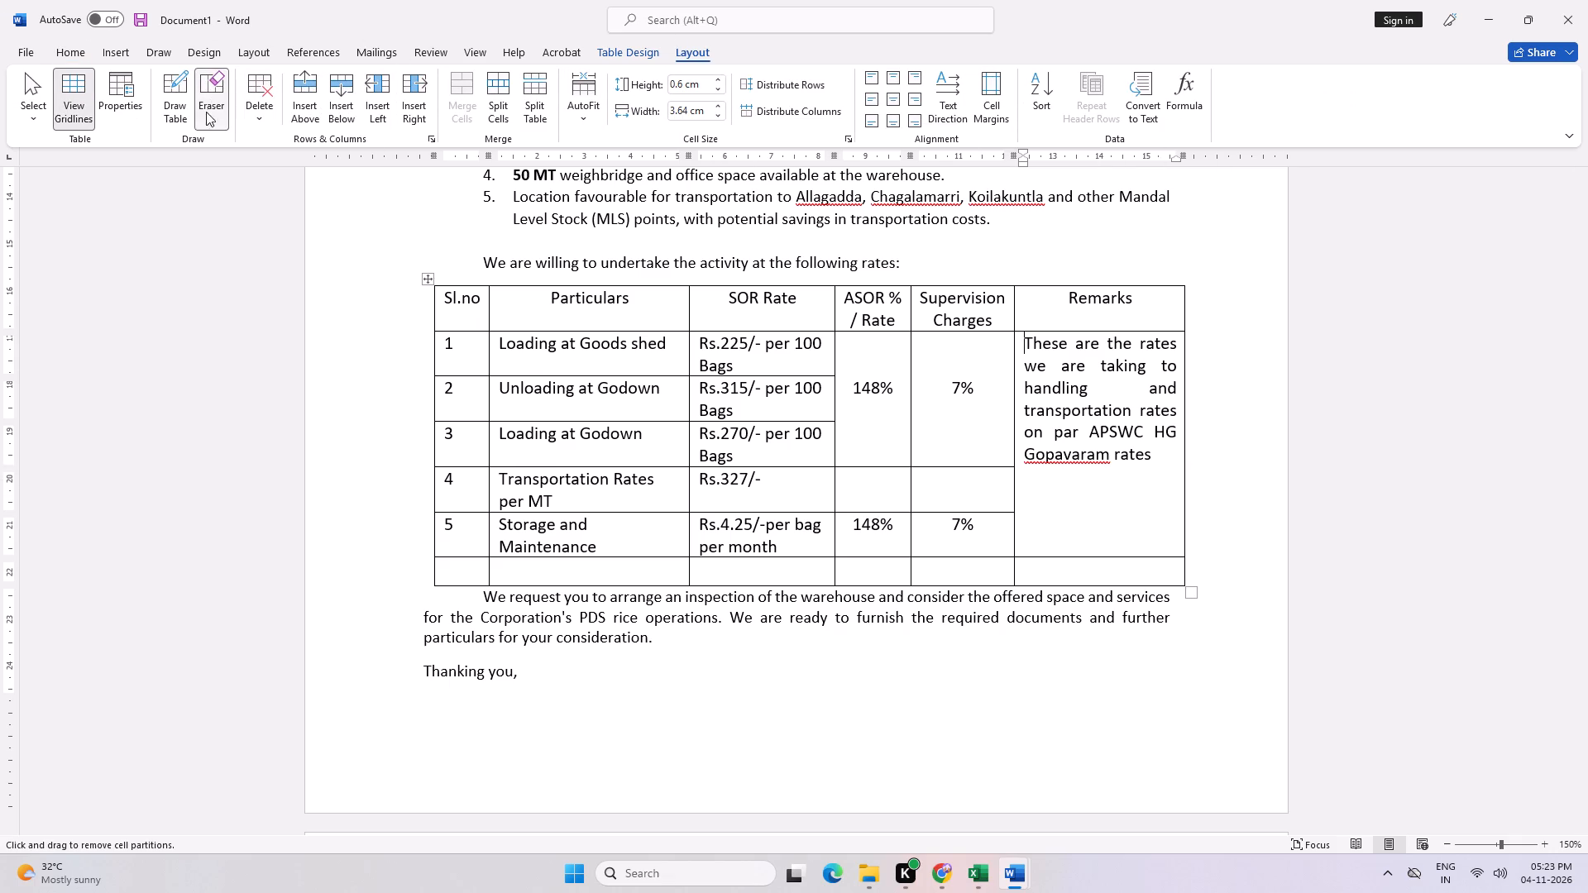
Draw a horizontal border across the Remarks column between rows 4 and 5.
left_click(172, 103)
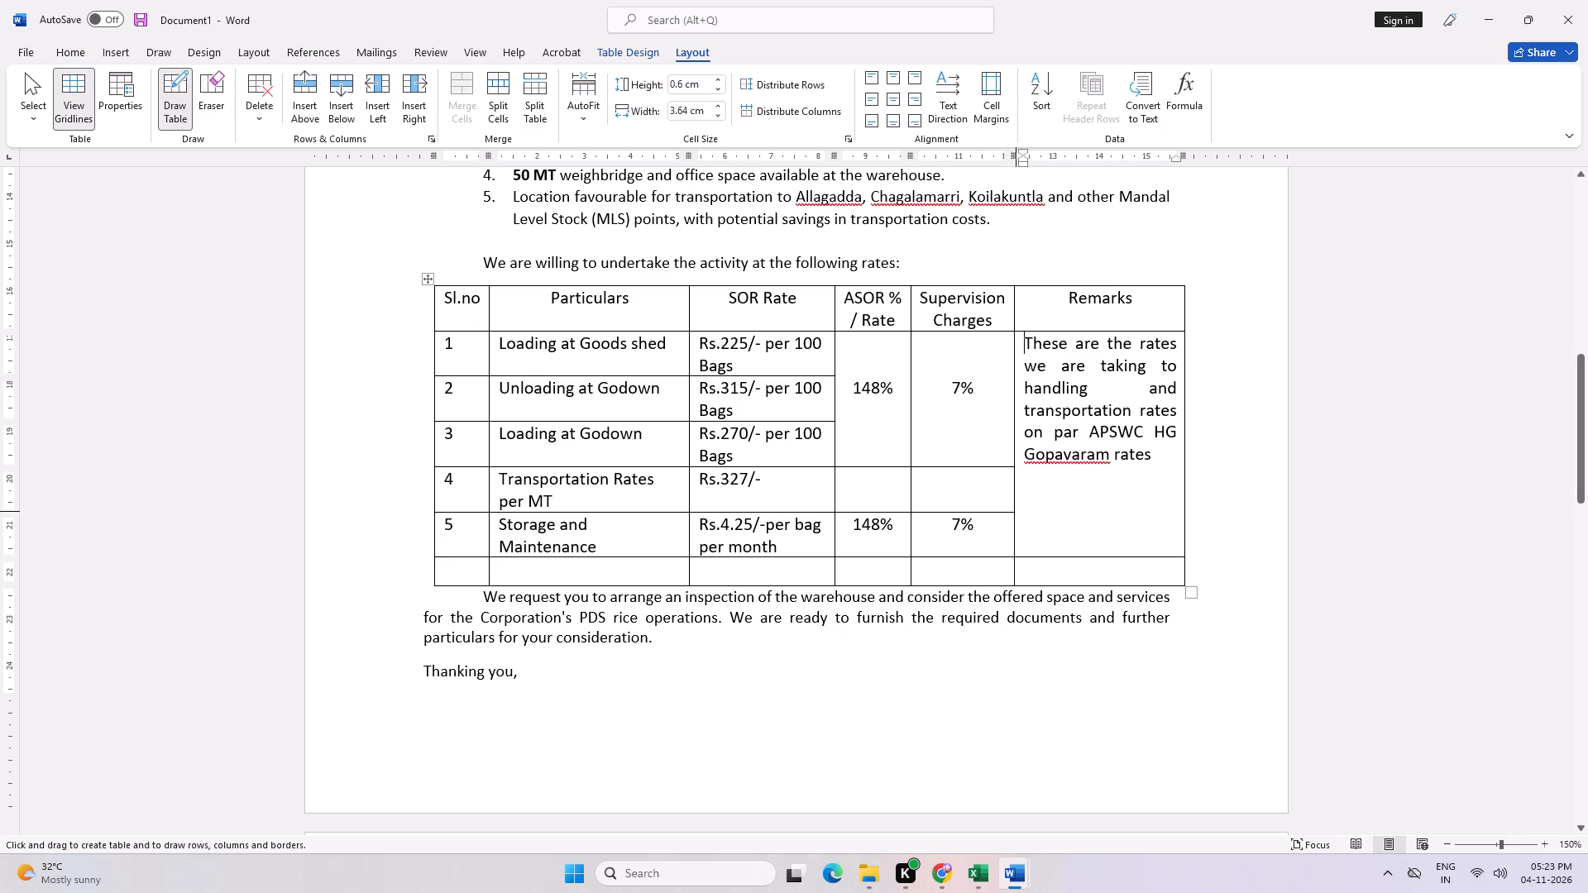
left_click_drag(1014, 513, 1137, 516)
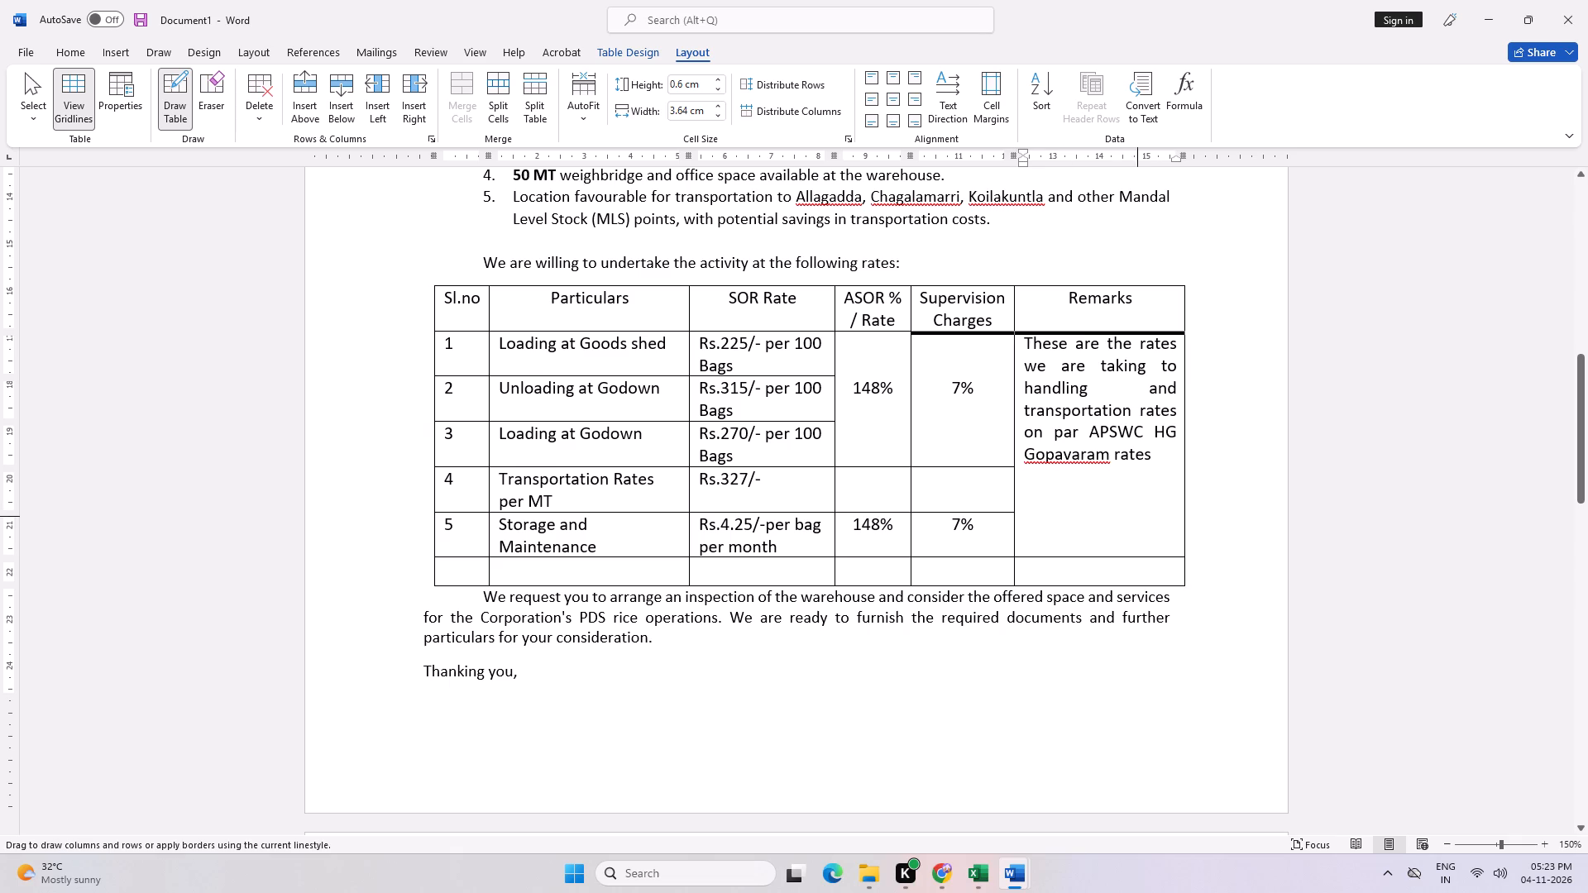
left_click_drag(1137, 516, 1179, 510)
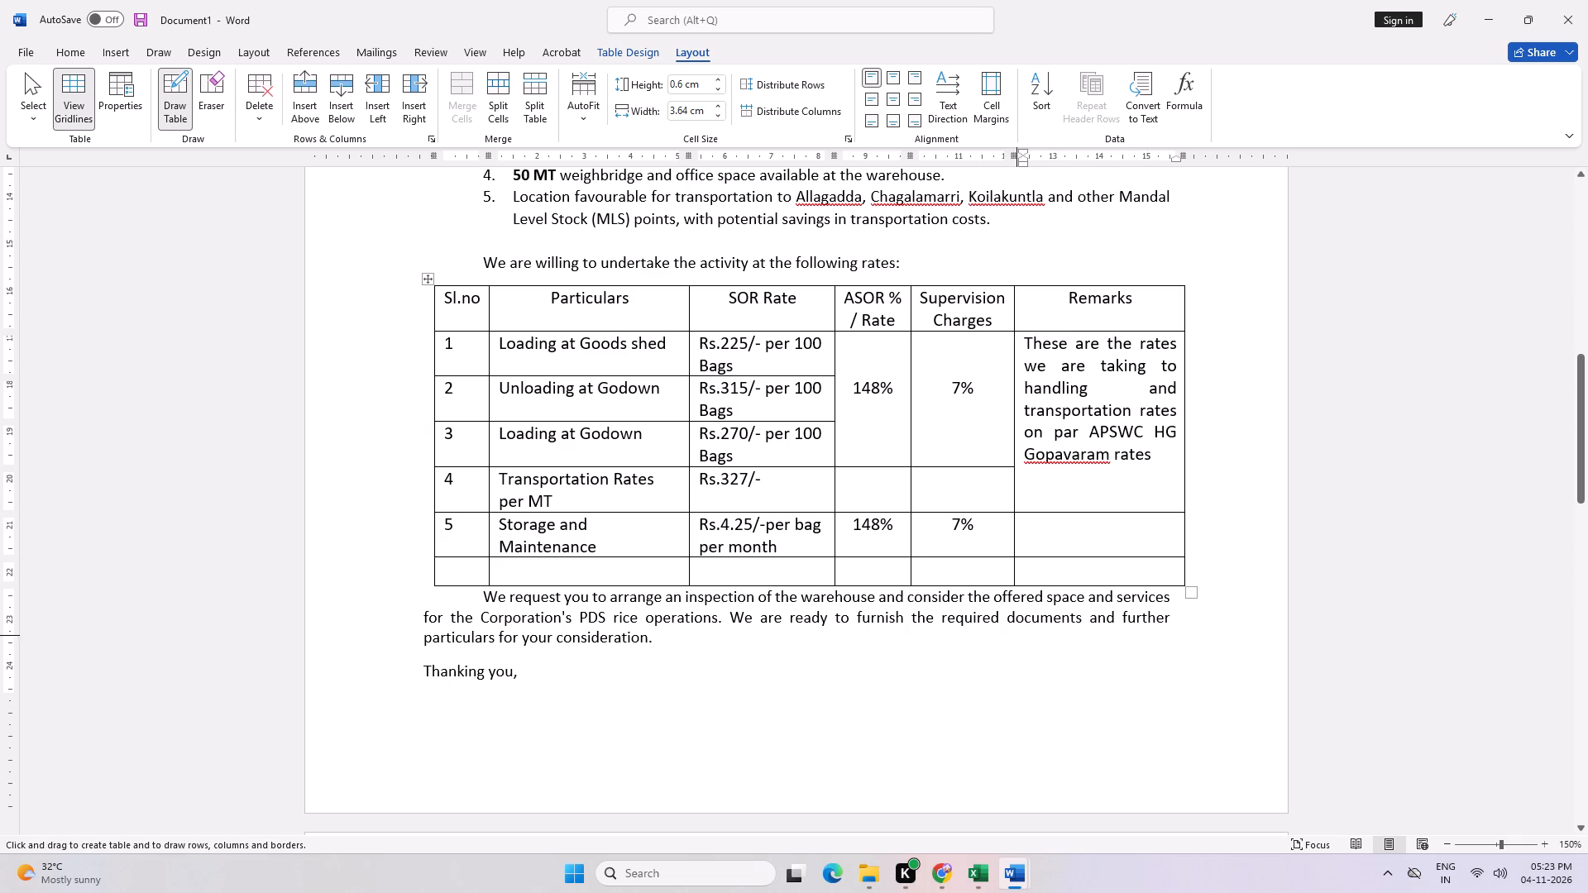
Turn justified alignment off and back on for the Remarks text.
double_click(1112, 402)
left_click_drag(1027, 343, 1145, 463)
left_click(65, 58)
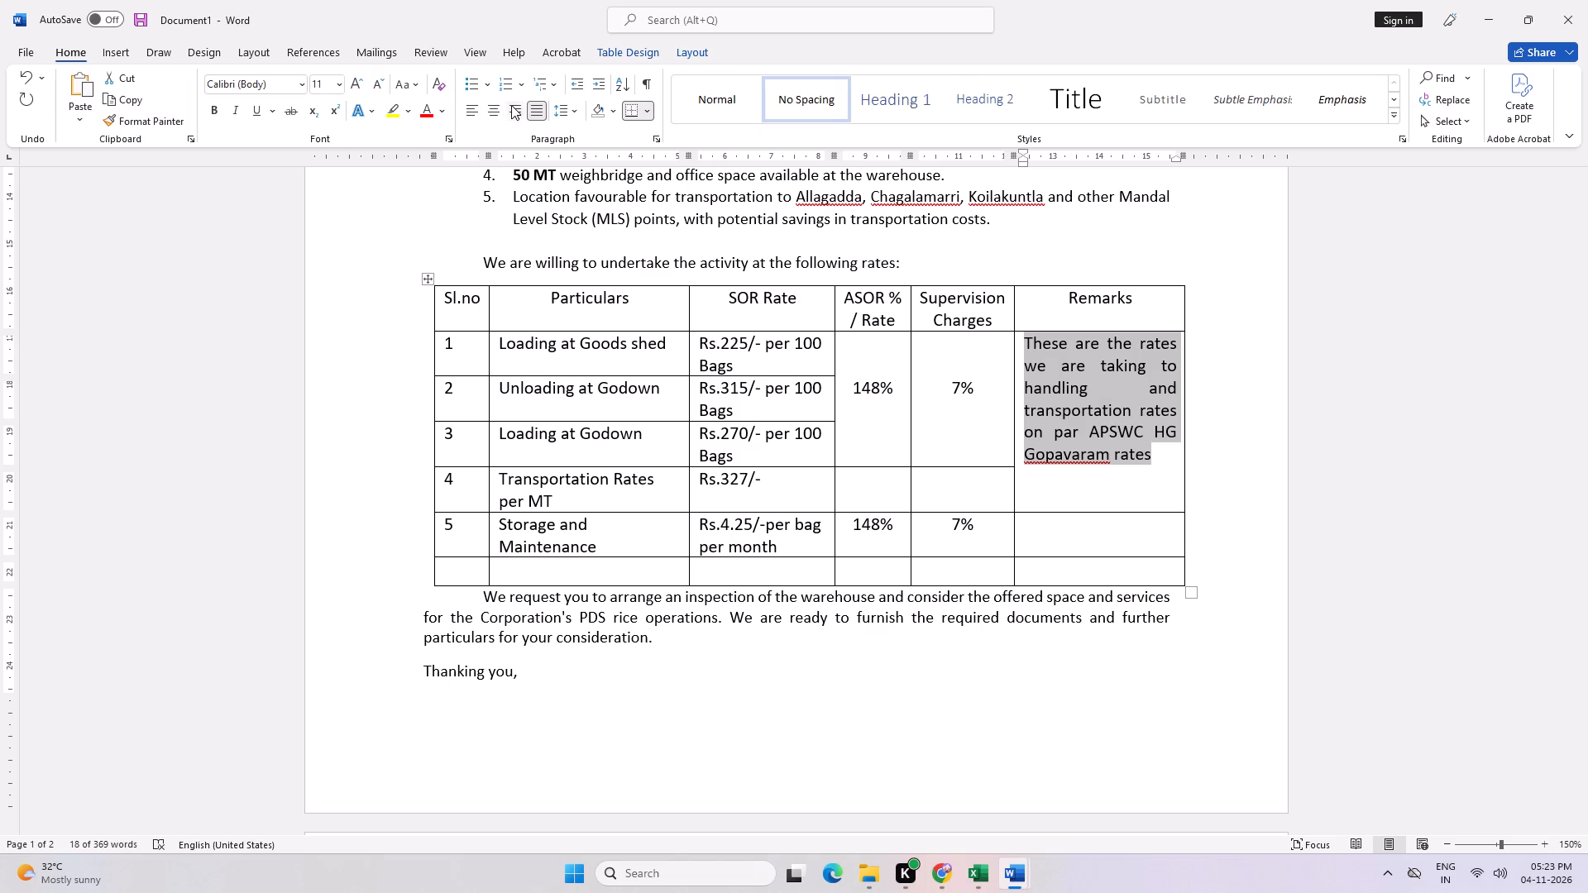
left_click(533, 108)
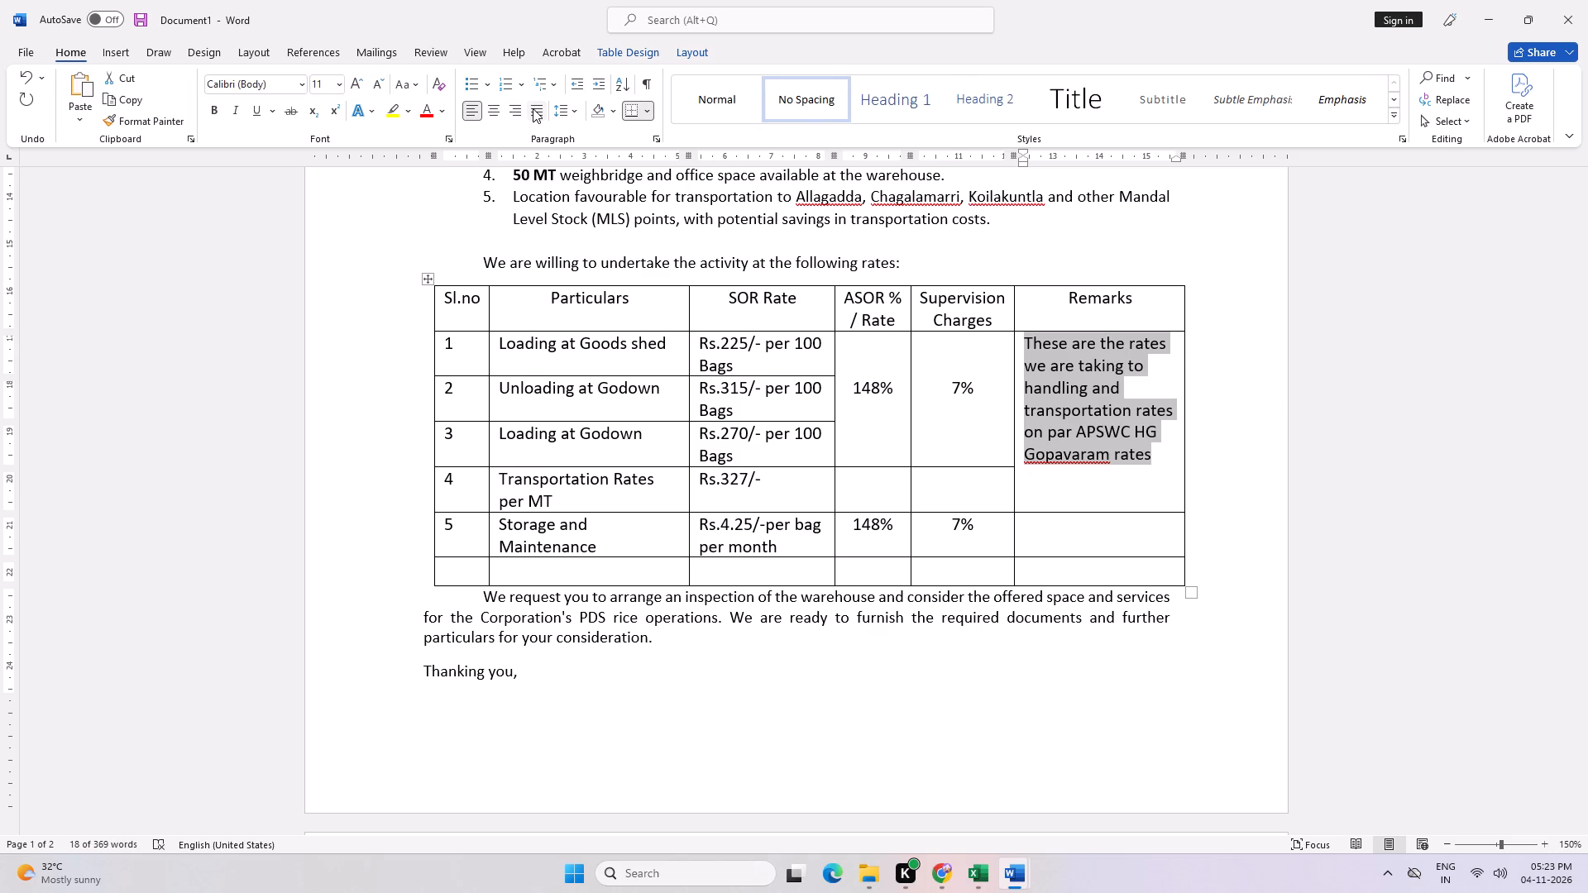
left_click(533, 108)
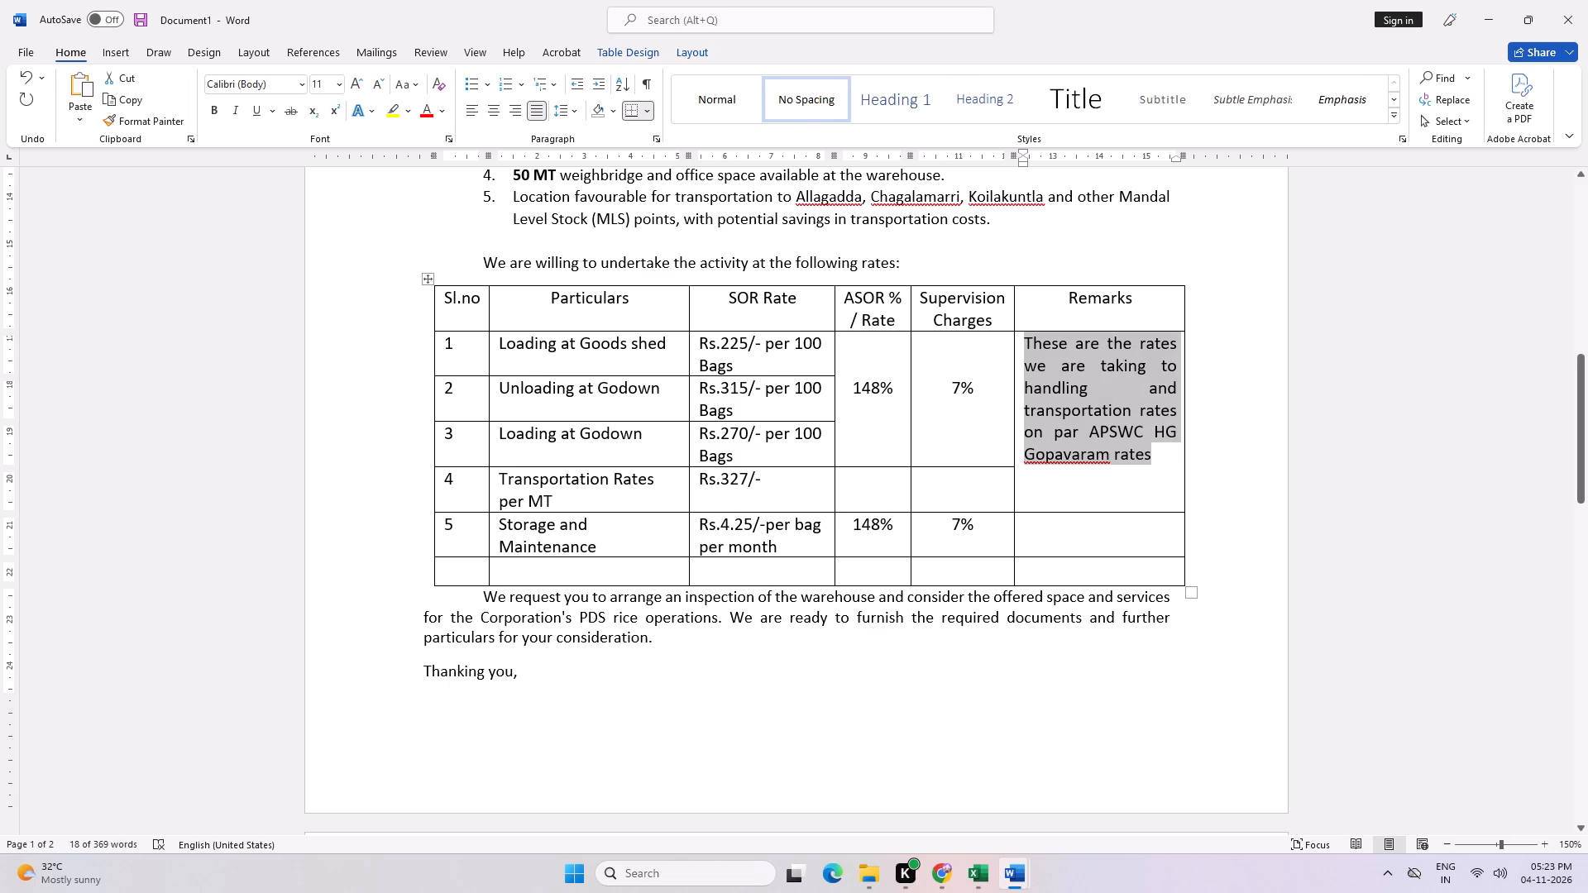
Narrow the Remarks column so the table's outer edge lines up with the body text margin.
left_click_drag(1184, 373, 1176, 368)
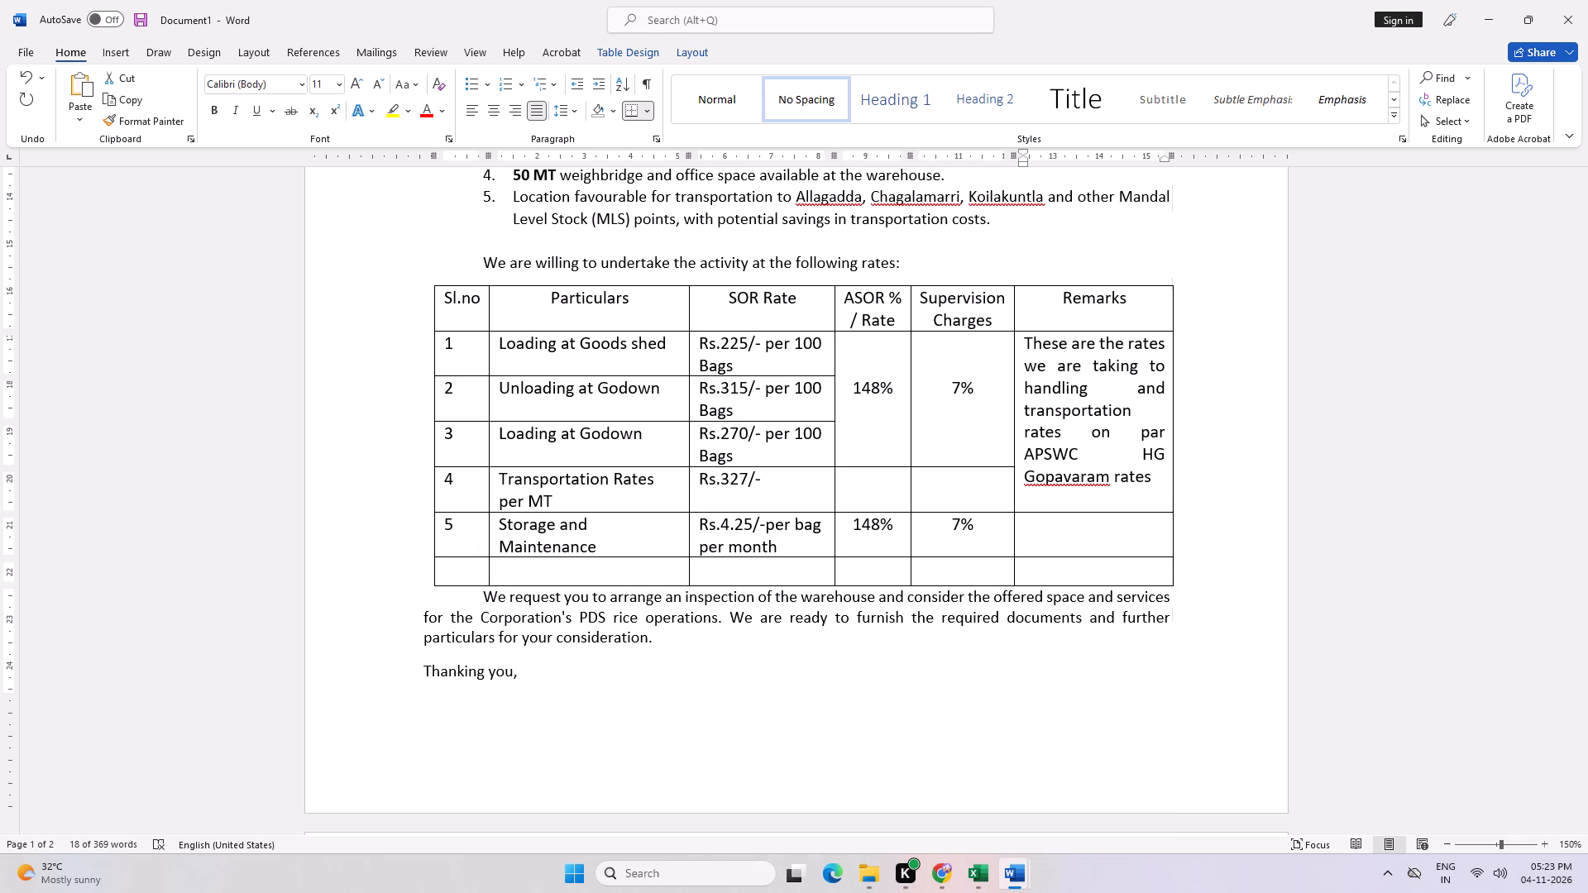
left_click(1210, 482)
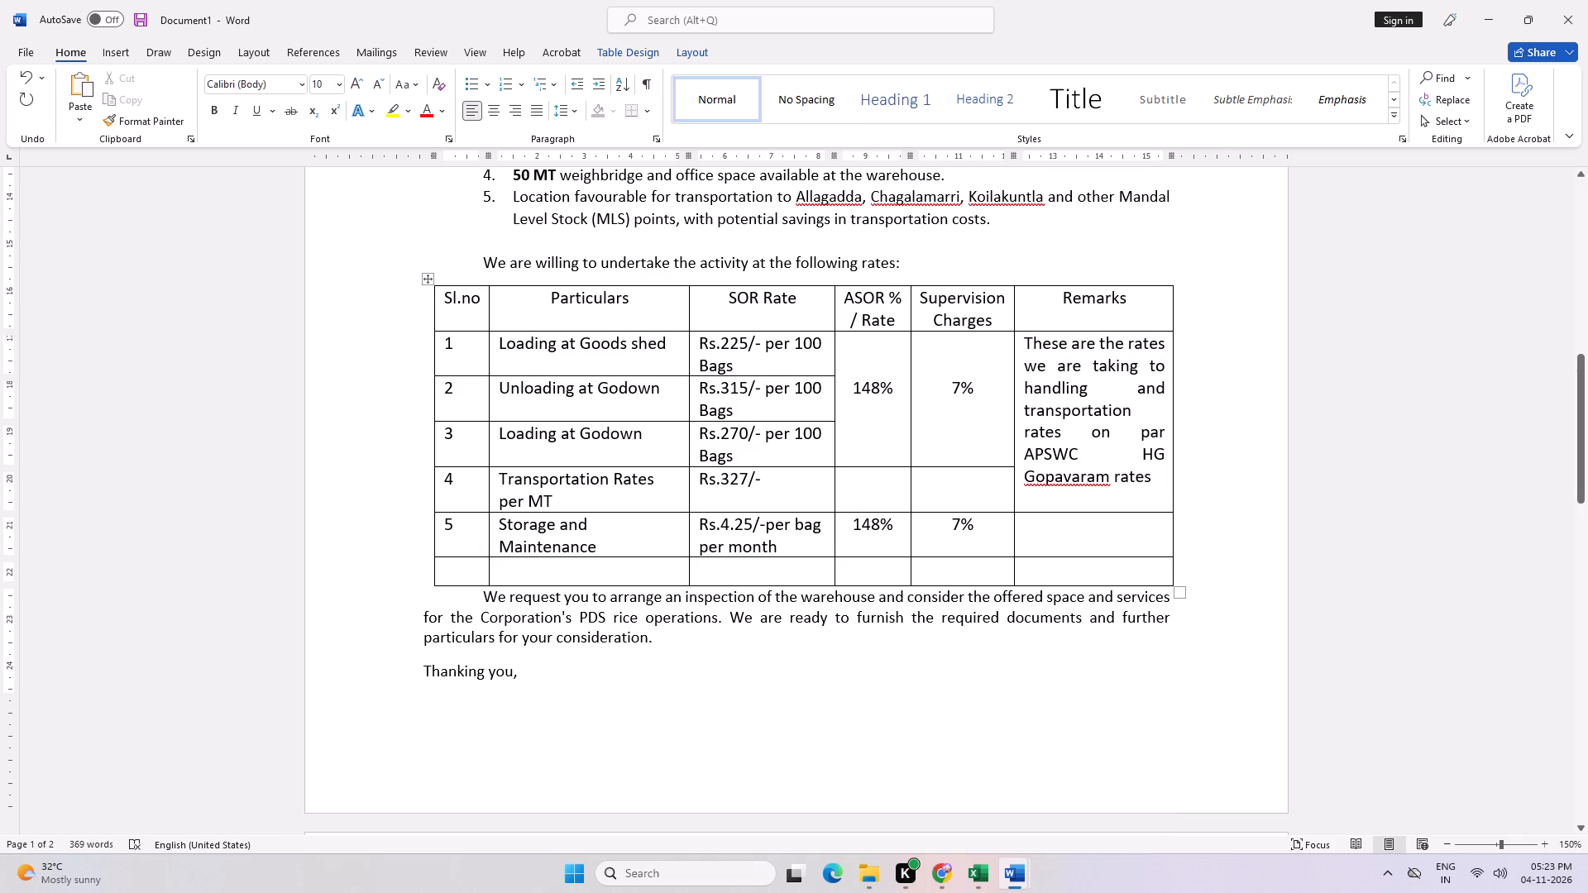
Enter a dash in the Transportation Rates row's ASOR % / Rate and Supervision Charges cells.
left_click(868, 491)
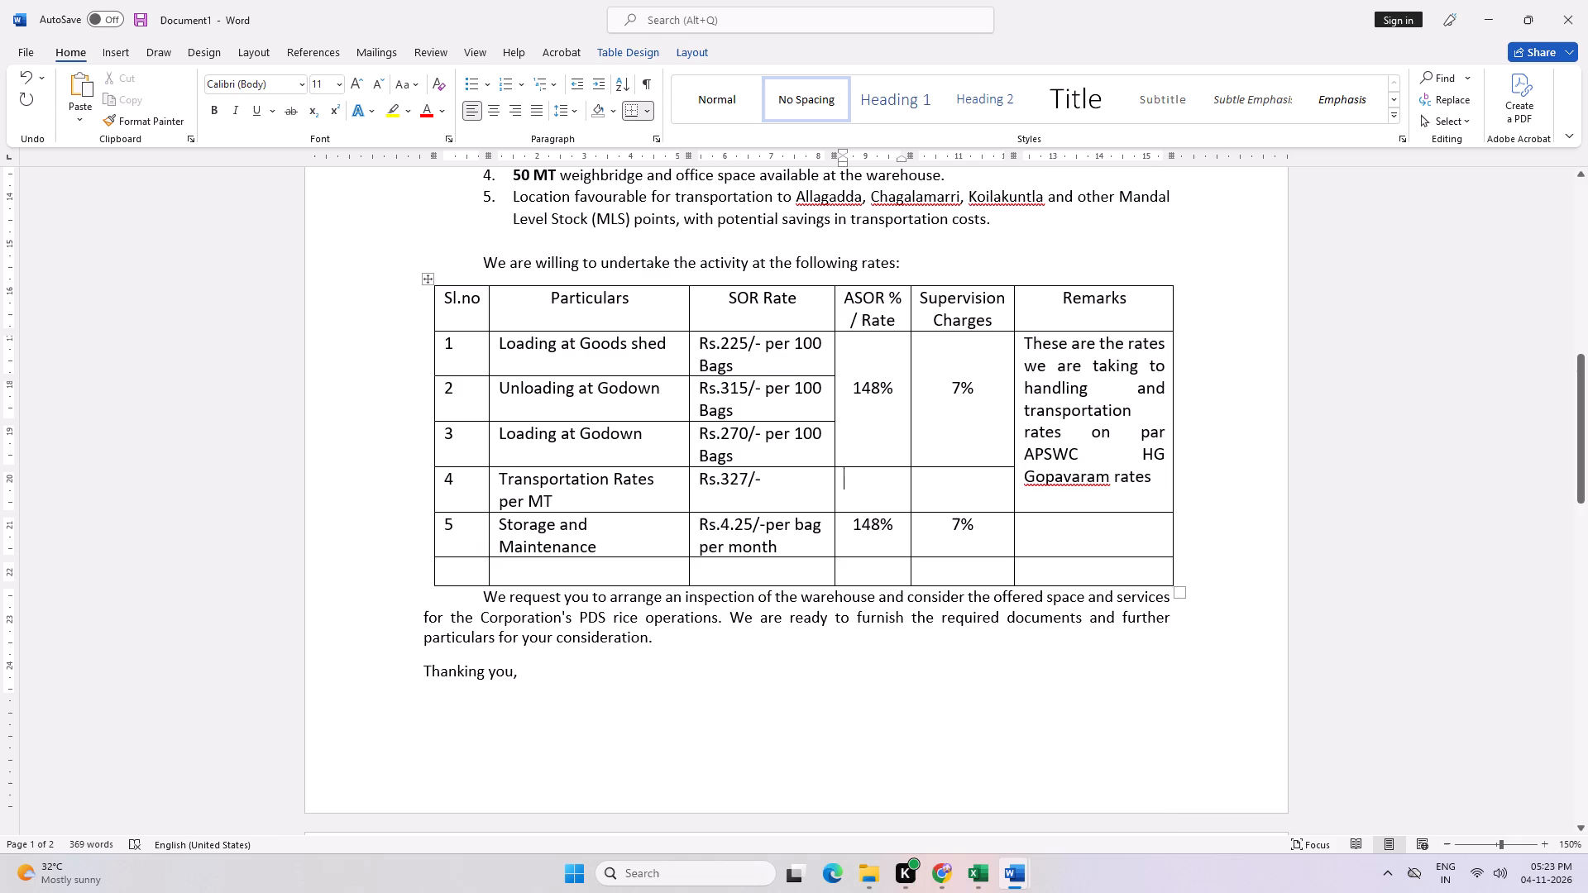
key("minus")
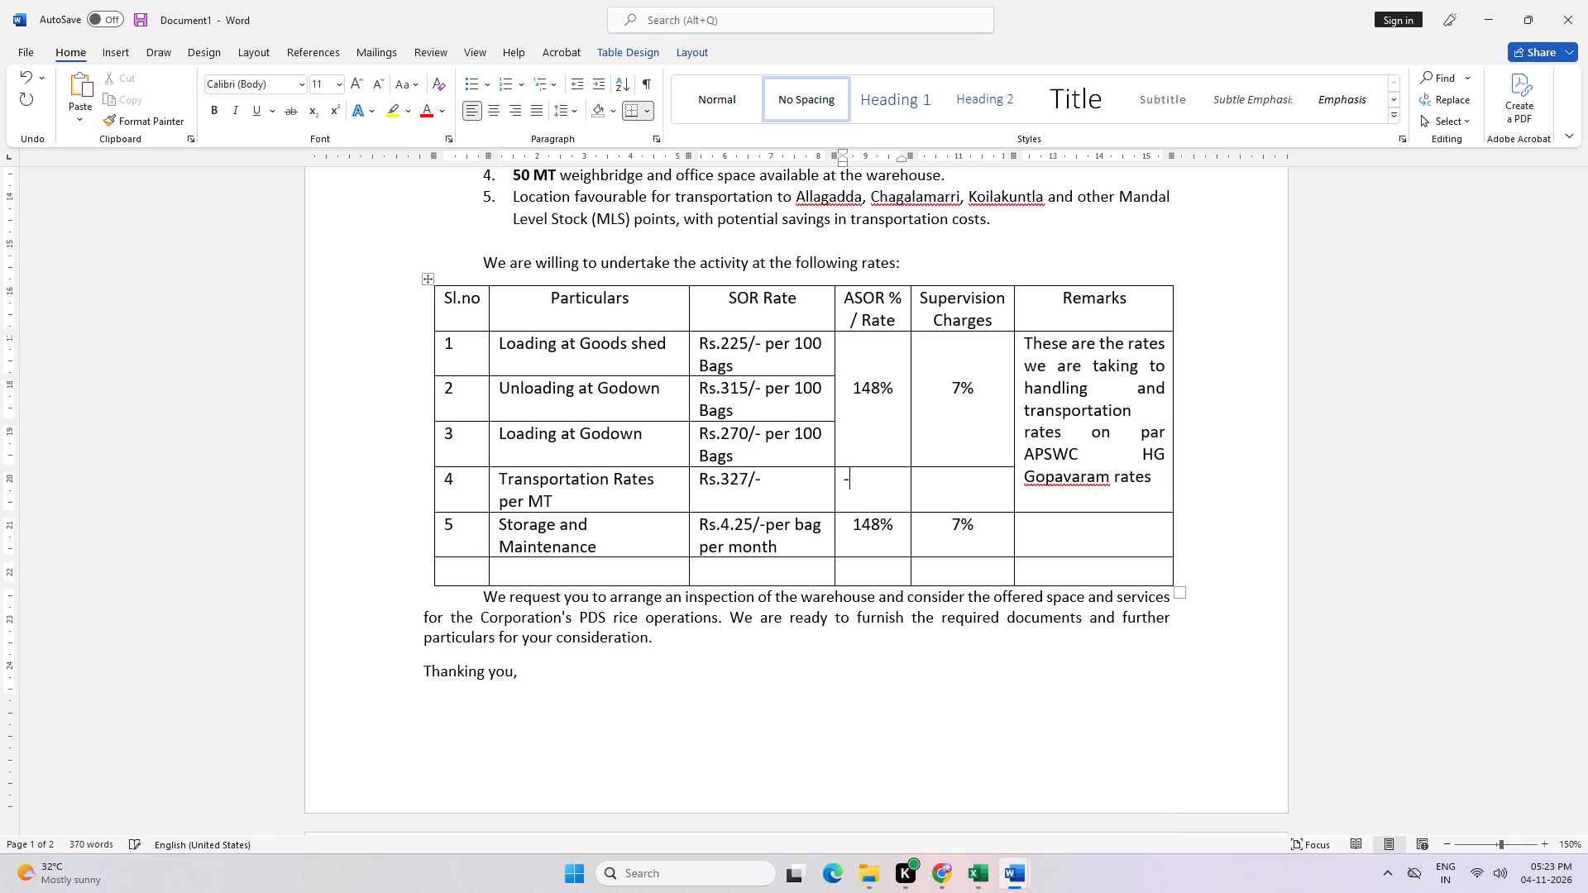
key("Tab")
key("shift+underscore")
key("BackSpace")
key("minus")
key("ctrl+shift+Left")
key("ctrl+shift+Left")
key("Left")
key("Tab")
Pad both dashes in the Transportation Rates row with leading spaces so they sit near the middle of their cells.
left_click(844, 483)
key("space")
key("space")
key("space")
key("space")
key("space")
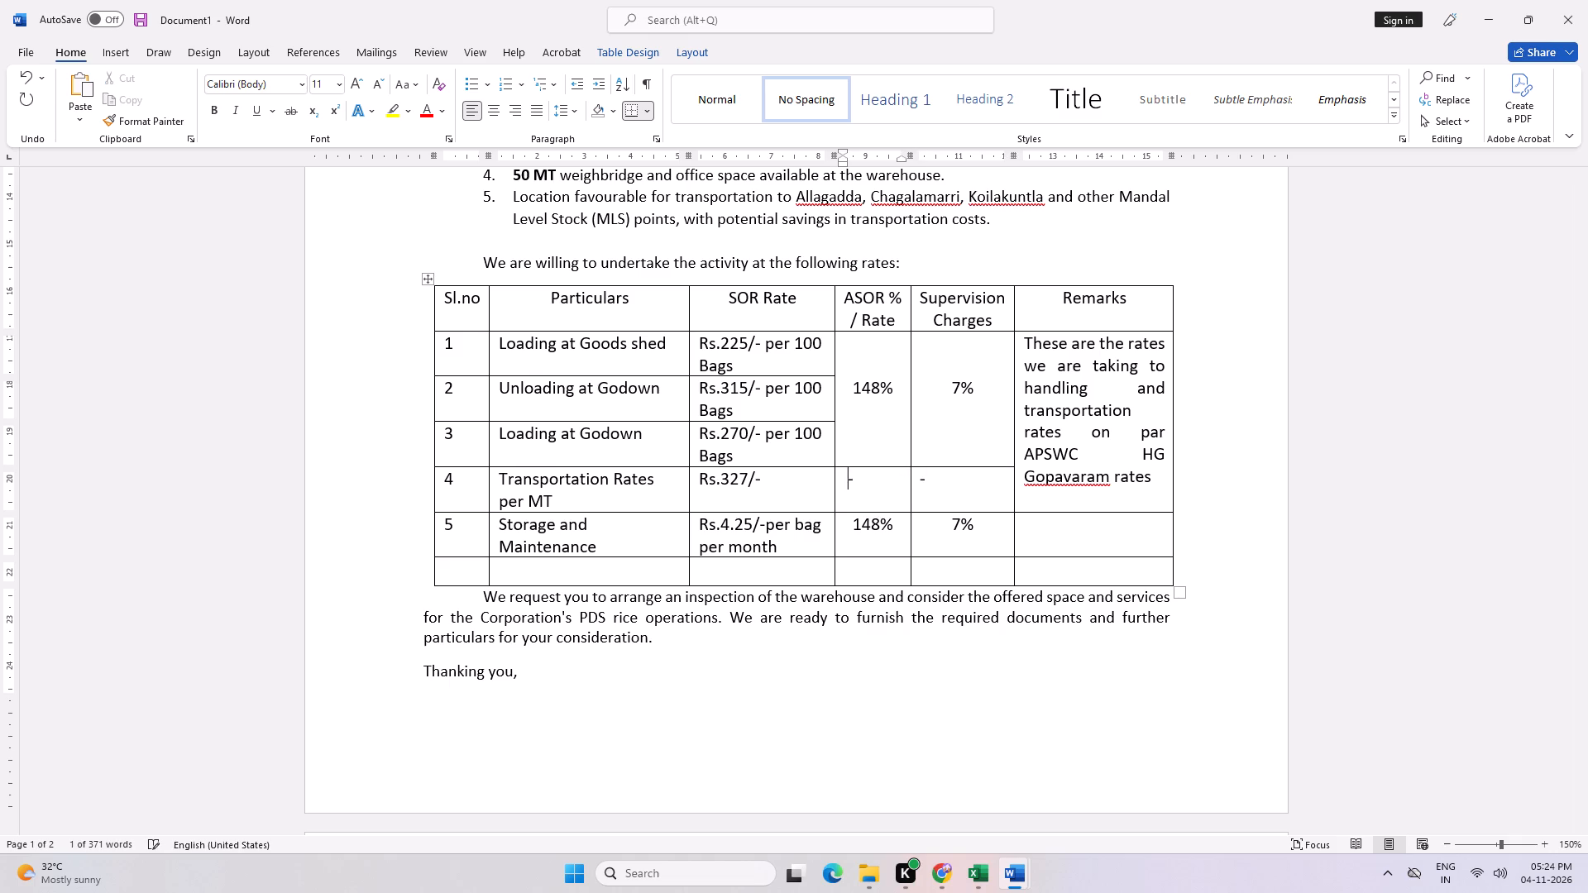
left_click(921, 479)
key("space")
key("space")
key("space")
key("space")
key("space")
key("space")
key("space")
key("space")
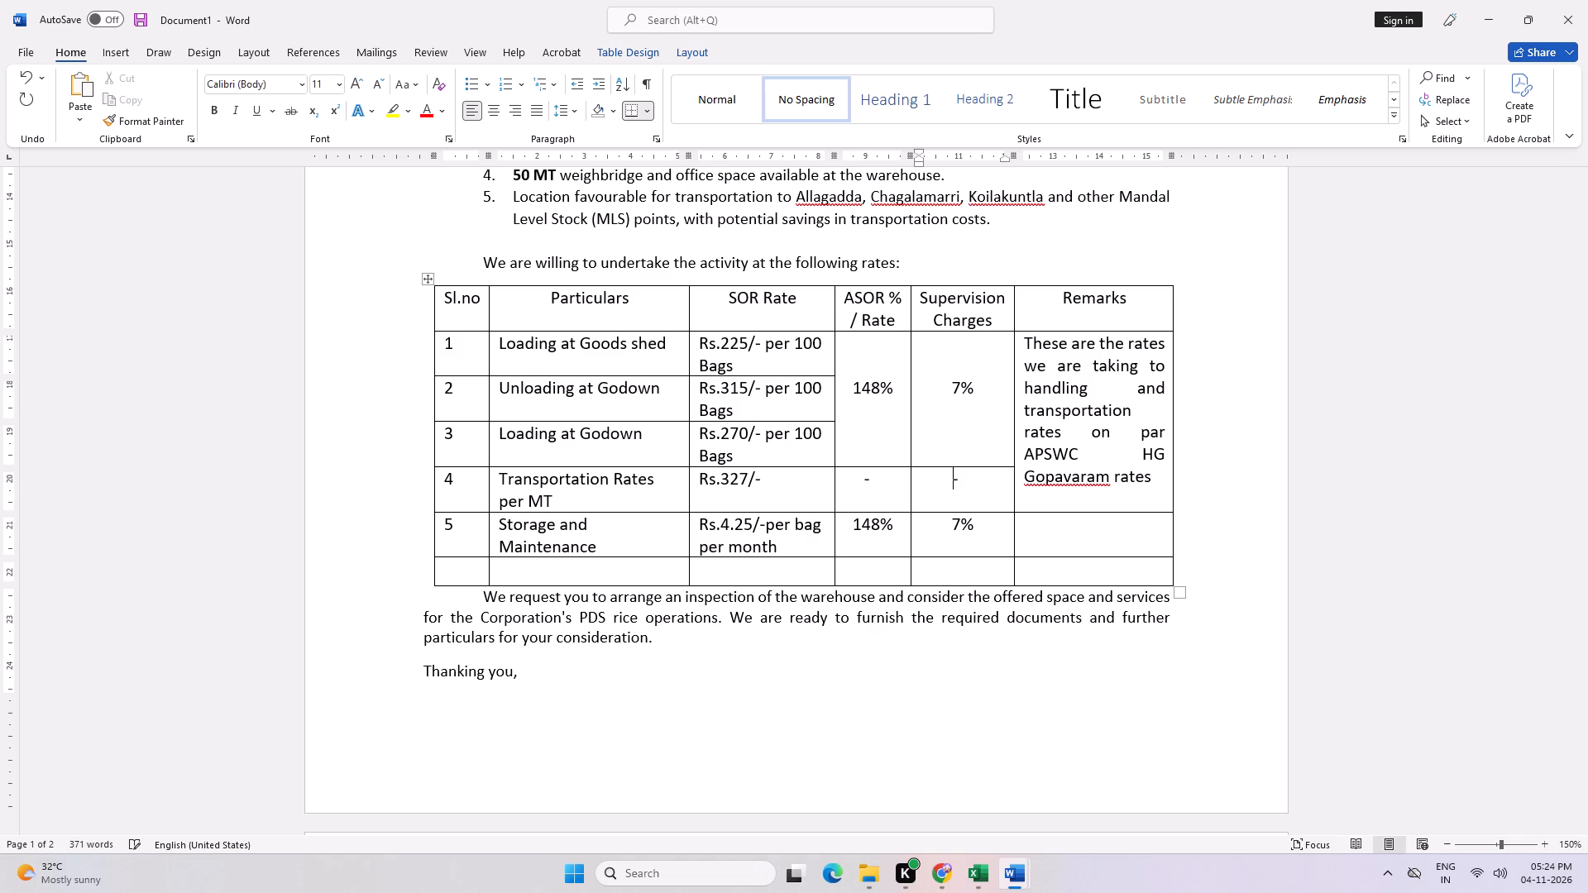
left_click(861, 481)
key("space")
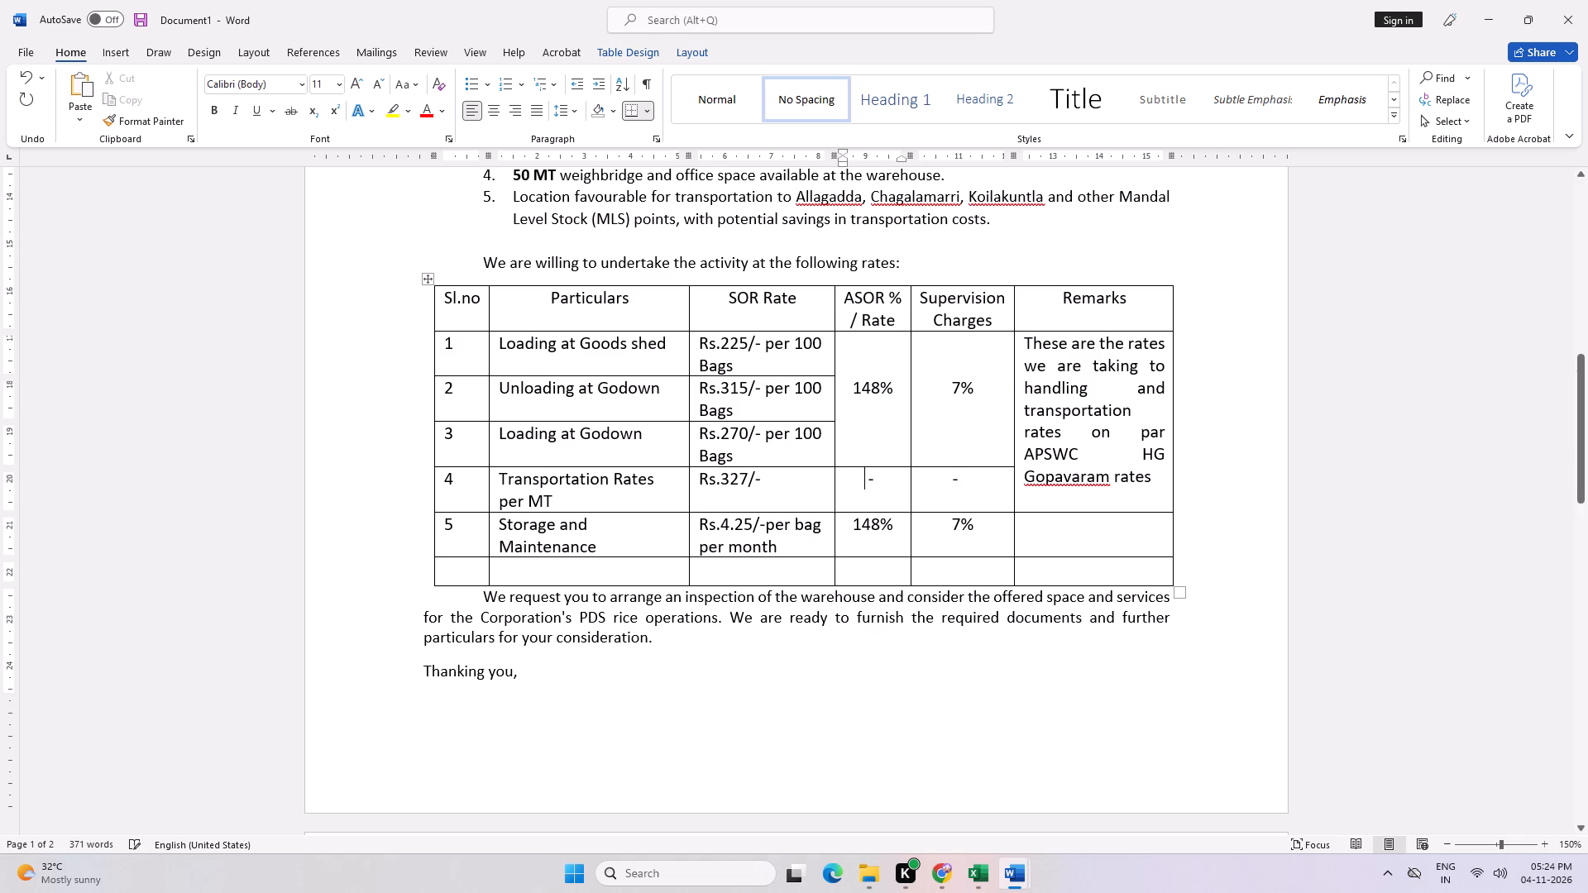
key("Return")
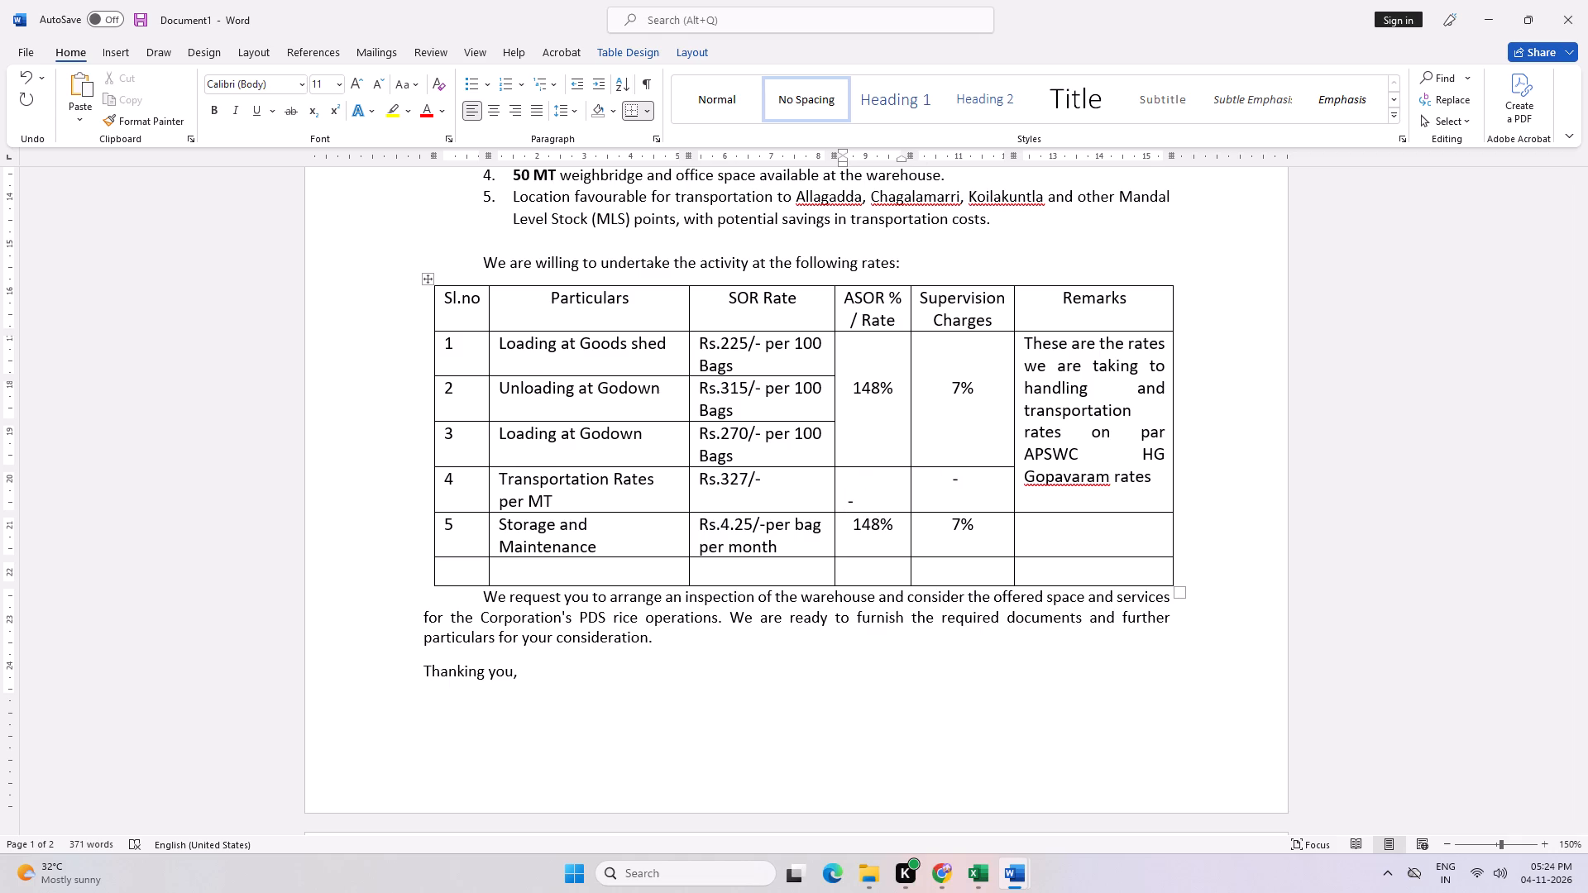
key("BackSpace")
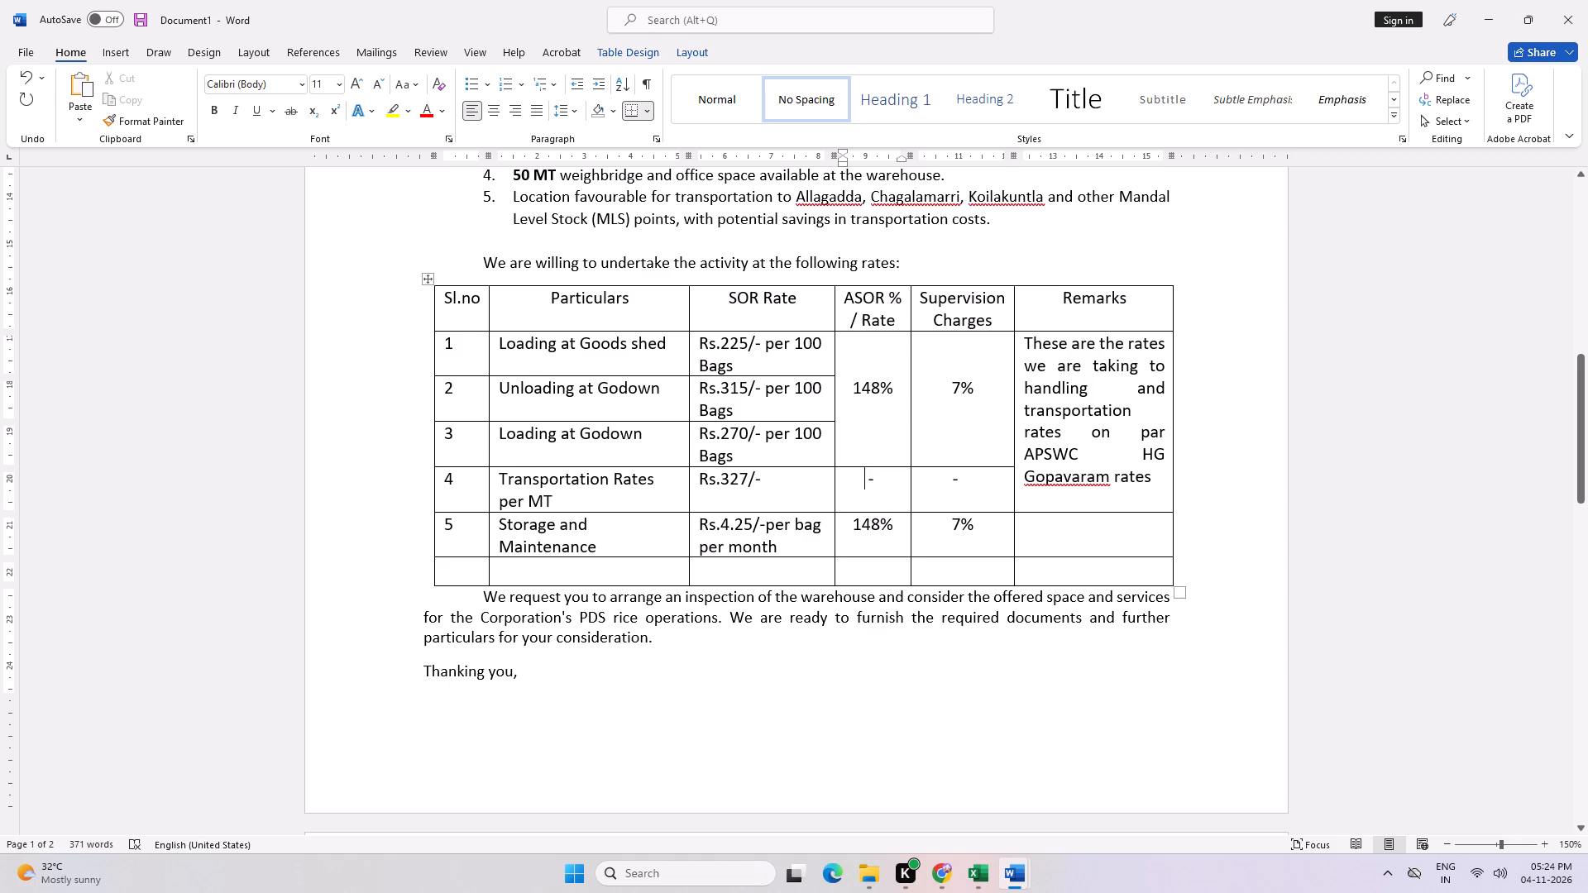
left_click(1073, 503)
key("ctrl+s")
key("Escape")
Delete the entire empty row at the bottom of the rates table.
scroll(1049, 555, "down", 3)
scroll(1046, 557, "up", 4)
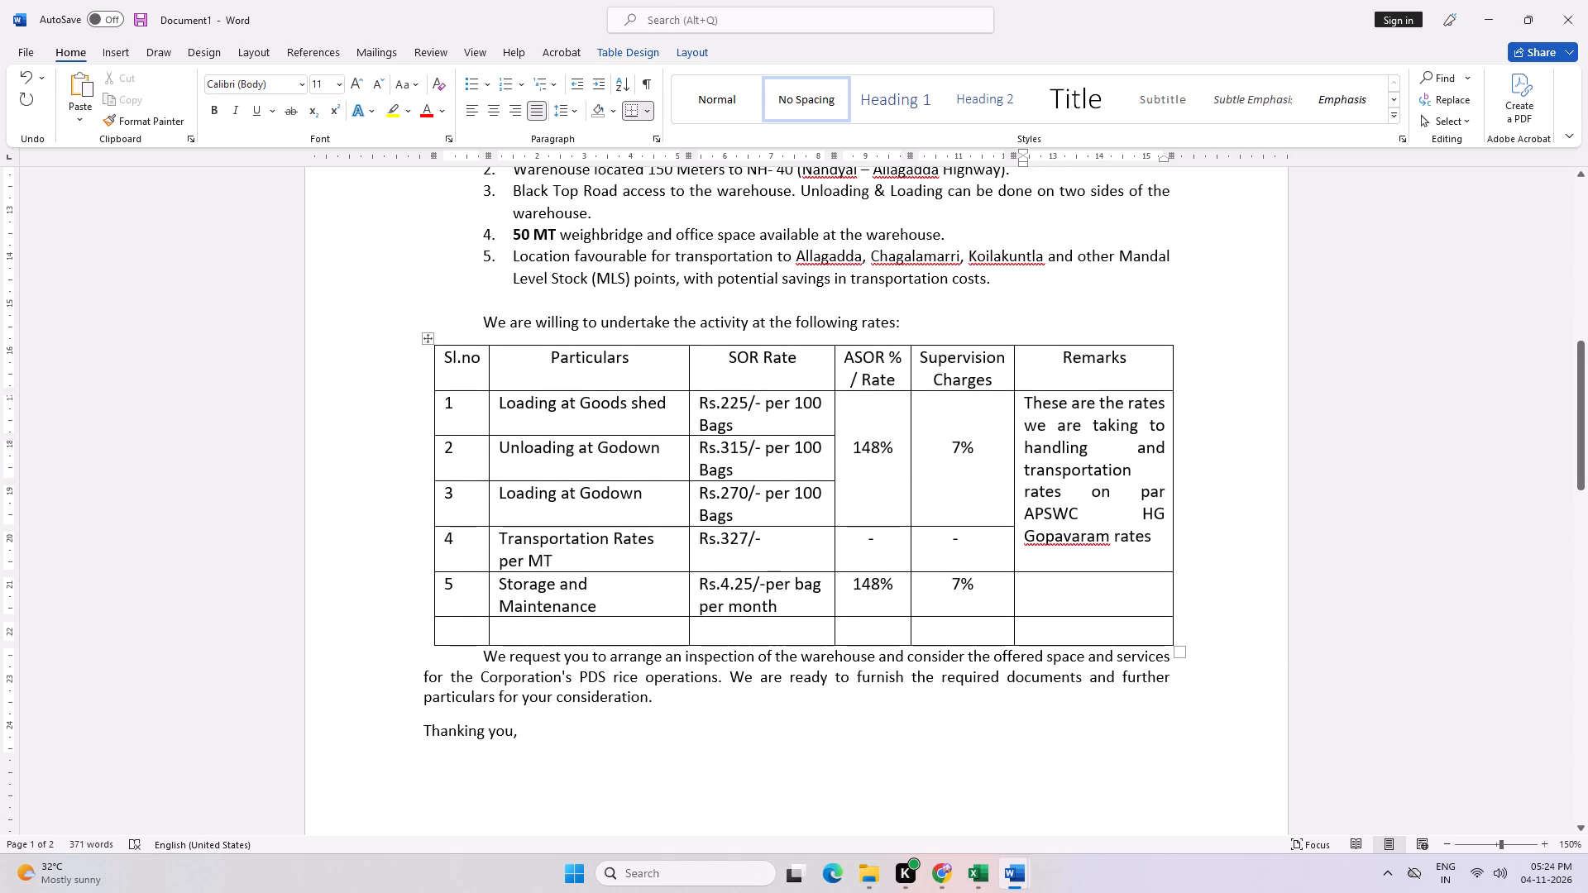
left_click(1219, 521)
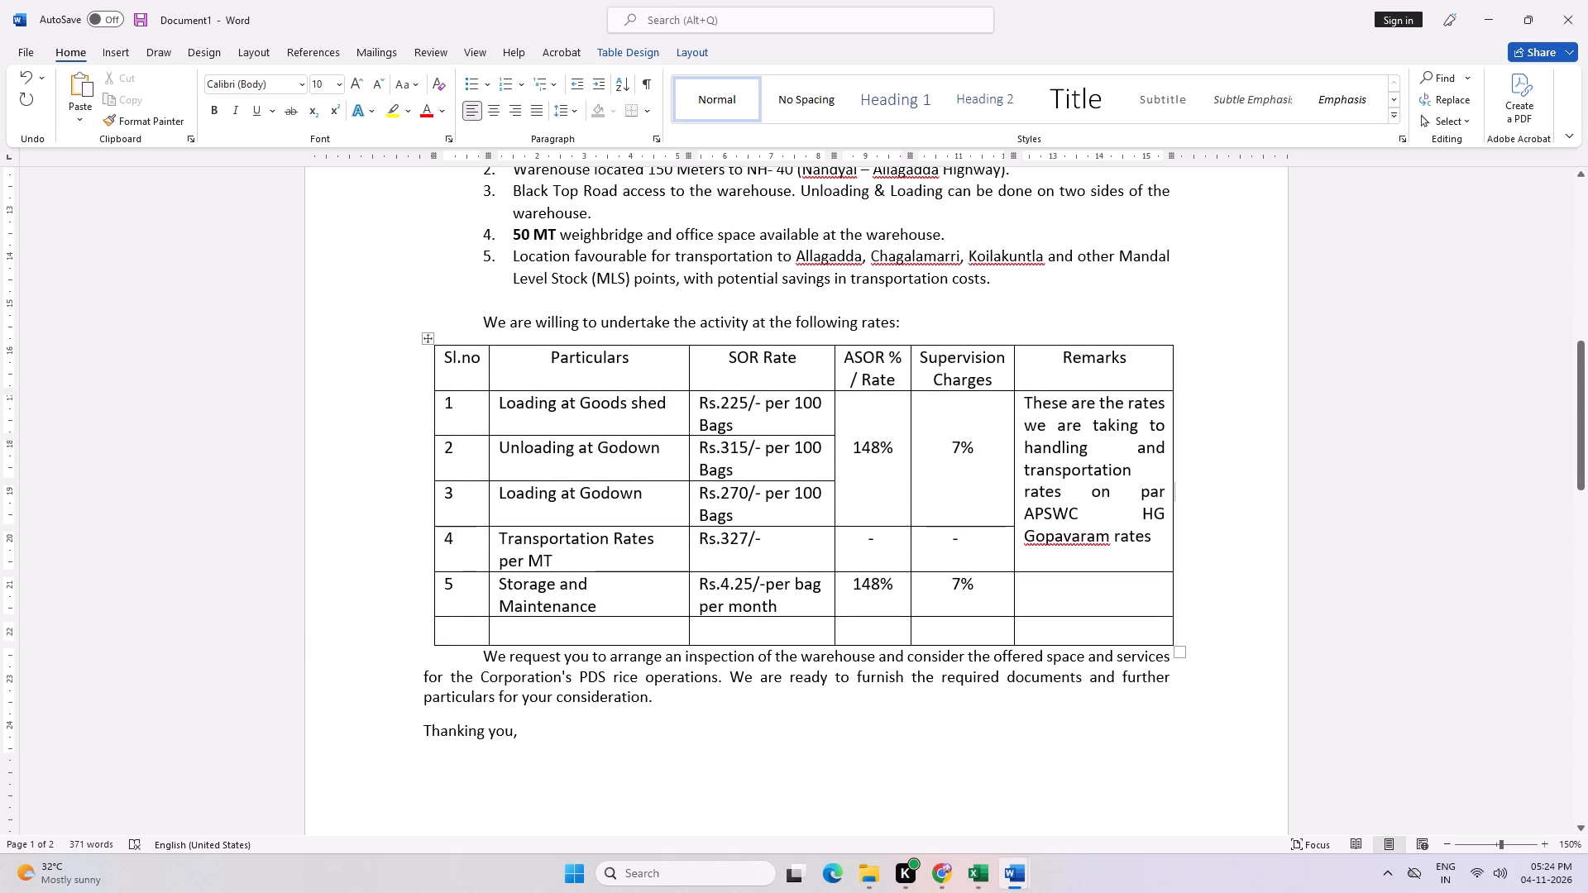
right_click(766, 637)
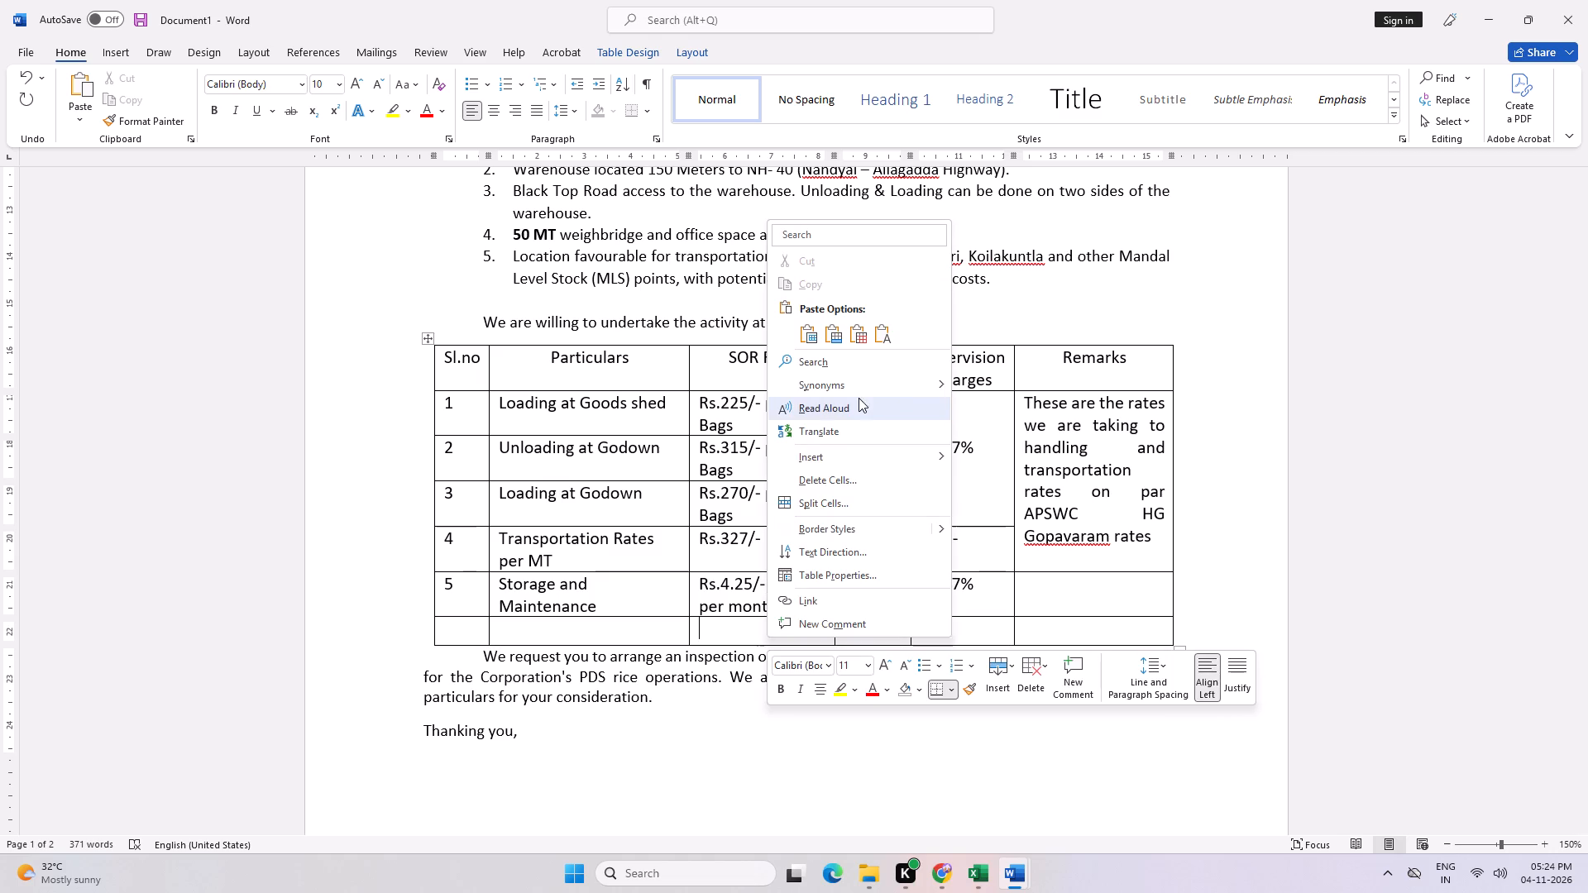
left_click(843, 477)
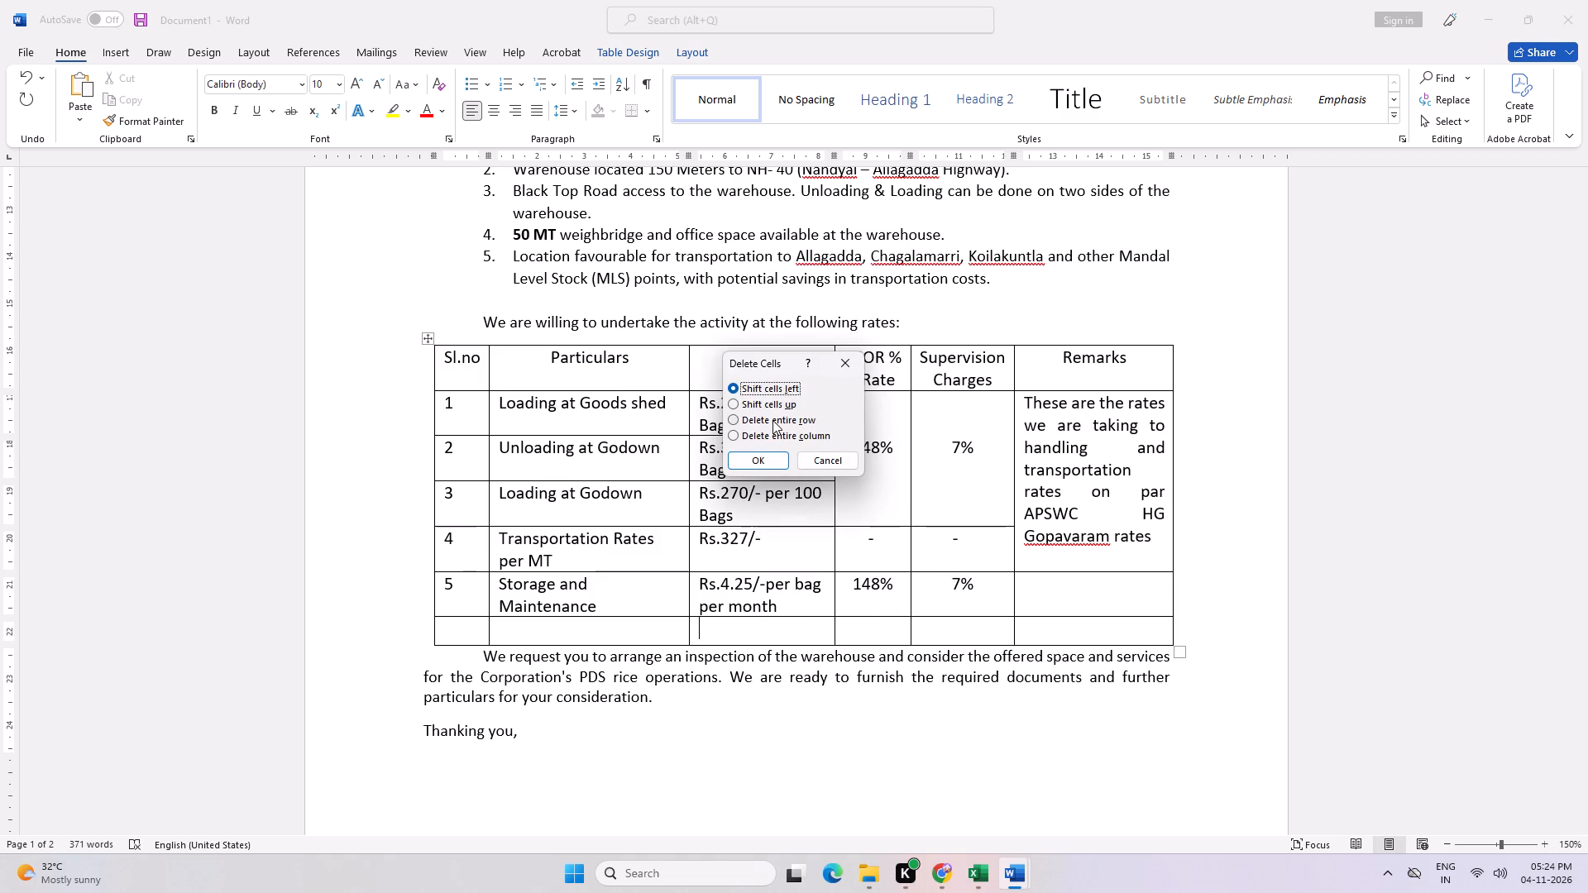
left_click(772, 420)
left_click(767, 467)
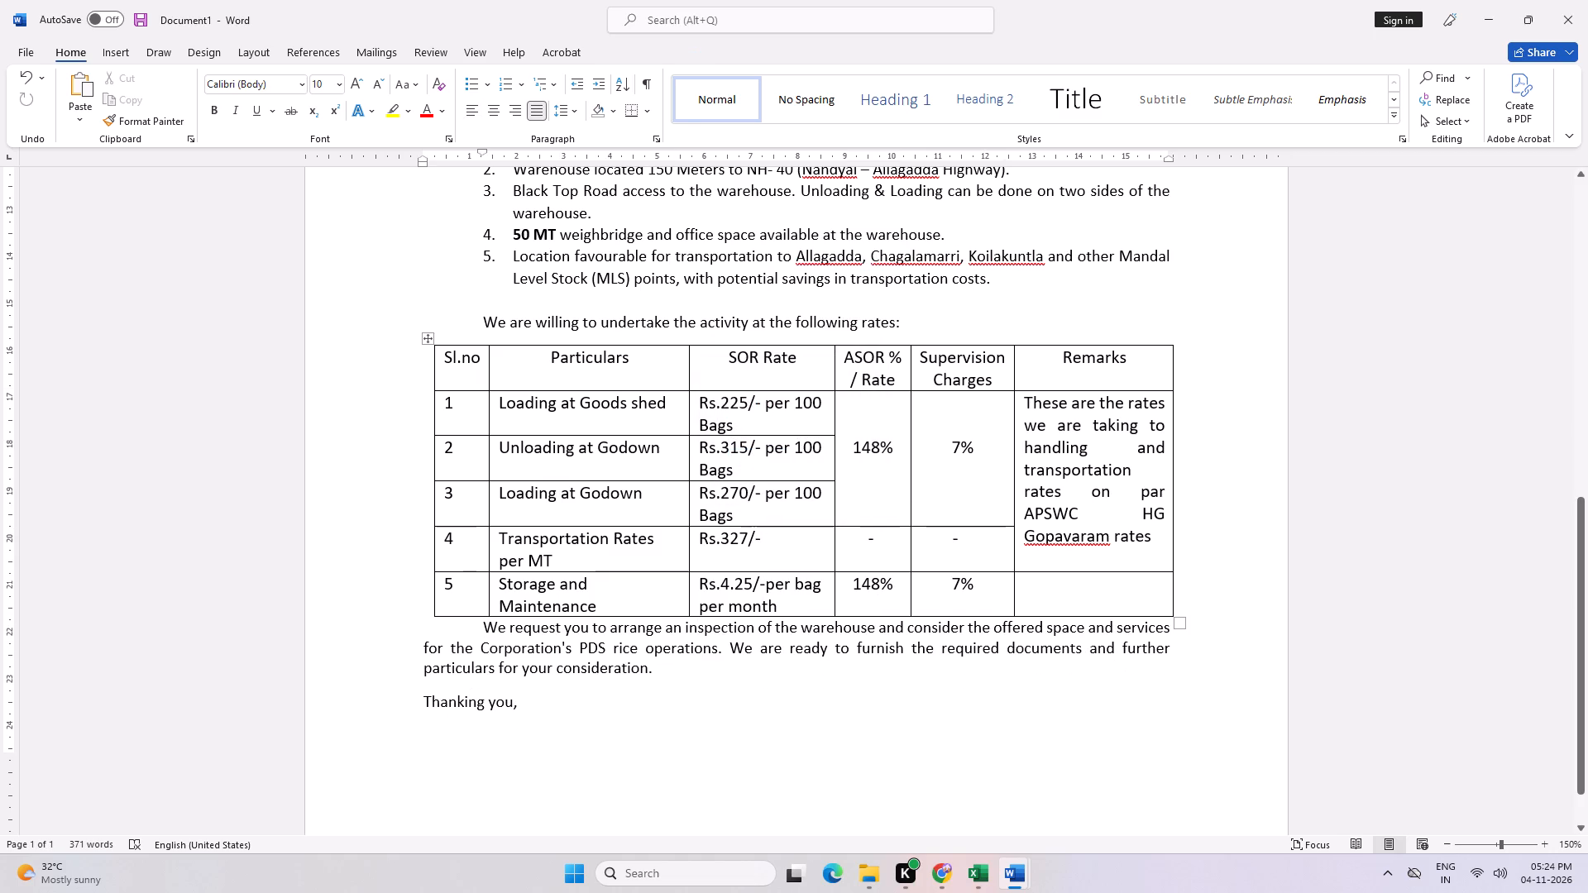
Capture a screen snip of the rates table with its introductory line and the inspection request paragraph below.
key("Print")
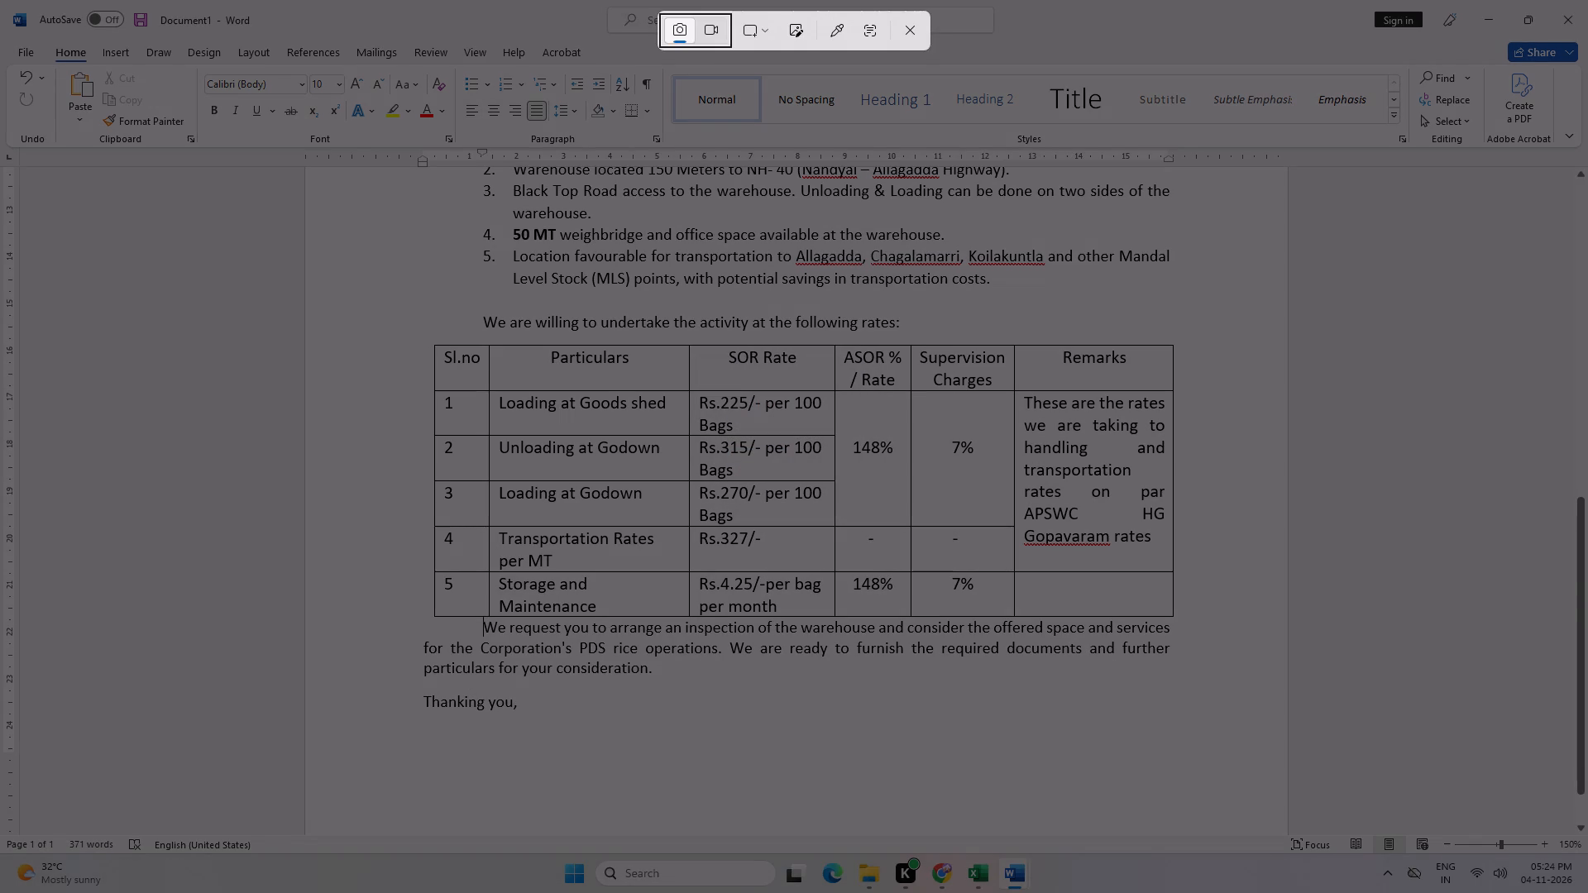
left_click_drag(416, 298, 1286, 694)
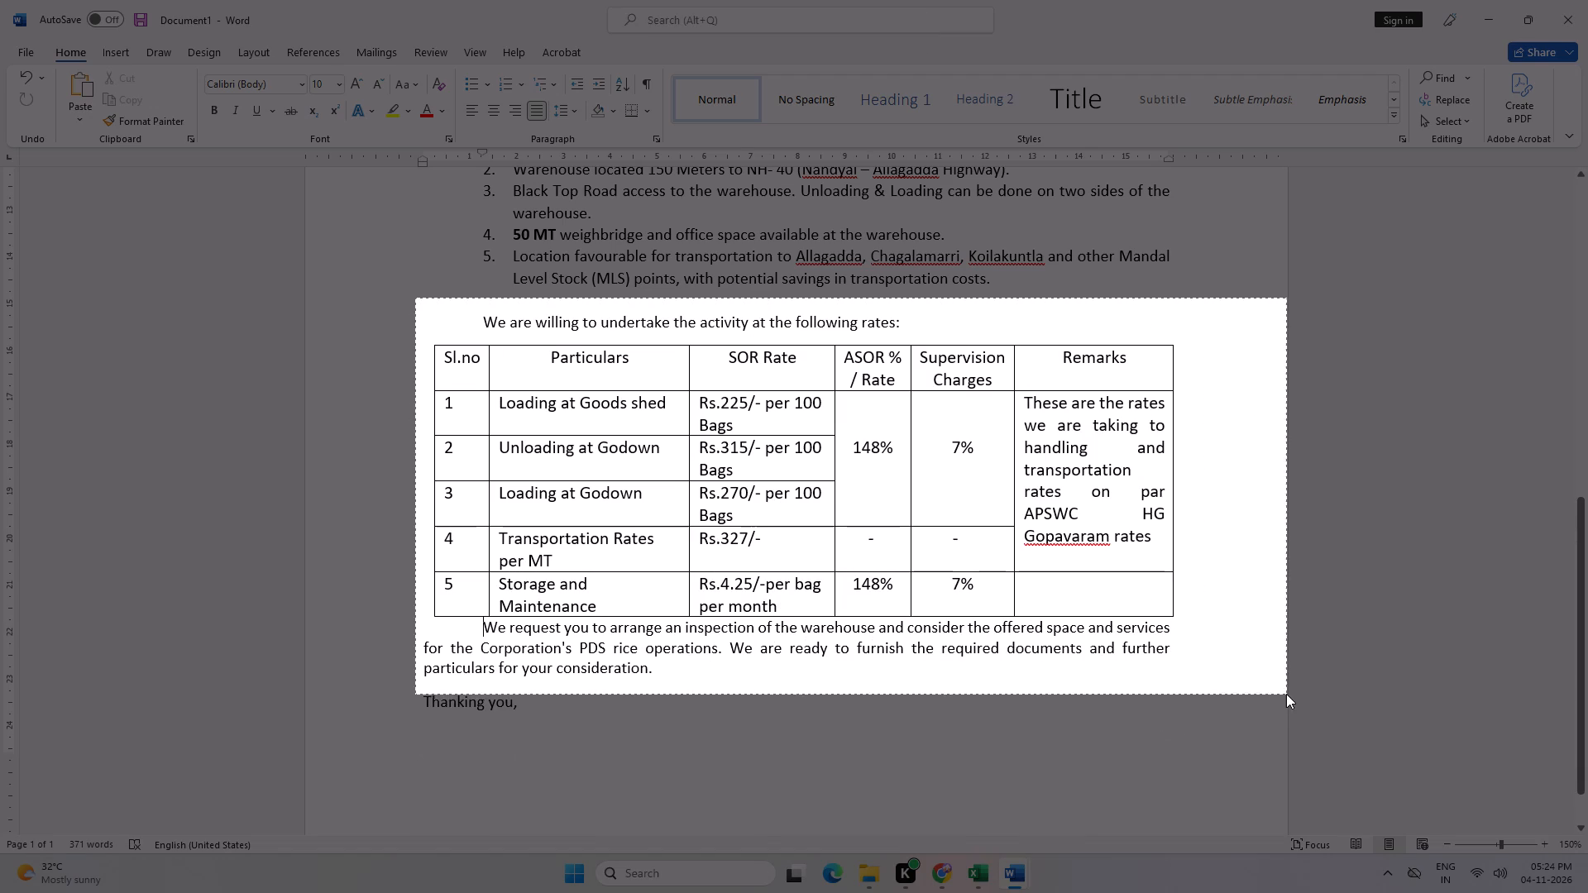
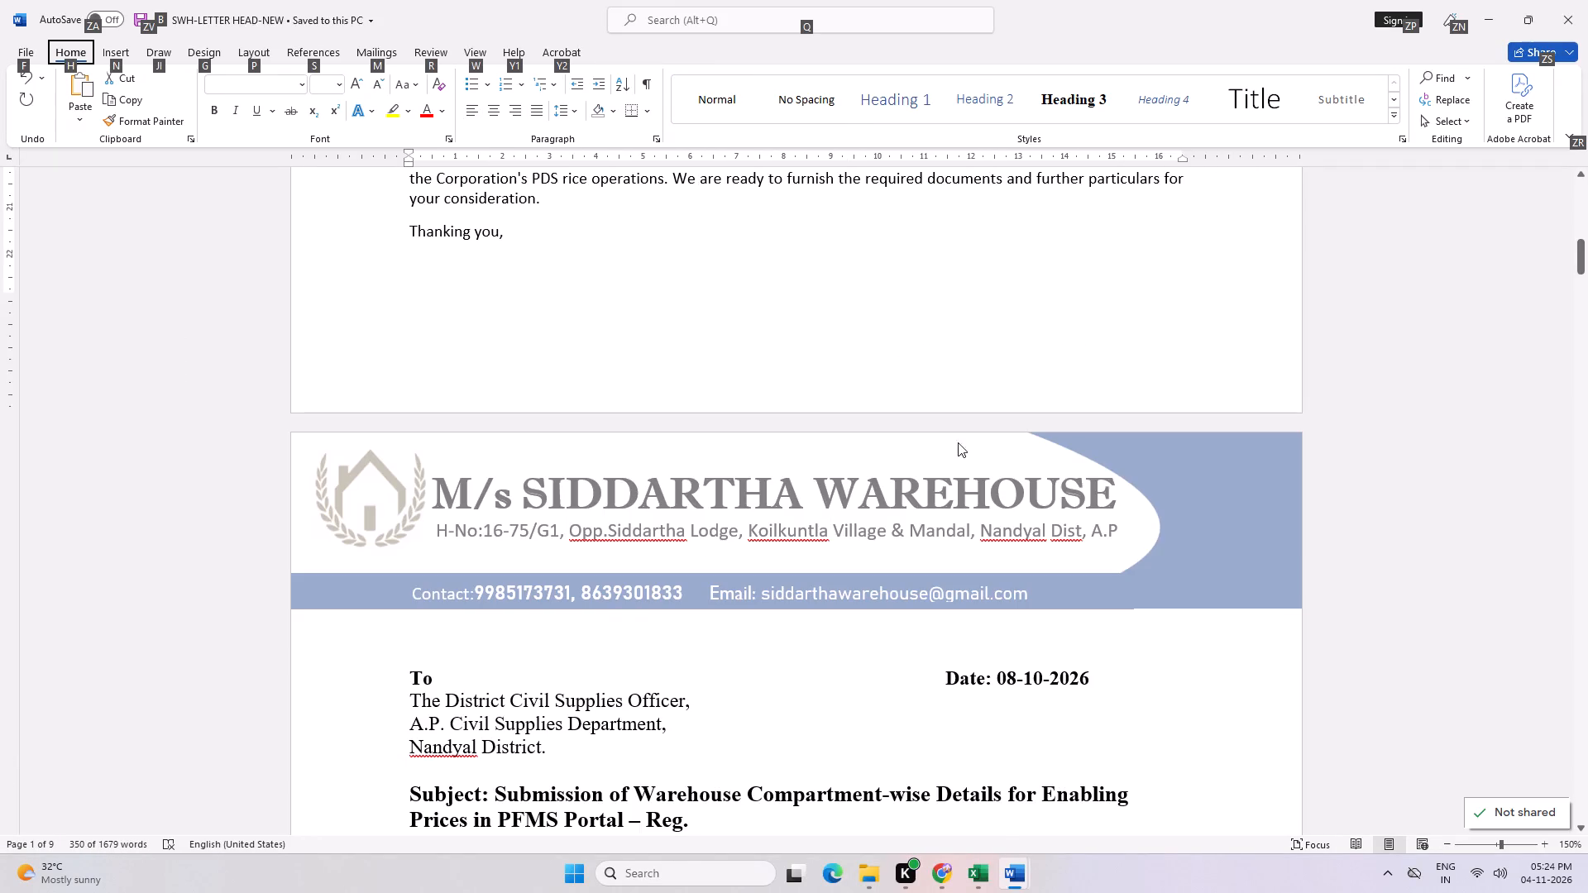
Paste the copied six-column rates table with Remarks into the letterhead letter, at the selected old rates table.
scroll(883, 472, "down", 5)
scroll(838, 551, "up", 11)
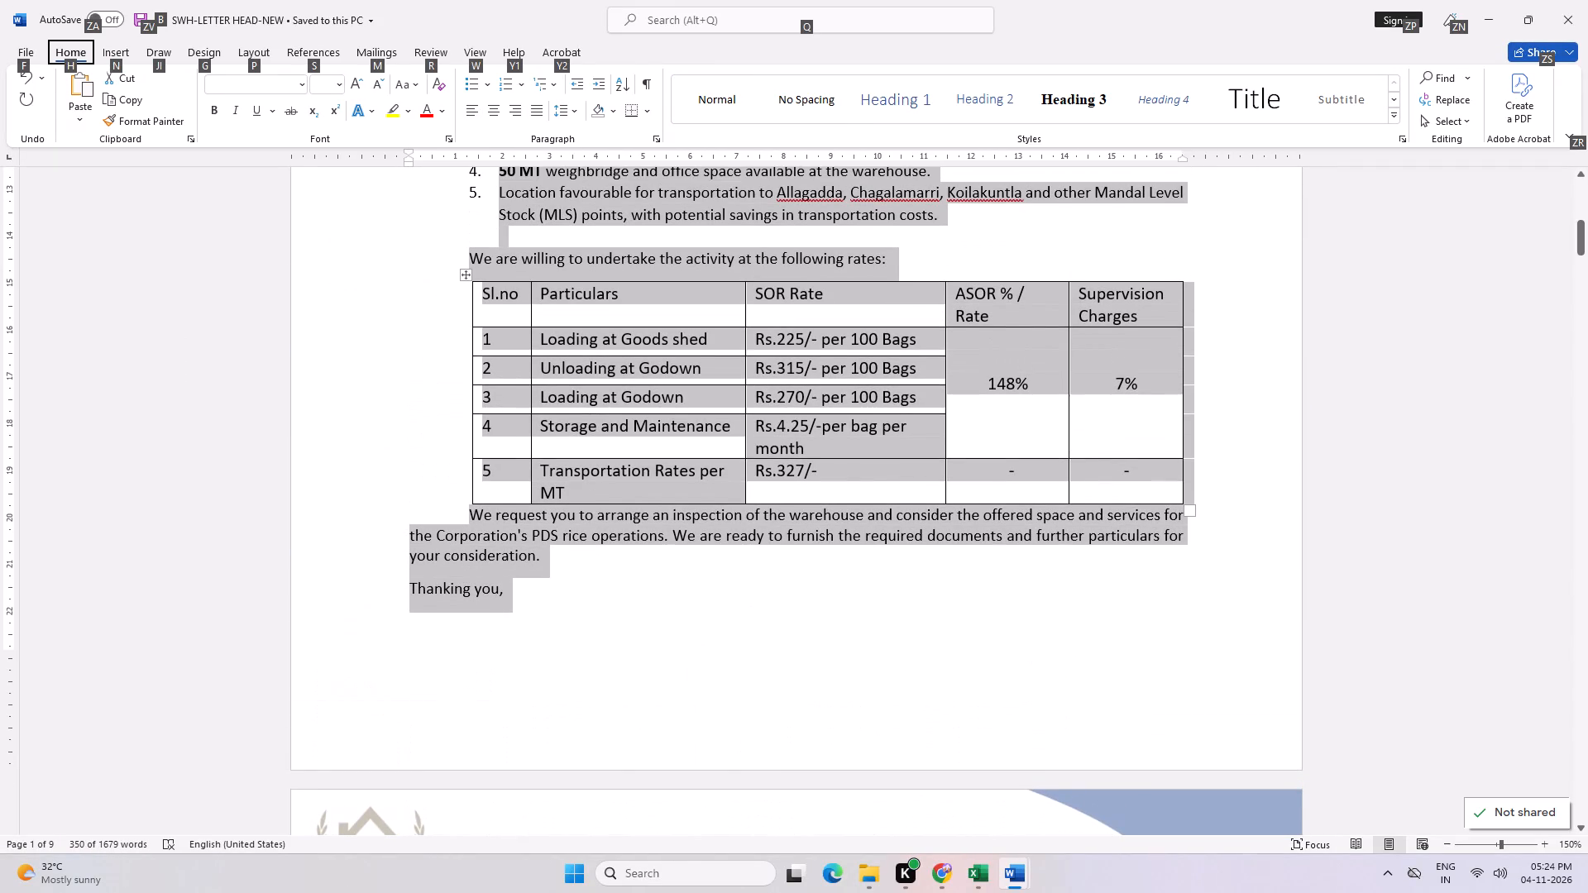
left_click(466, 275)
left_click(466, 275)
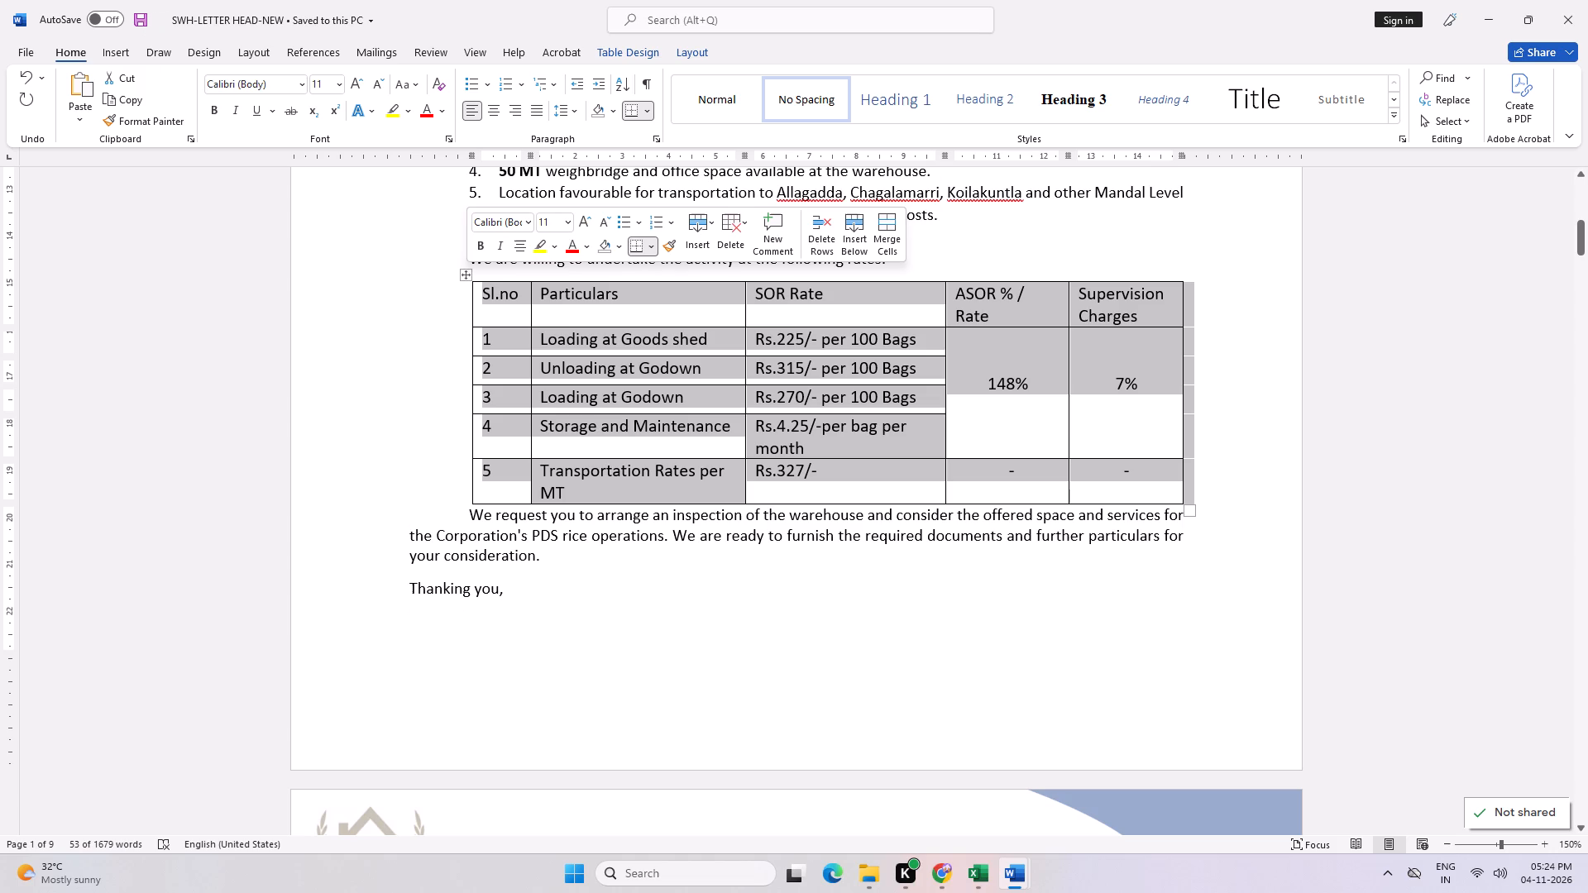
key("ctrl+v")
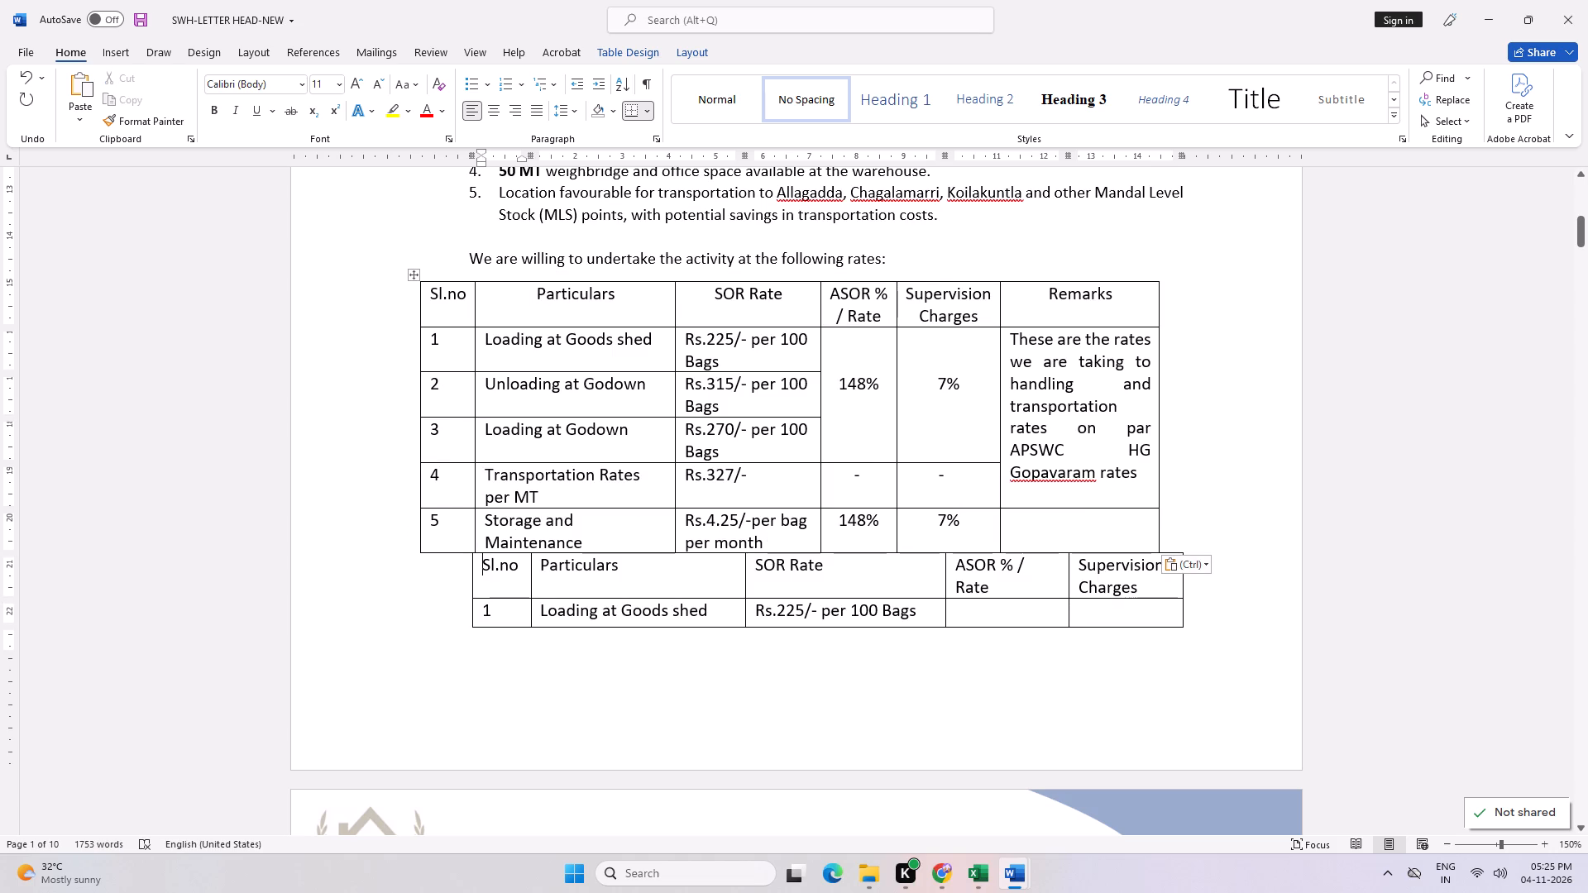
Delete the entire header, Loading at Goods shed and Unloading at Godown rows from the old rates table below the pasted one.
right_click(506, 574)
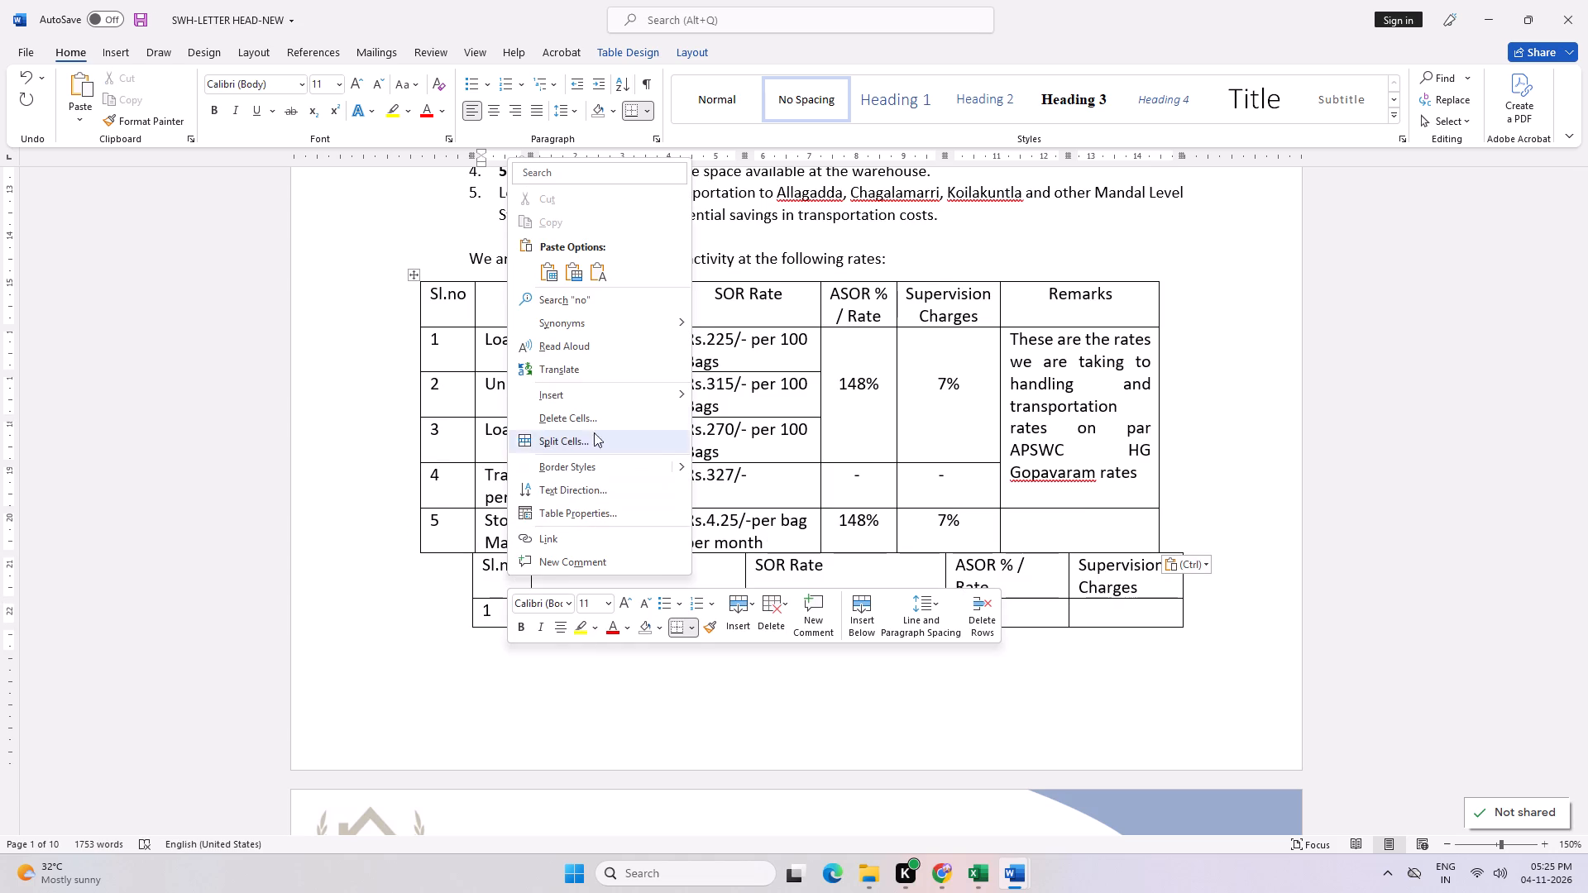
left_click(576, 419)
left_click(758, 425)
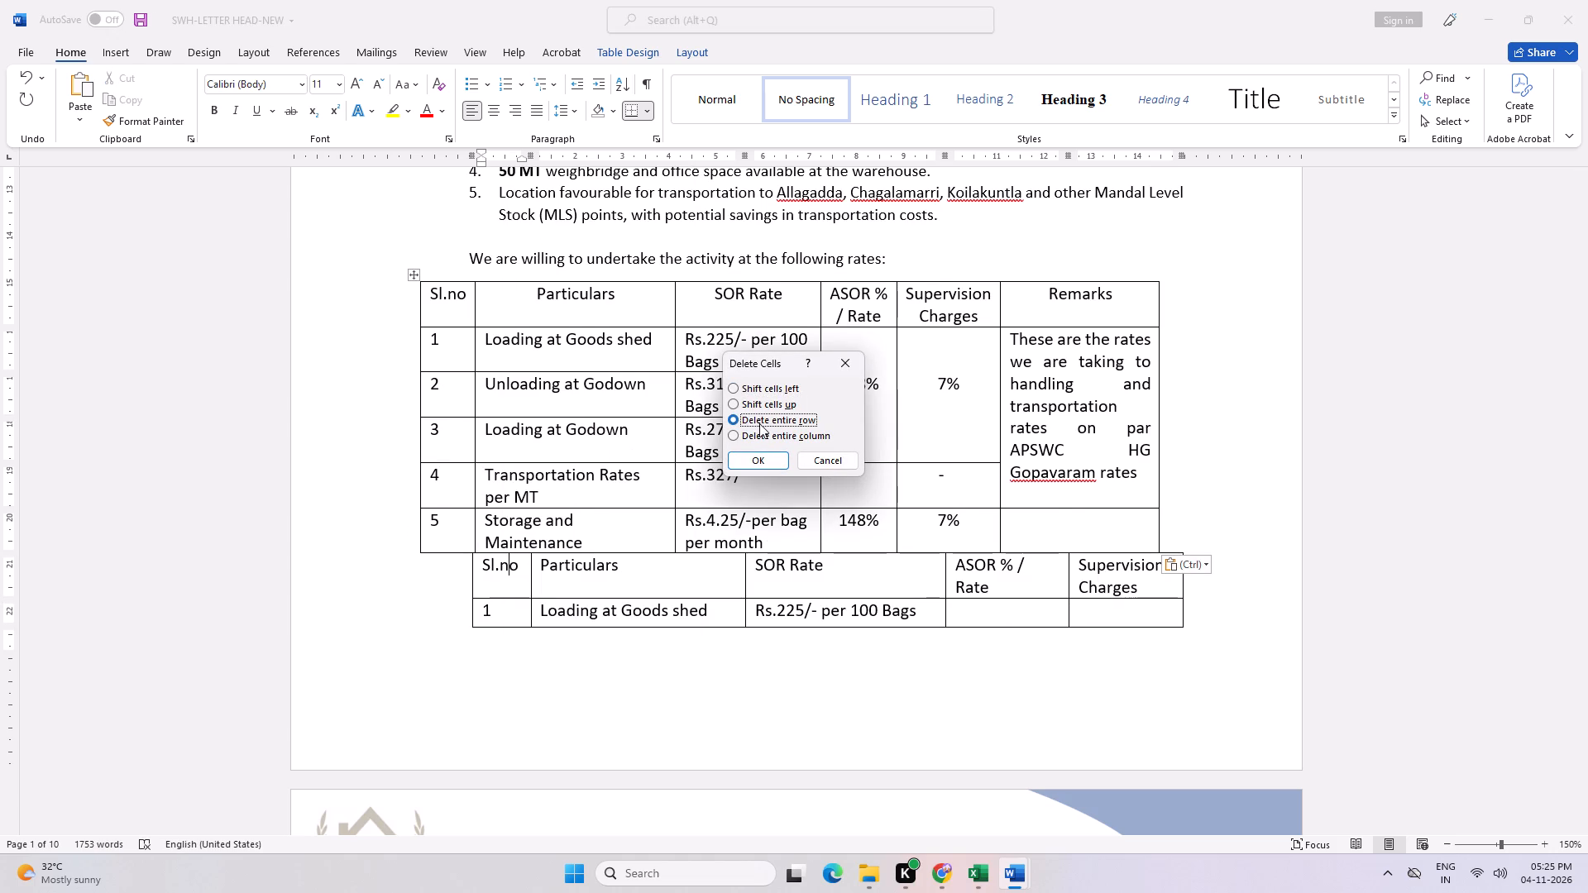
left_click(757, 460)
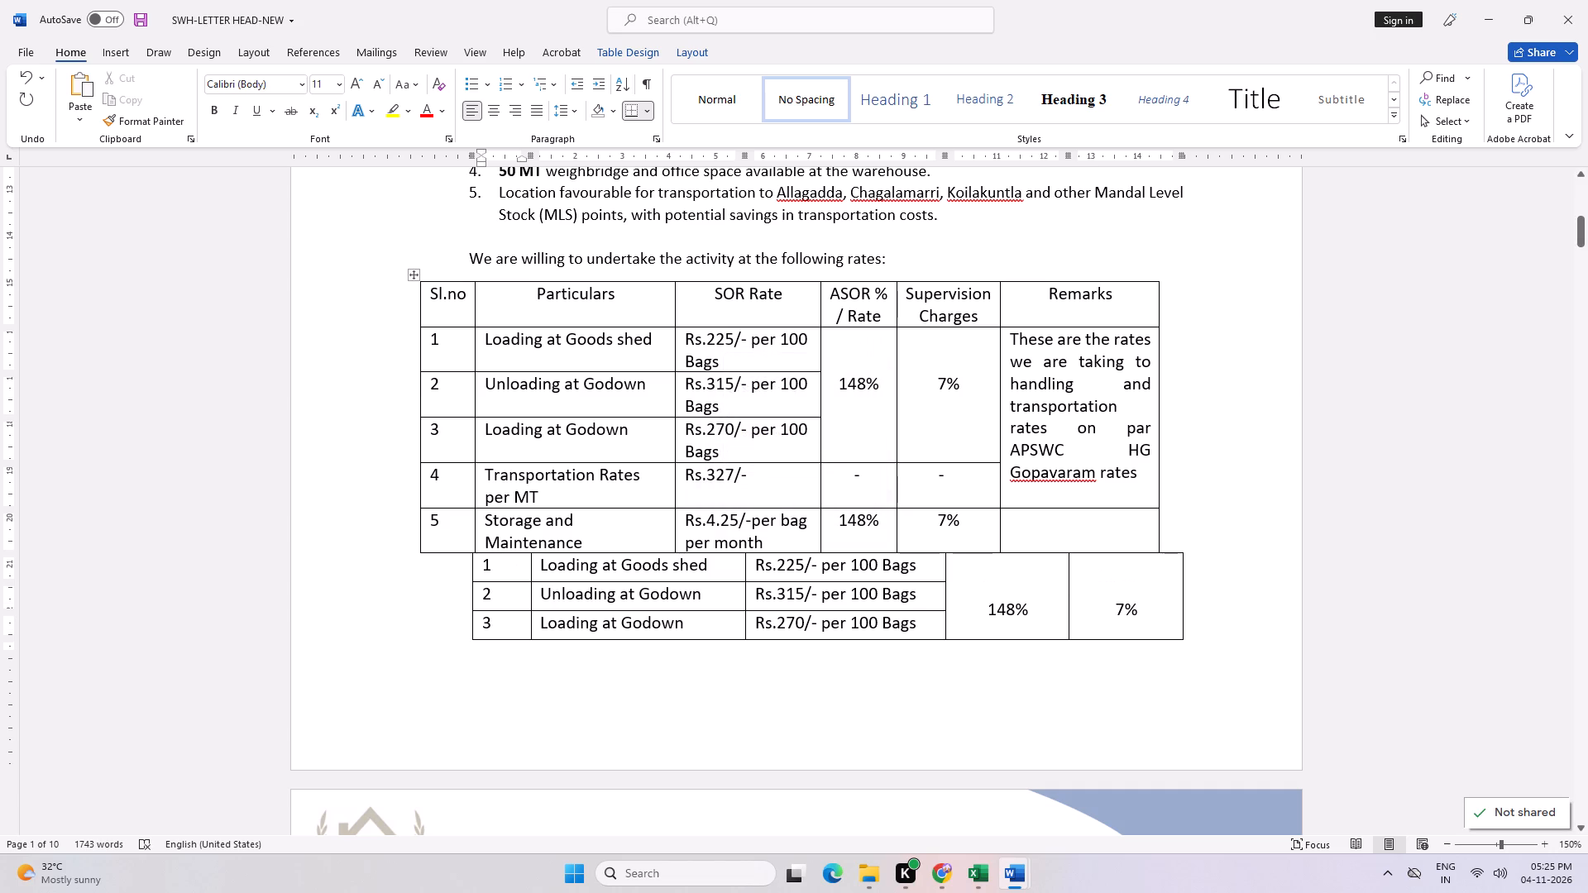
right_click(499, 571)
left_click(564, 416)
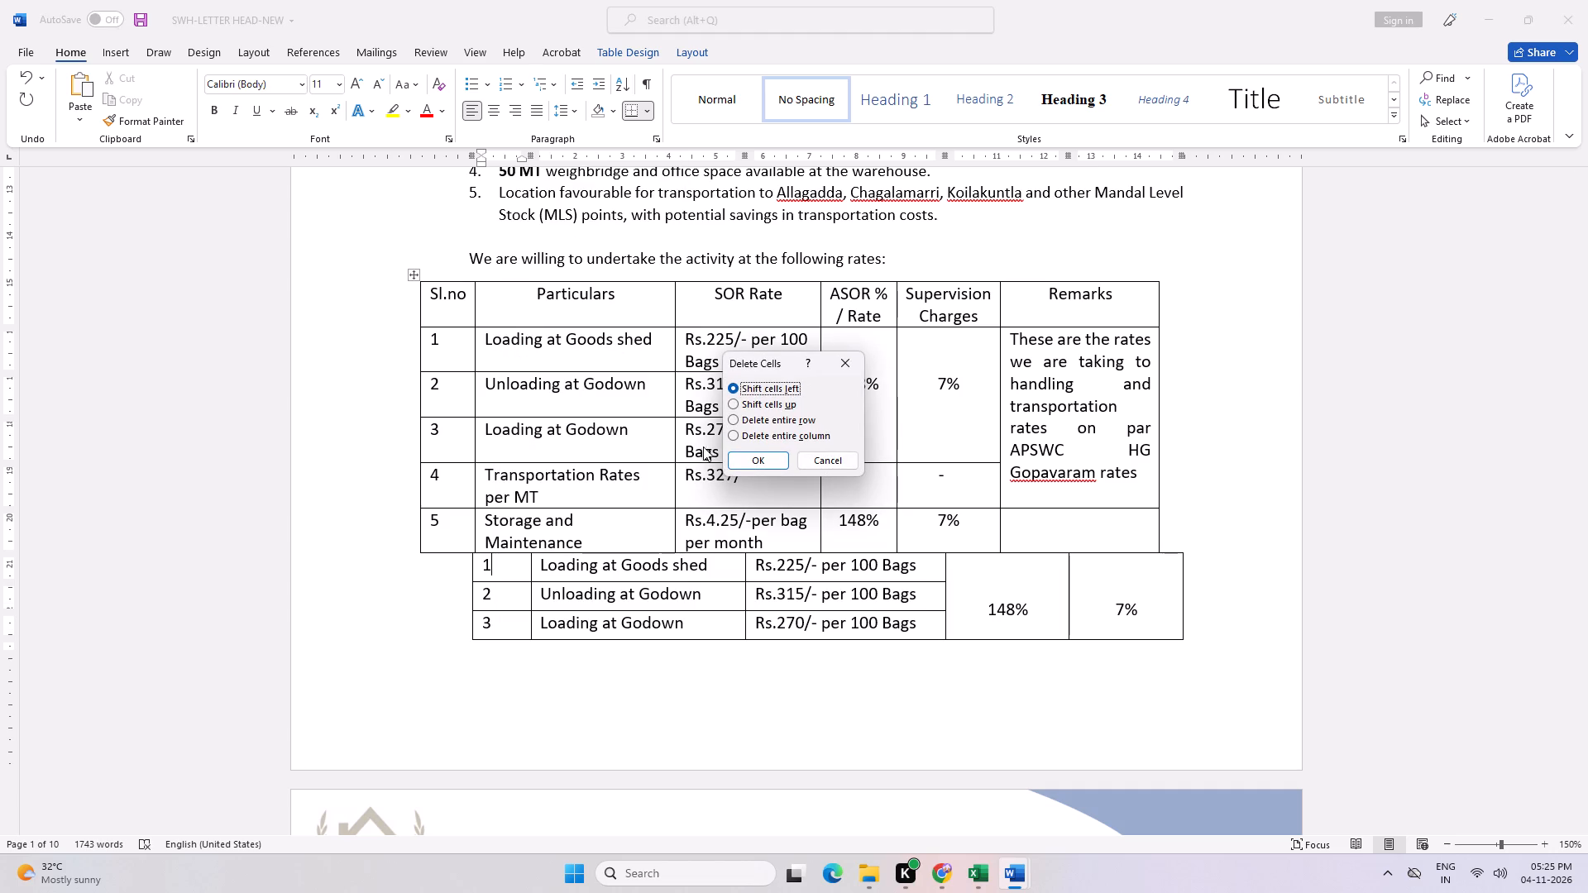
left_click(785, 418)
left_click(752, 457)
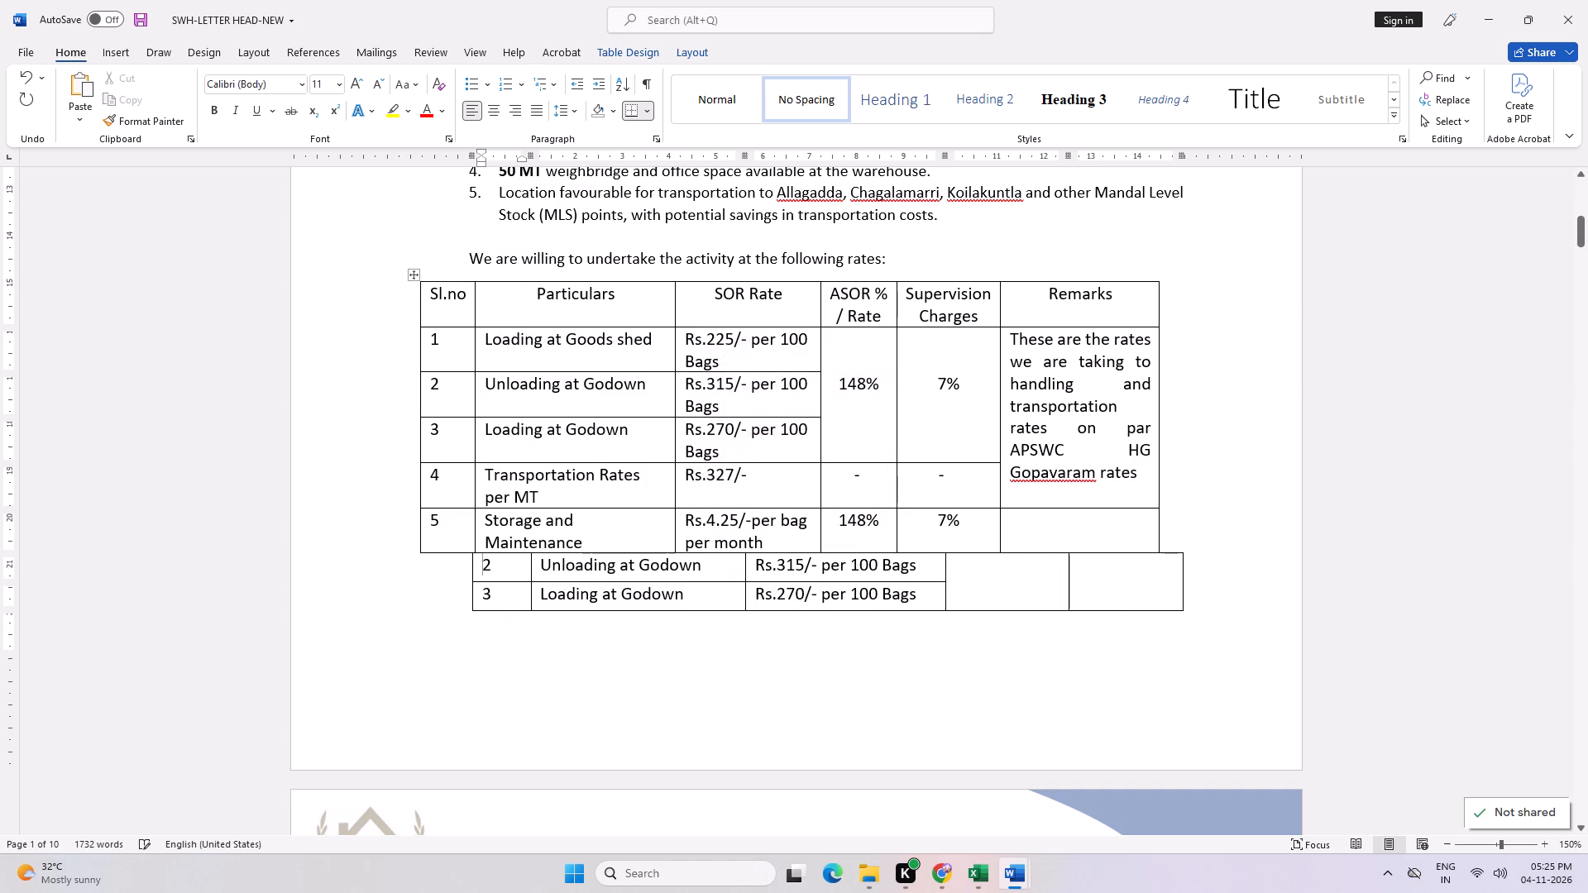
right_click(514, 568)
left_click(591, 413)
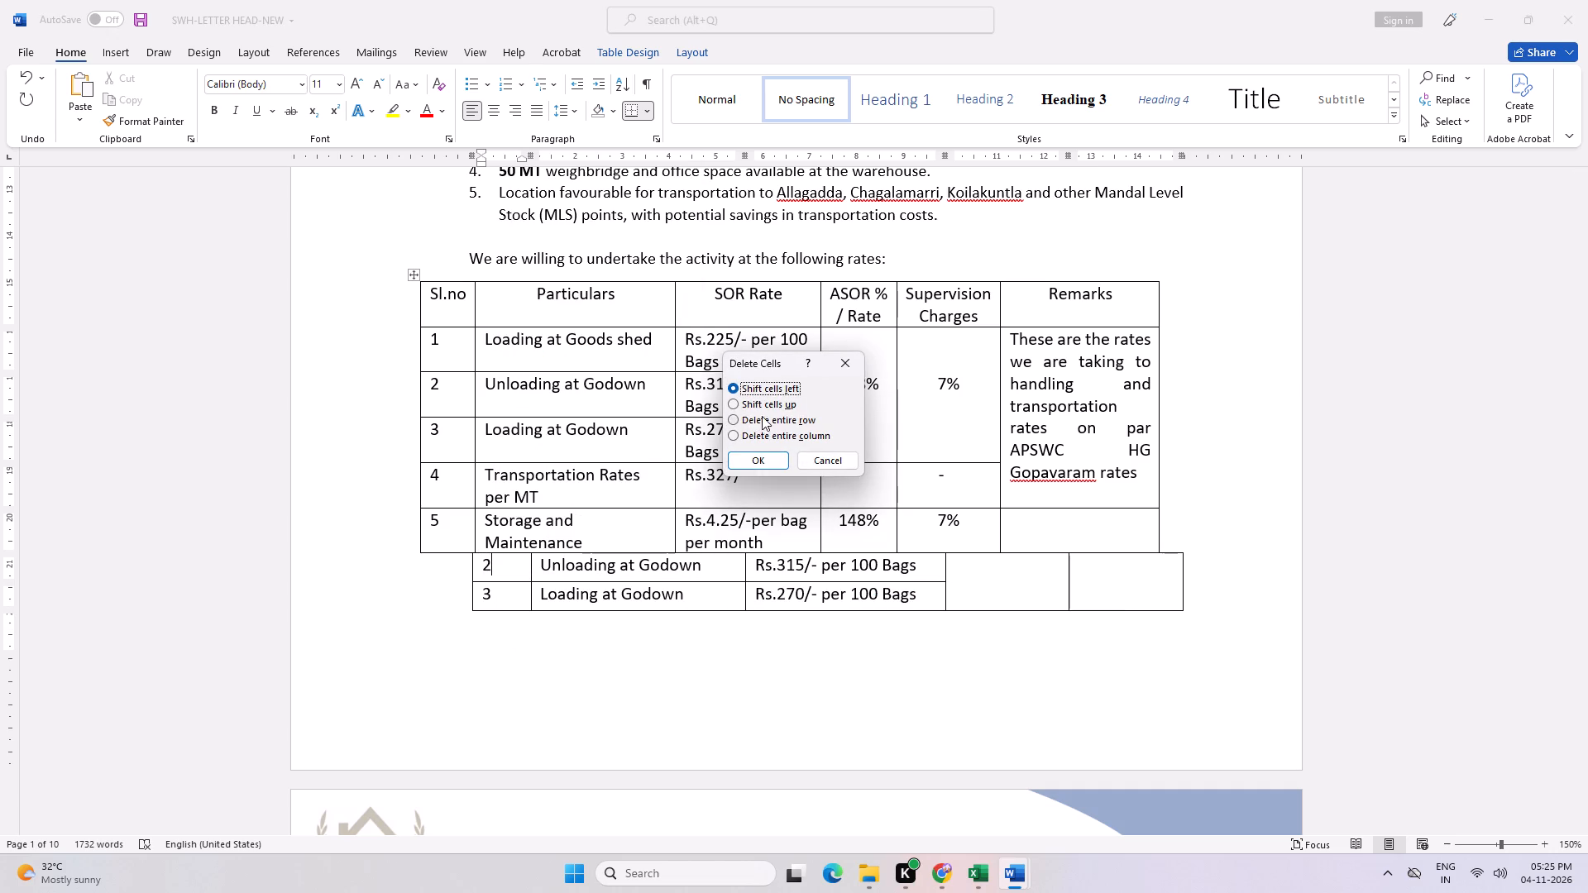
left_click(762, 416)
left_click(744, 453)
Delete the old table's remaining Loading at Godown, Storage and Maintenance, and Transportation Rates rows entirely.
right_click(516, 577)
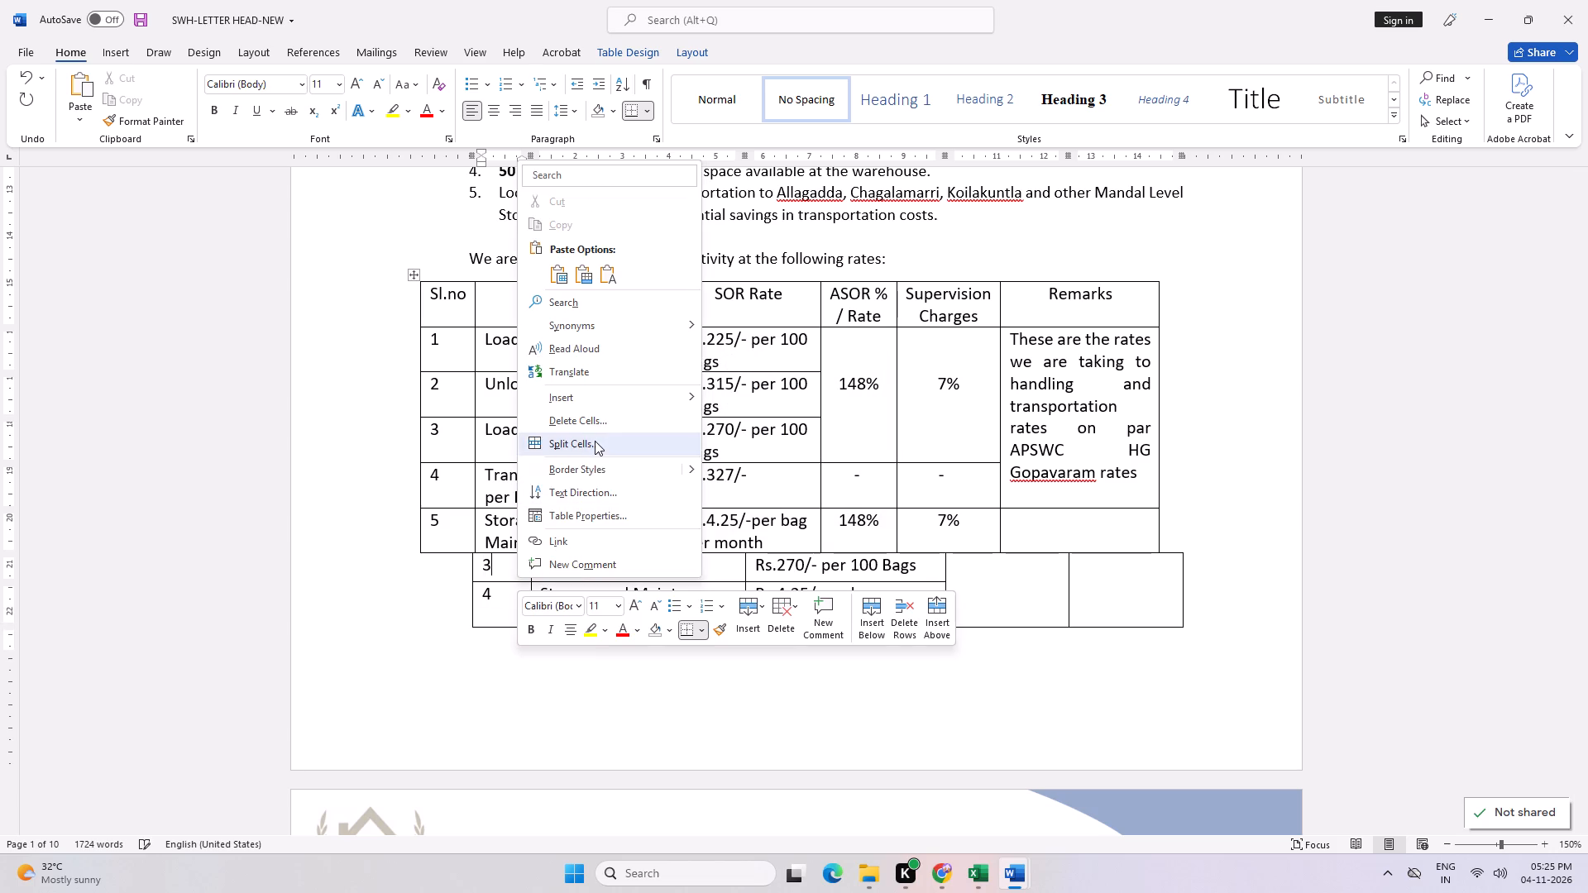
left_click(601, 423)
left_click(792, 424)
left_click(739, 453)
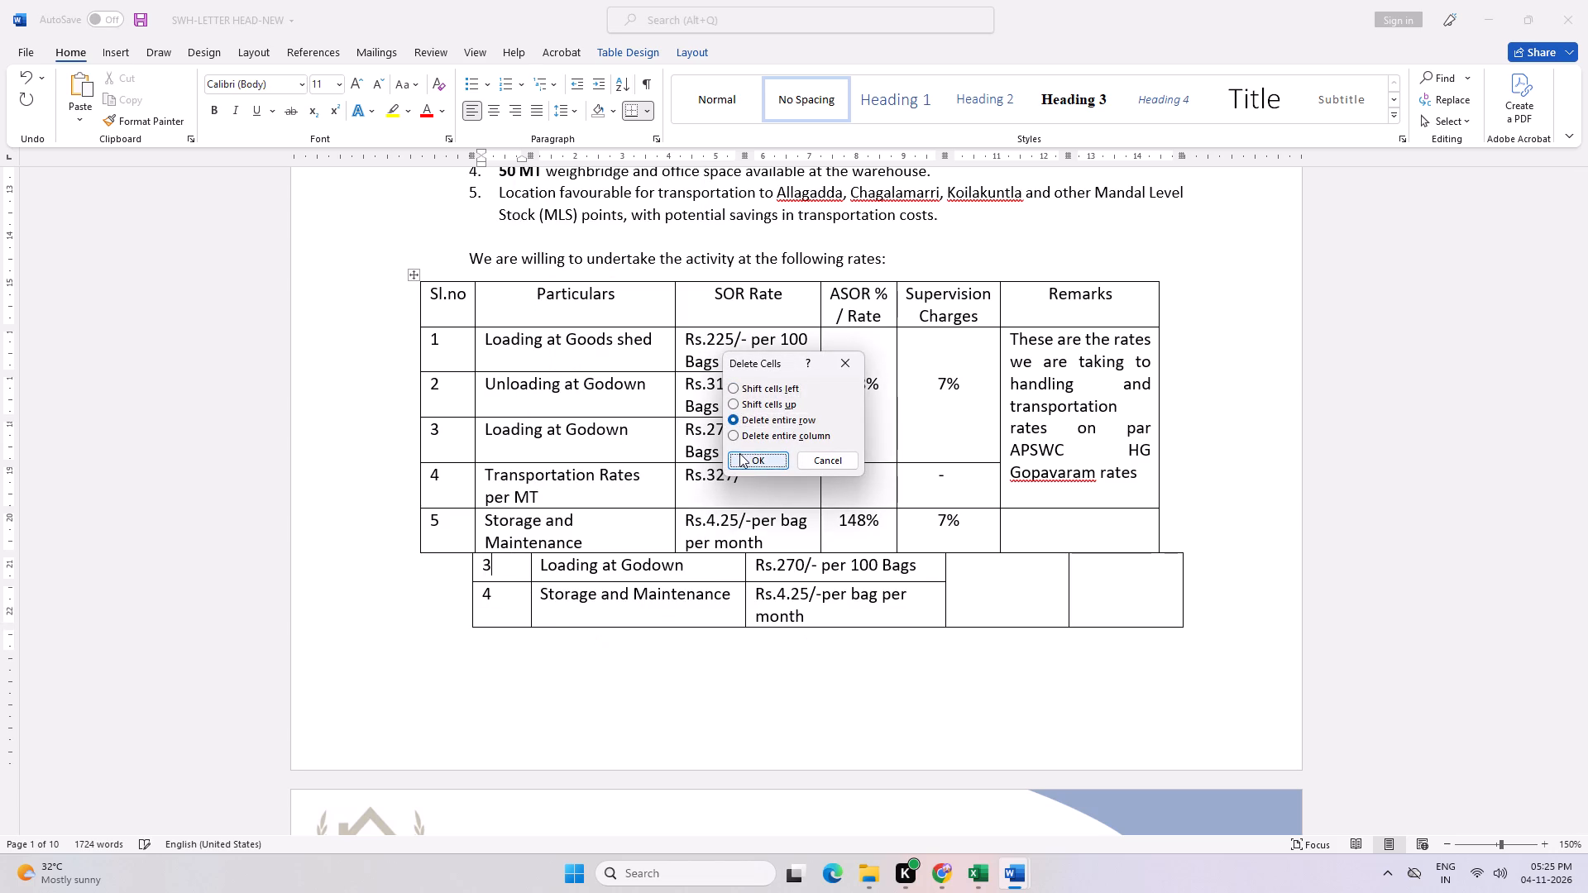
right_click(507, 576)
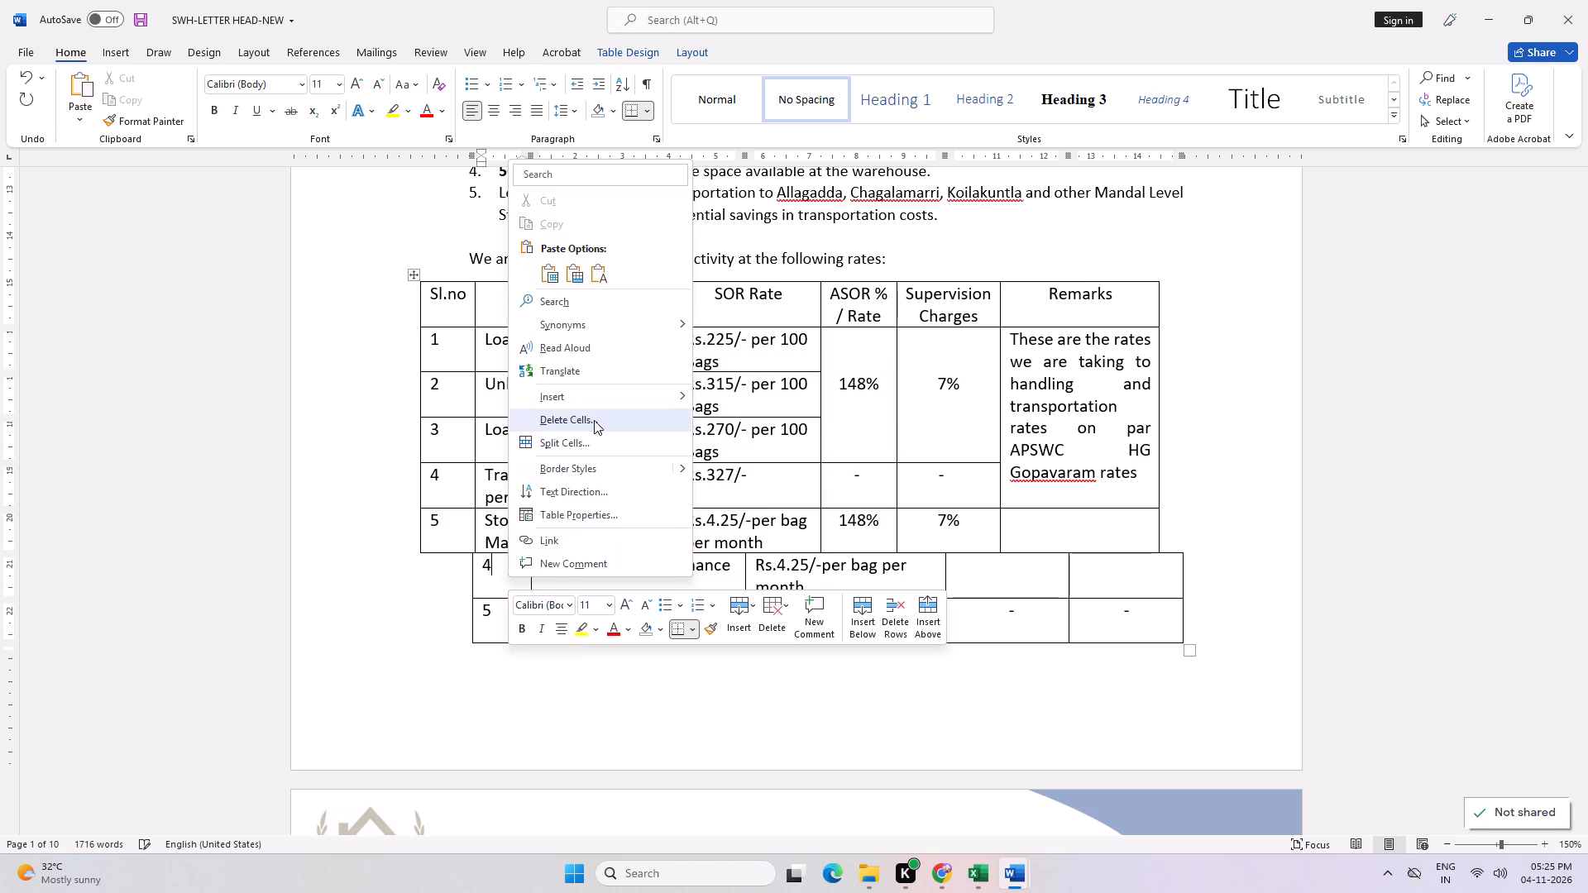
left_click(594, 420)
left_click(778, 411)
left_click(776, 423)
left_click(761, 452)
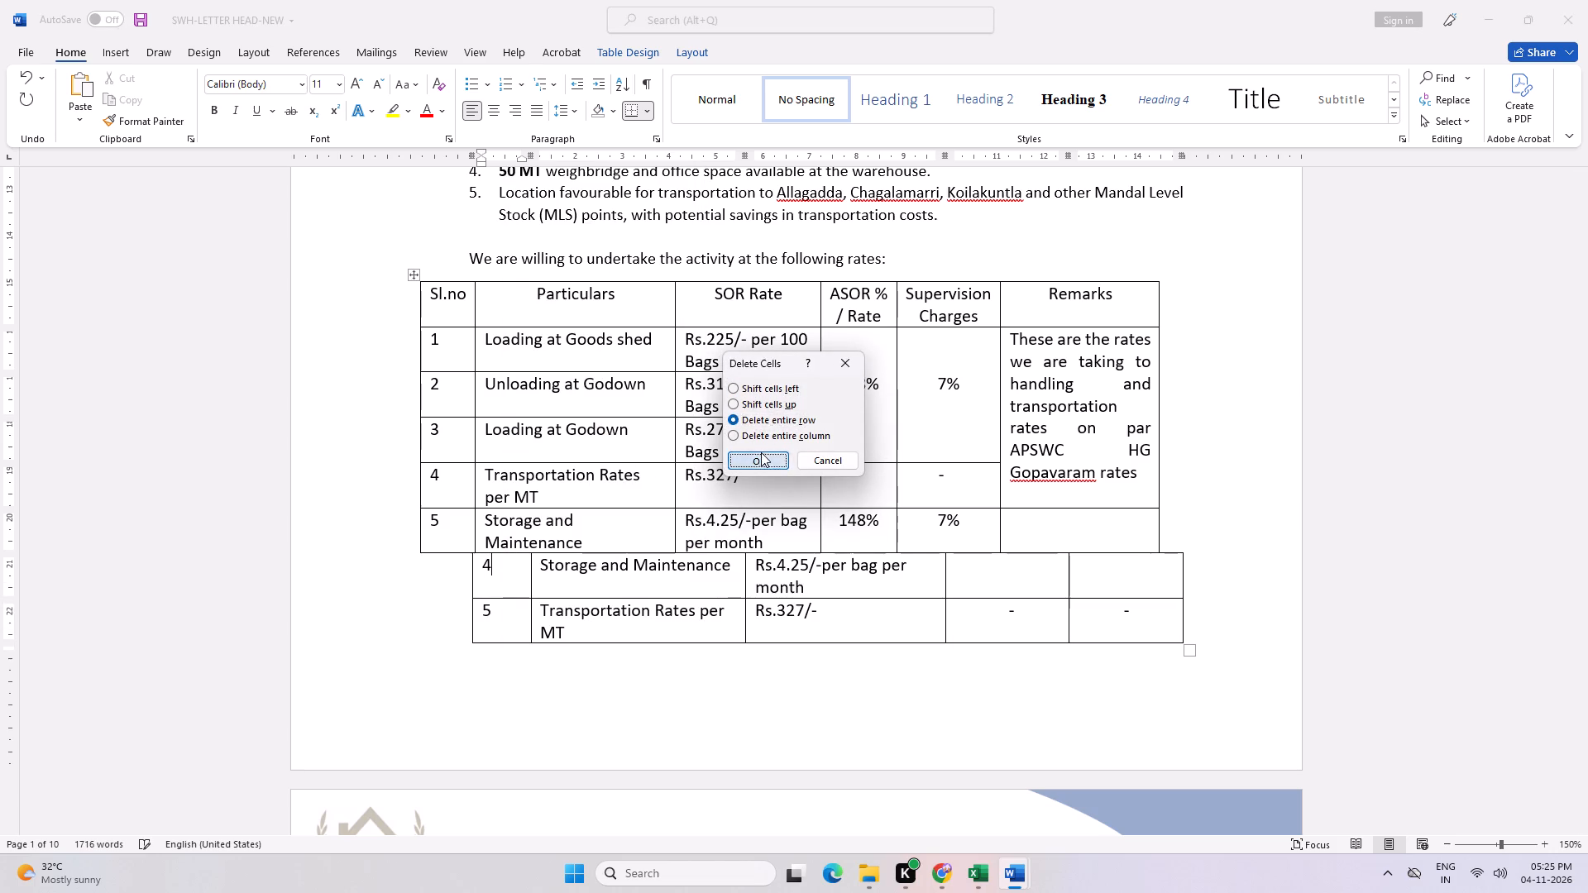
right_click(614, 572)
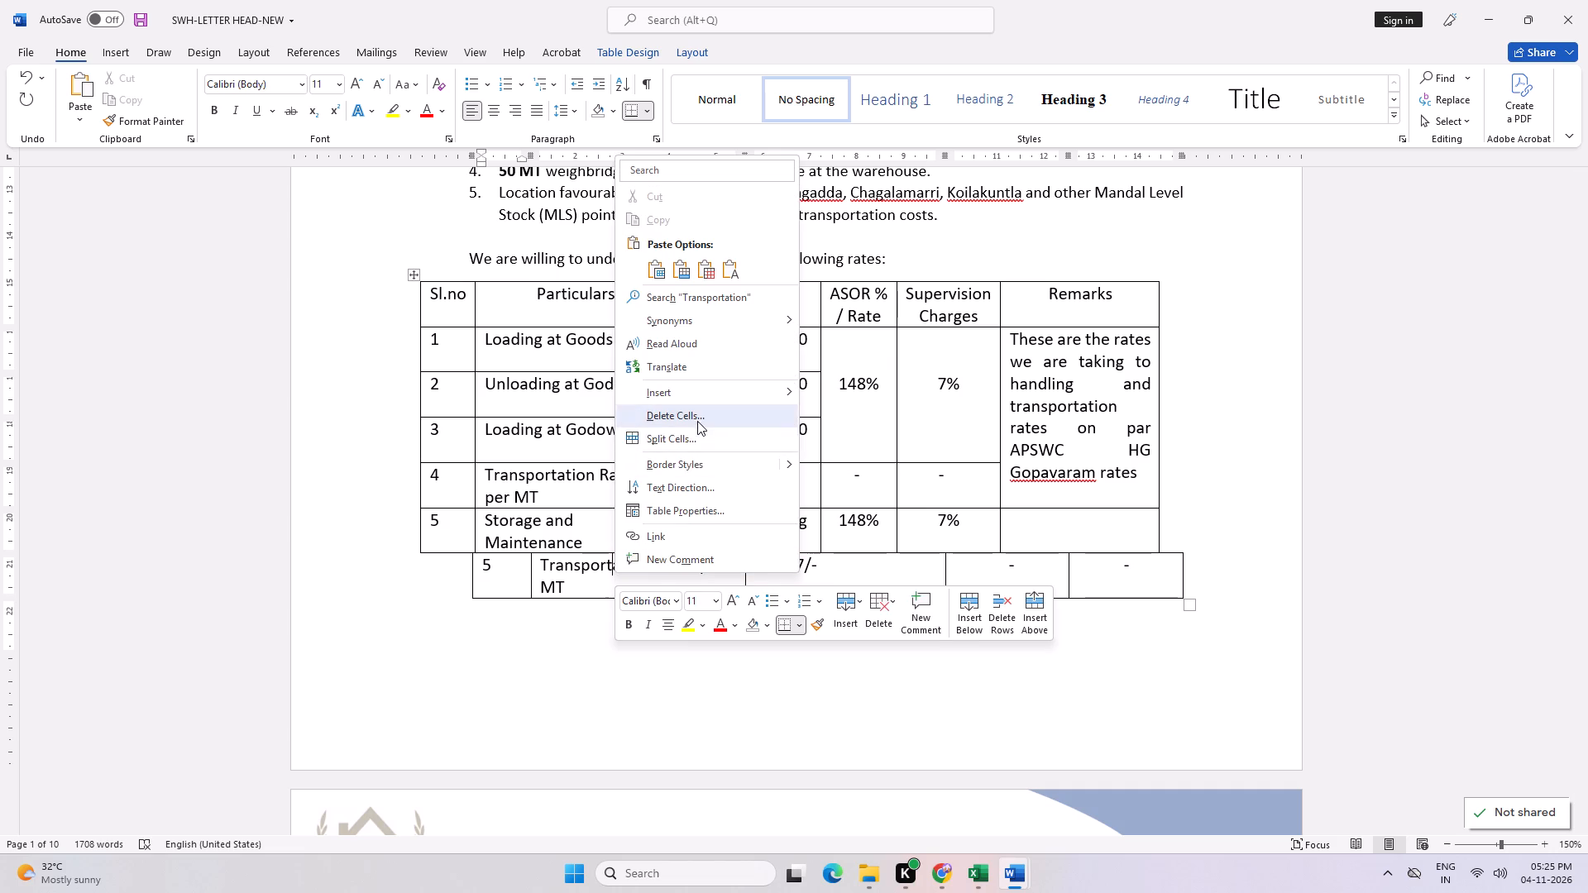
left_click(697, 421)
left_click(771, 420)
left_click(749, 459)
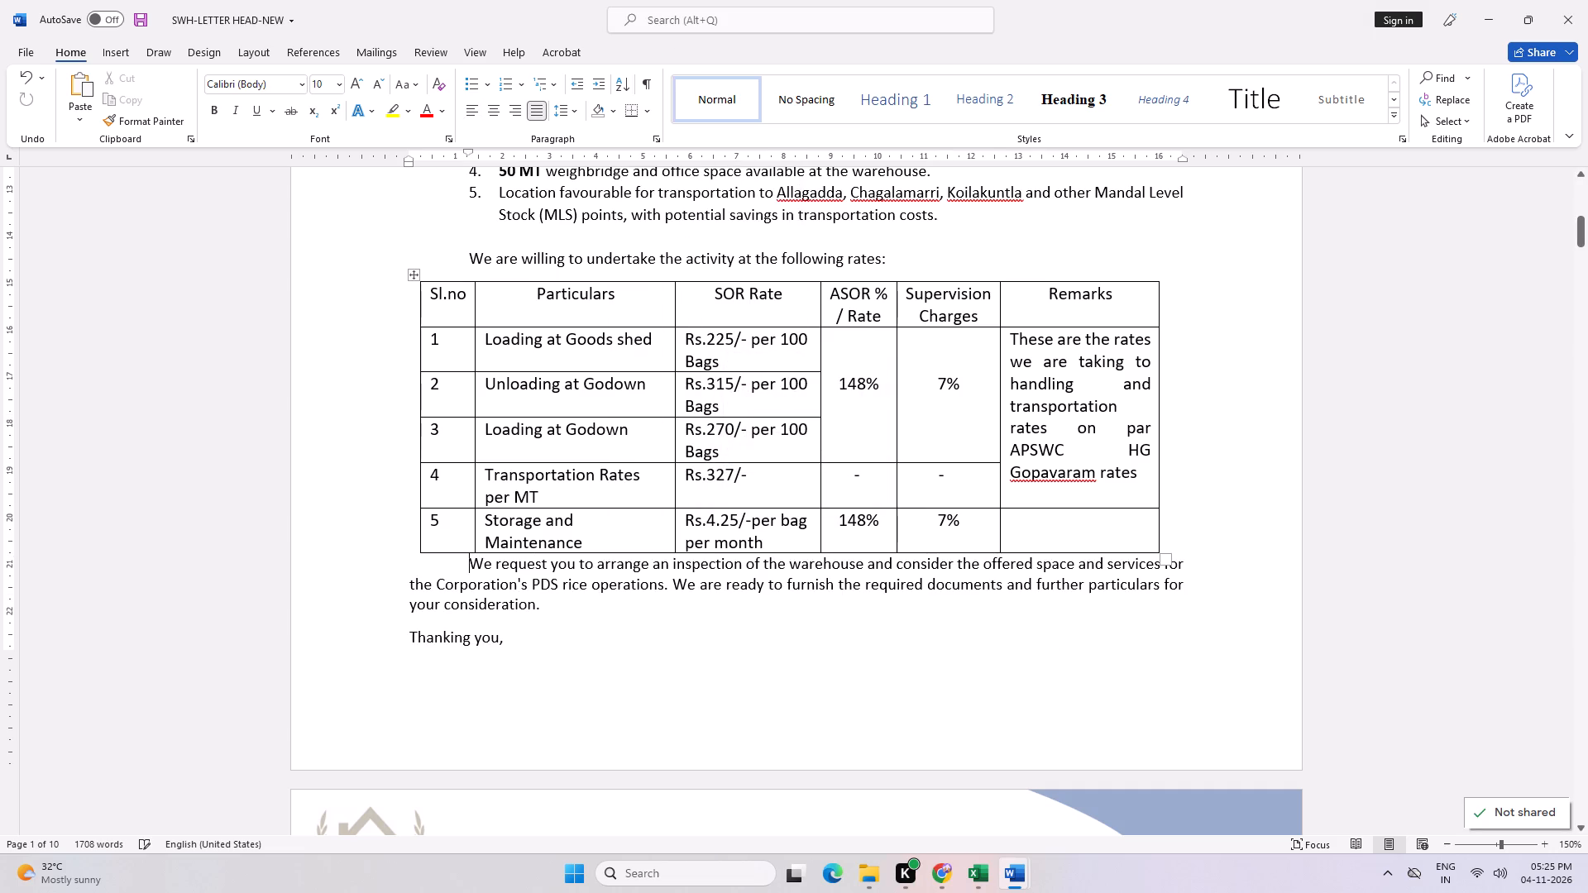
left_click(720, 633)
scroll(836, 567, "down", 4)
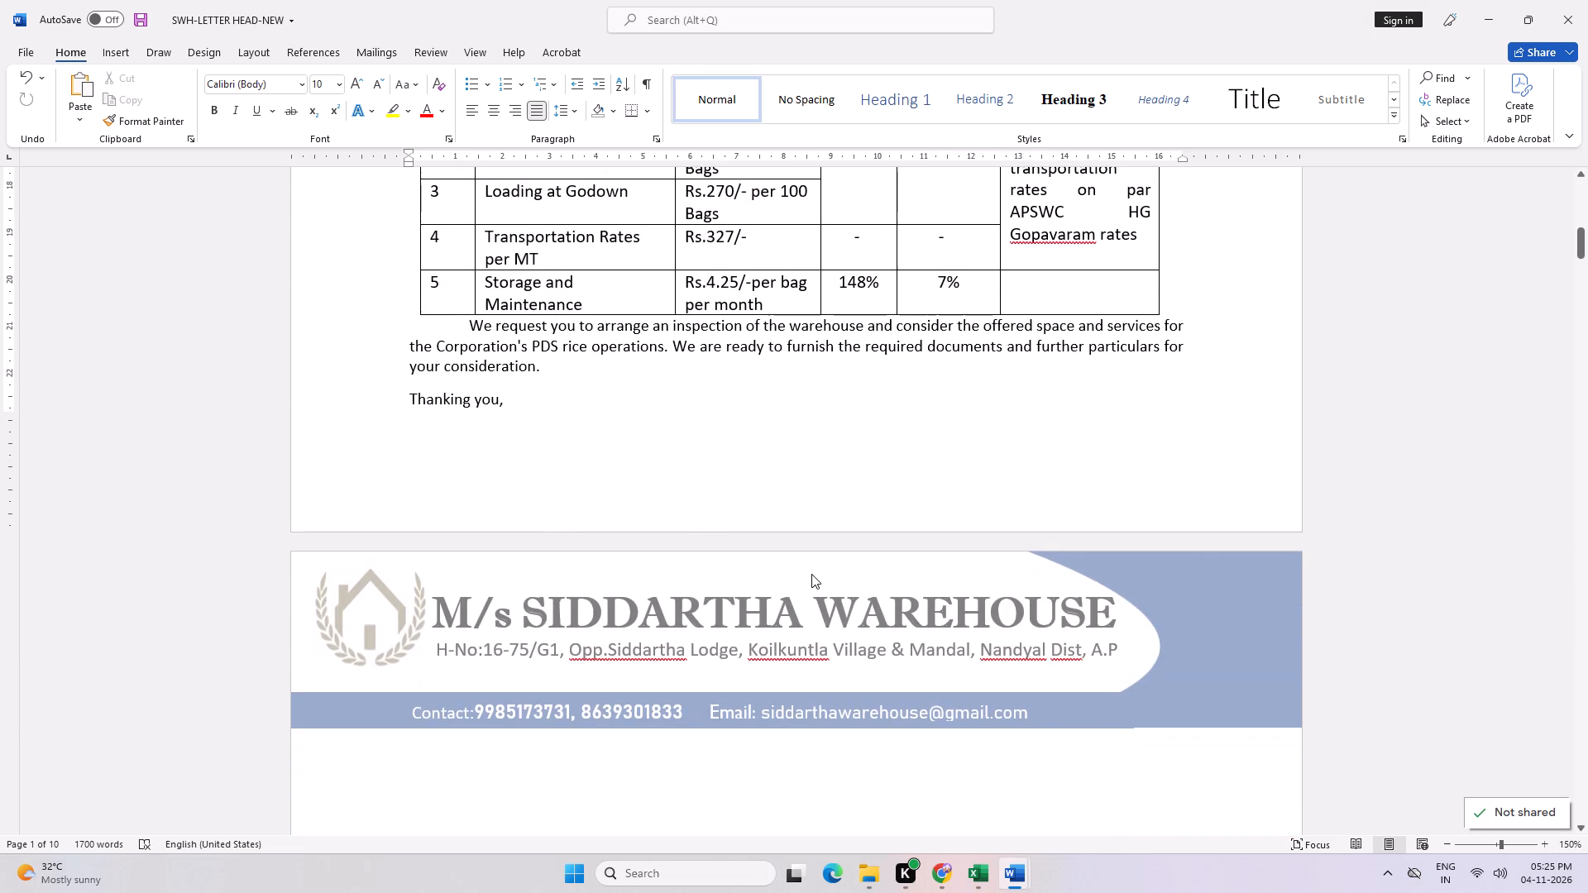
Switch to the no-letterhead copy in Document1 and review the letter and its print preview without printing.
key("alt+Tab")
left_click(768, 699)
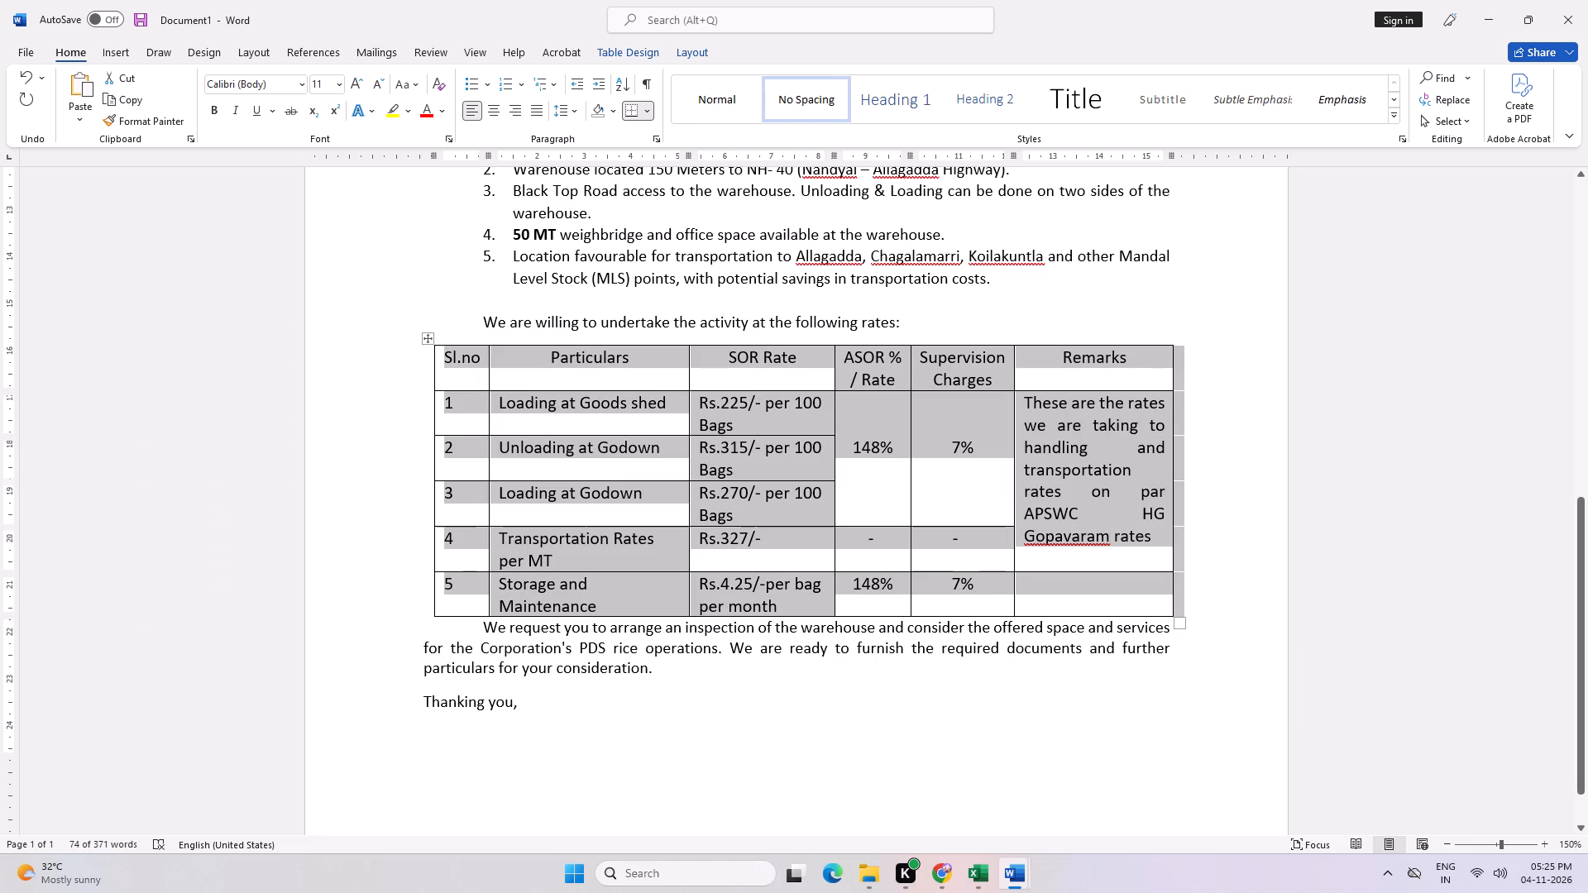
scroll(779, 688, "up", 5)
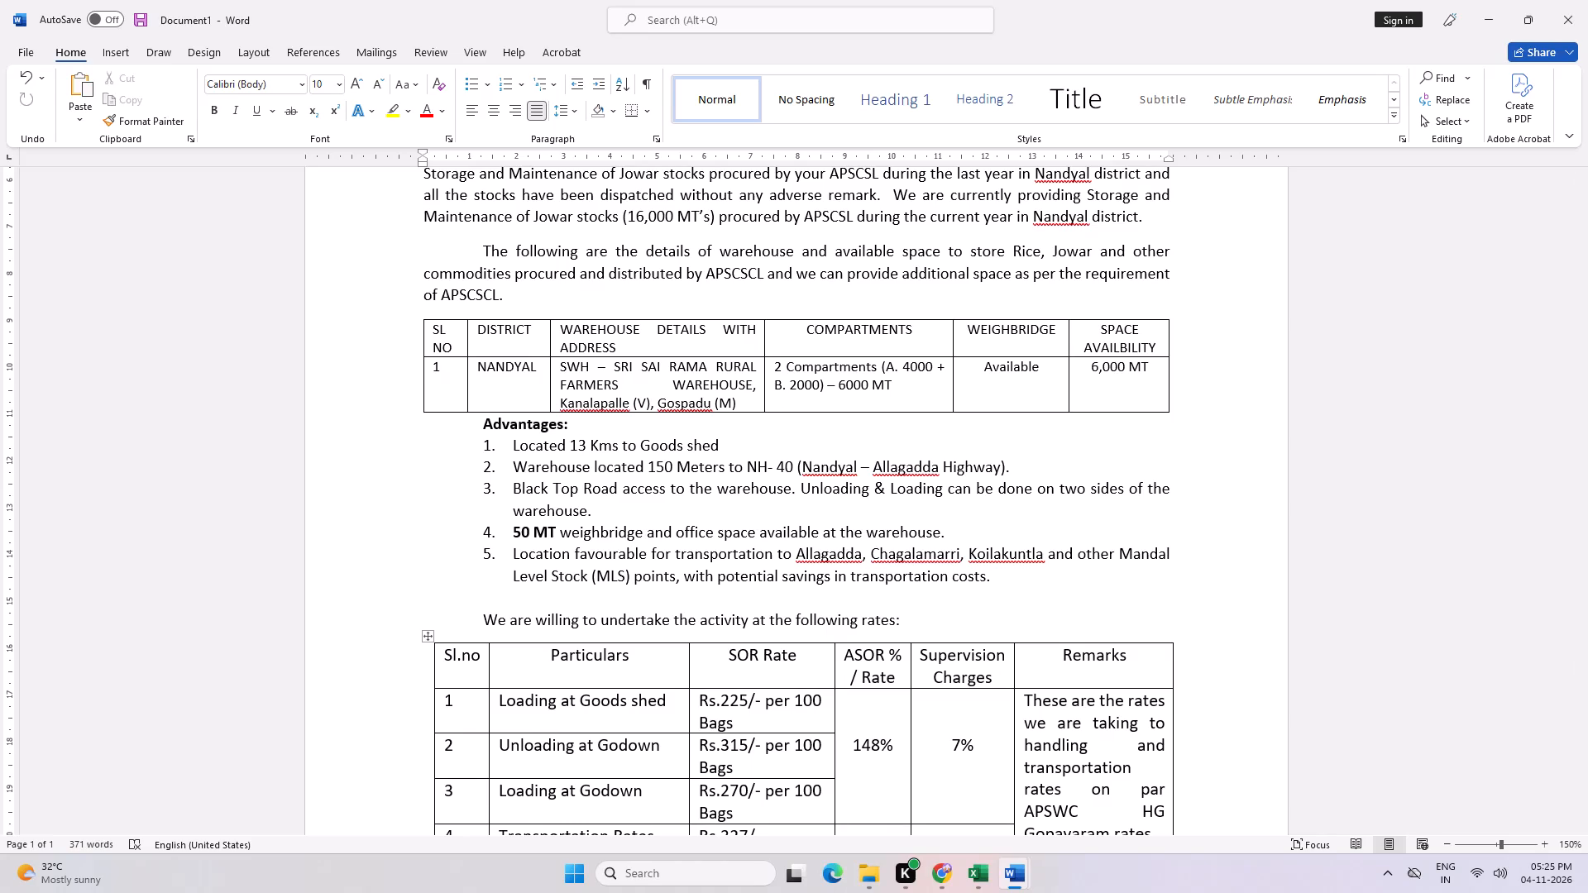
scroll(979, 626, "down", 10)
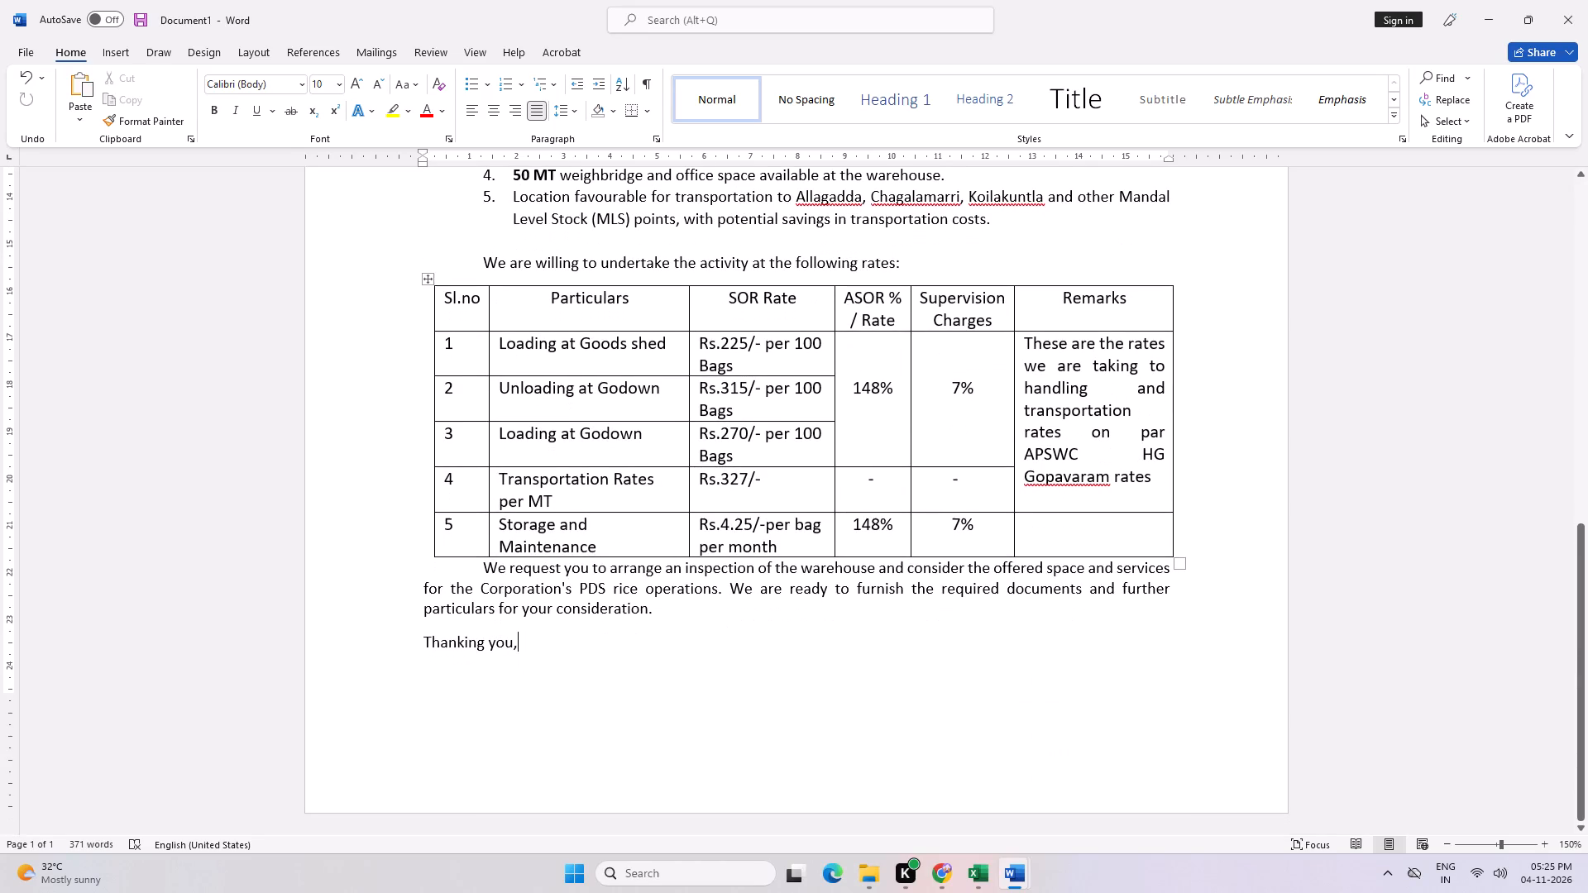
scroll(845, 609, "up", 10)
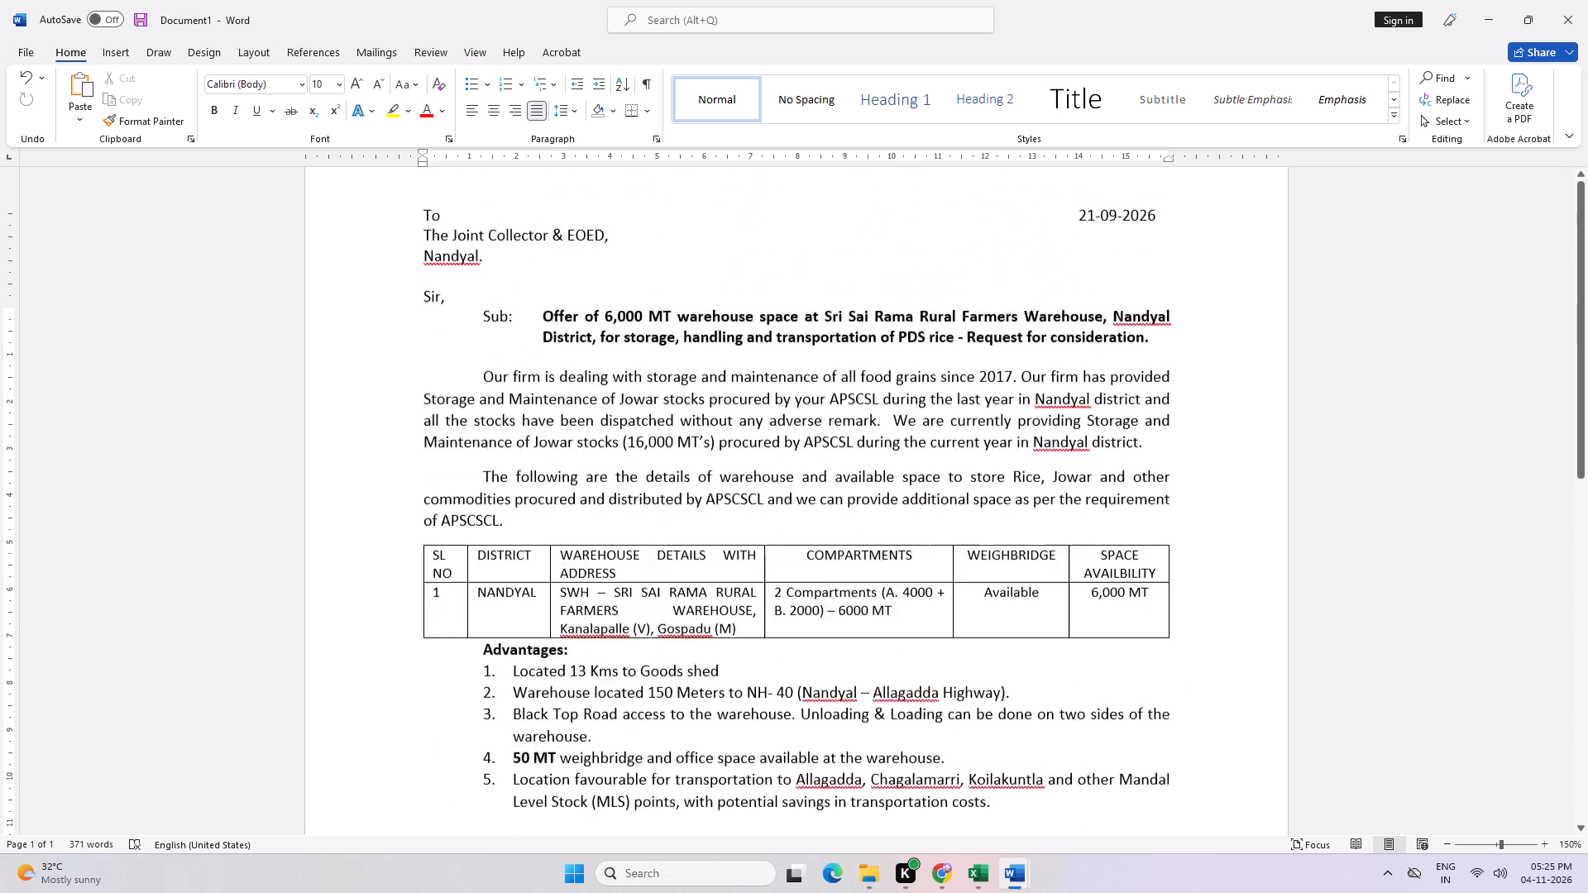
scroll(850, 606, "up", 6)
left_click(879, 598)
key("ctrl+p")
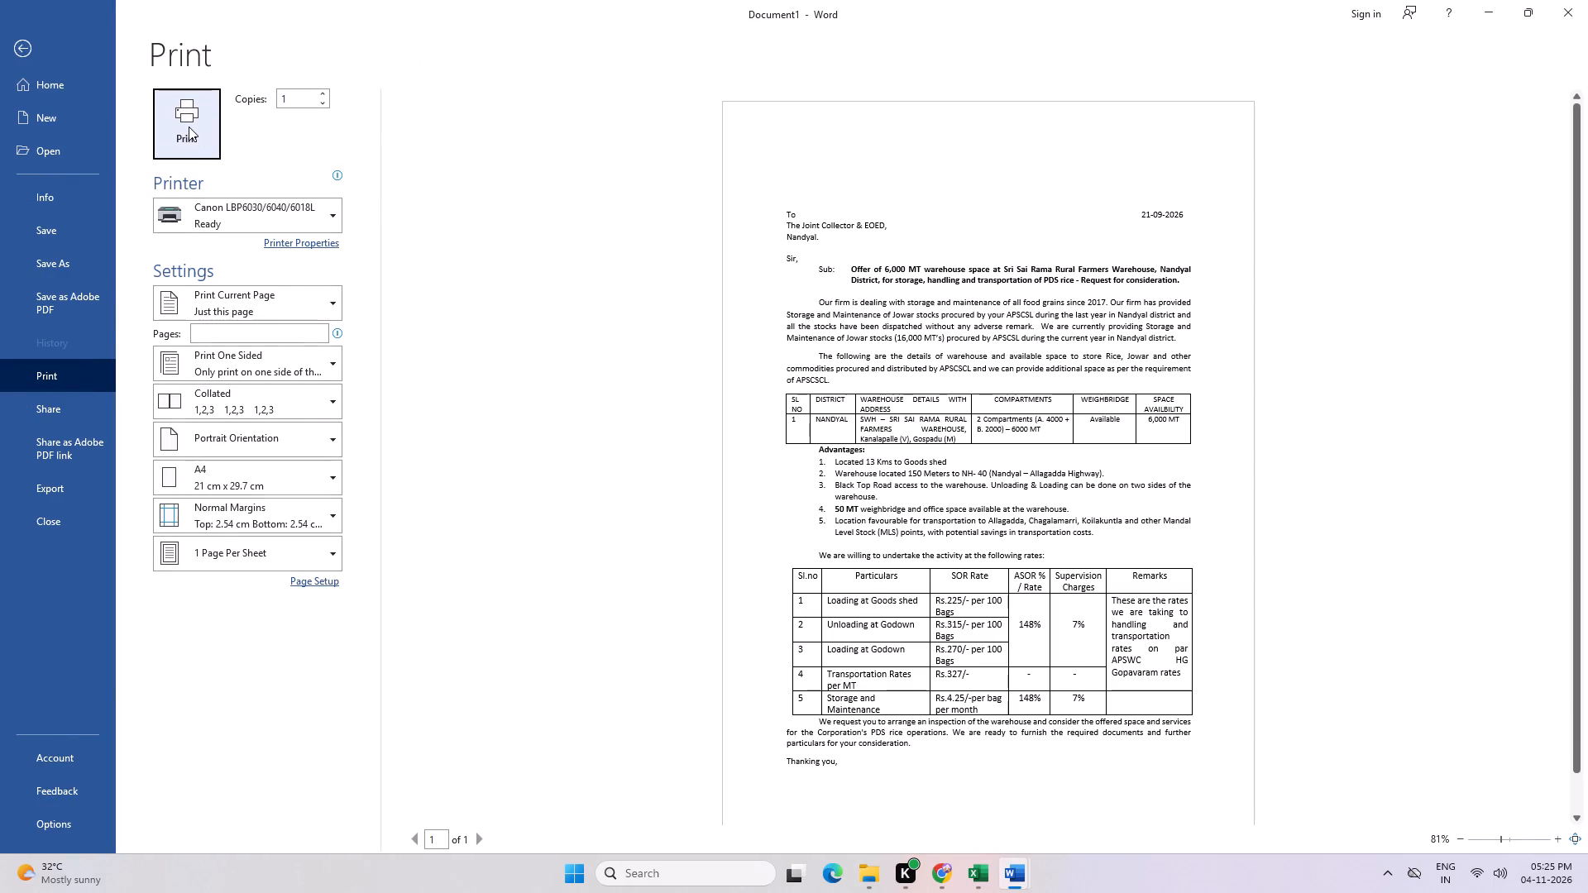
key("Escape")
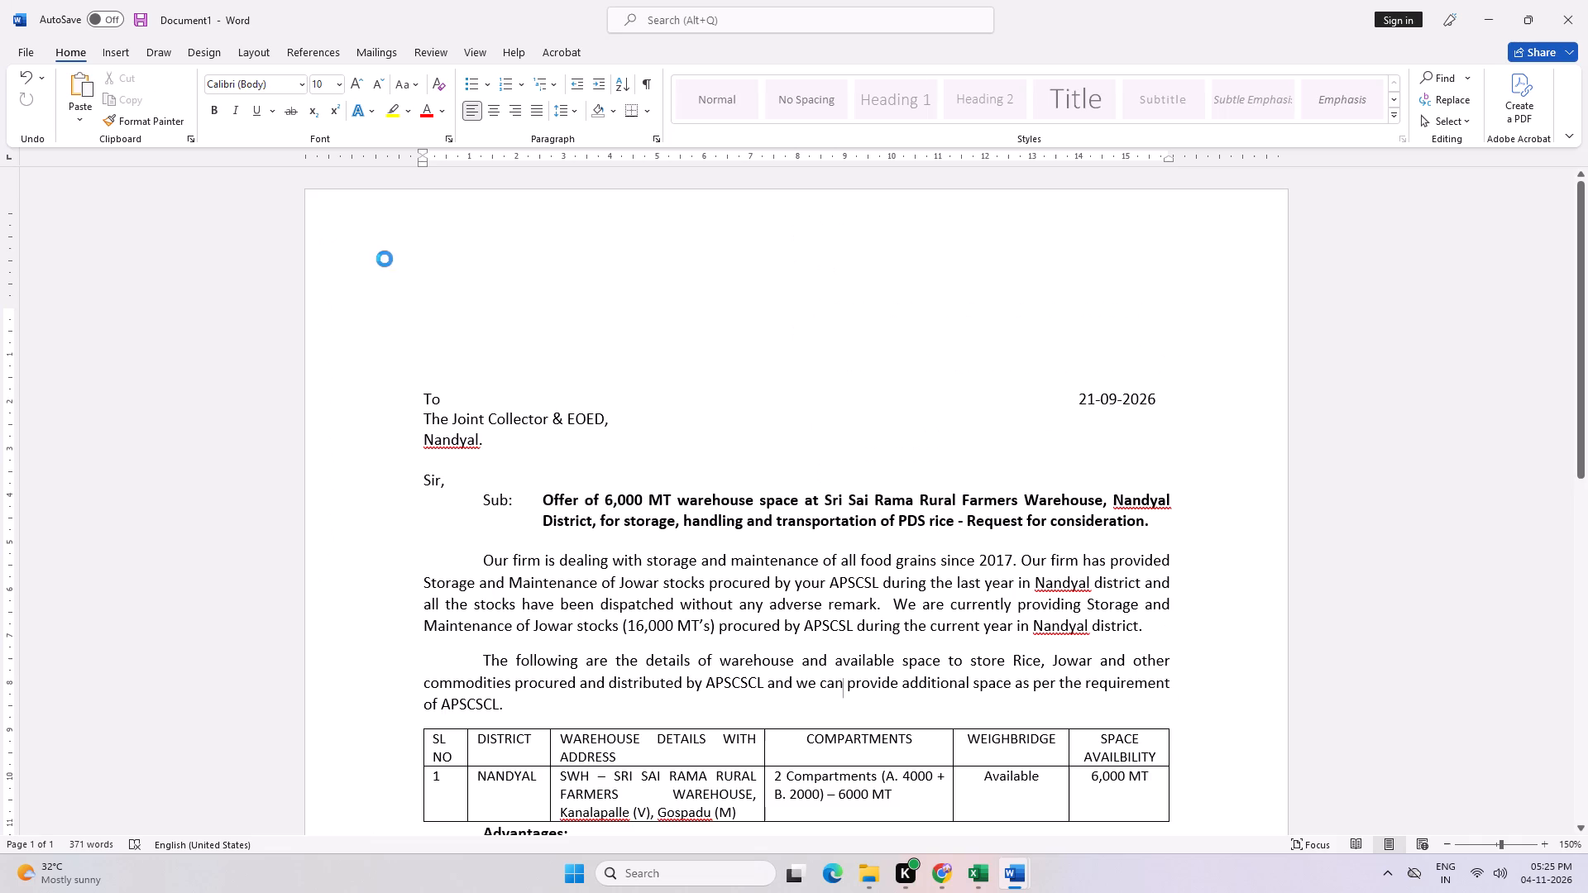
Apply the No Spacing style to the whole rates table.
scroll(1030, 507, "down", 4)
scroll(745, 534, "down", 6)
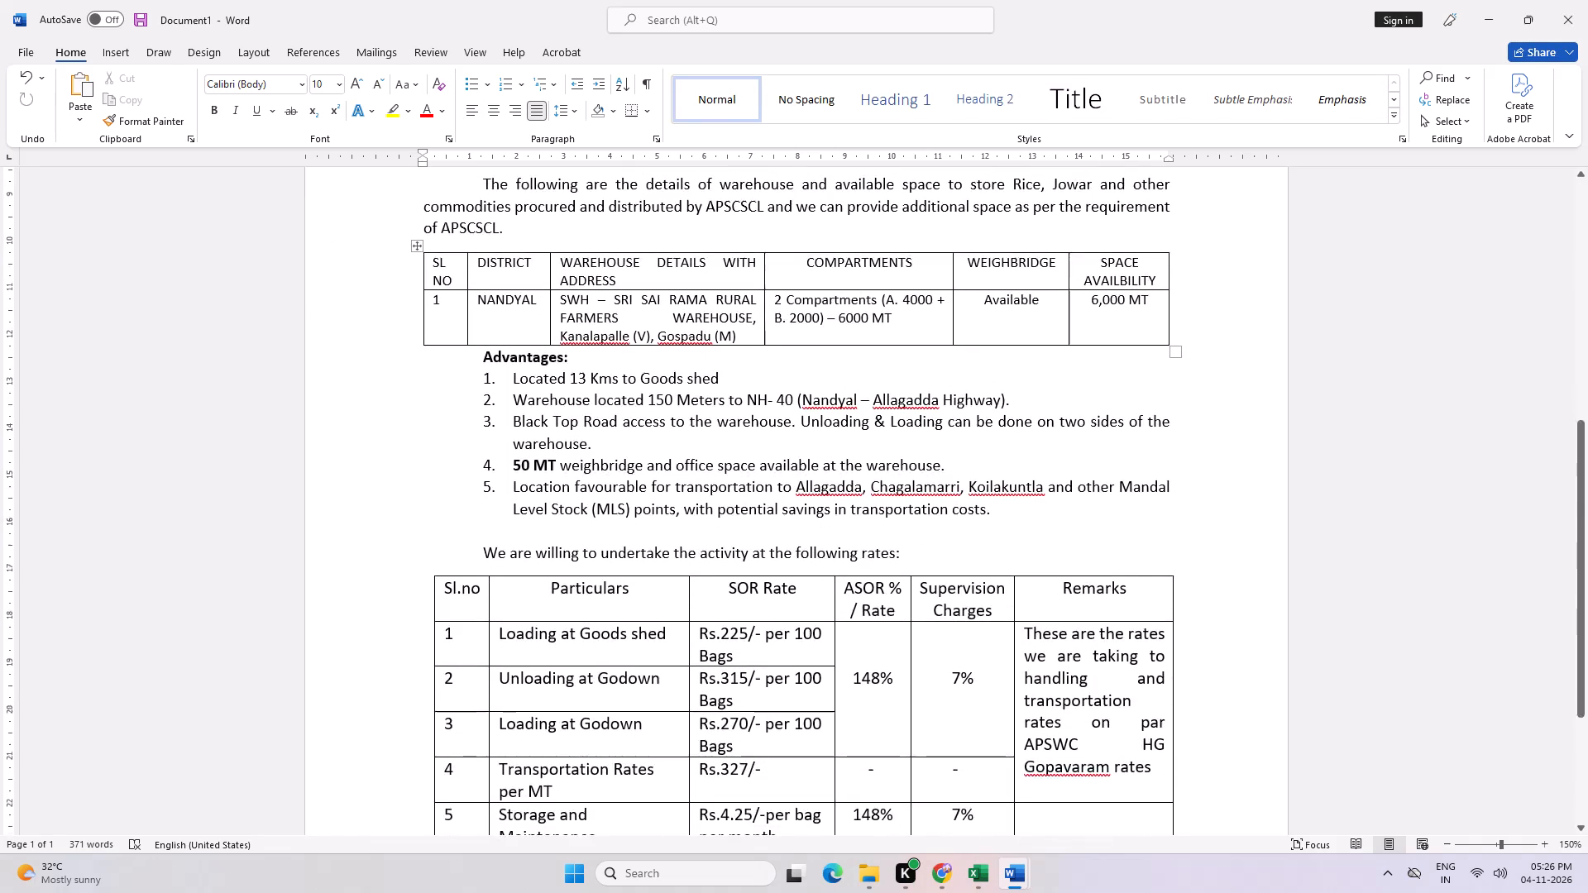
scroll(796, 523, "down", 3)
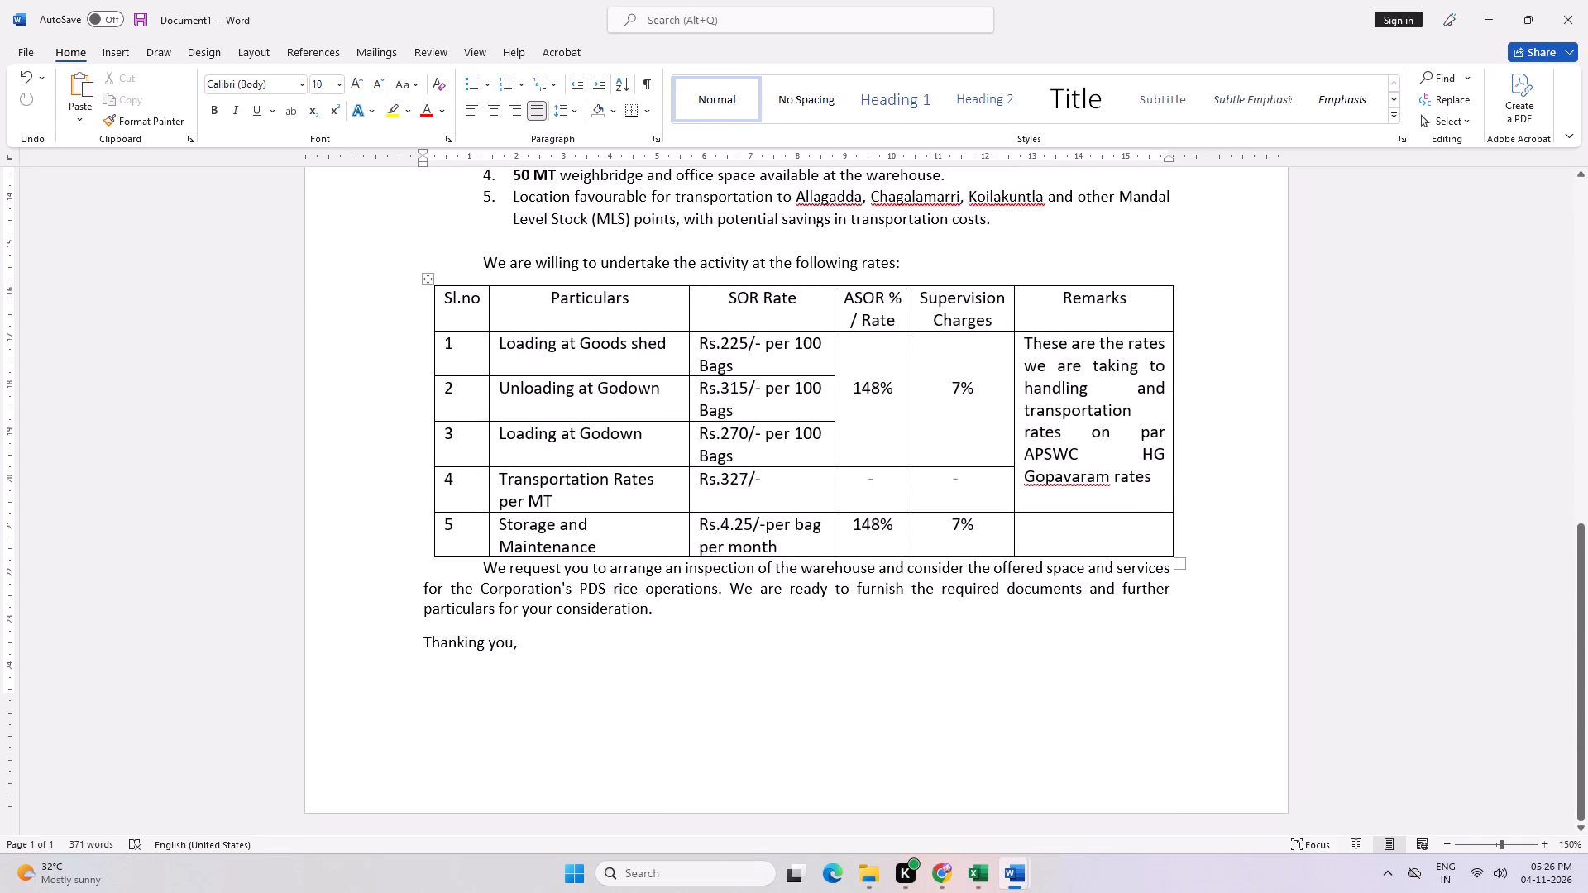
left_click_drag(442, 299, 1122, 526)
left_click(812, 100)
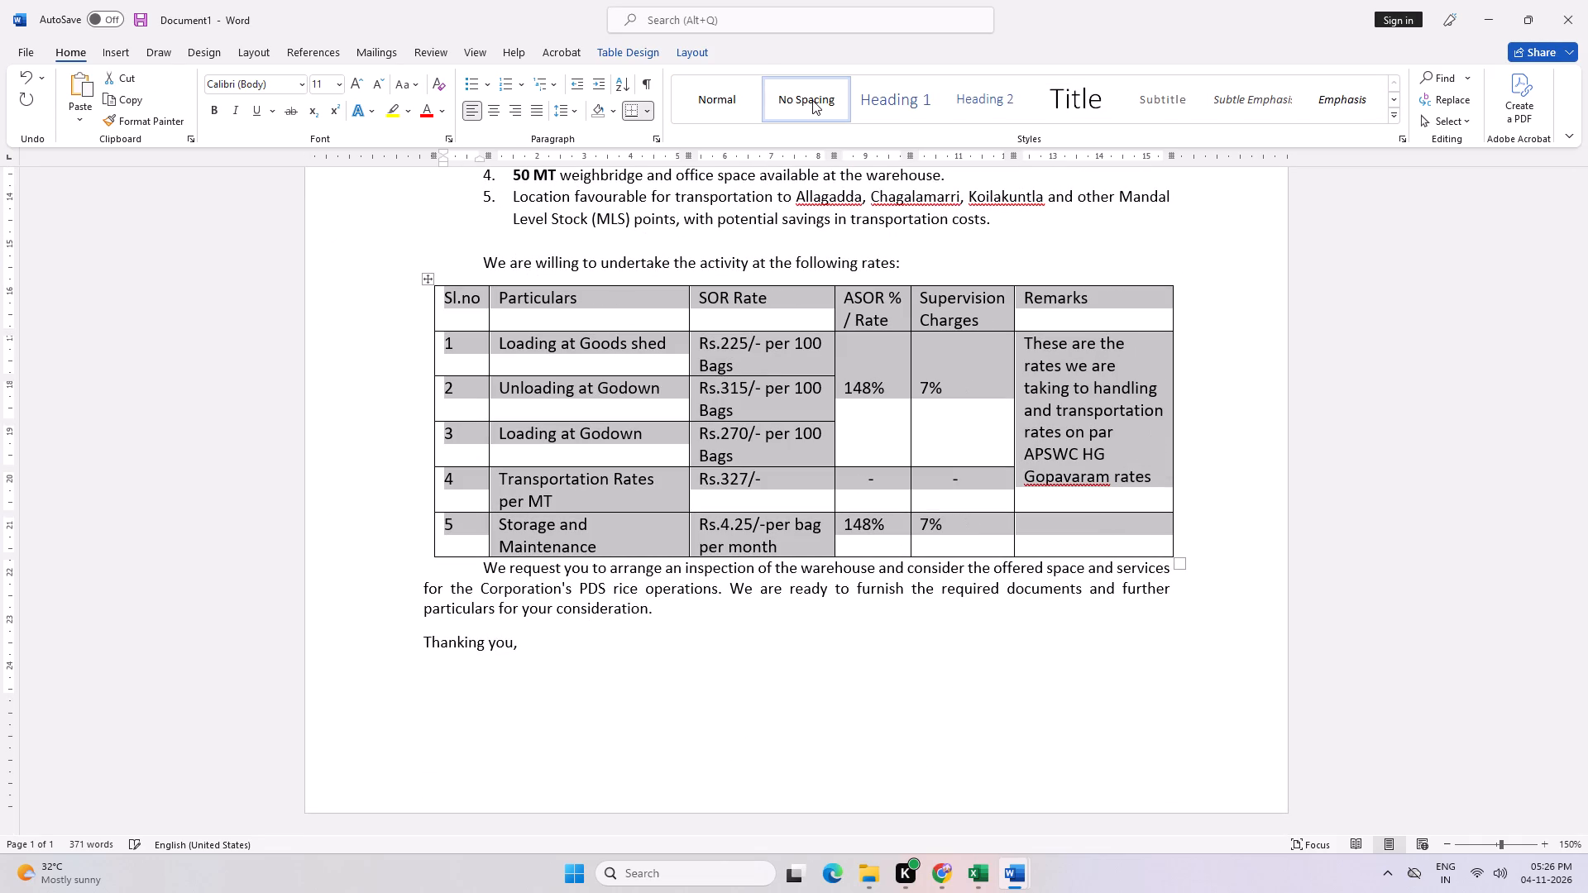
left_click(812, 100)
left_click(1002, 488)
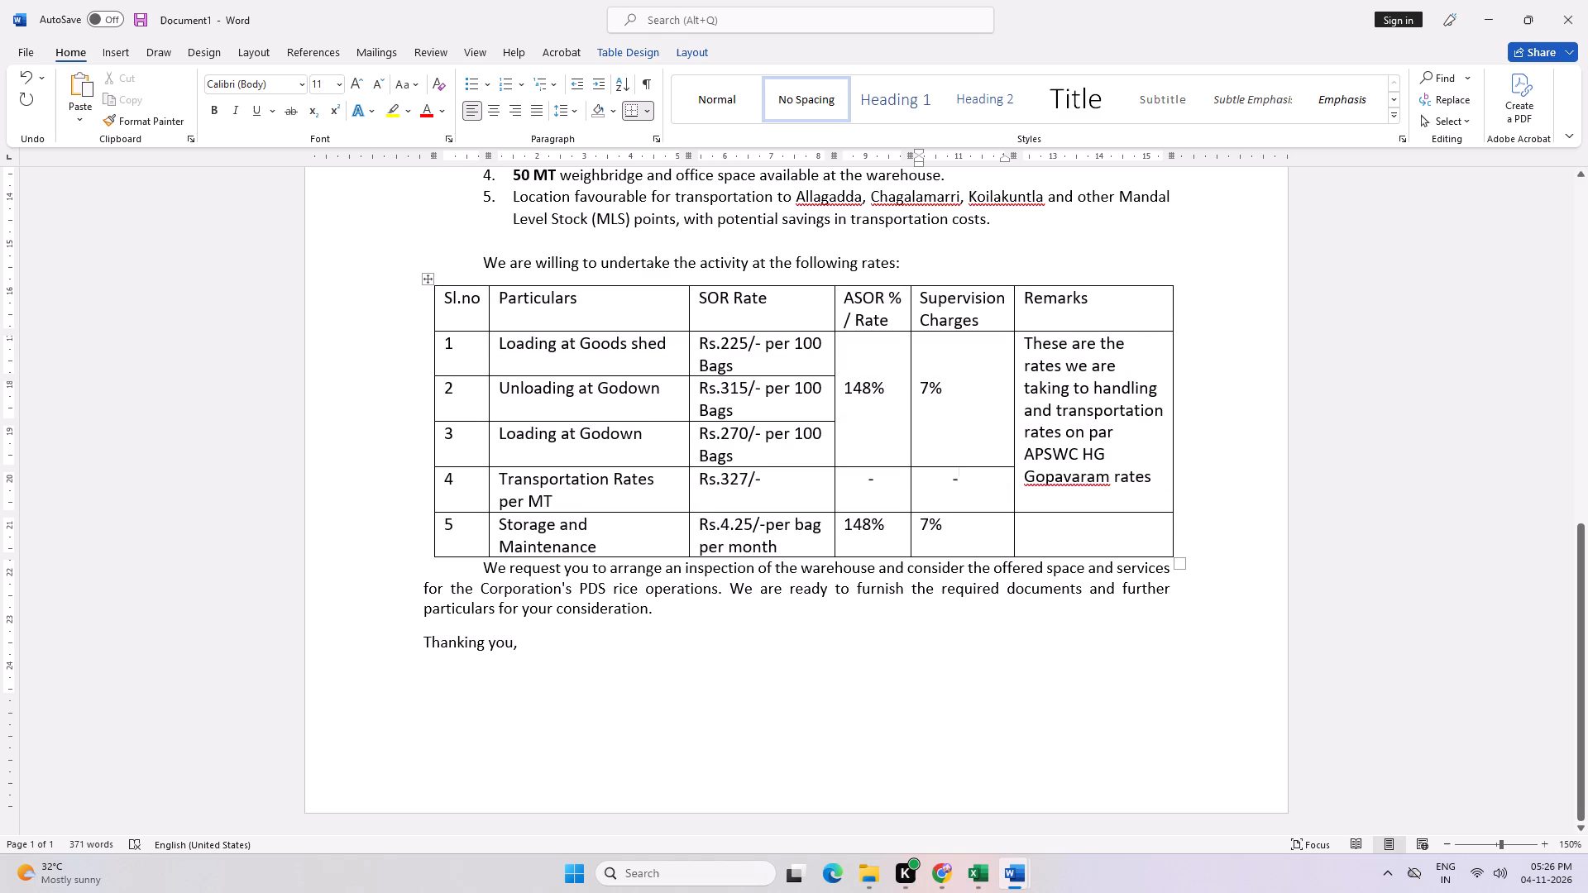
Reduce the font size of the whole rates table to 10.
left_click_drag(448, 297, 1094, 525)
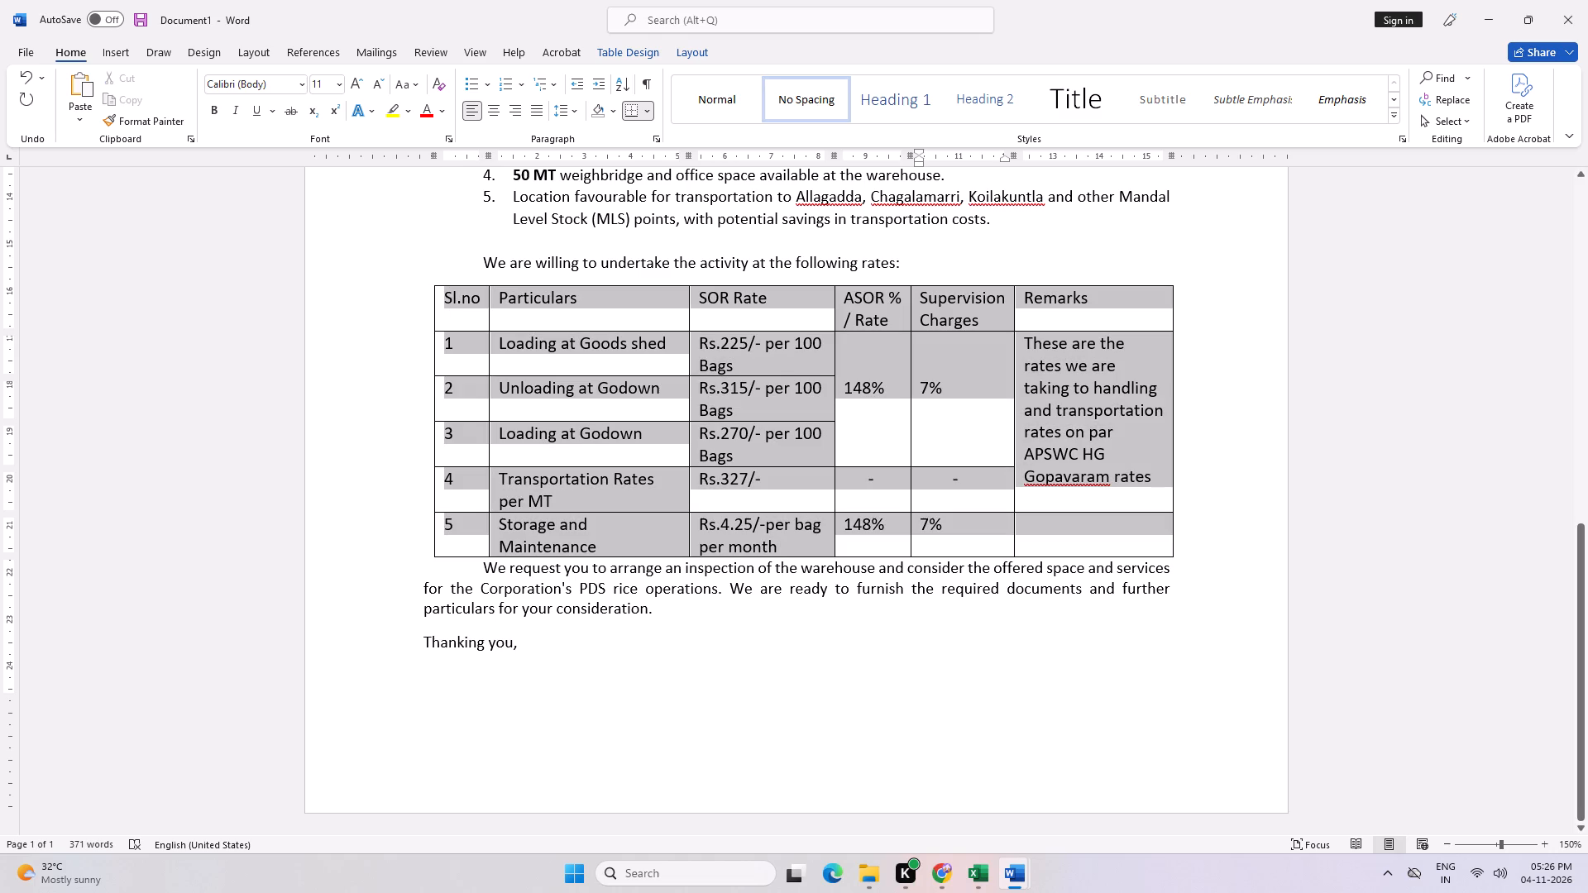
left_click_drag(1094, 525, 1096, 533)
left_click(378, 84)
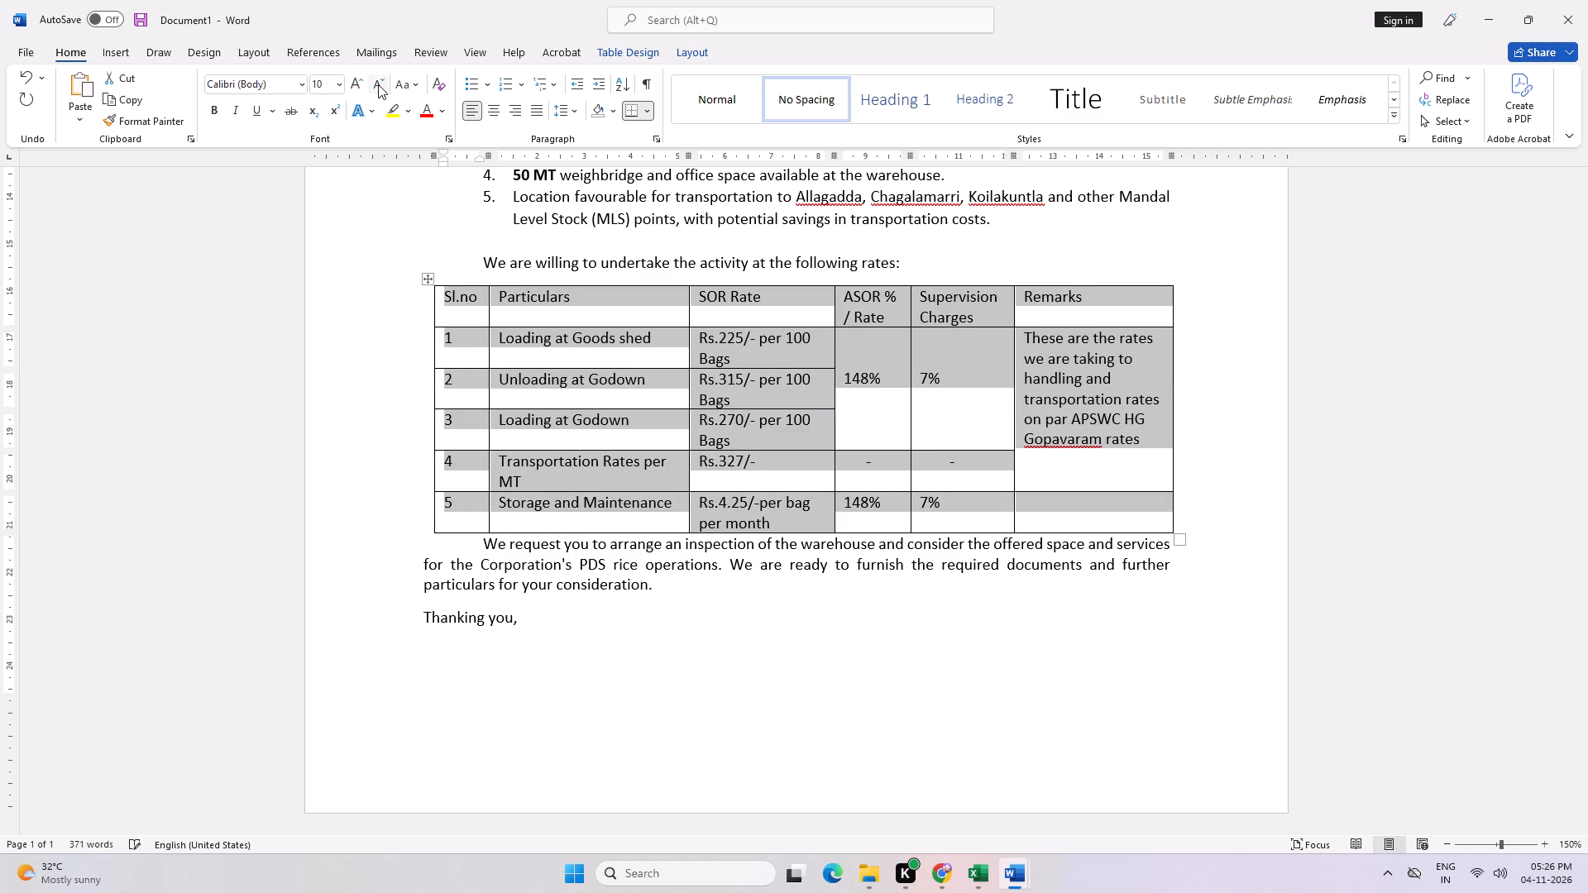
left_click(911, 416)
left_click(1013, 552)
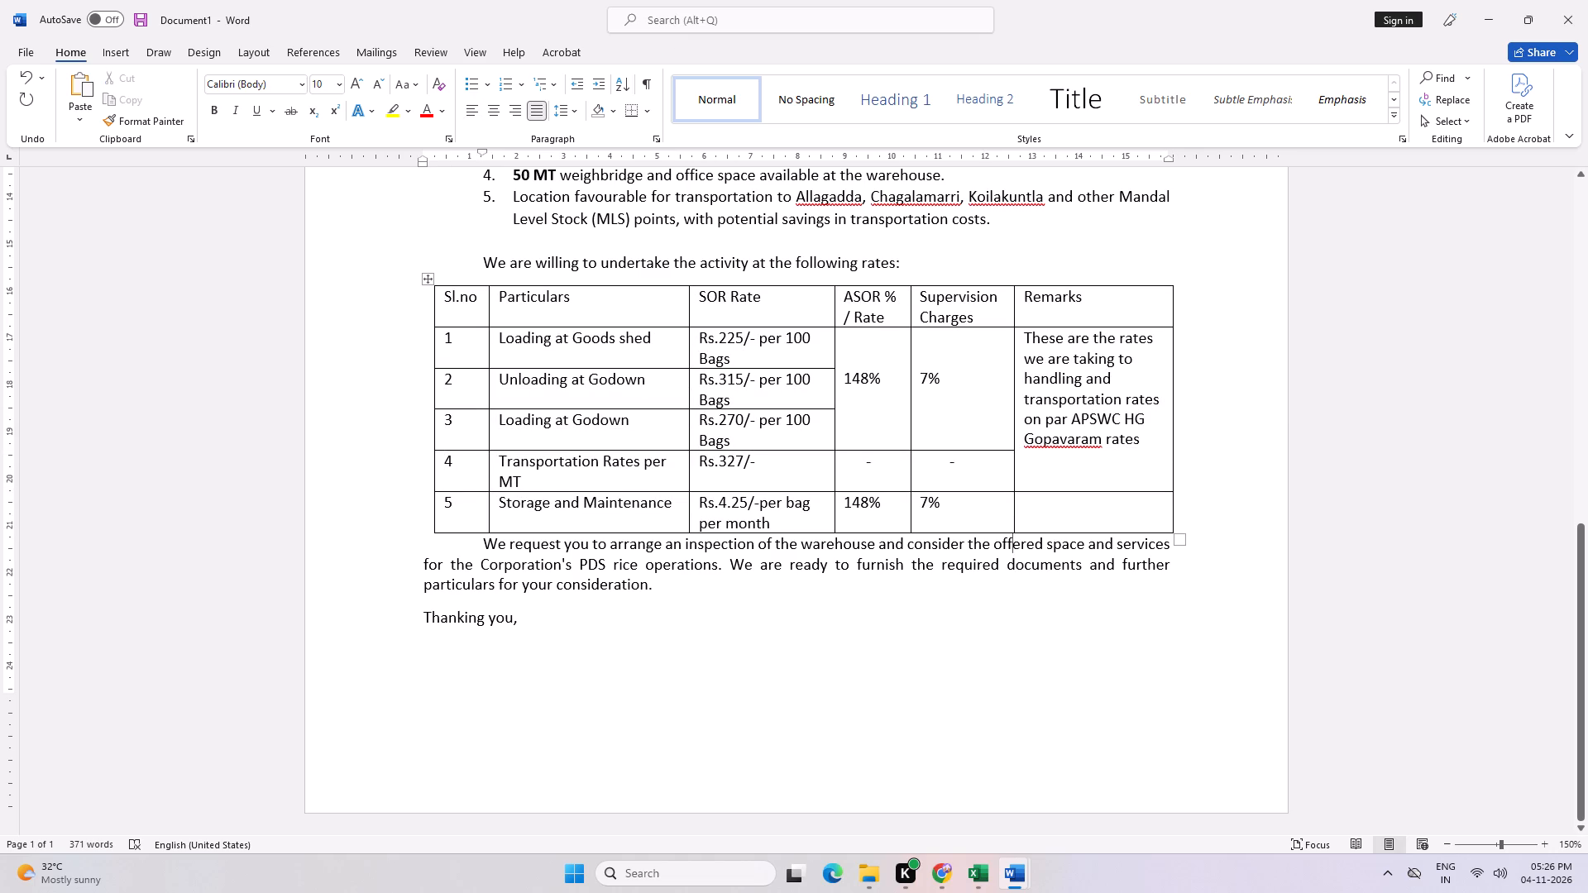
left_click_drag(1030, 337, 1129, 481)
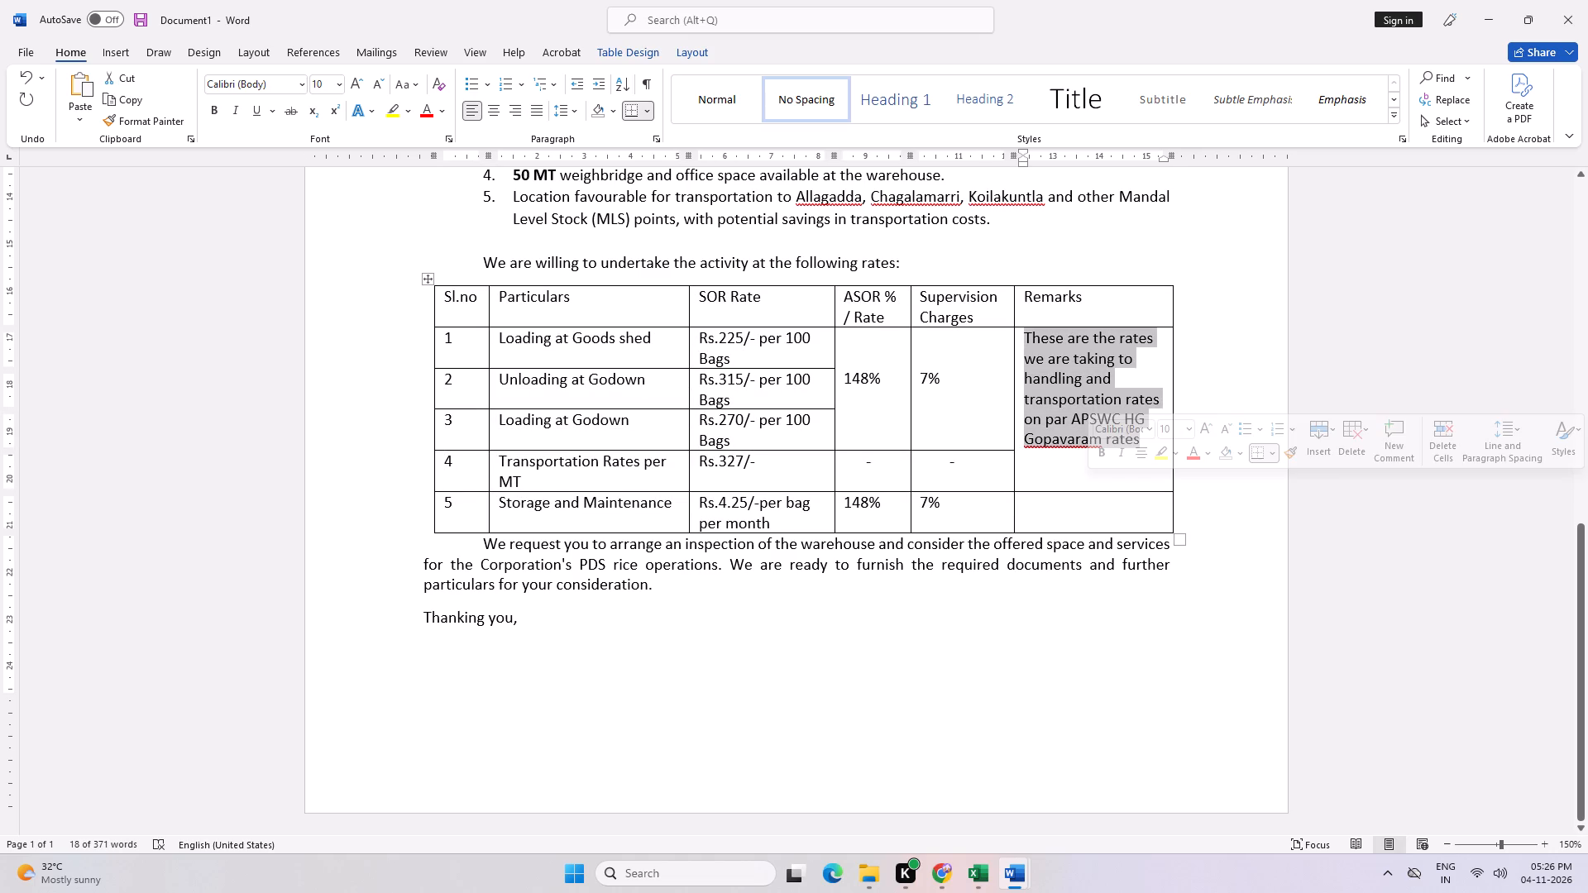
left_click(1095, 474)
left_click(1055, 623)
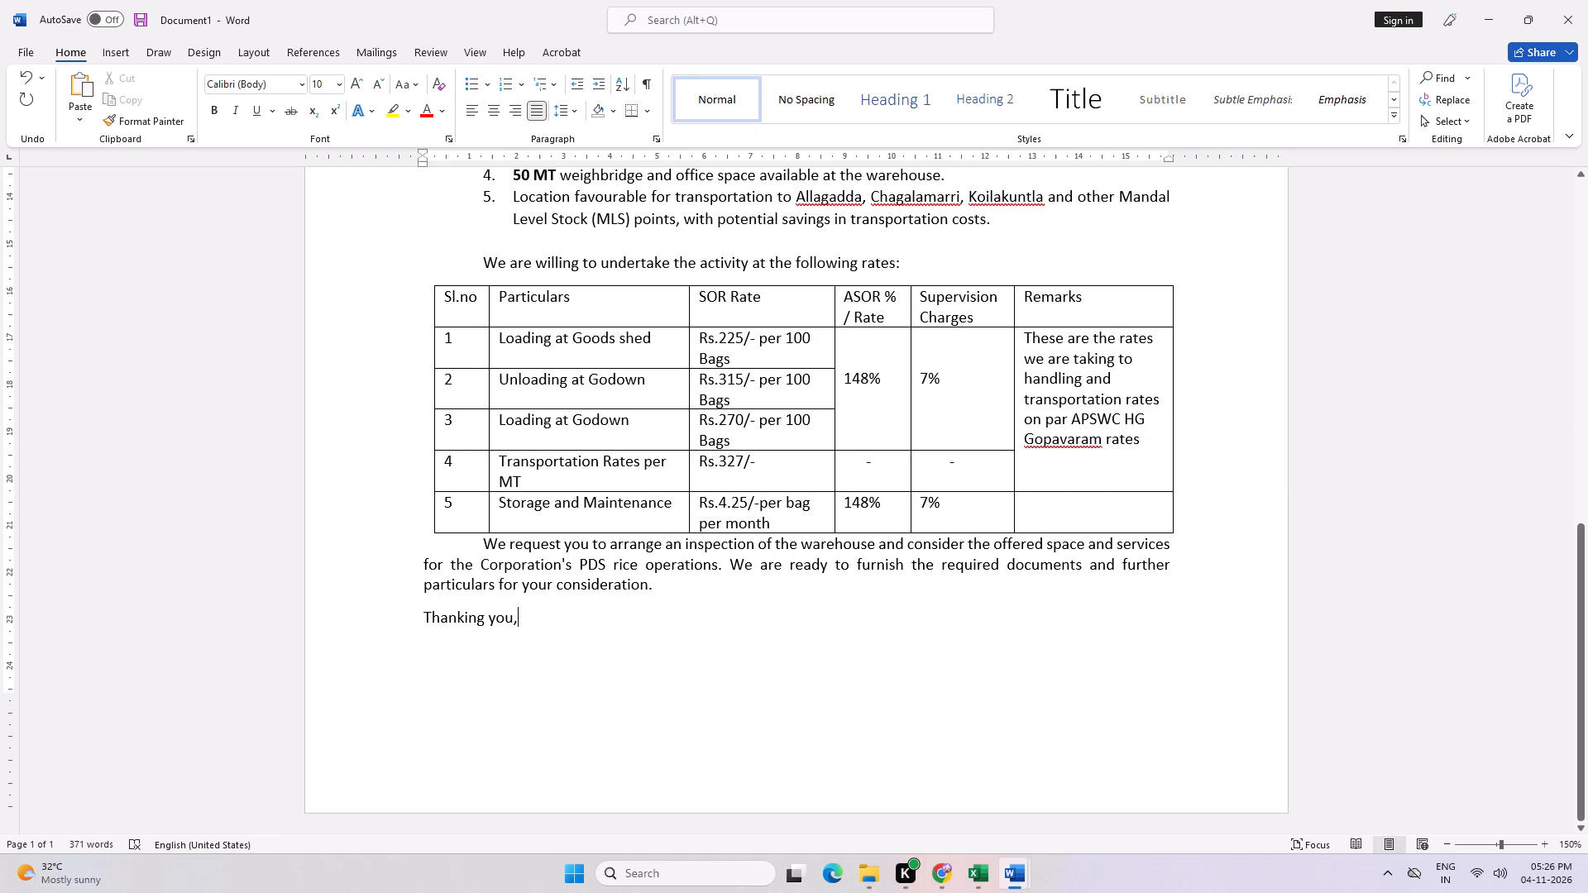
Print the no-letterhead offer letter.
scroll(649, 601, "down", 3)
scroll(668, 660, "up", 10)
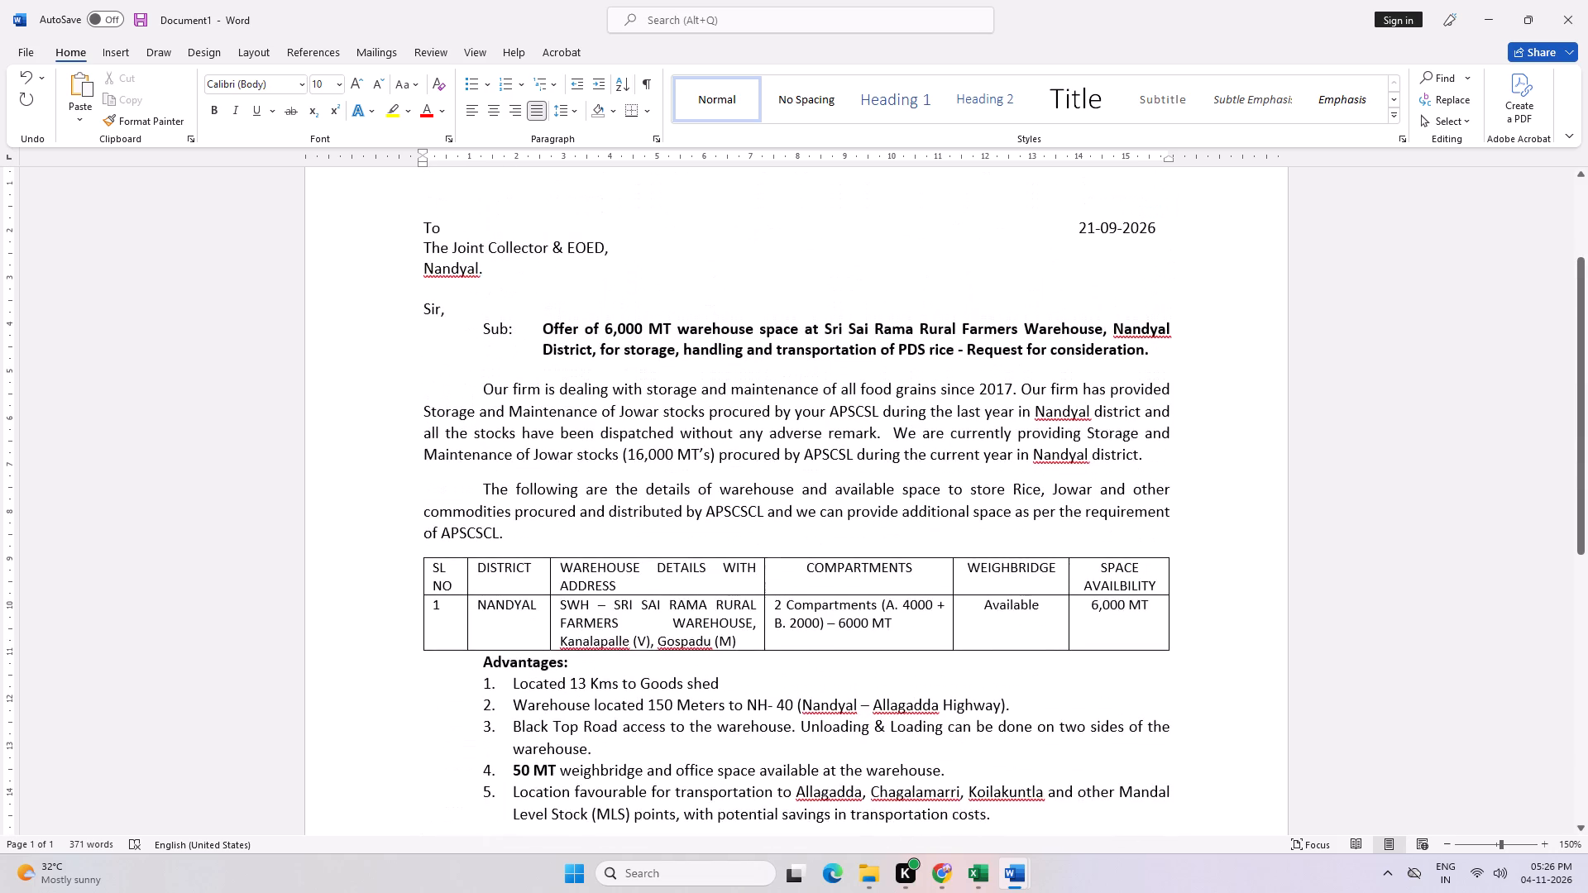
scroll(715, 648, "up", 5)
scroll(772, 571, "down", 2)
left_click(831, 516)
key("ctrl+p")
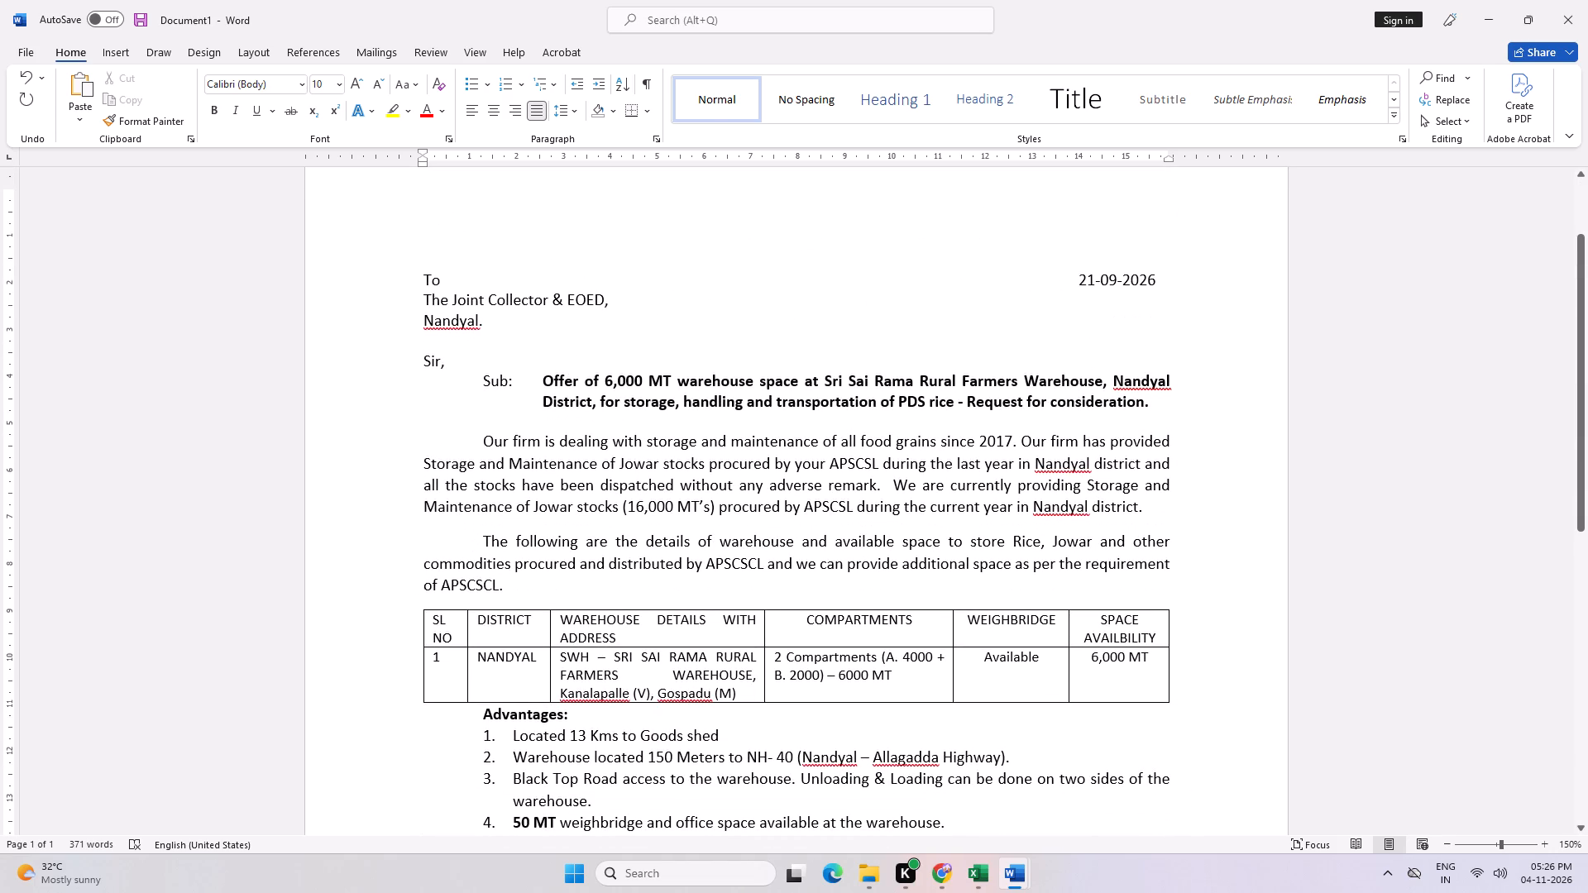
left_click(187, 136)
Select the 148% and 7% merged cells spanning rows 1 to 3 of the rates table.
scroll(742, 653, "down", 8)
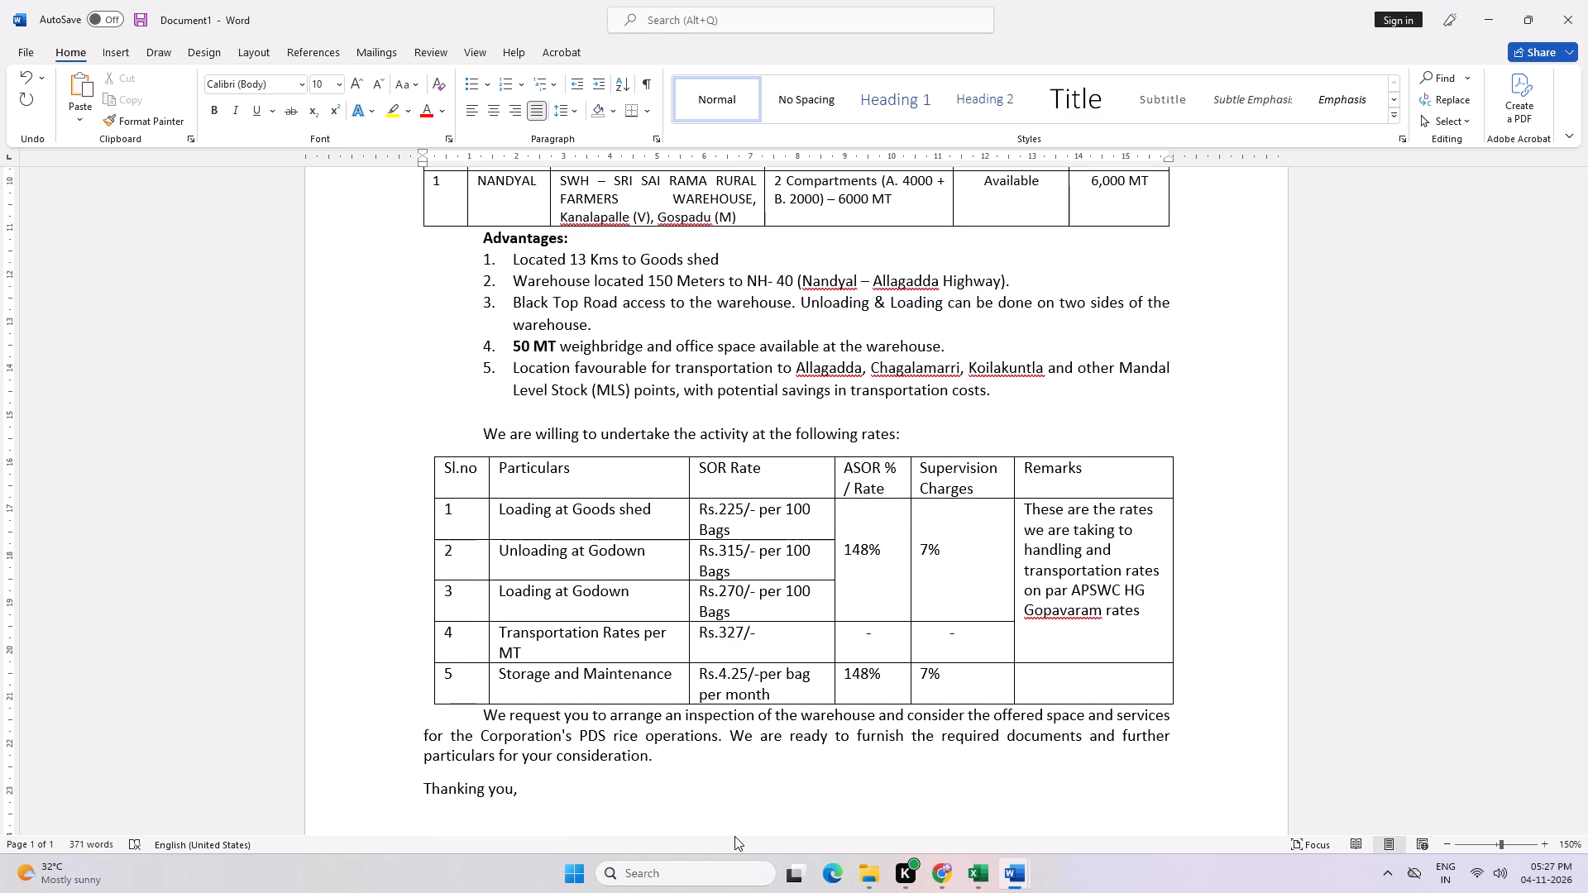
left_click(1037, 667)
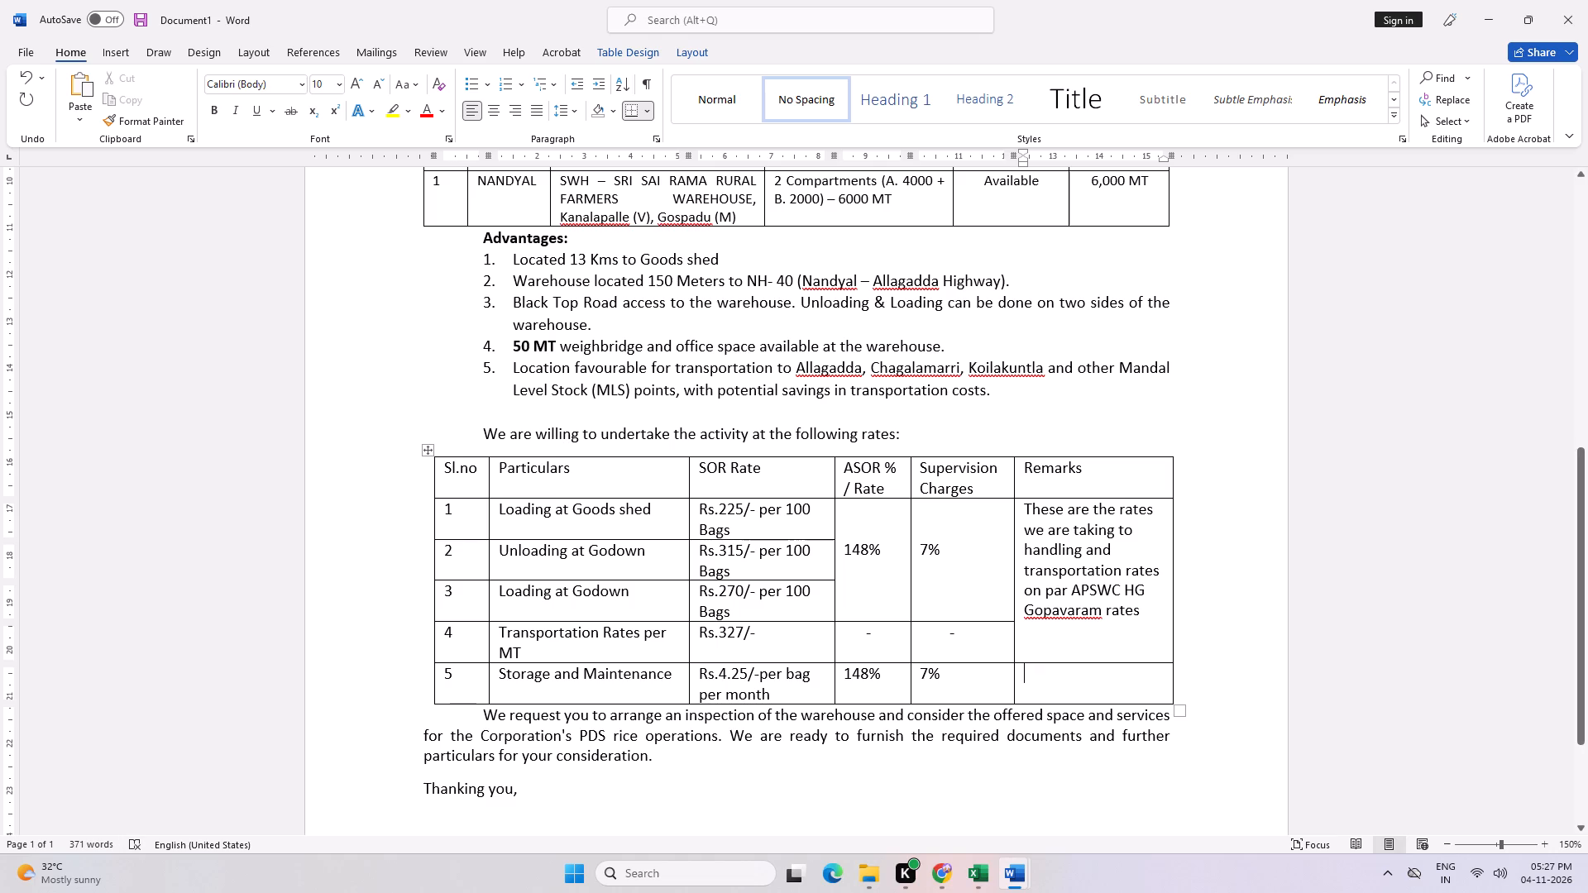
left_click_drag(844, 550, 949, 552)
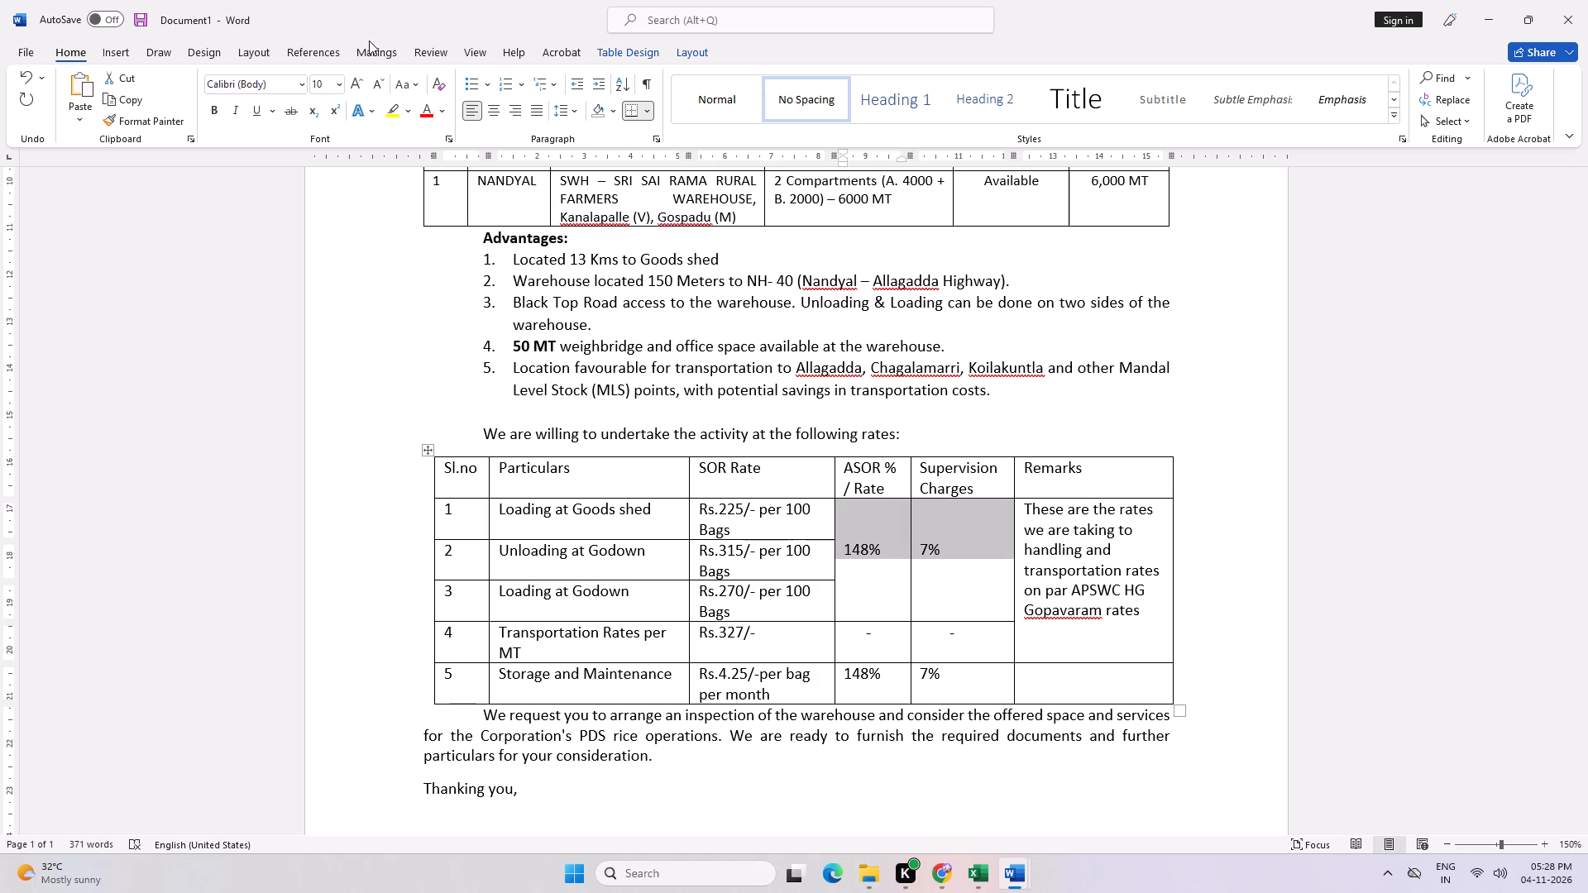
Centre the 148% and 7% values horizontally in the merged cells spanning rows 1 to 3 of the rates table.
left_click(495, 106)
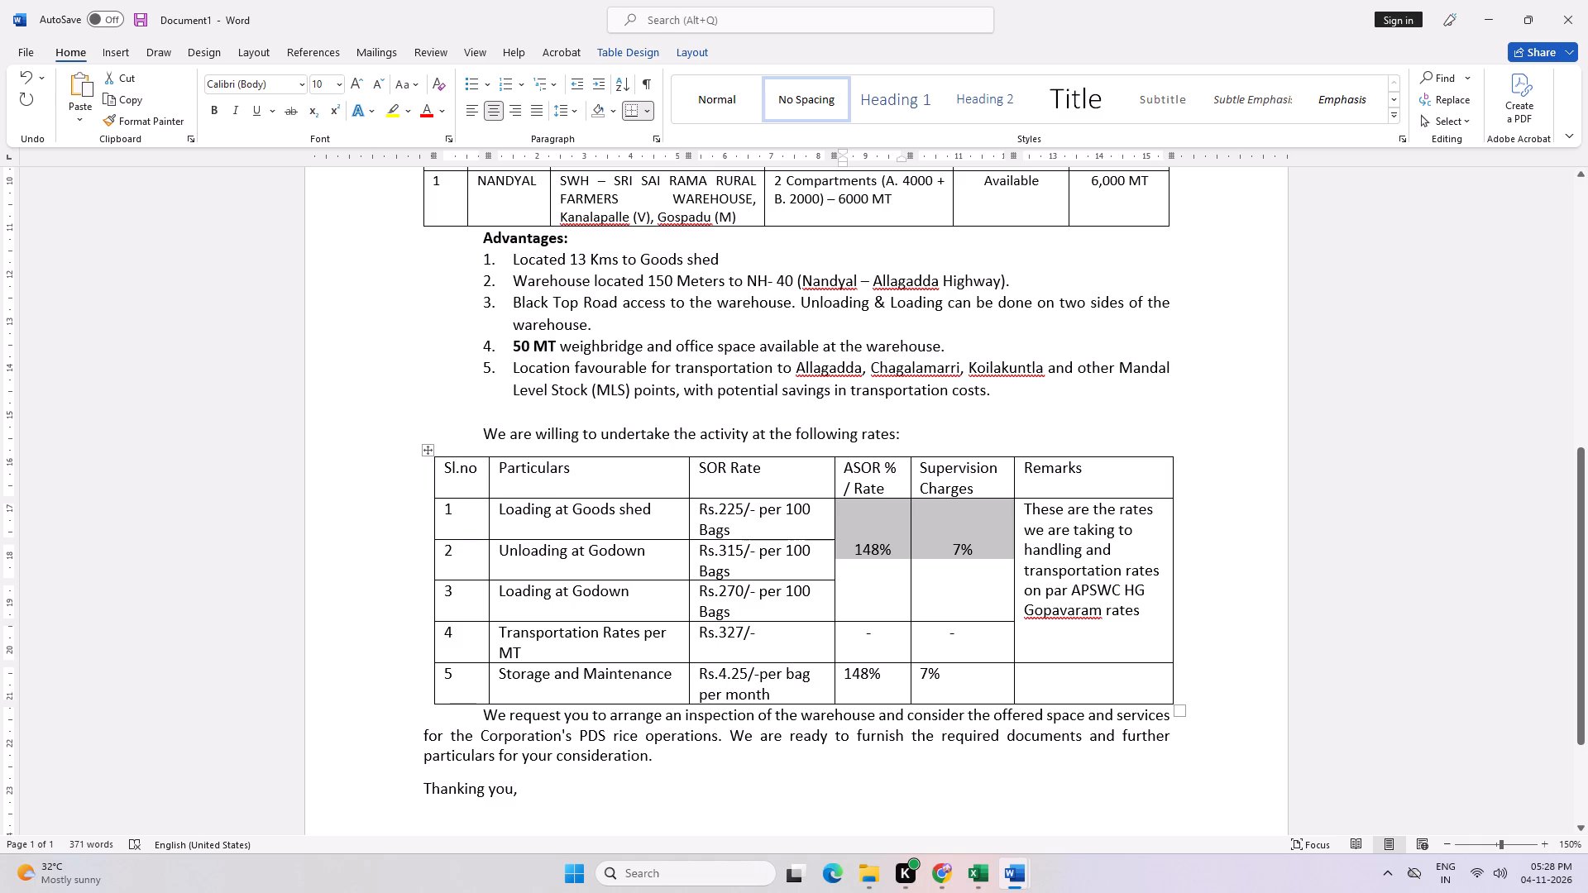
left_click(868, 581)
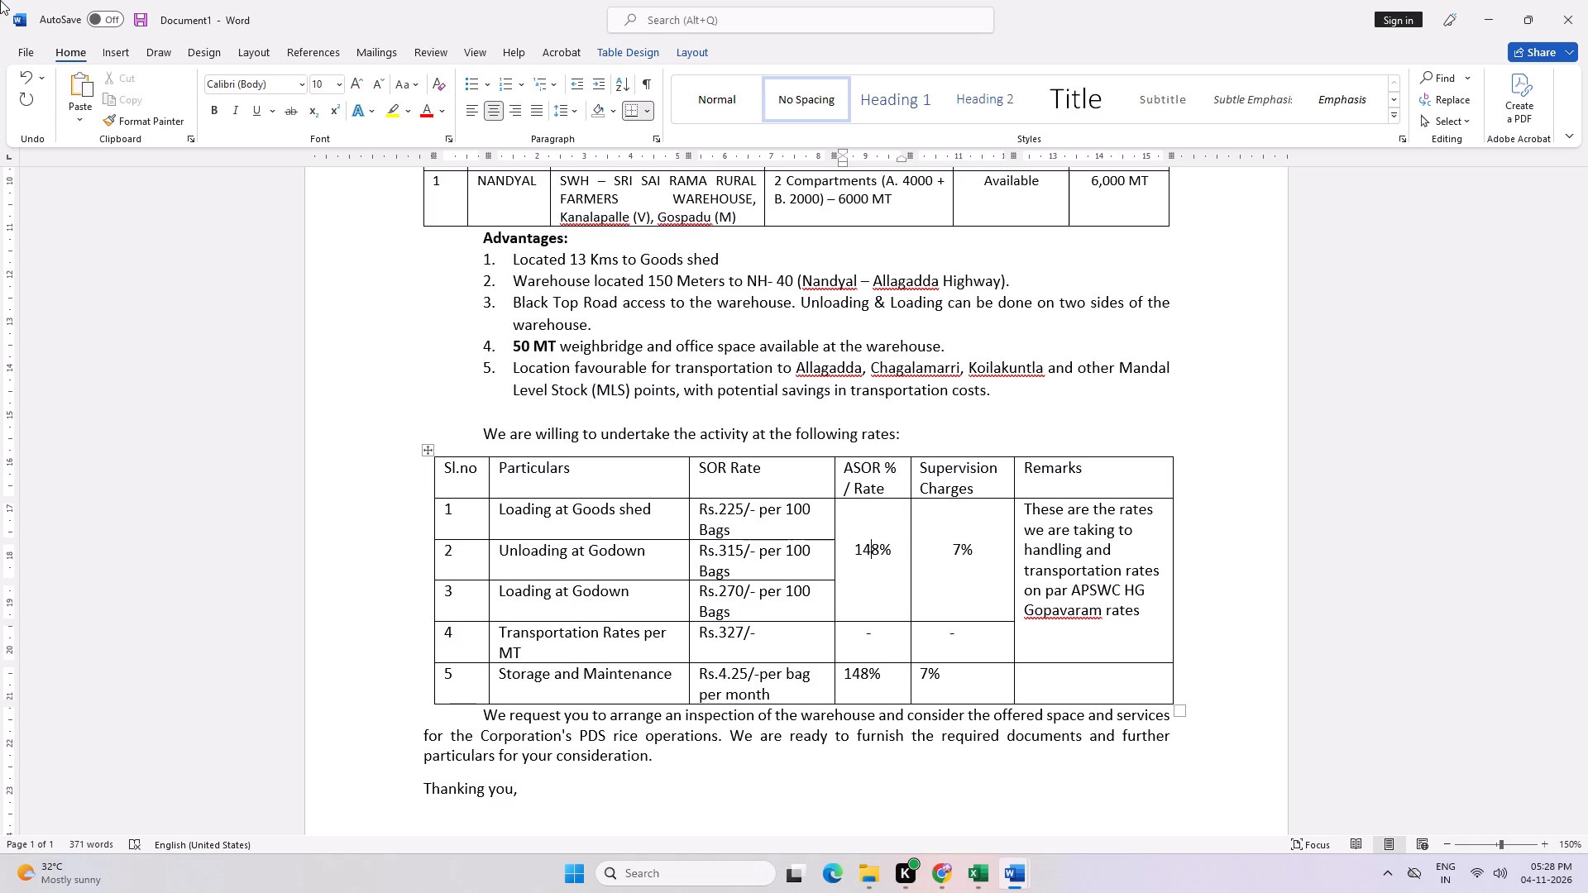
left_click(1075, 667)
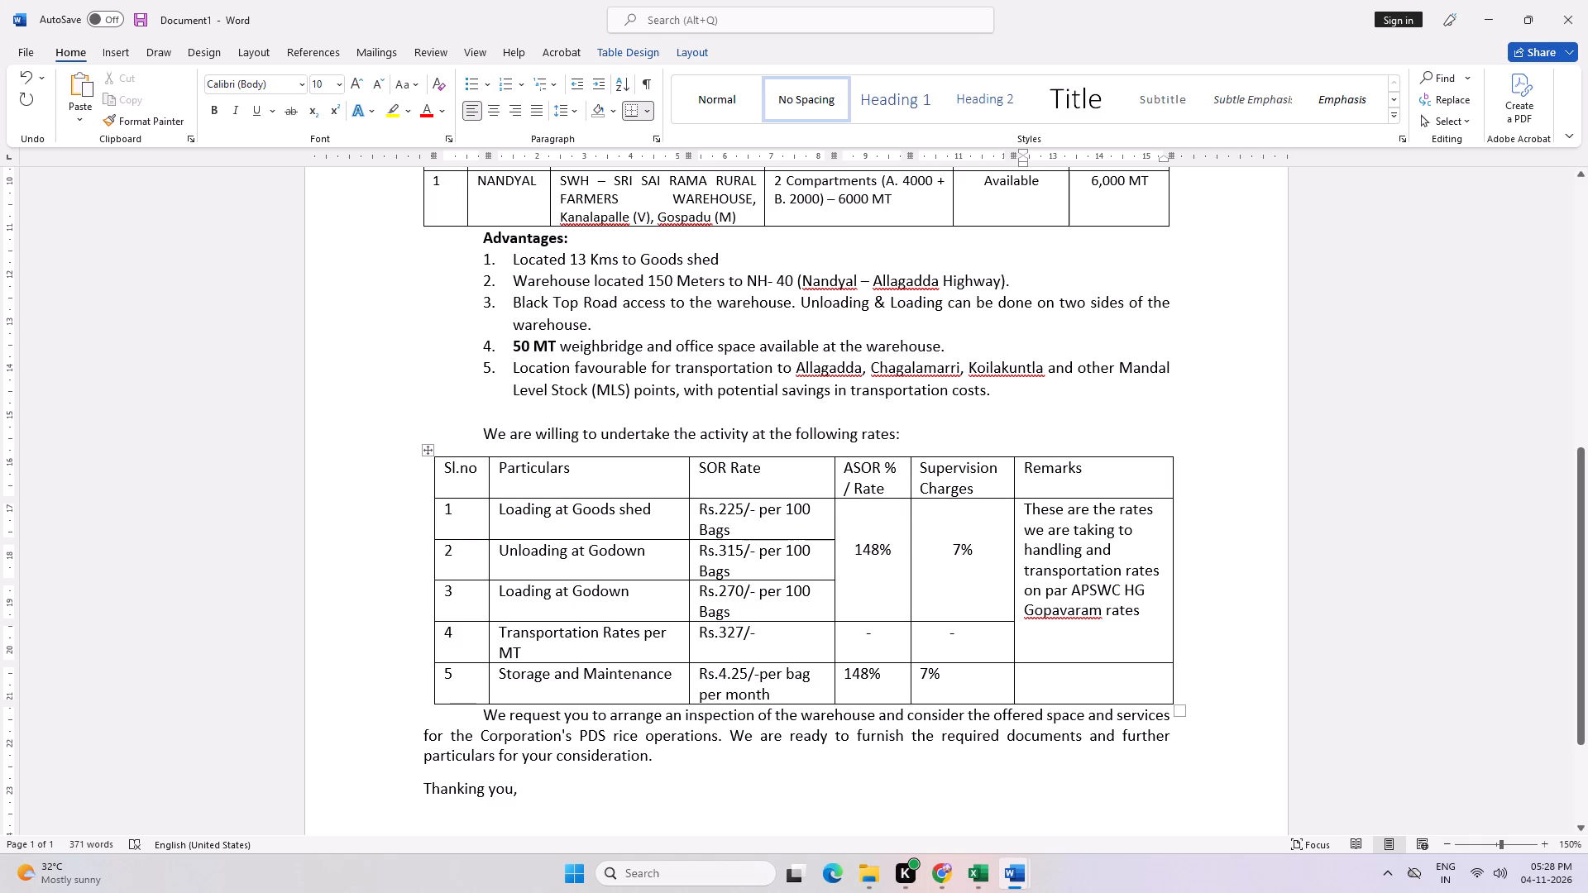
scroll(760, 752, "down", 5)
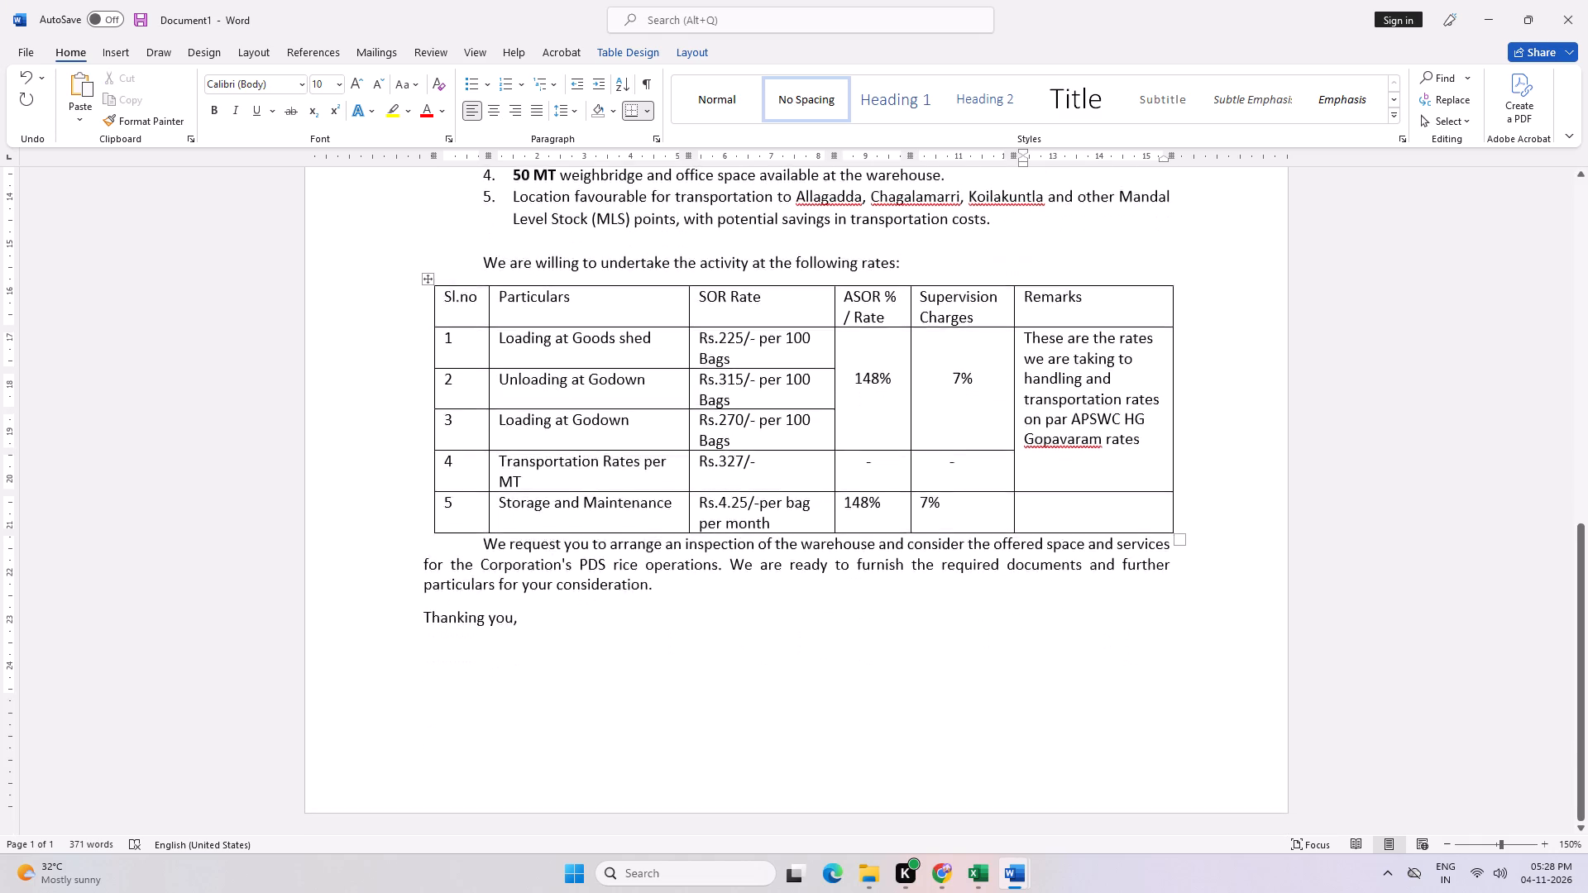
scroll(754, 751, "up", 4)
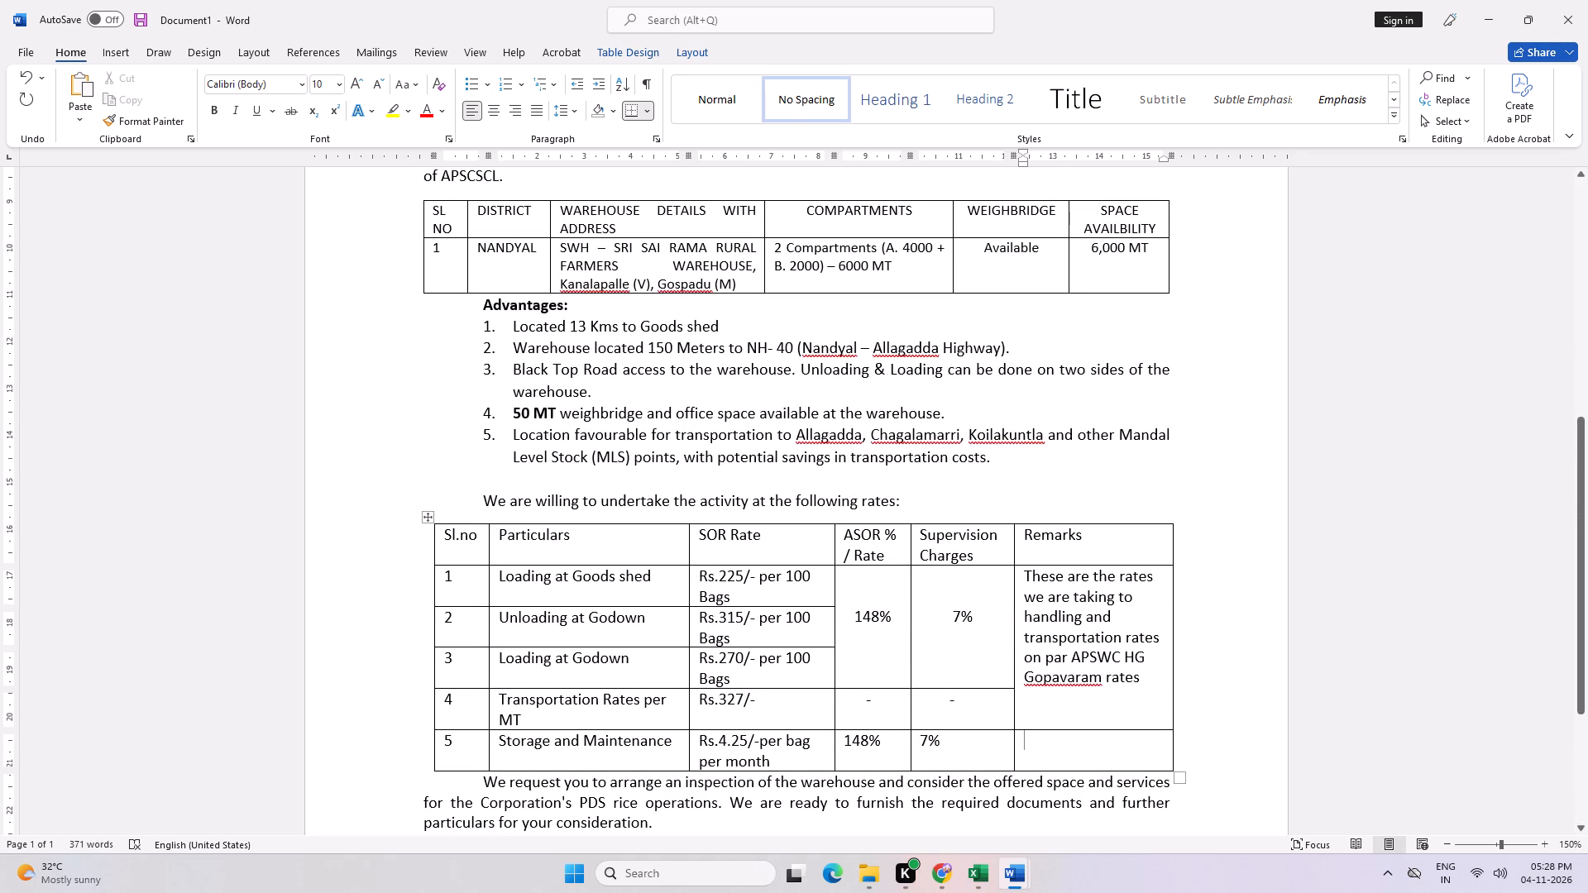
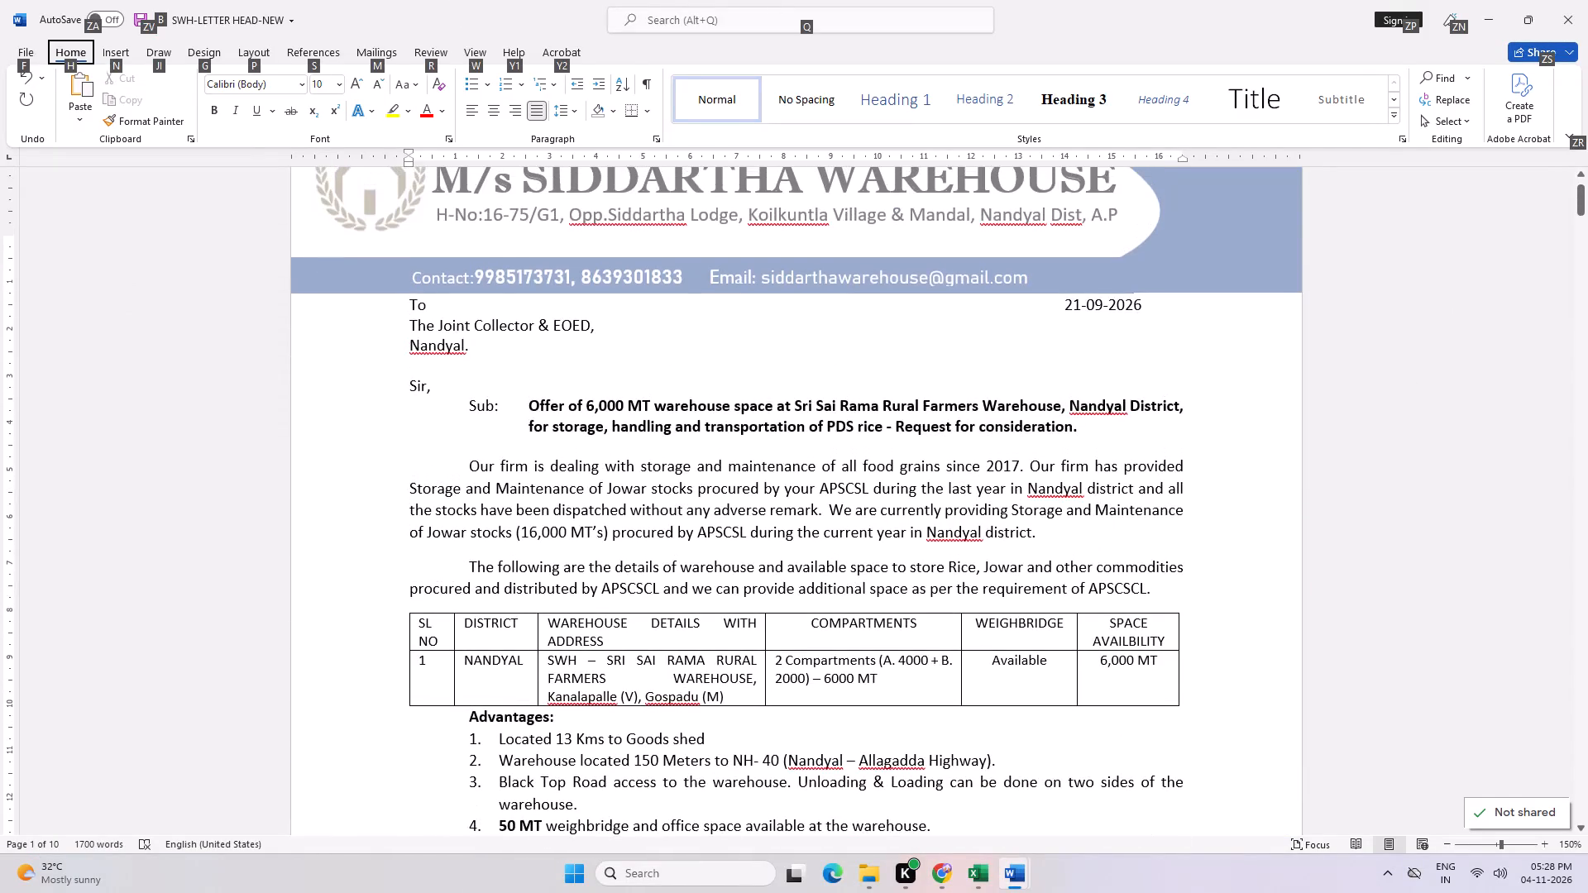
Delete one empty line above the address block of the District Civil Supplies Officer letter, just after the offer letter.
scroll(872, 425, "down", 6)
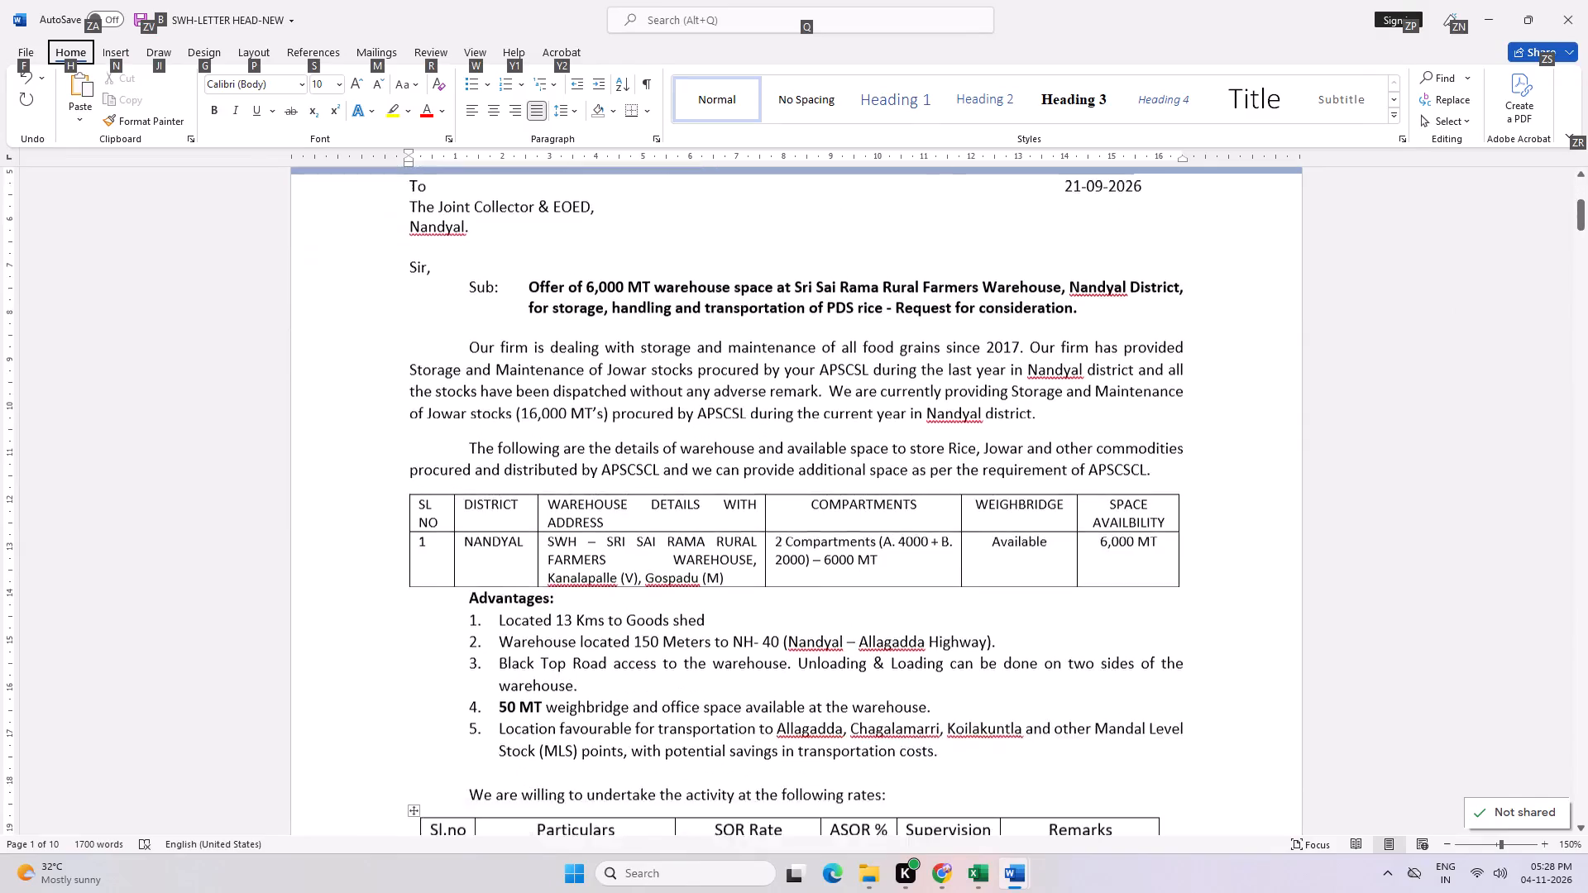
scroll(862, 457, "down", 7)
left_click(519, 523)
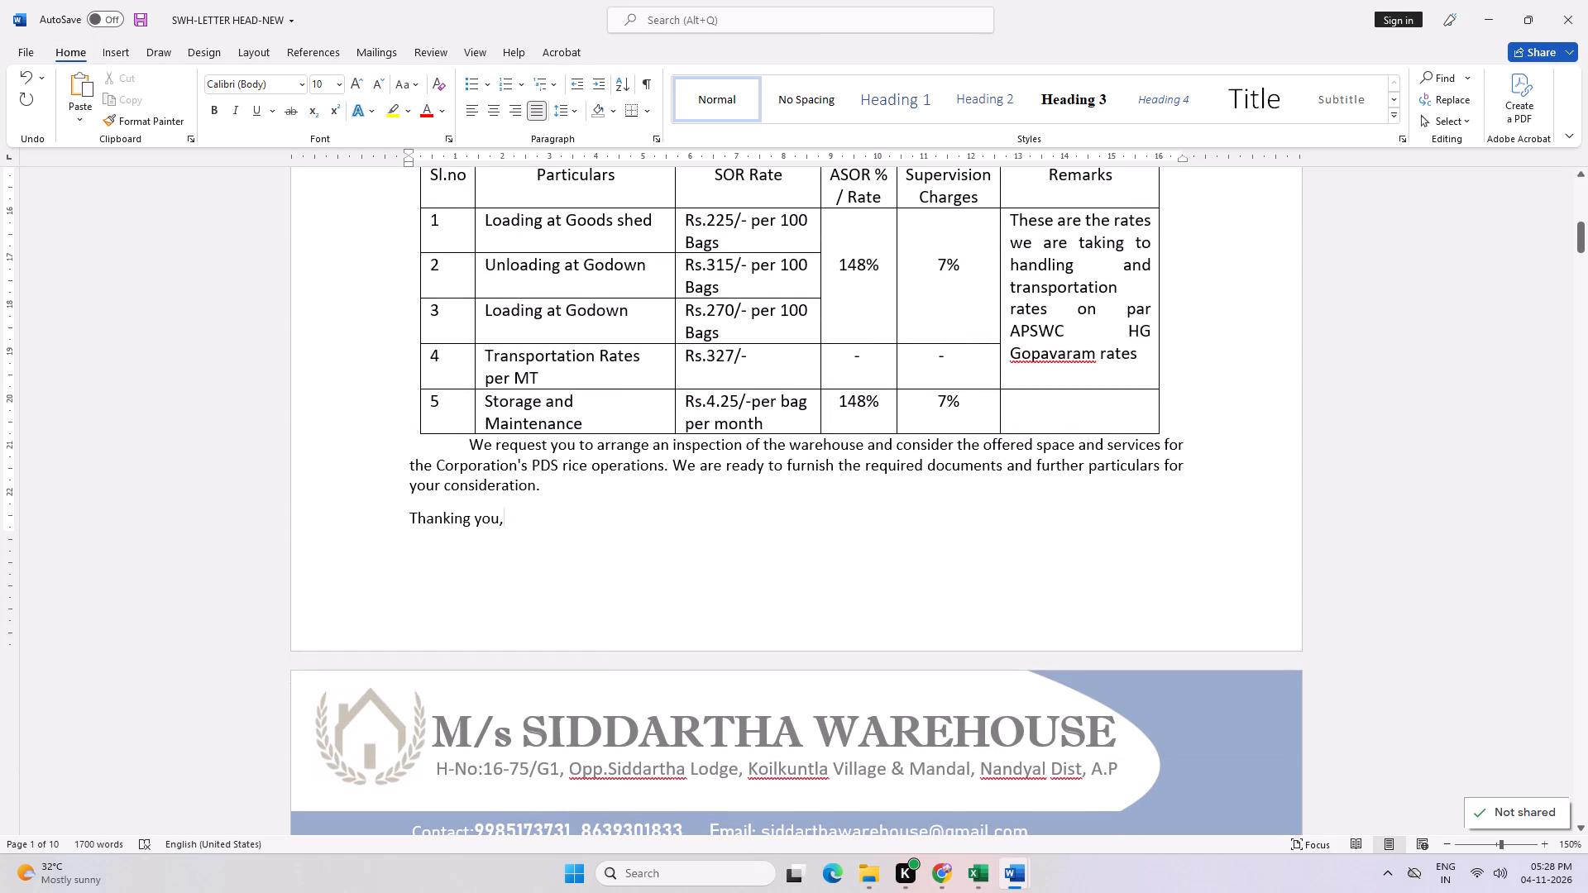
scroll(829, 548, "down", 1)
scroll(829, 549, "up", 11)
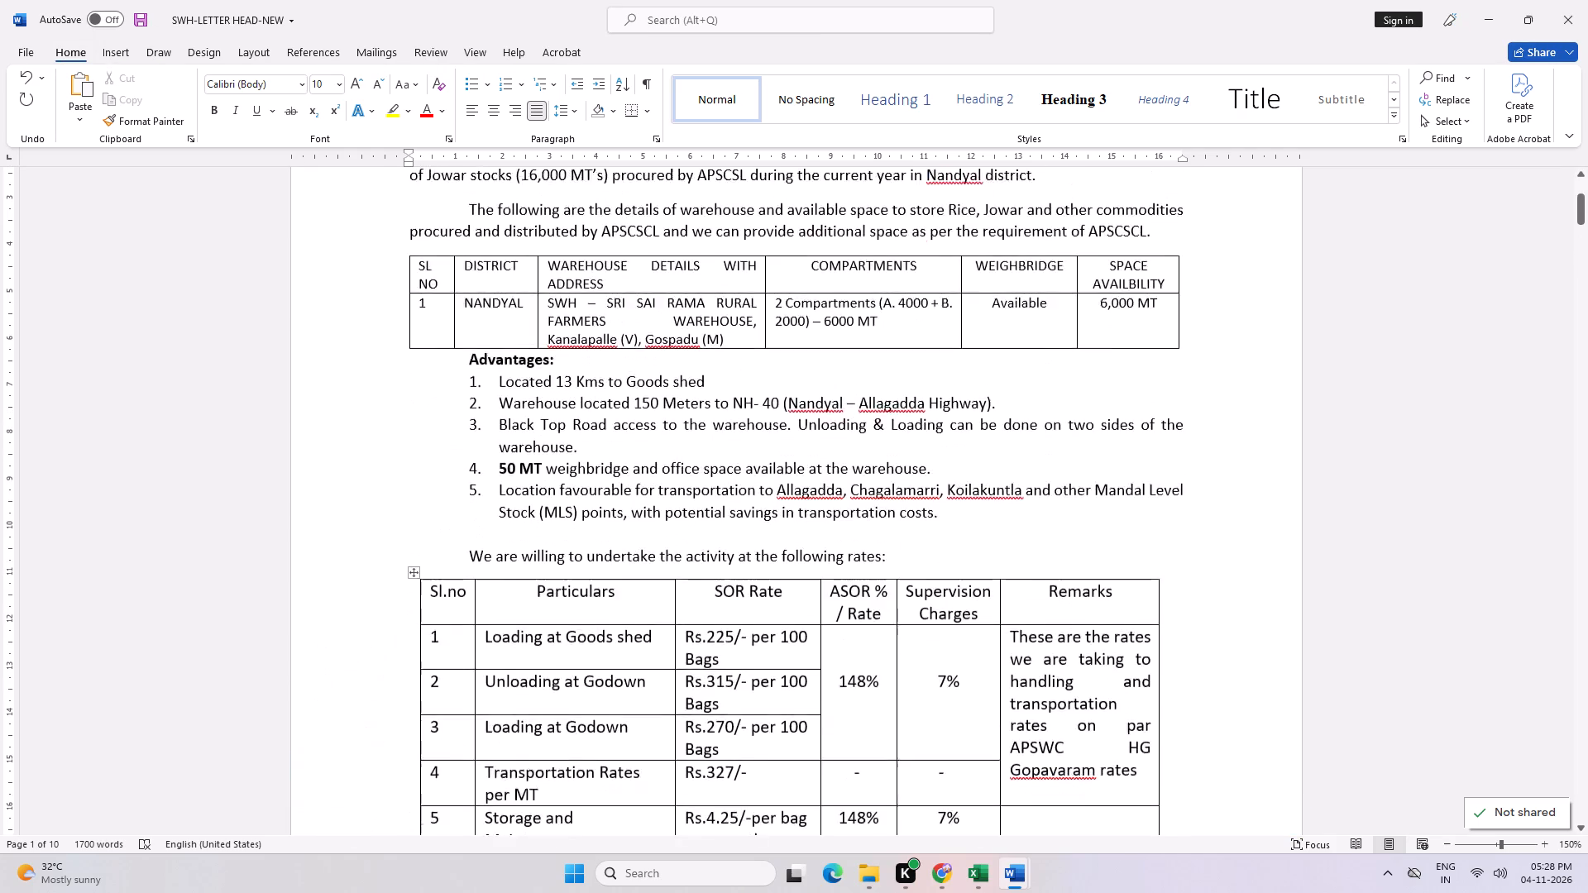
scroll(844, 567, "up", 6)
scroll(846, 571, "down", 20)
scroll(846, 571, "down", 1)
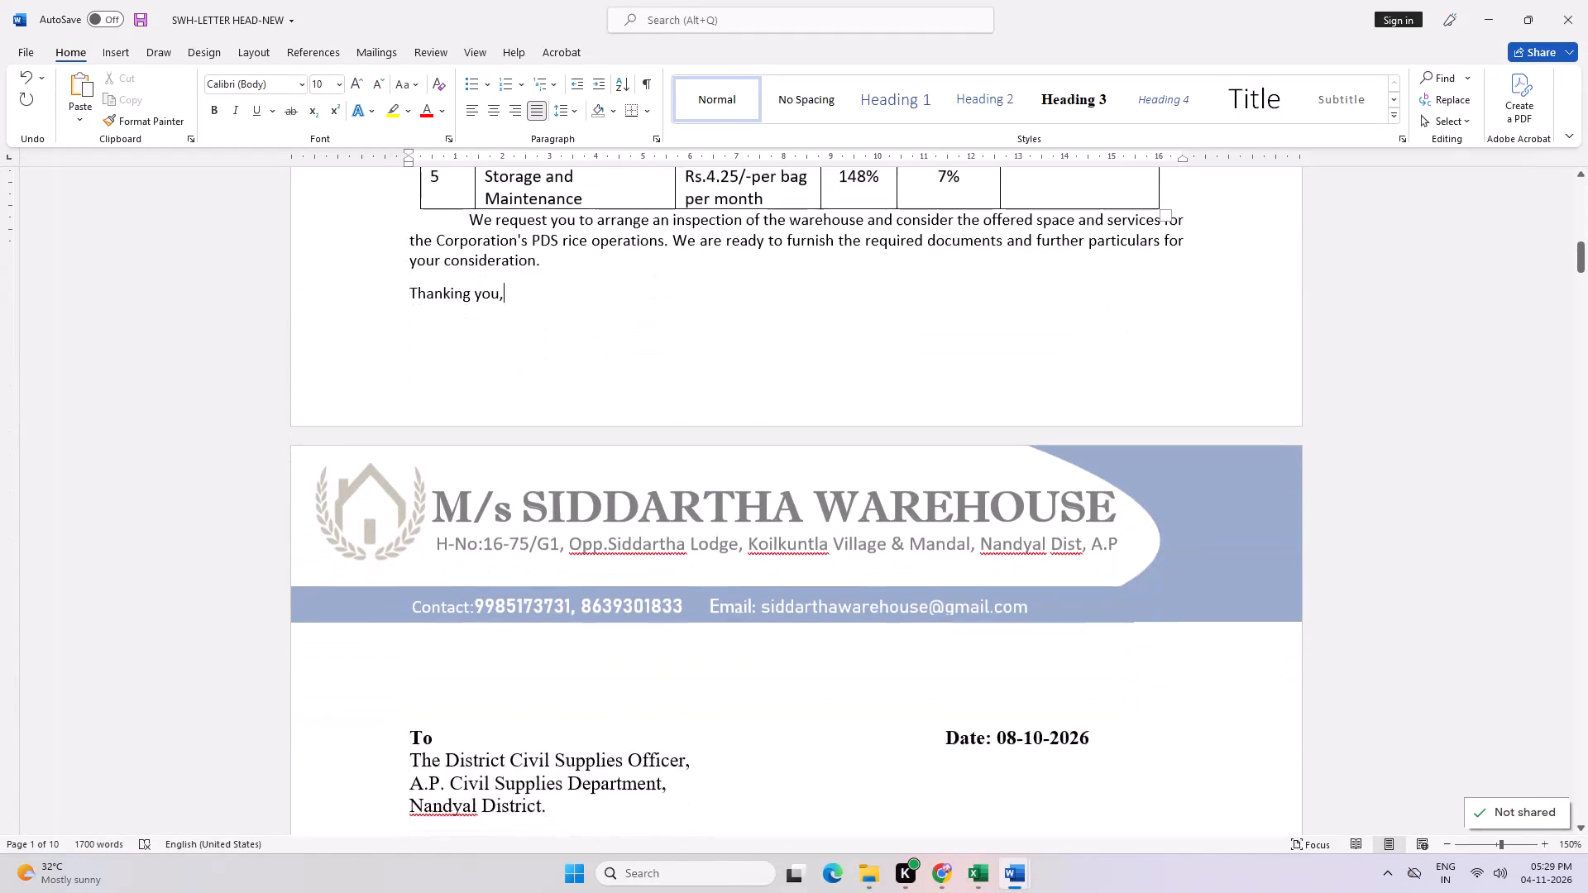
left_click(508, 475)
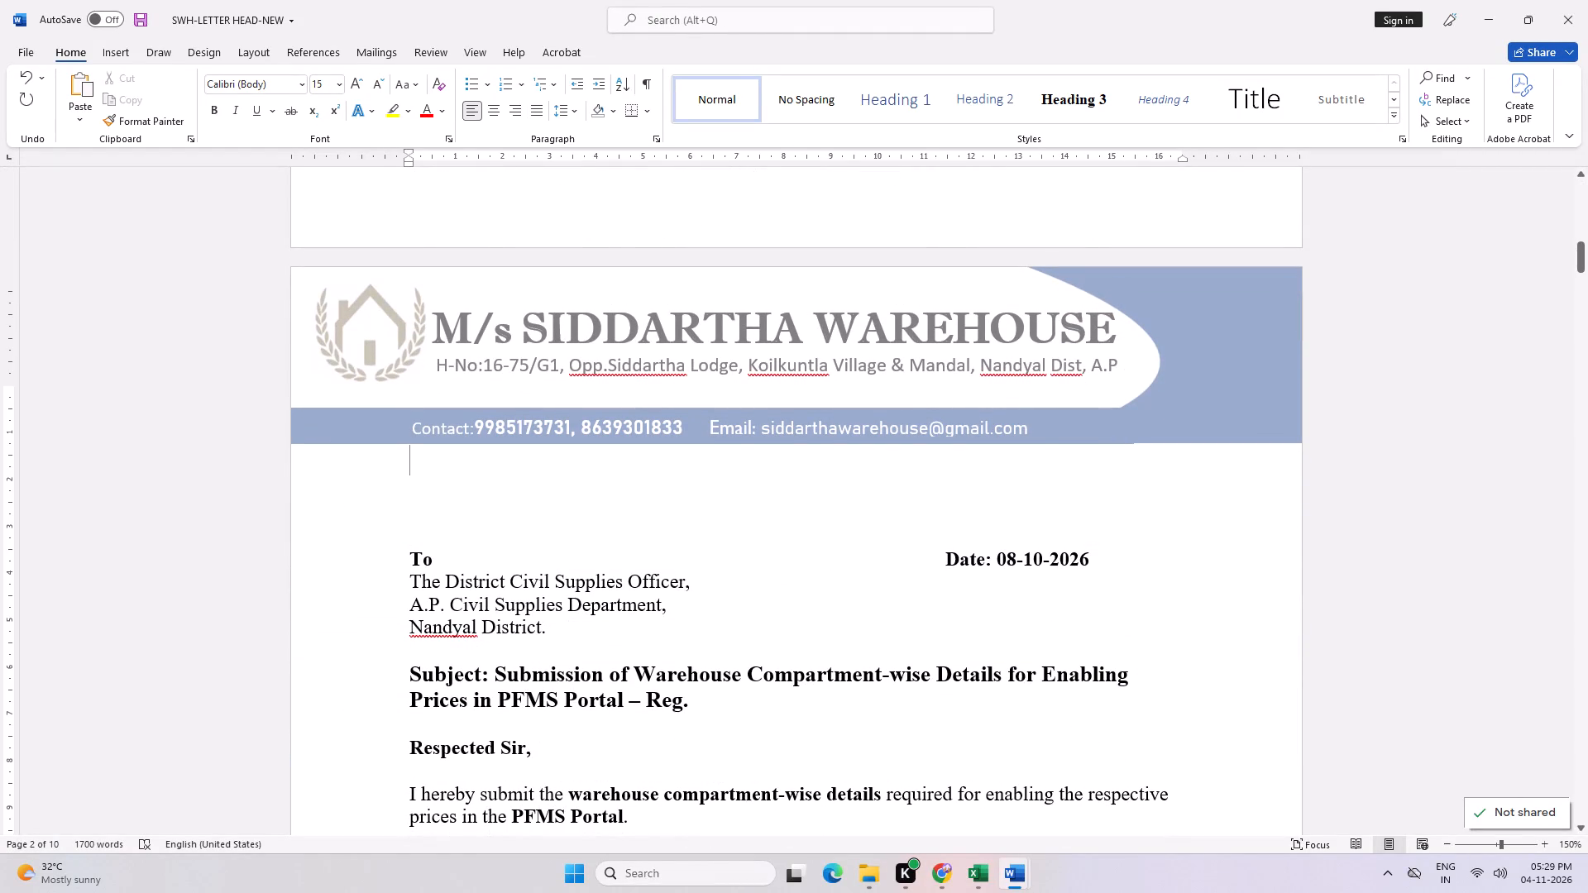
key("Delete")
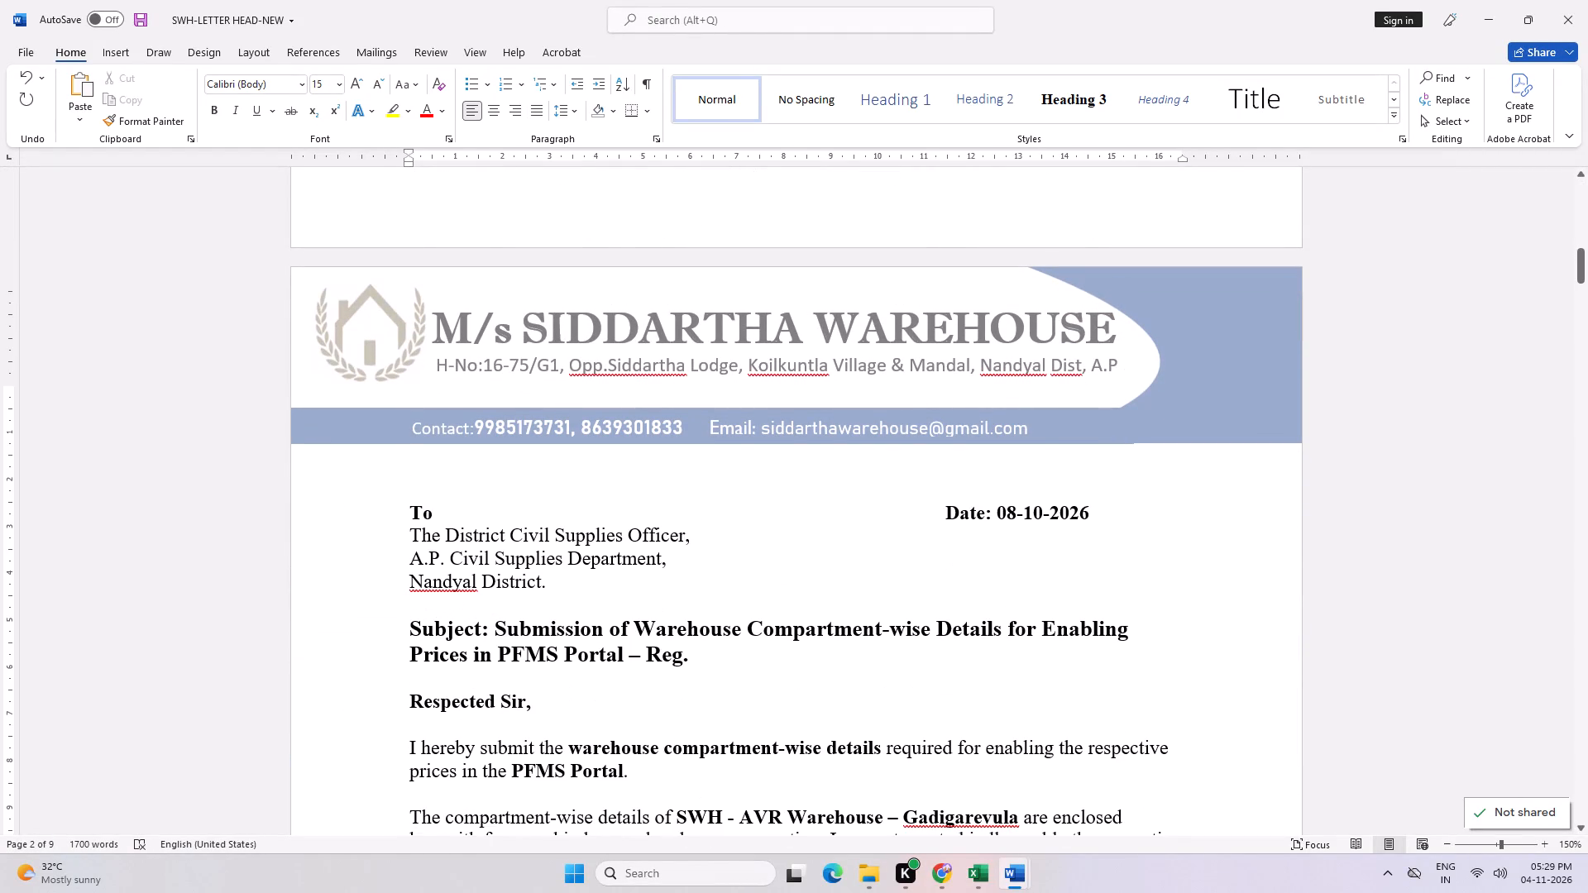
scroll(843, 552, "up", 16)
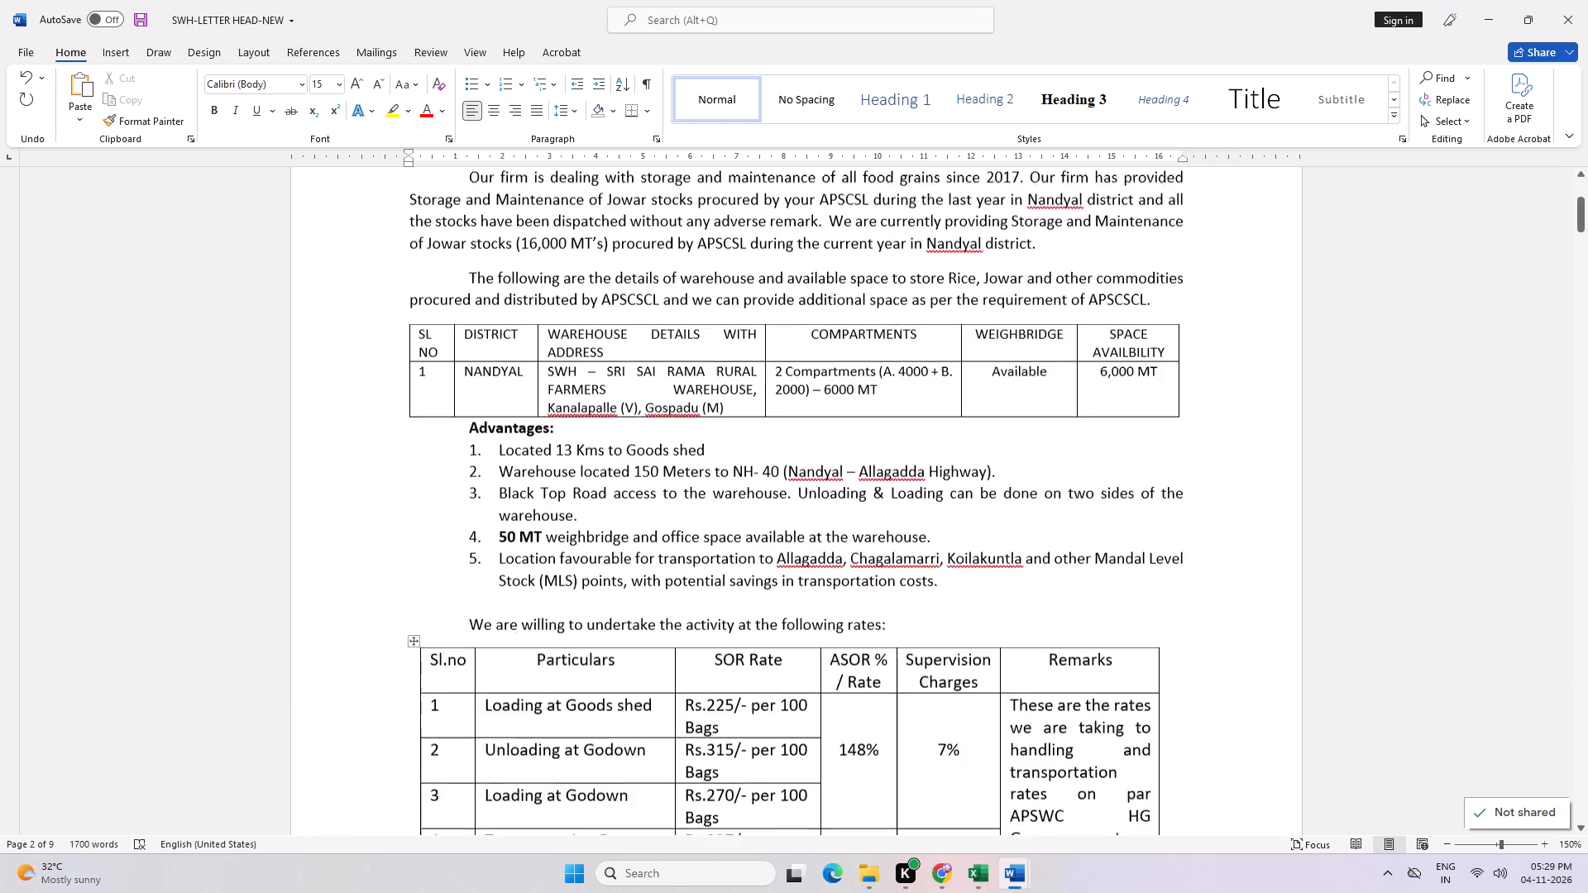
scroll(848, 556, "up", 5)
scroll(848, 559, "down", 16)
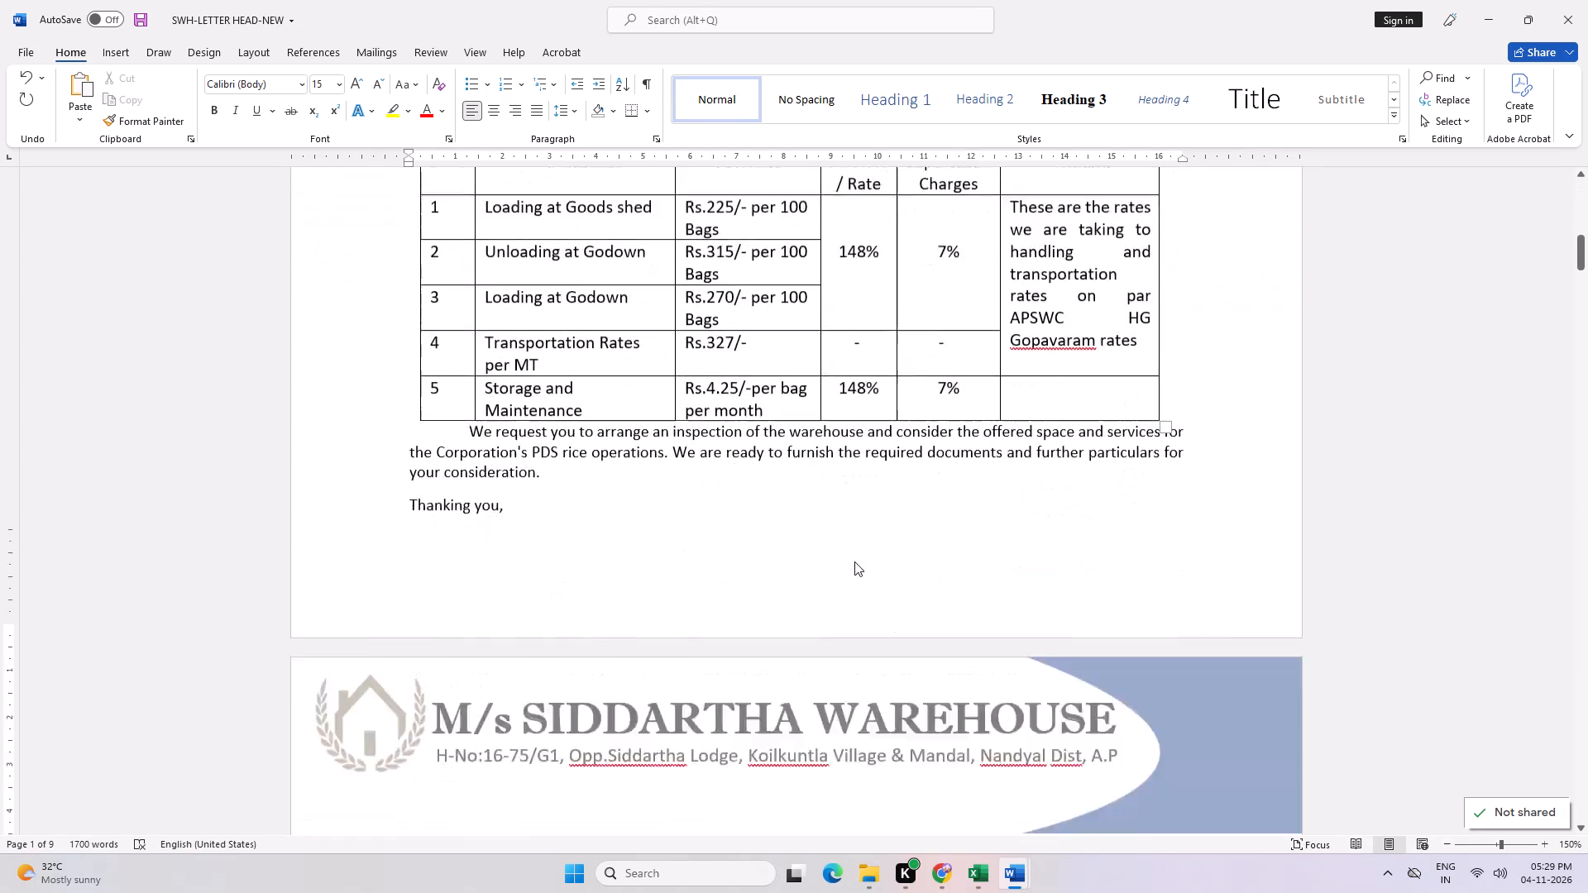
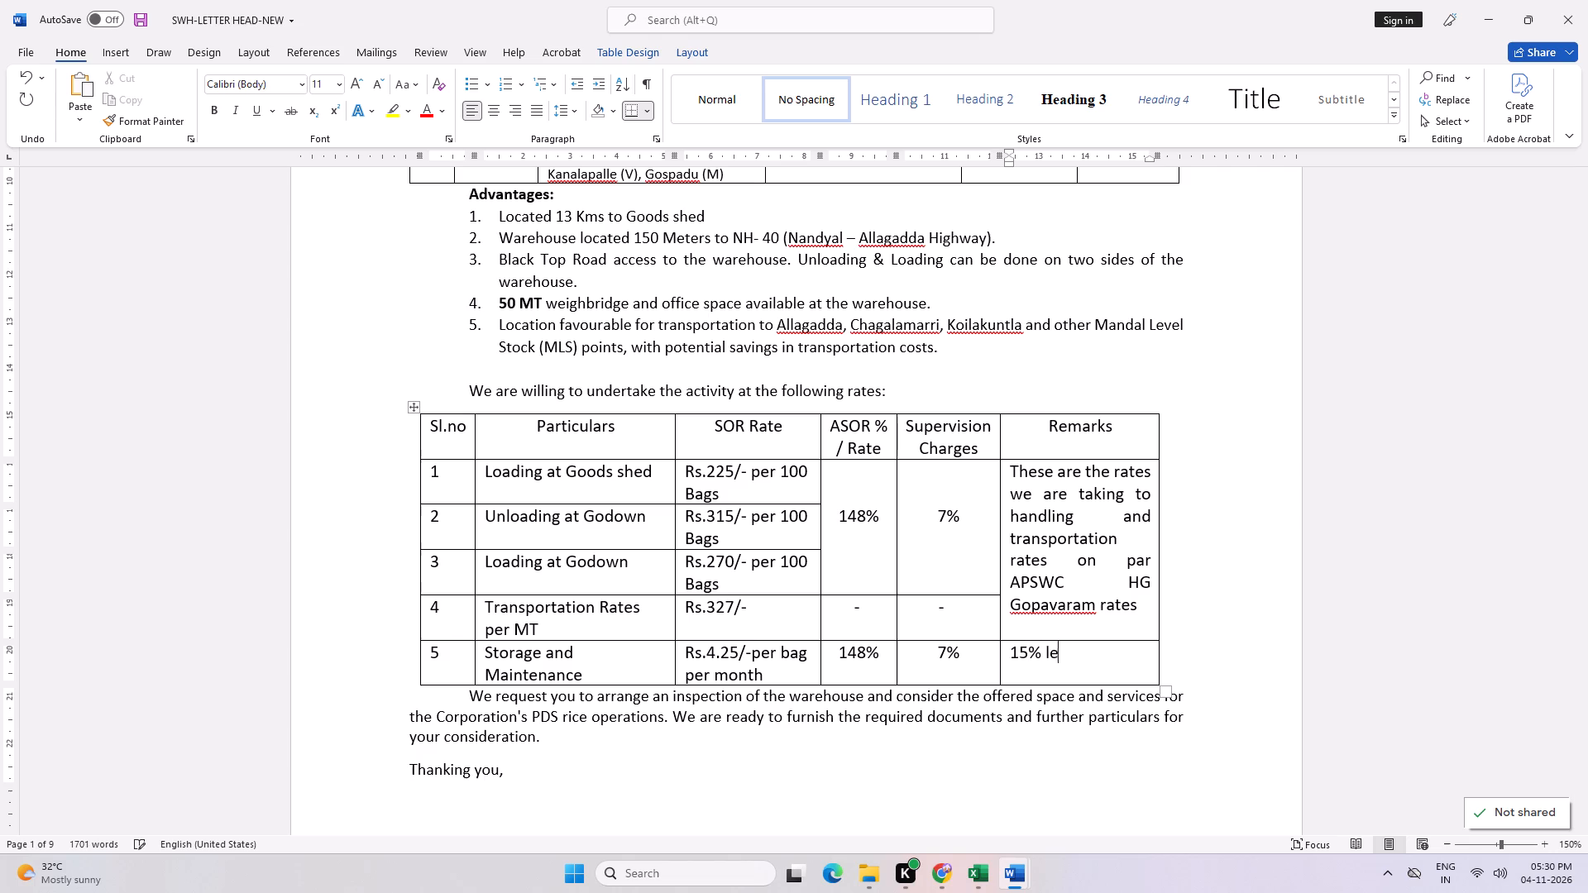
Complete the Storage and Maintenance remark in the rates table to read "15% less than the SWC rates and 21.15% less than the CWC rates".
type("ss than the")
key("space")
type("SWC rates")
key("space")
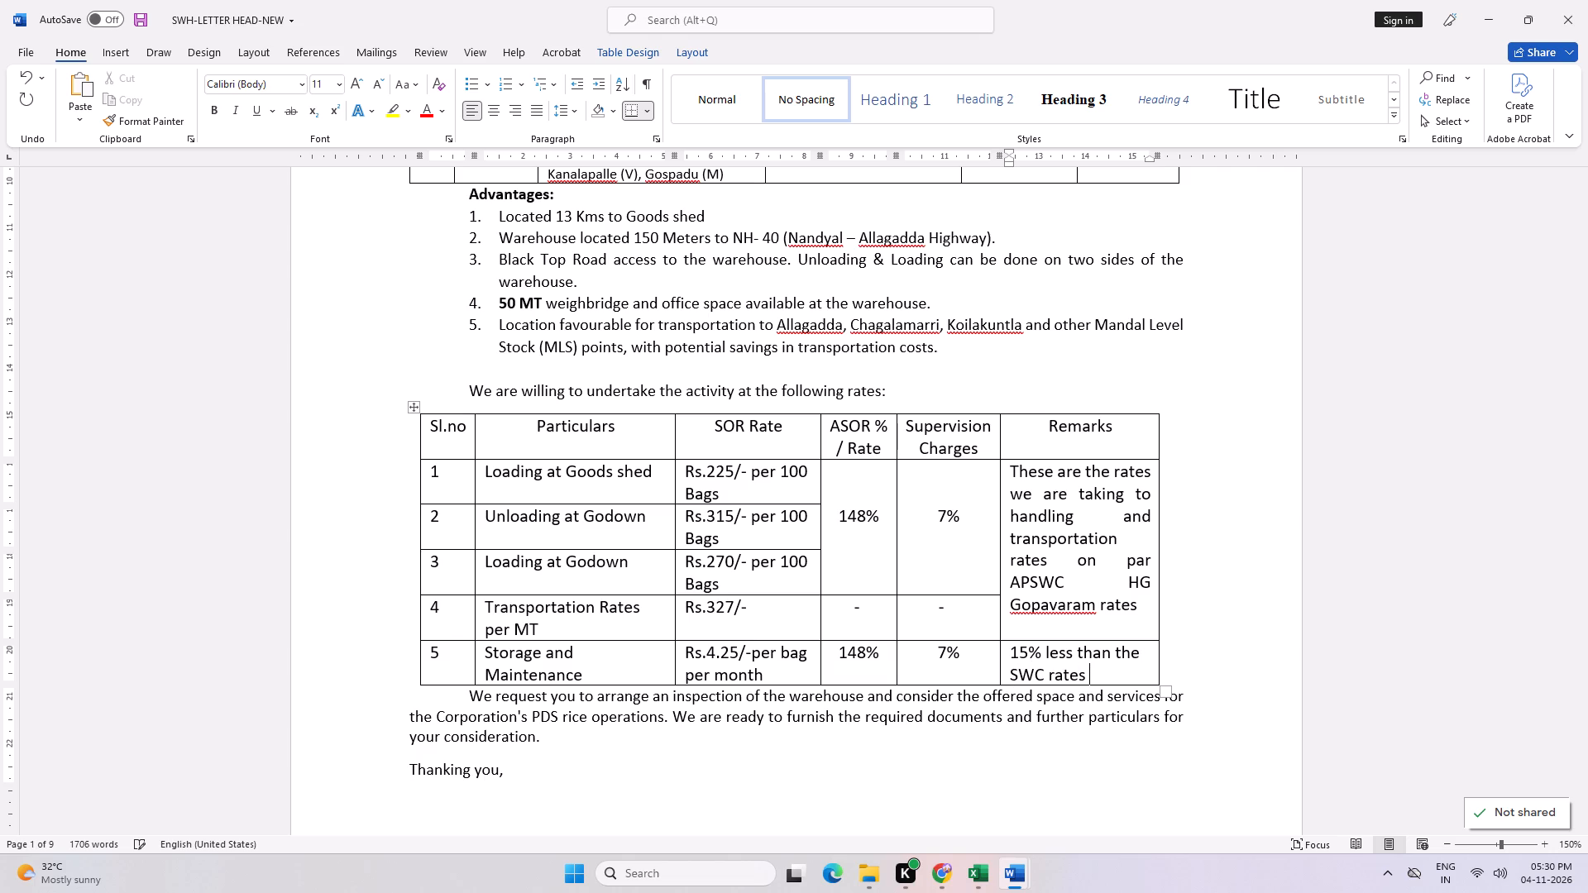
type("anfd")
key("space")
key("BackSpace")
key("BackSpace")
key("BackSpace")
type("d")
key("space")
type("21.")
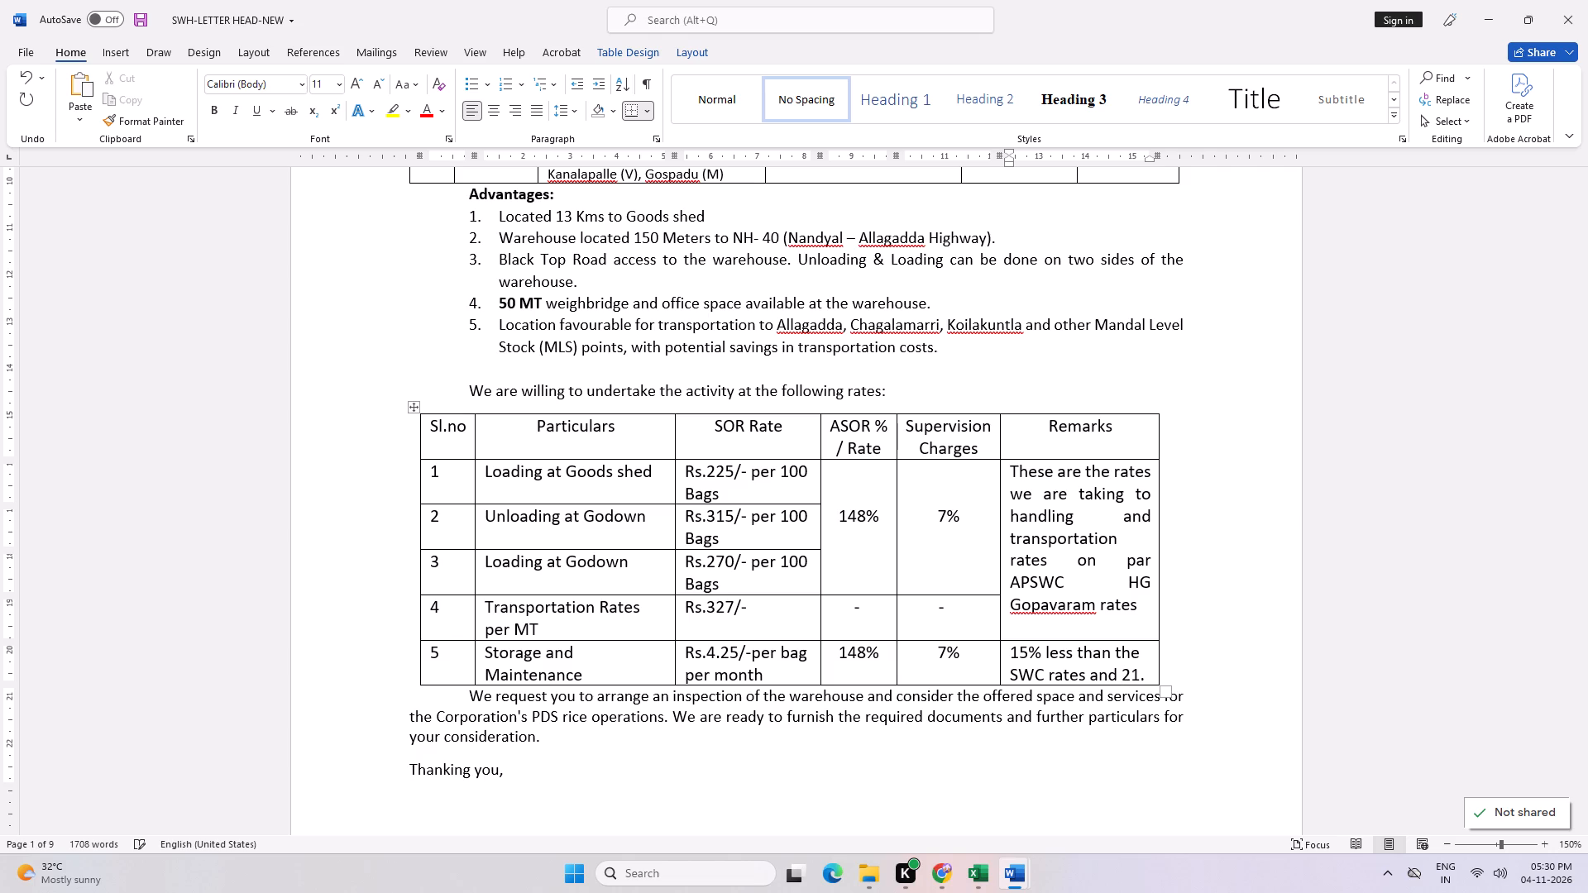
type("15")
type("%")
key("space")
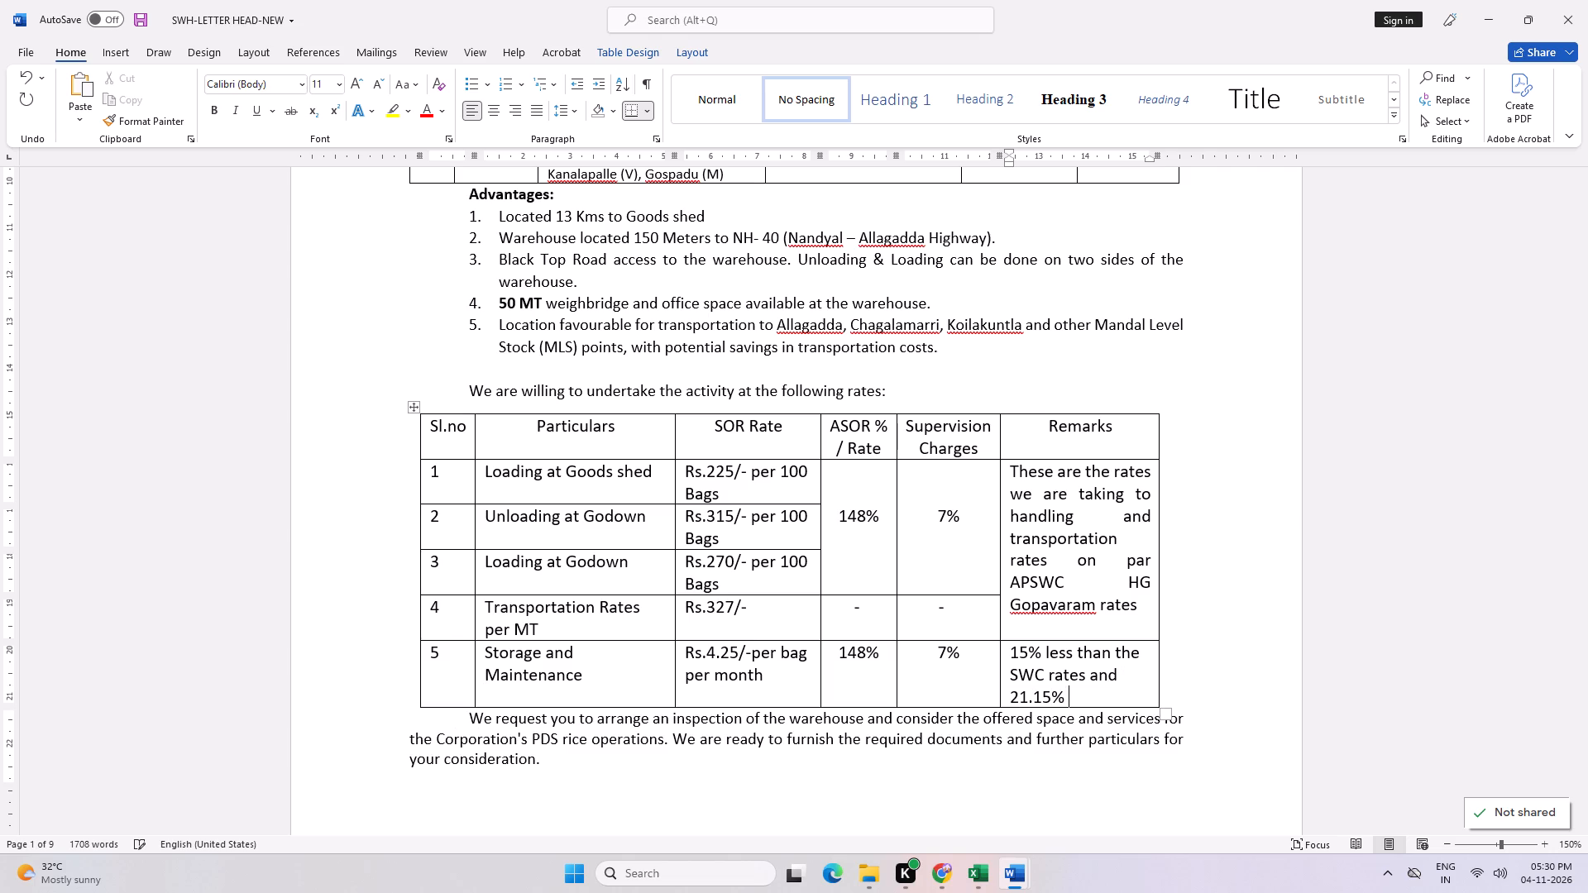
type("less than the CWC rates")
key("space")
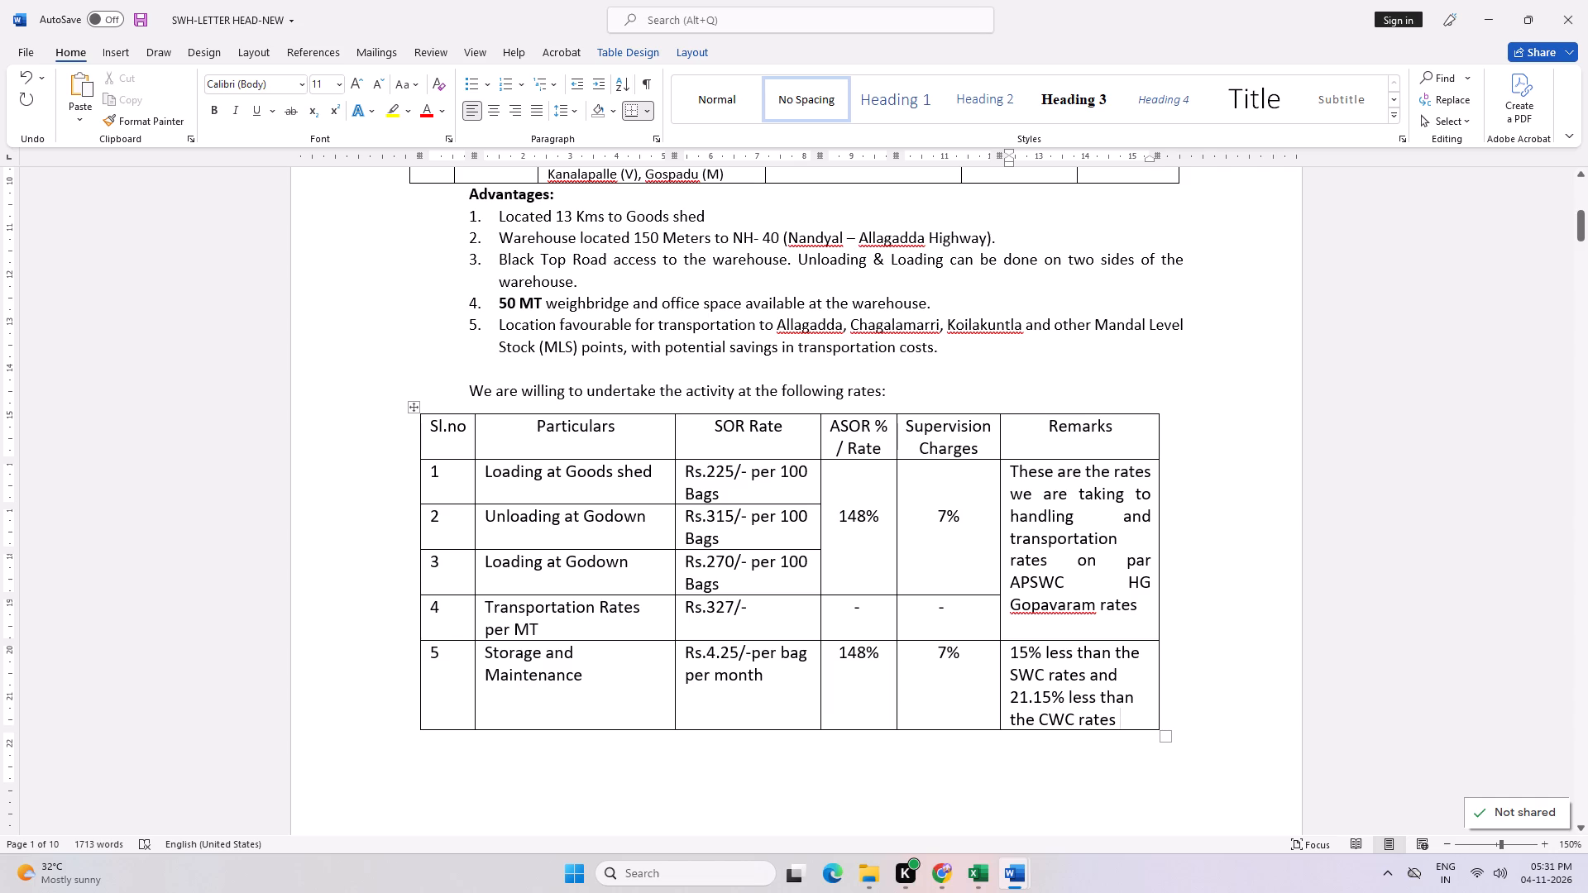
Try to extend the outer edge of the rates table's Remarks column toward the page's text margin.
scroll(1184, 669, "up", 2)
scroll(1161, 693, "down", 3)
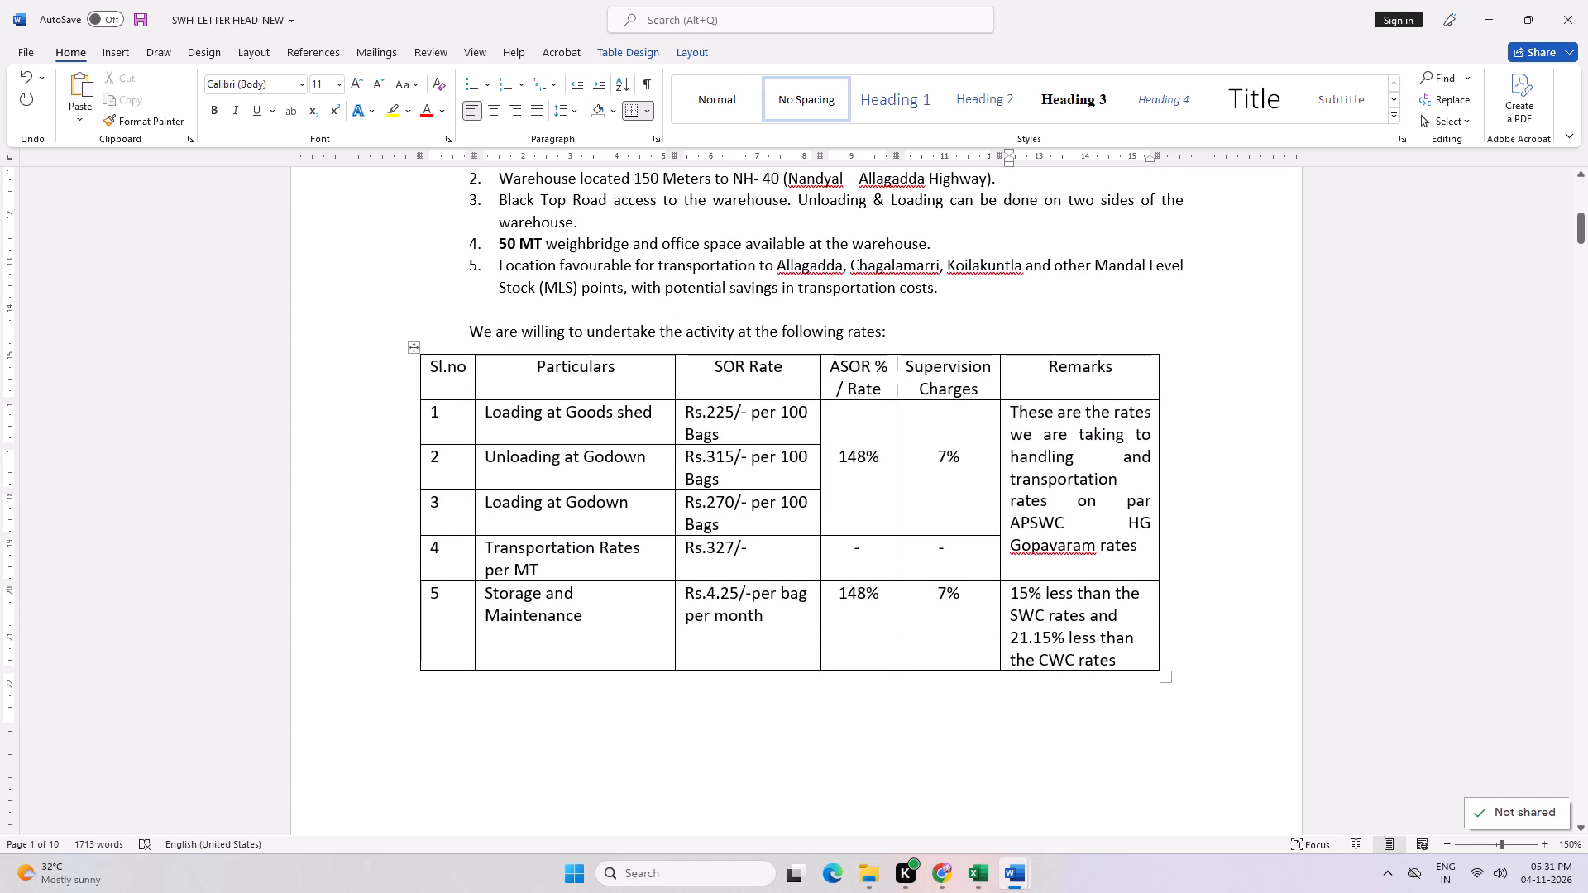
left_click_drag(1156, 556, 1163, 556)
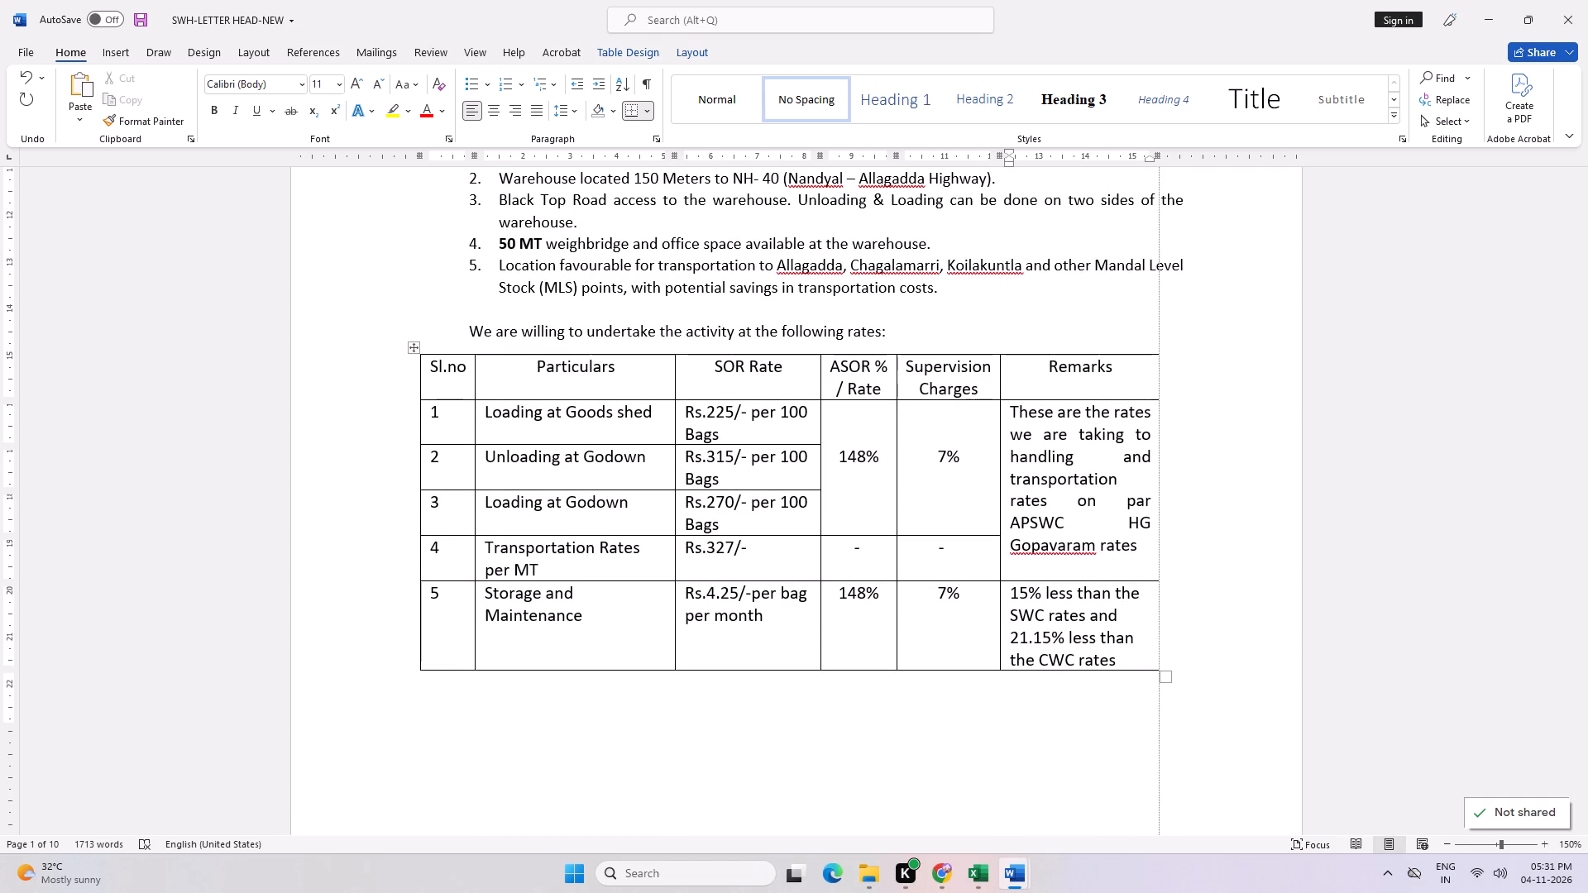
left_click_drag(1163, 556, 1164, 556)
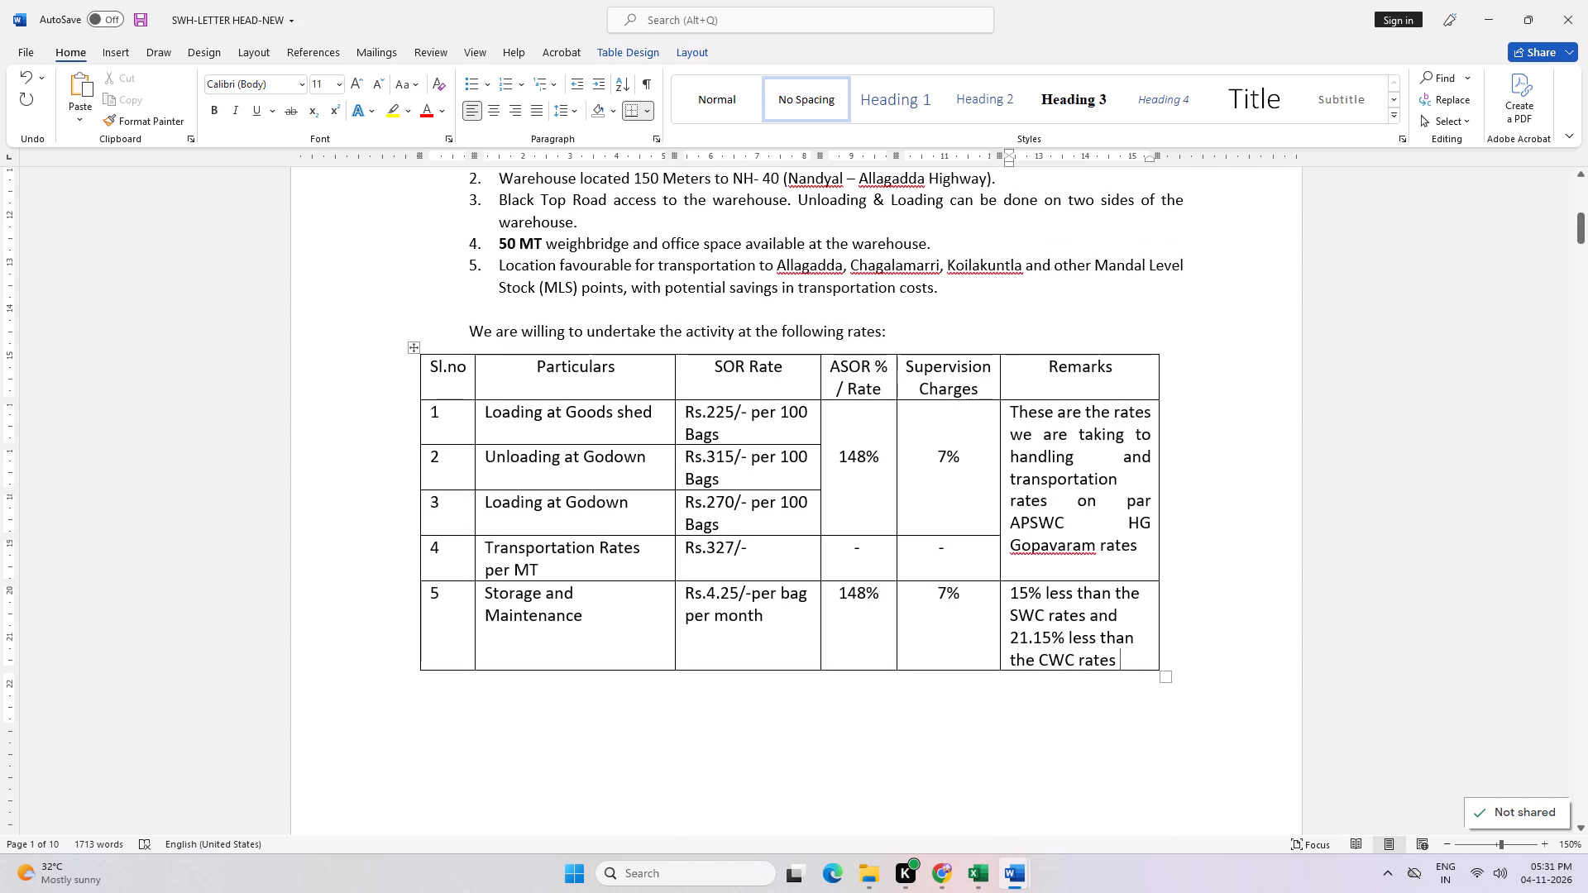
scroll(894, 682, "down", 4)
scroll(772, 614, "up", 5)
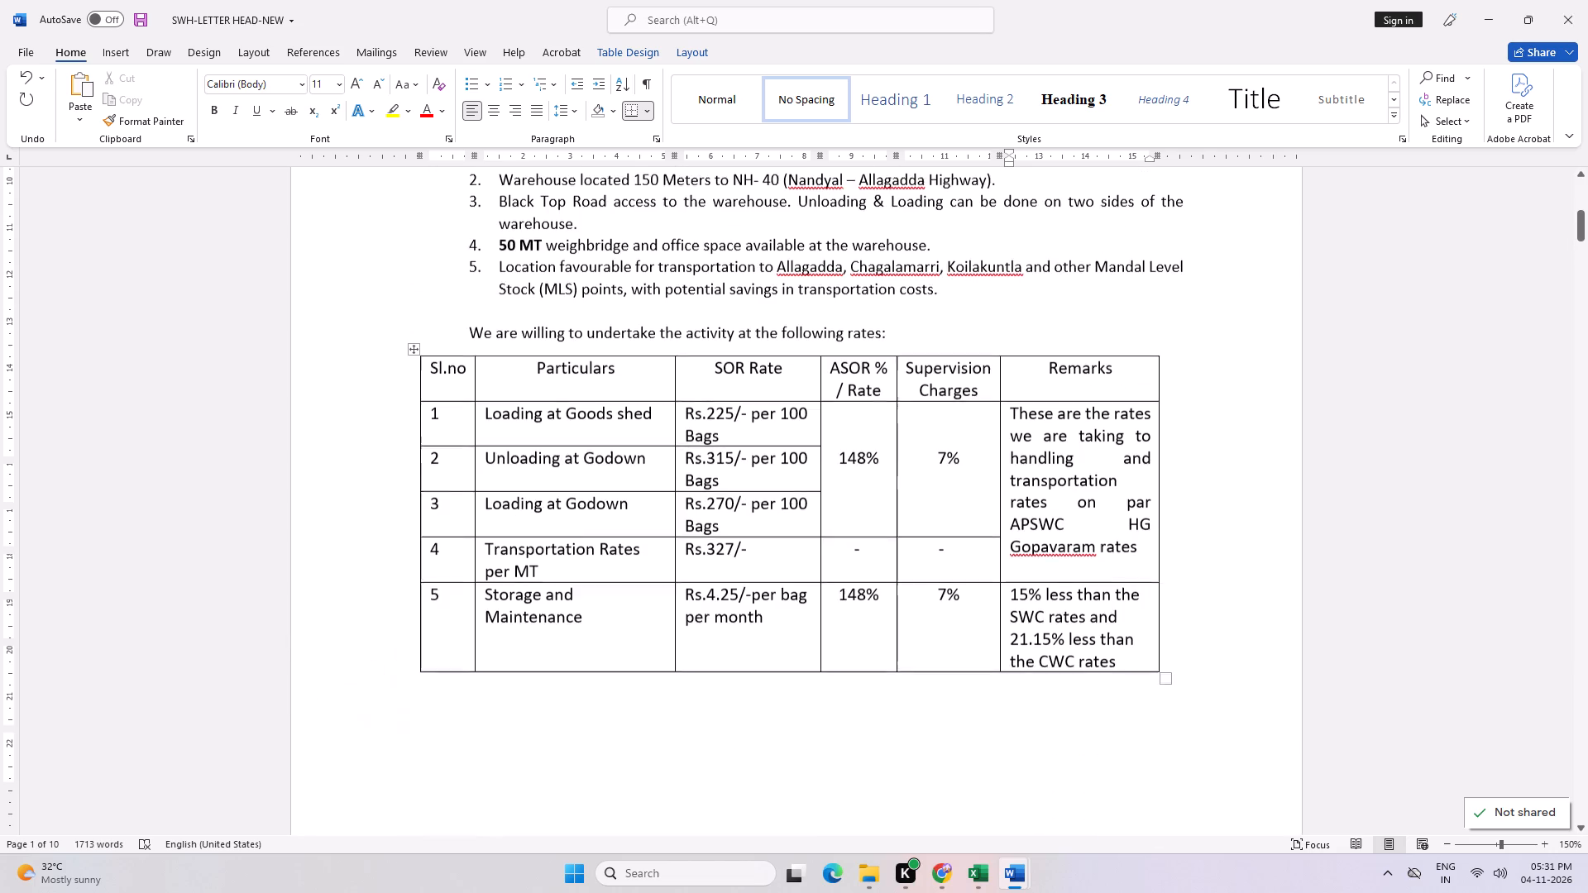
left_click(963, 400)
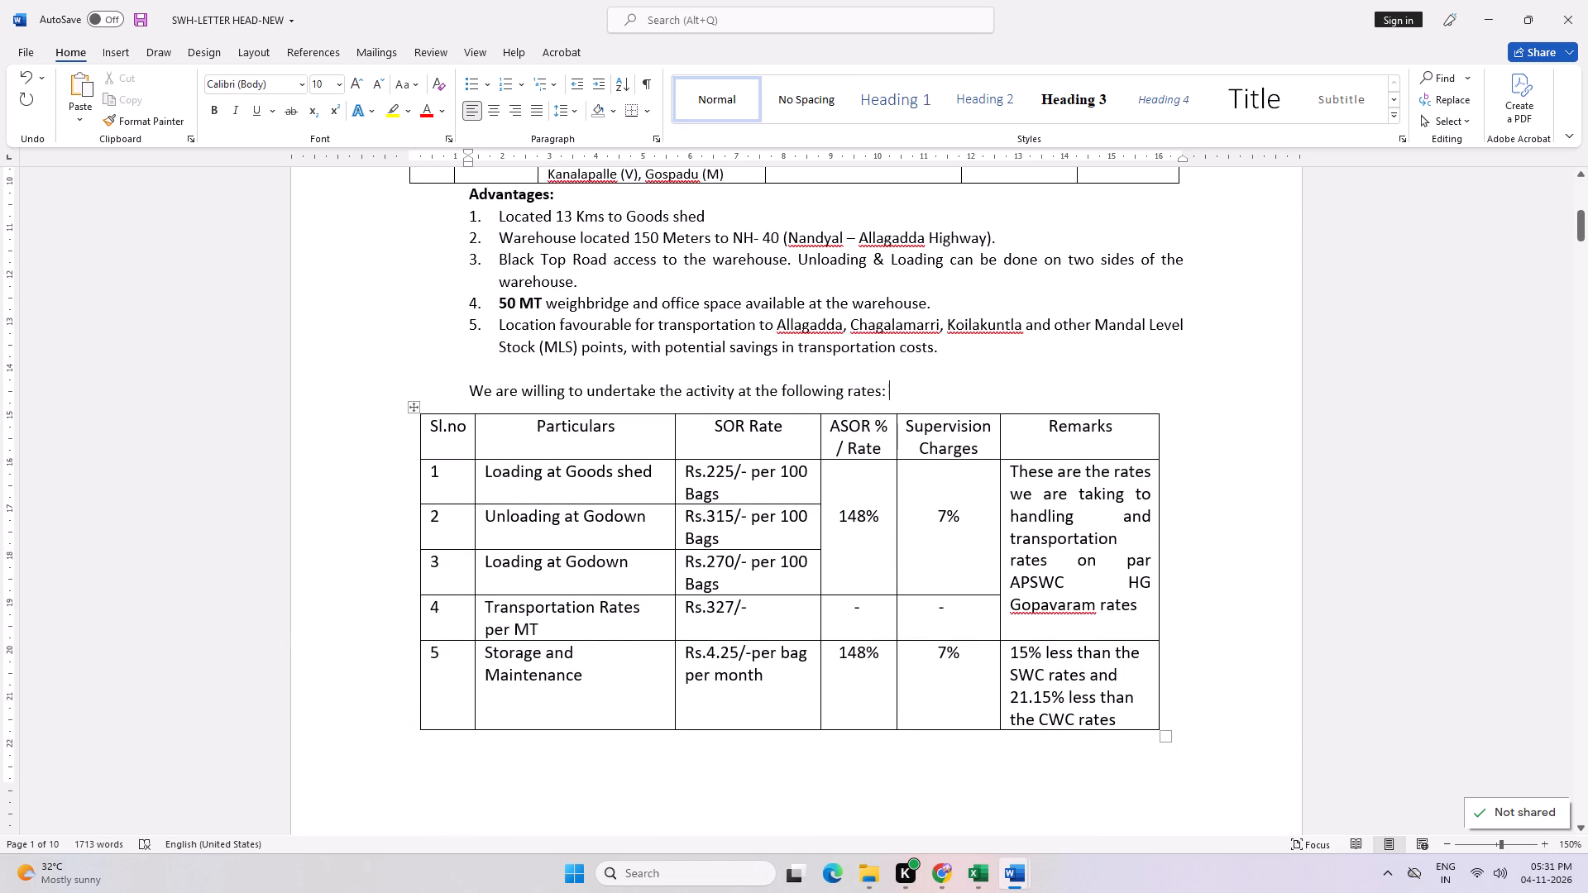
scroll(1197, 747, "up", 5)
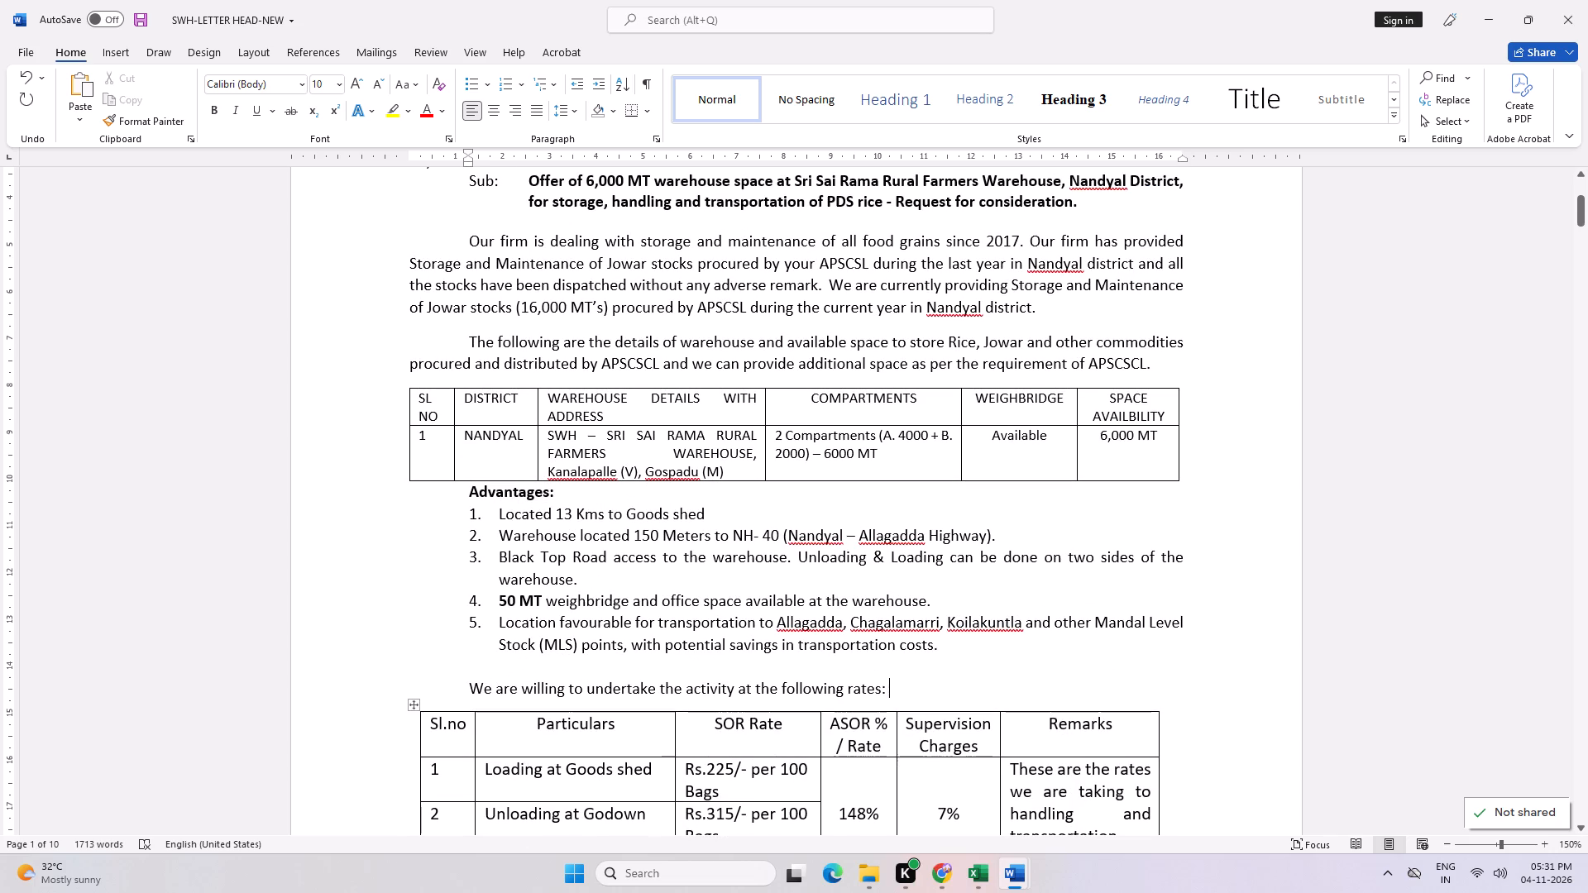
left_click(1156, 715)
Extend the rates table's outer Sl.no edge to the text margin and shift the Sl.no–Particulars divider toward it.
left_click_drag(419, 733, 410, 733)
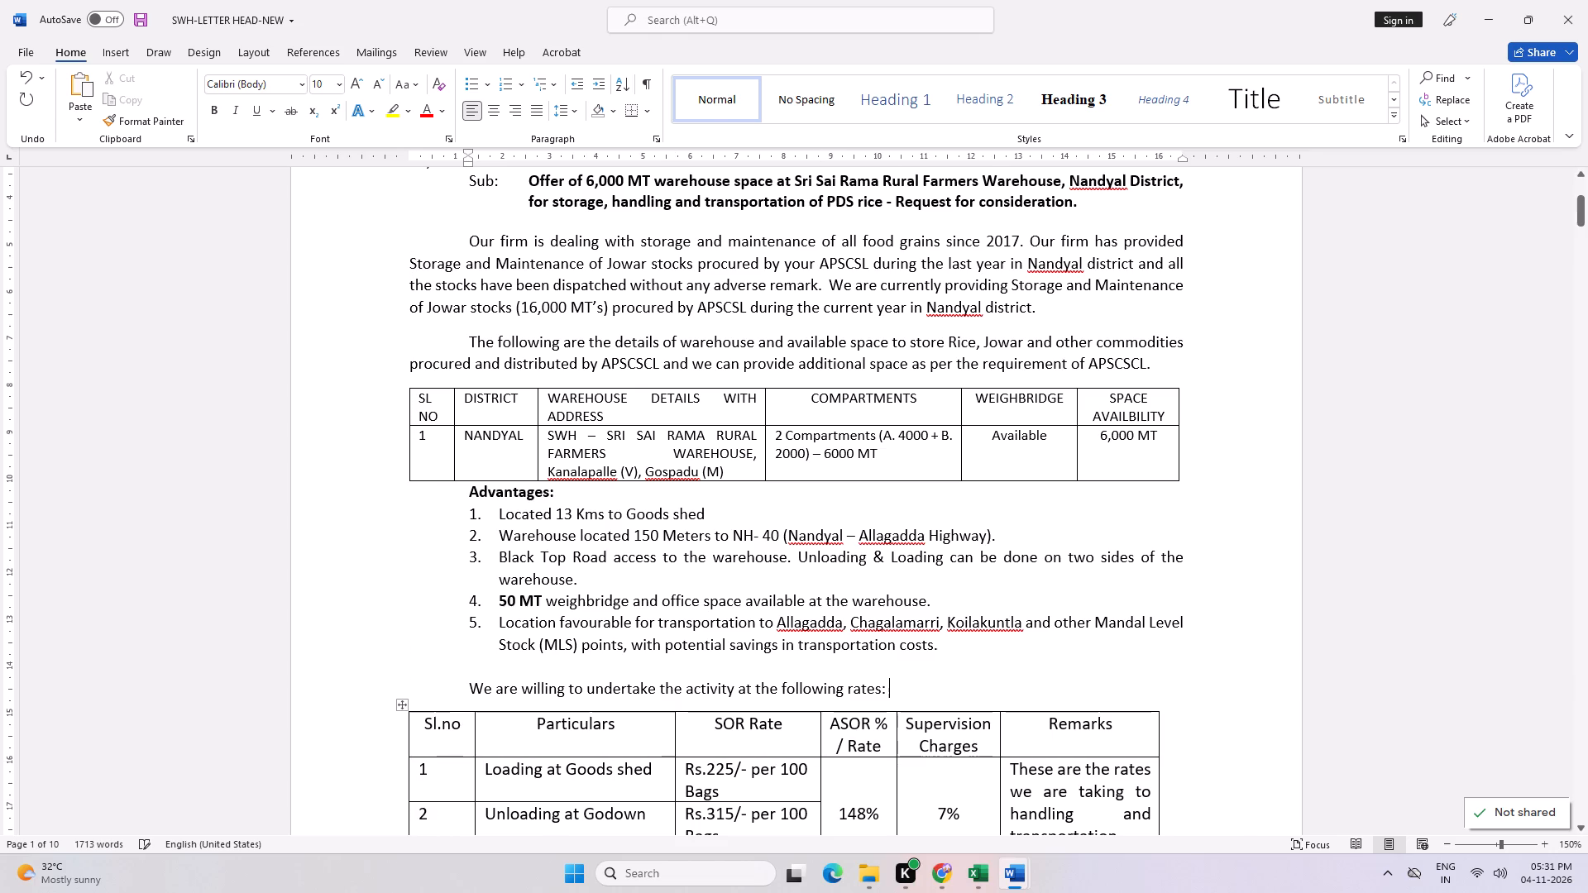
left_click_drag(475, 742, 466, 742)
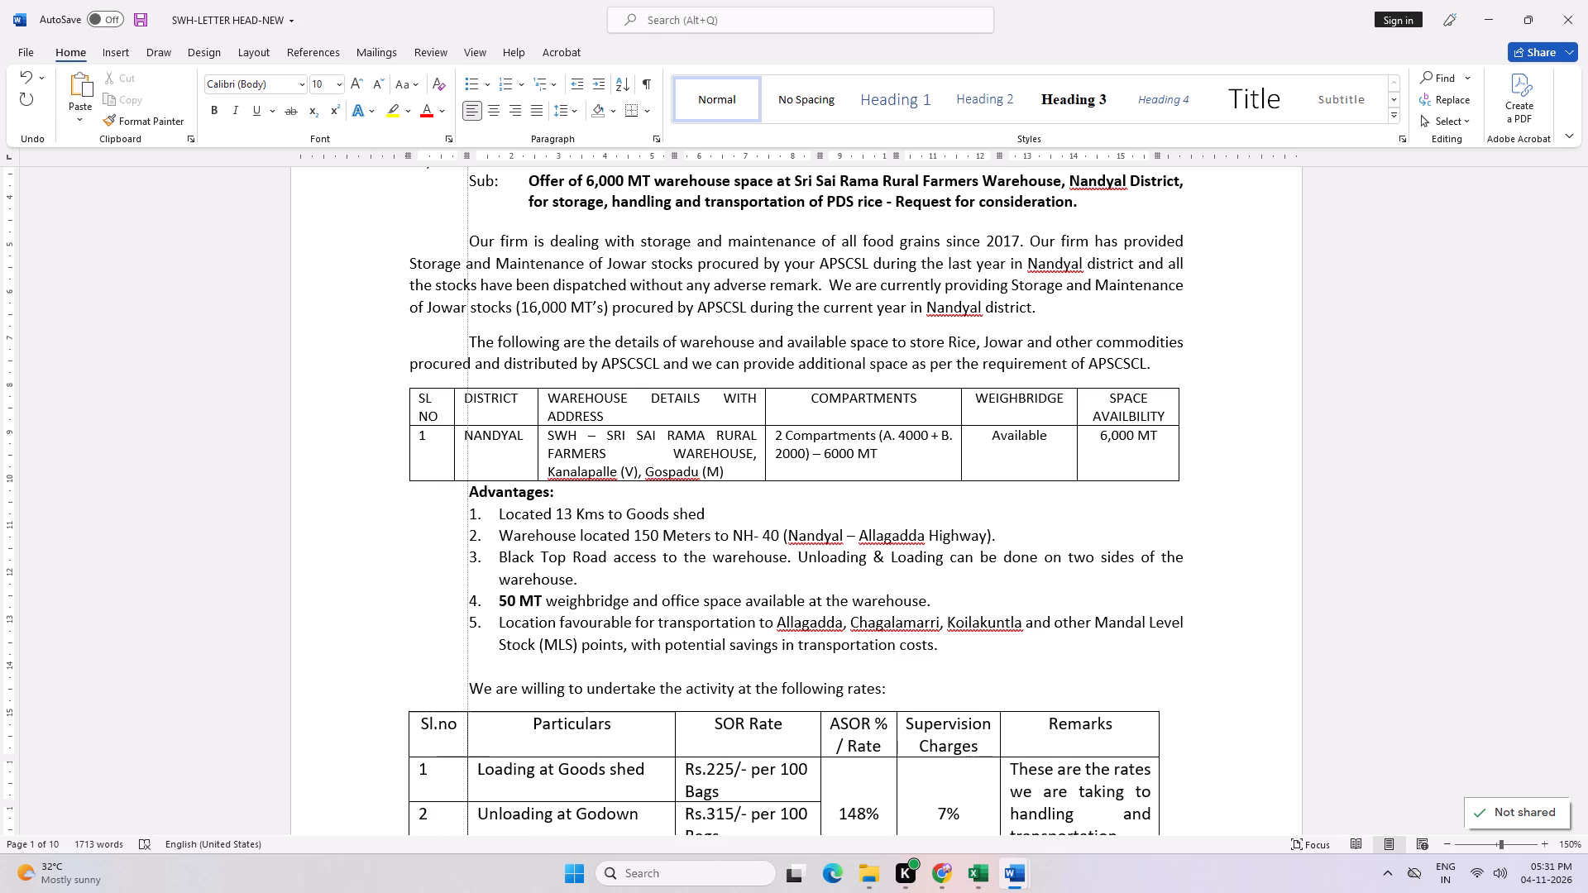
left_click_drag(466, 742, 449, 740)
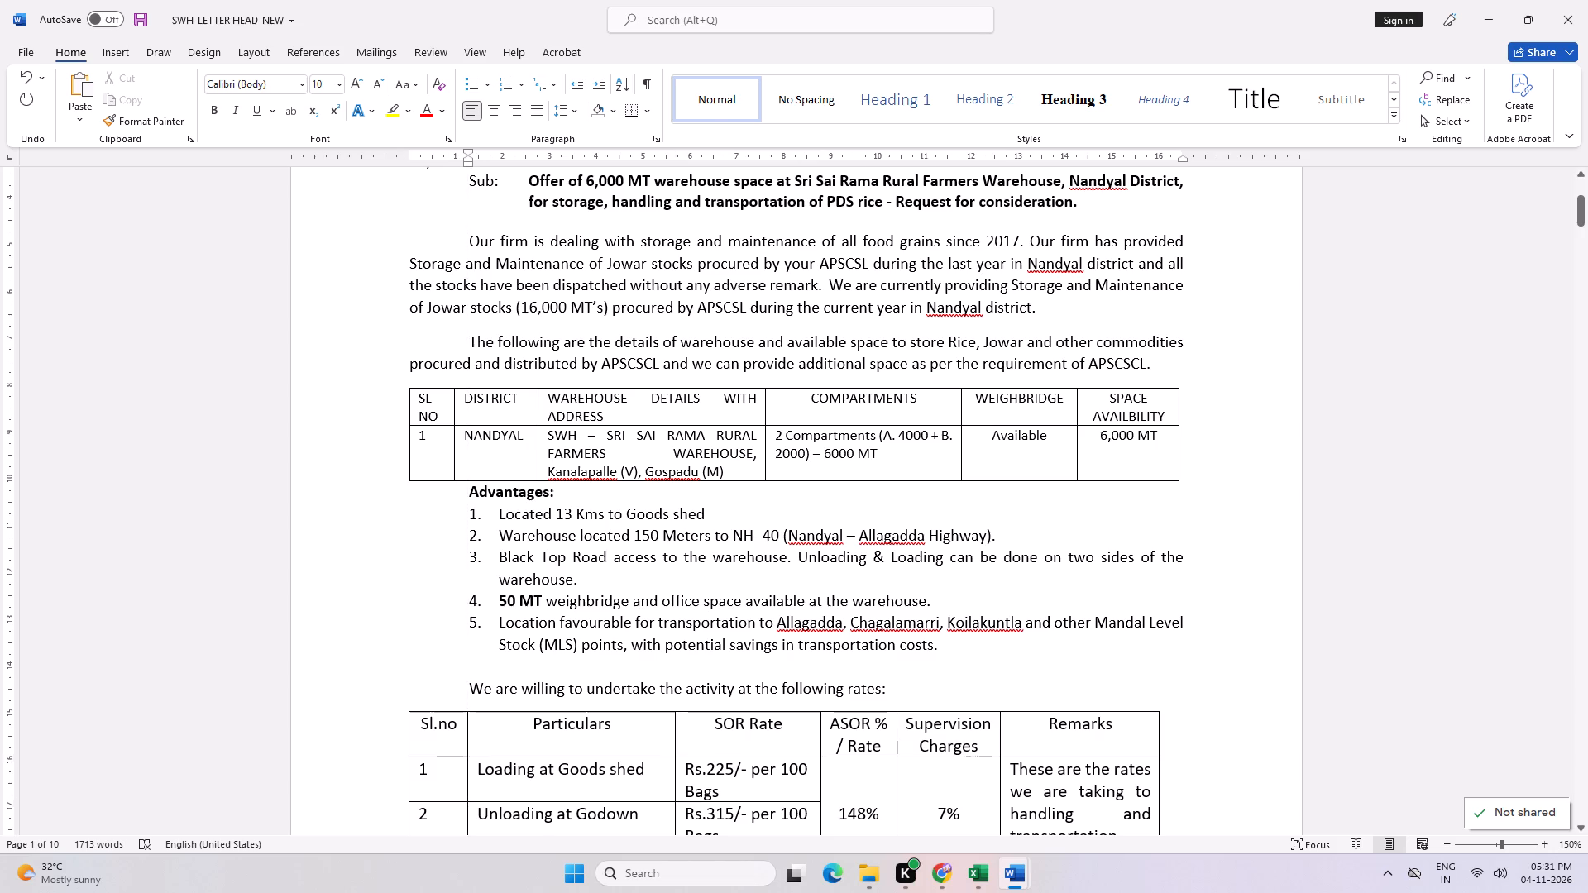
Shift the dividers from Particulars through Supervision Charges toward Sl.no in the rates table, giving the Remarks column more width.
scroll(671, 743, "down", 4)
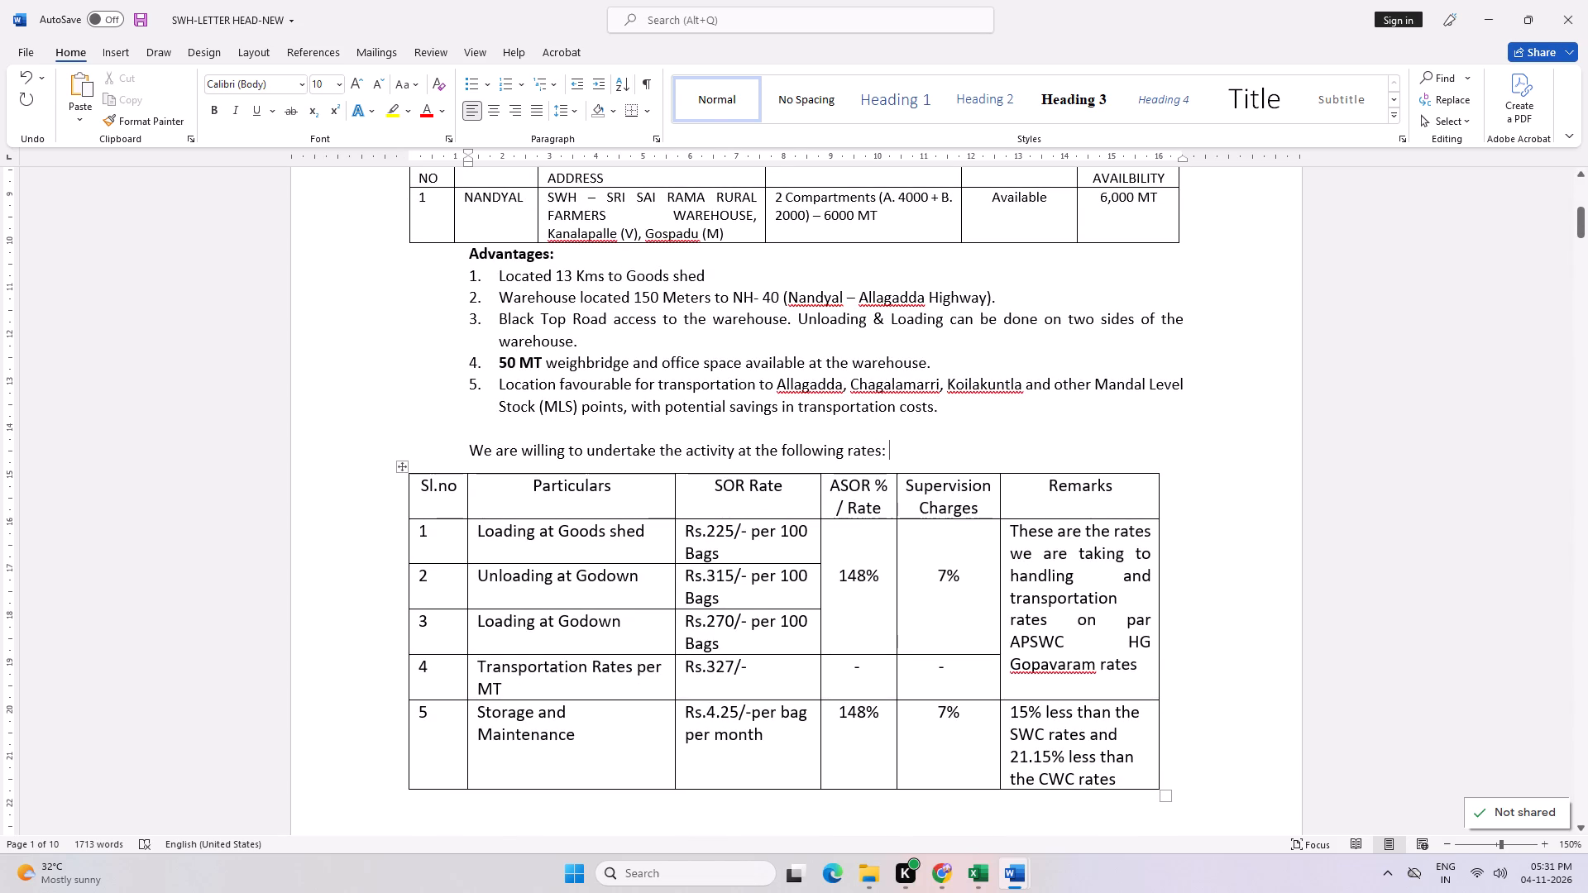
left_click_drag(672, 569, 663, 570)
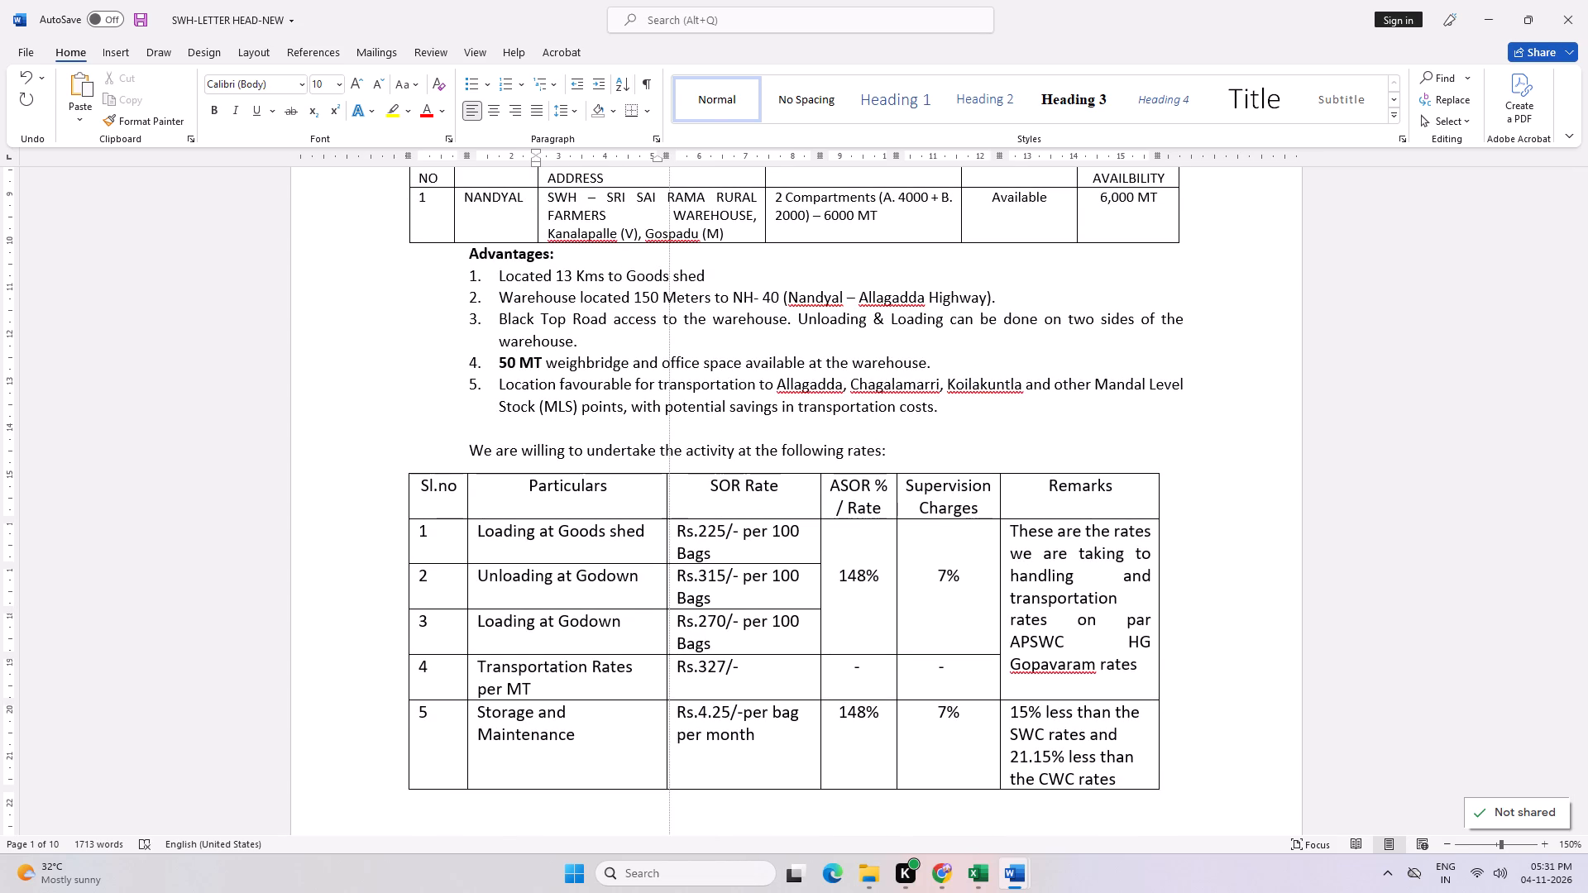
left_click_drag(663, 570, 661, 570)
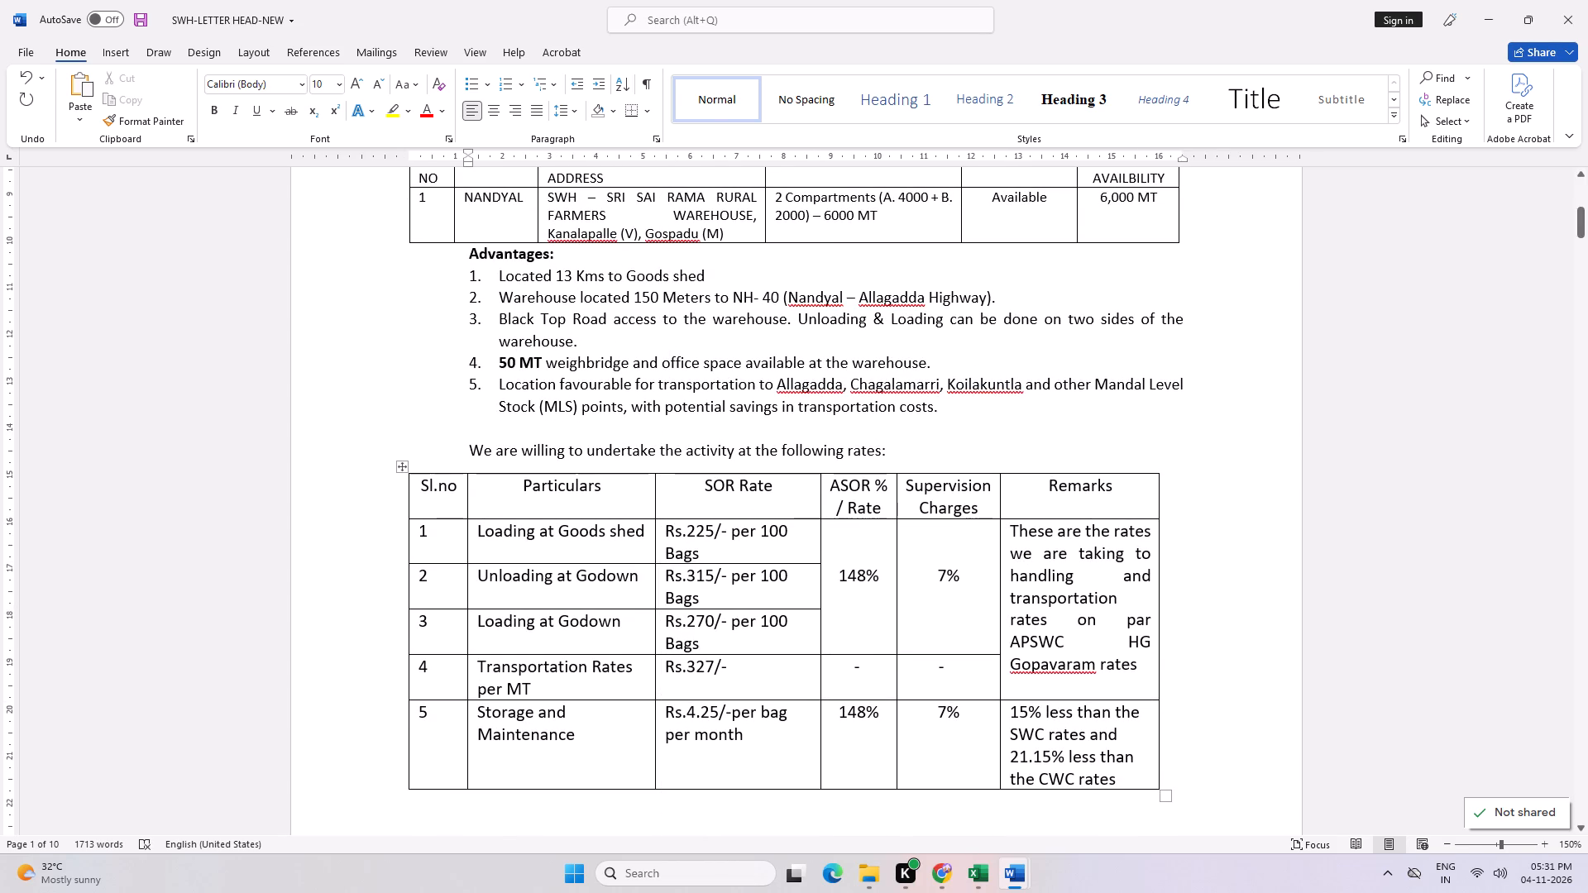
left_click_drag(819, 579, 801, 579)
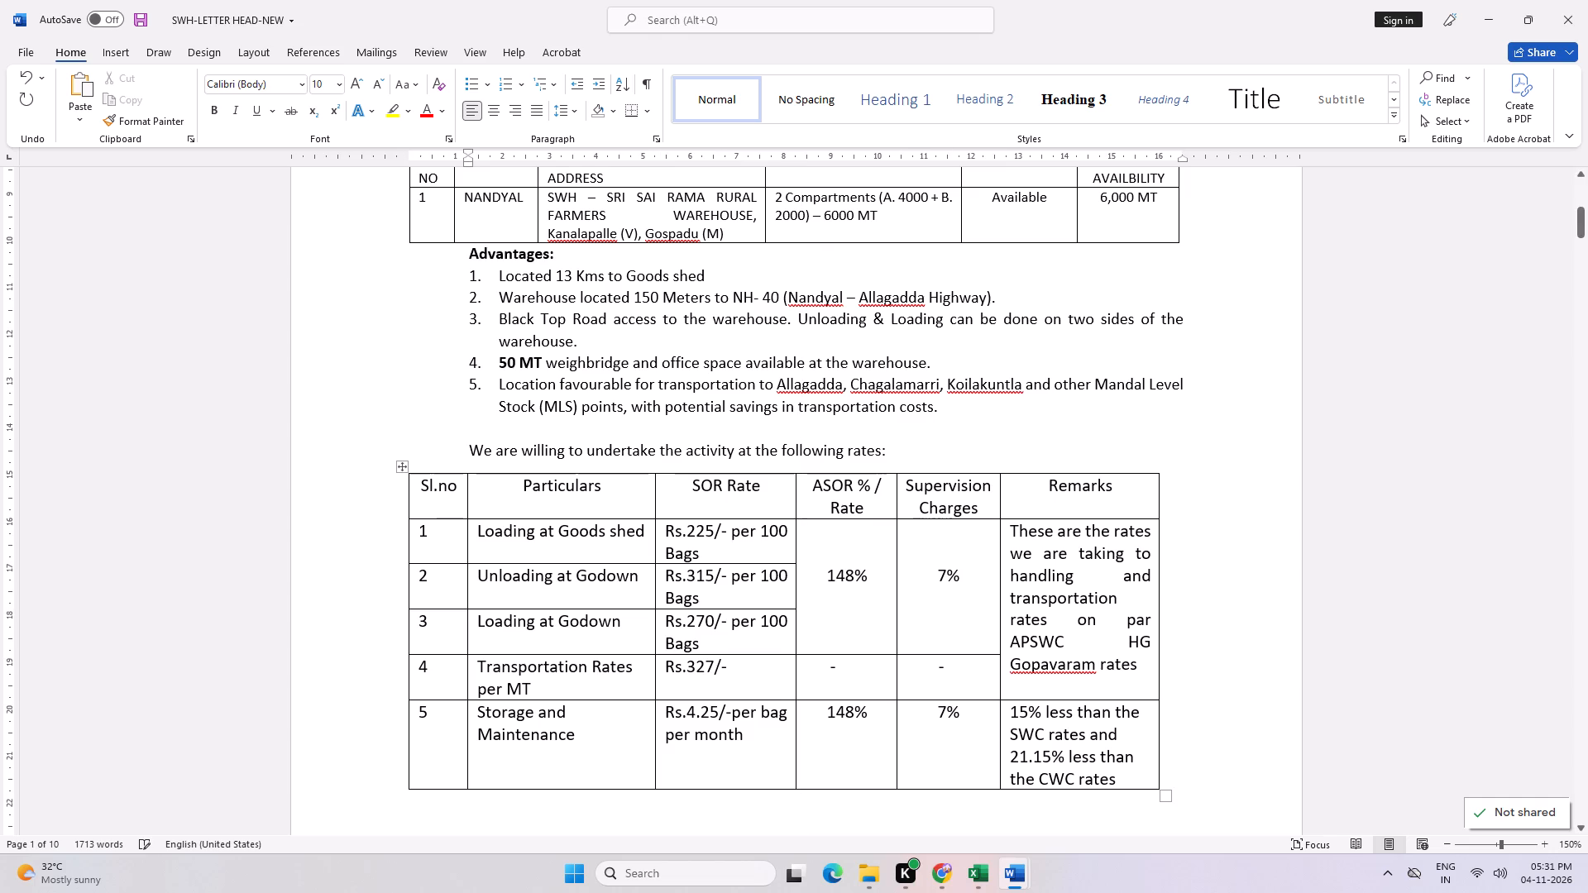
scroll(948, 638, "up", 5)
scroll(948, 638, "down", 3)
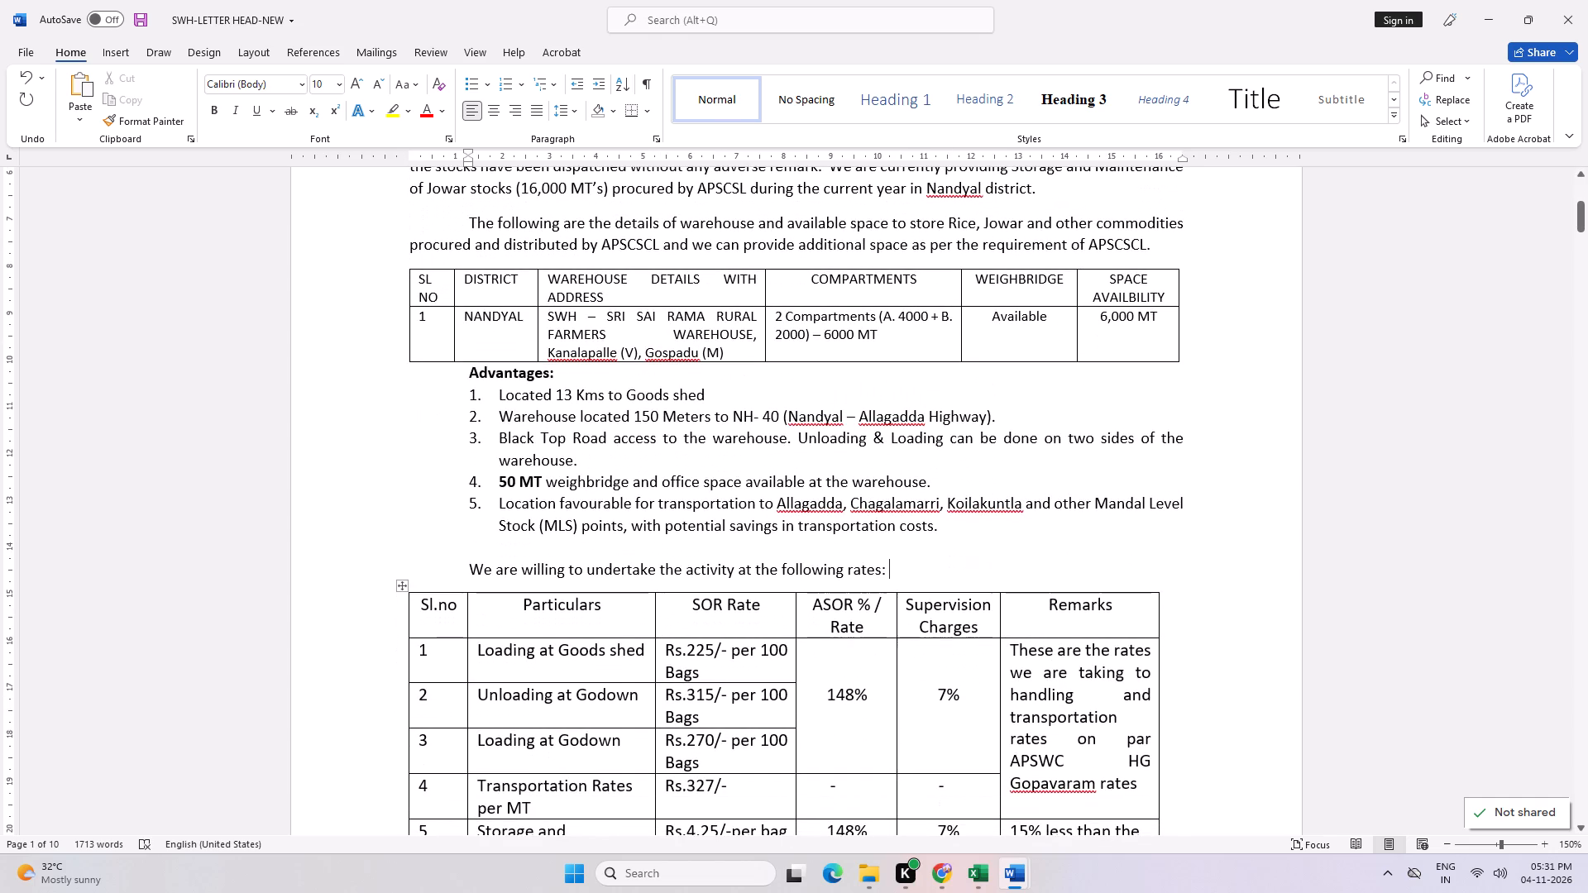
left_click_drag(895, 672, 881, 671)
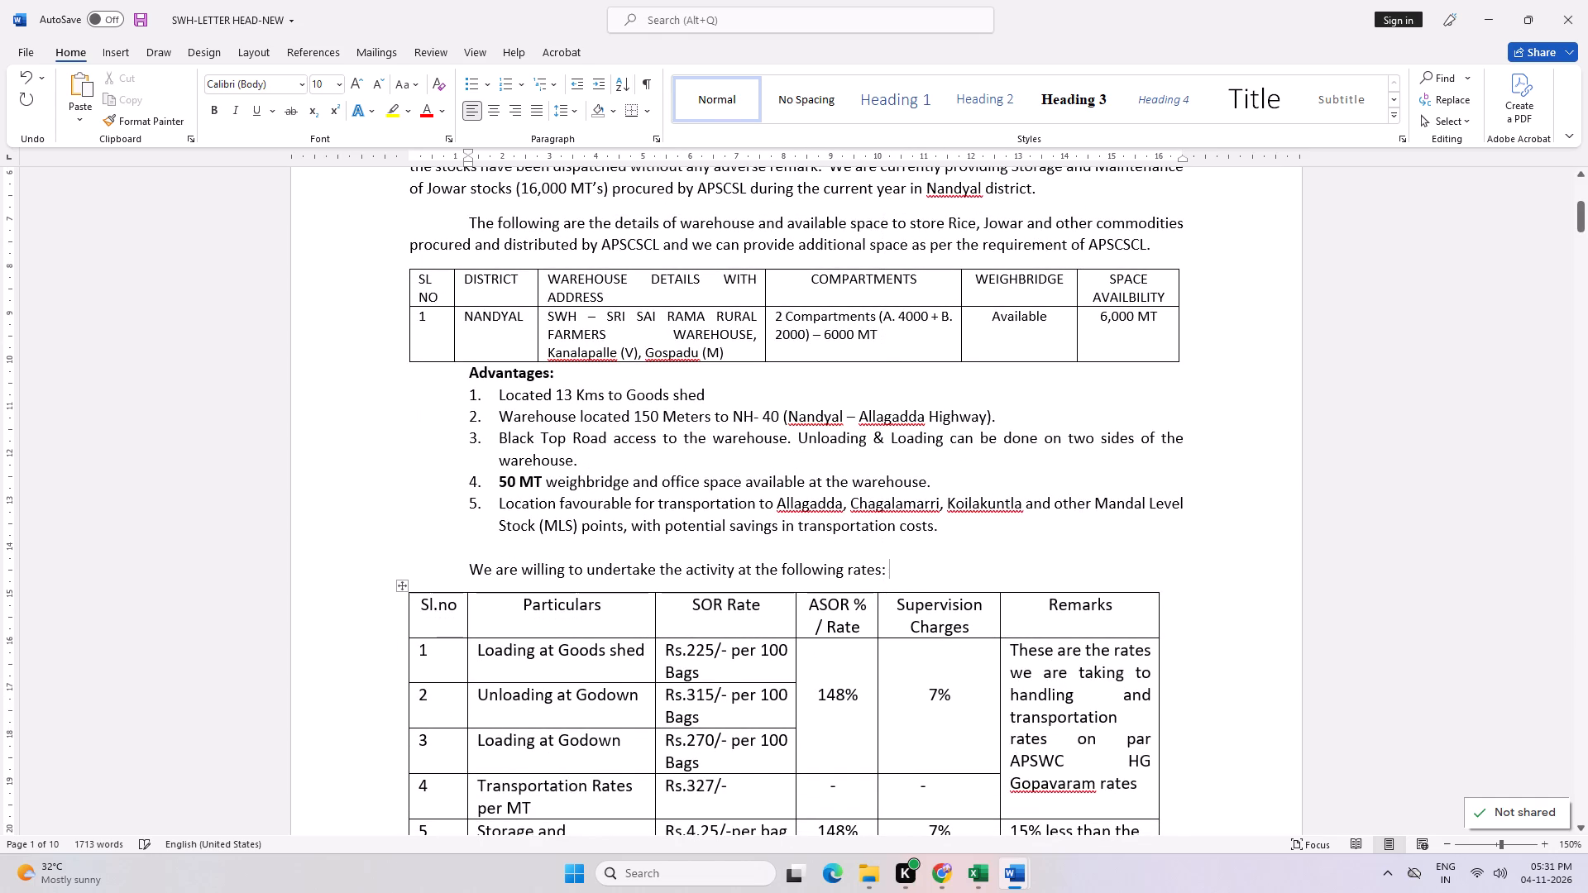
scroll(972, 735, "down", 4)
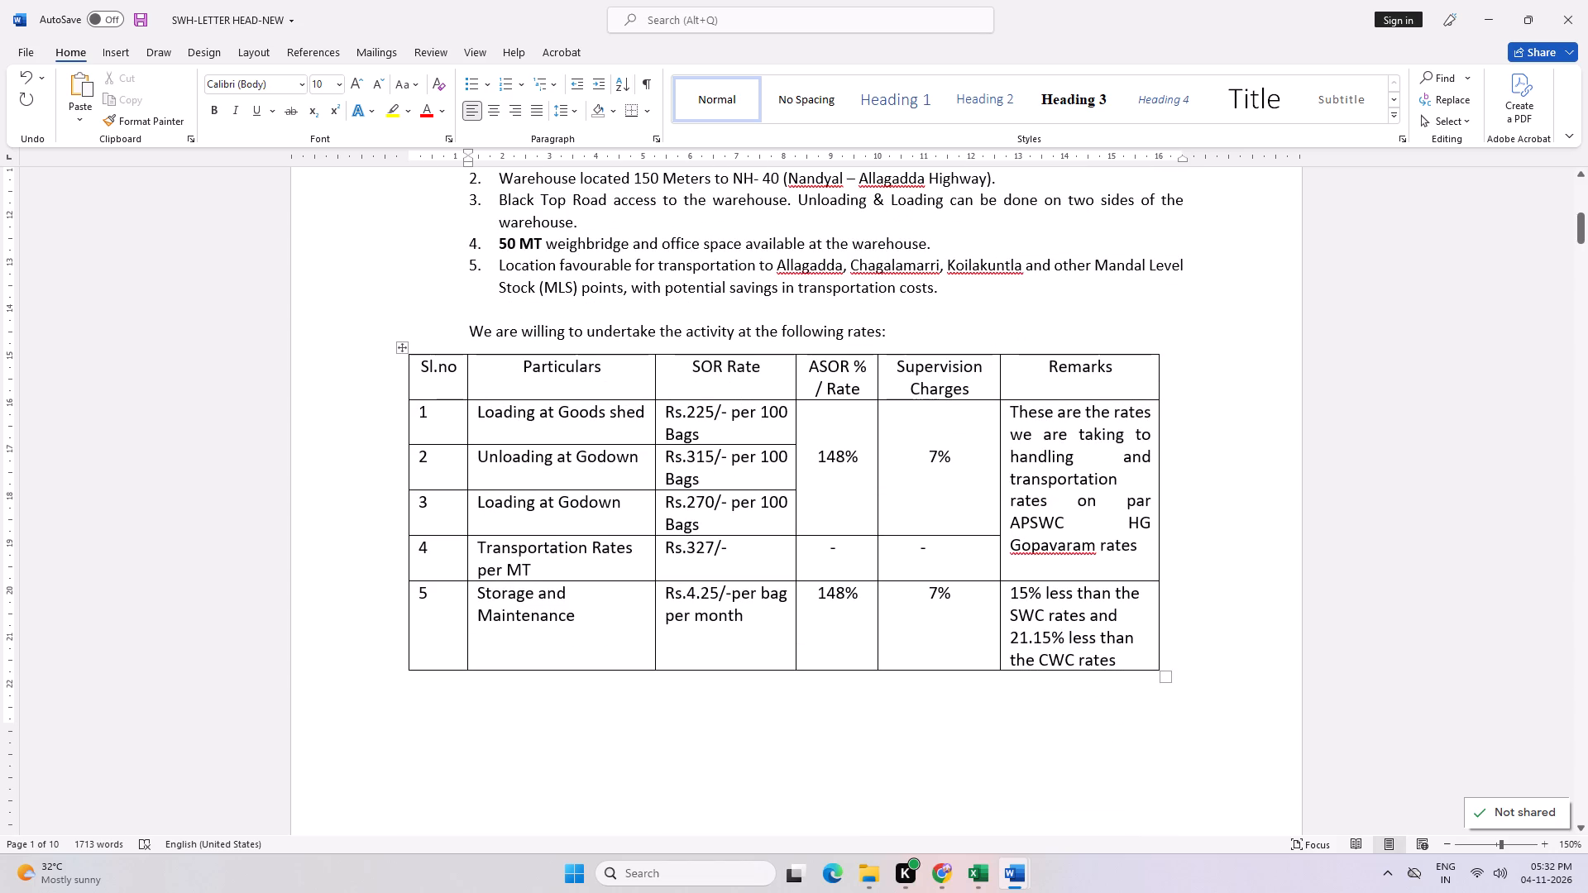
left_click_drag(997, 451, 972, 445)
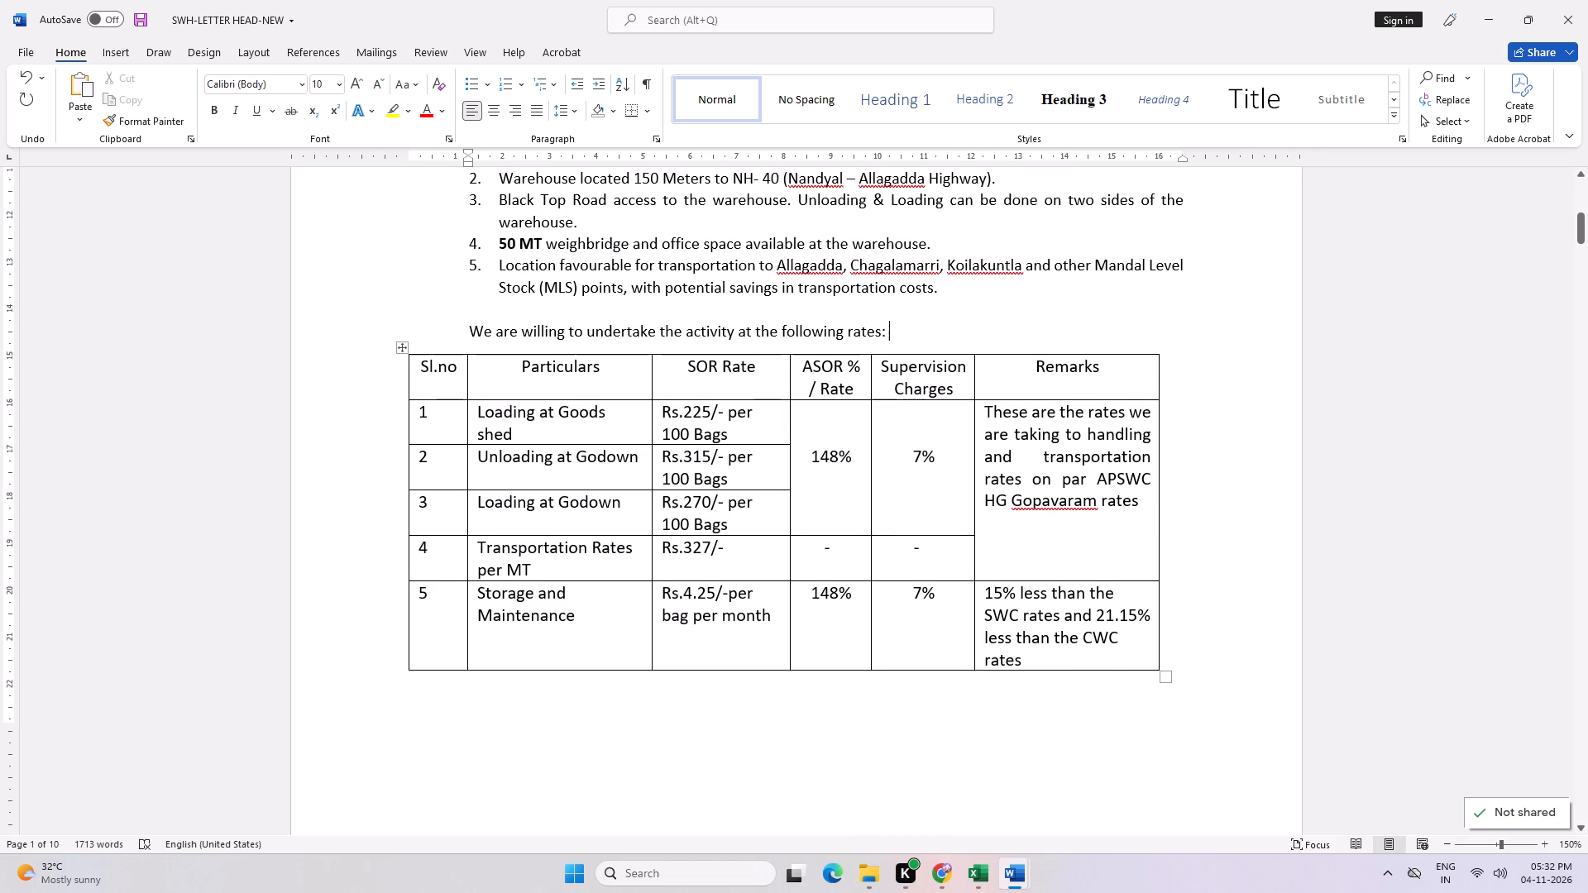
Capture a screen snip of the whole rates table.
scroll(1032, 643, "down", 5)
scroll(1121, 409, "up", 3)
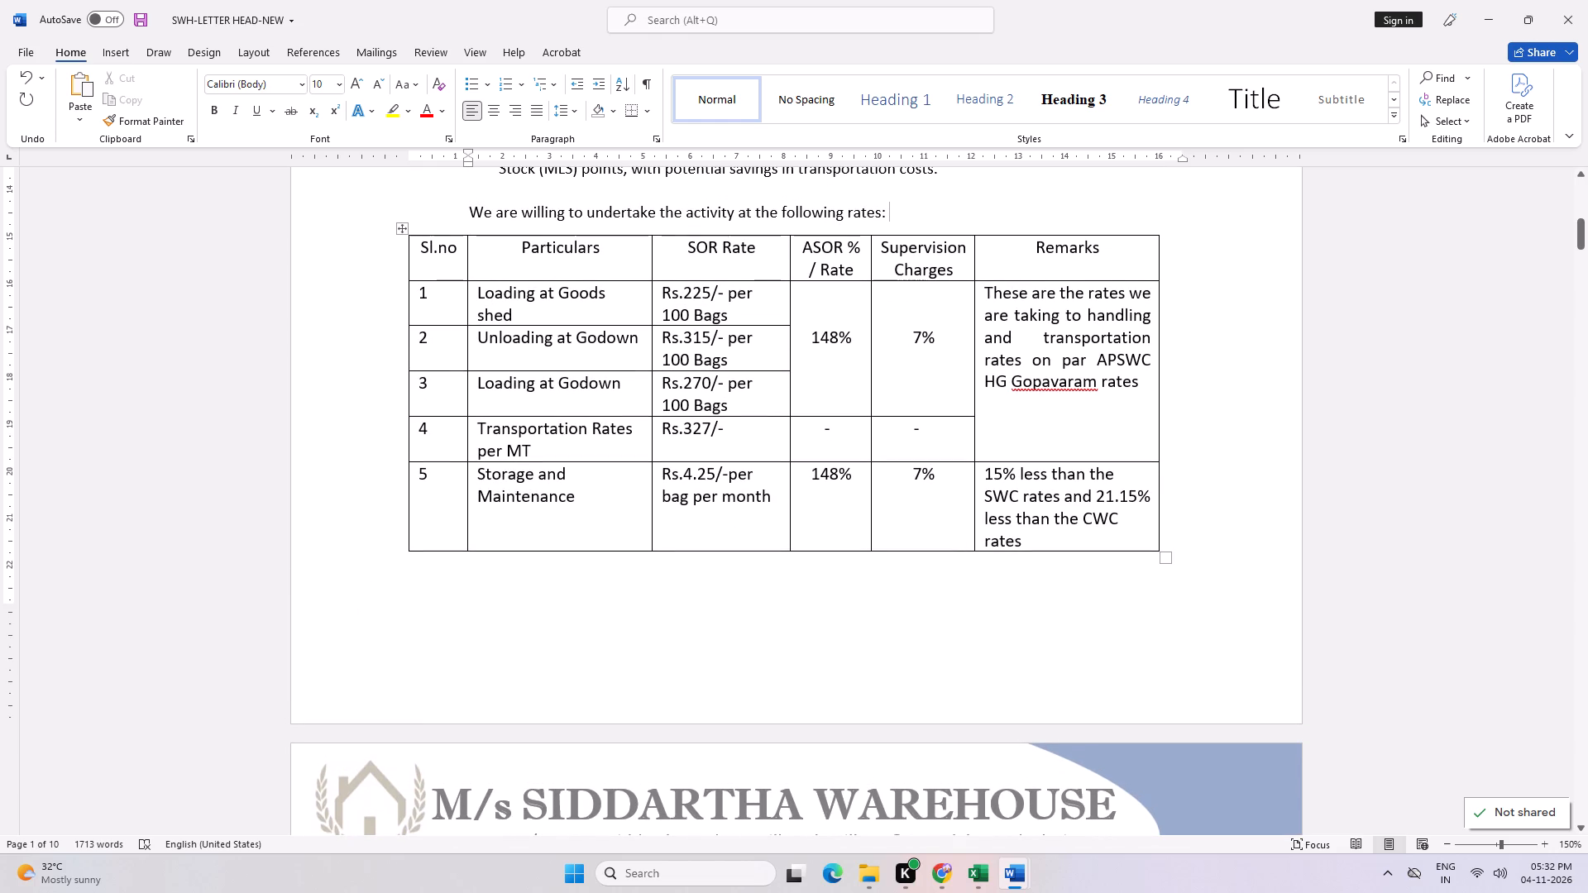
scroll(978, 538, "down", 2)
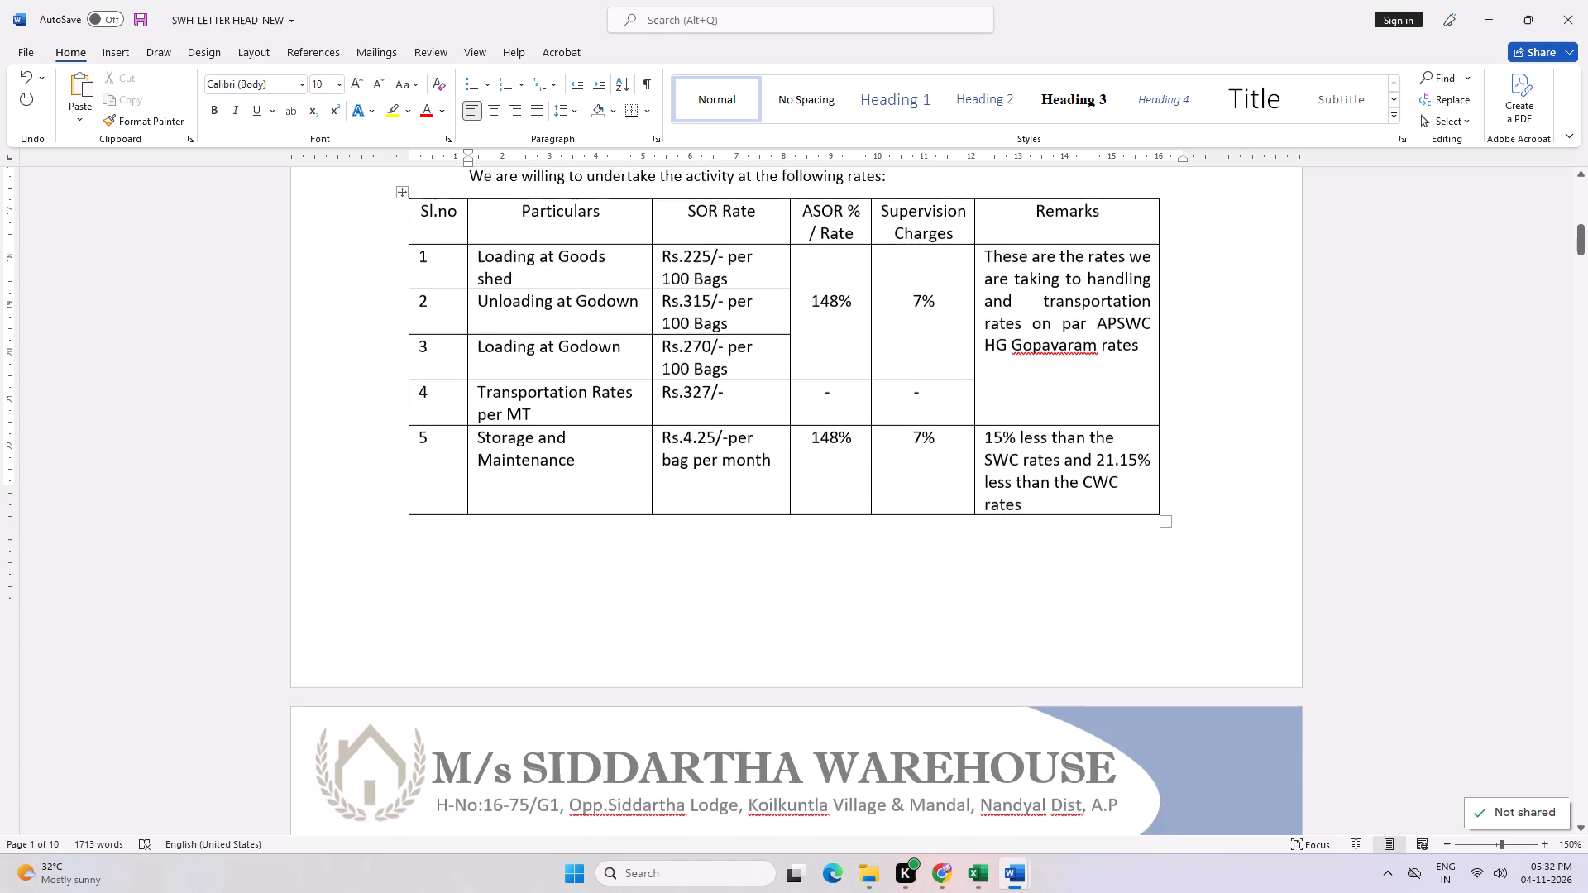
scroll(983, 601, "up", 4)
key("Print")
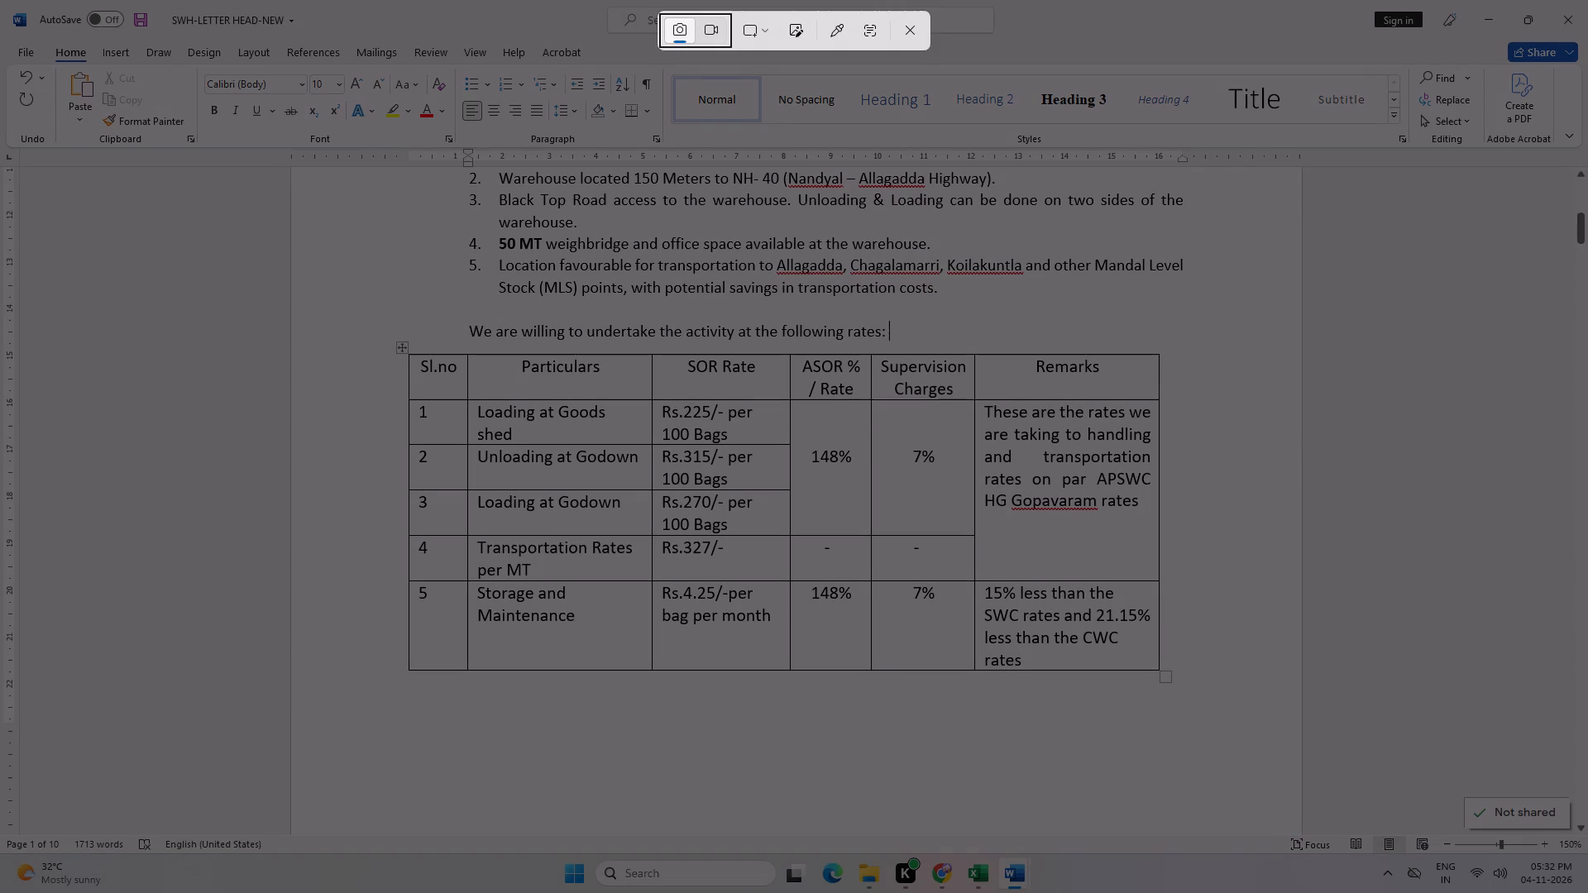
left_click_drag(375, 329, 1260, 775)
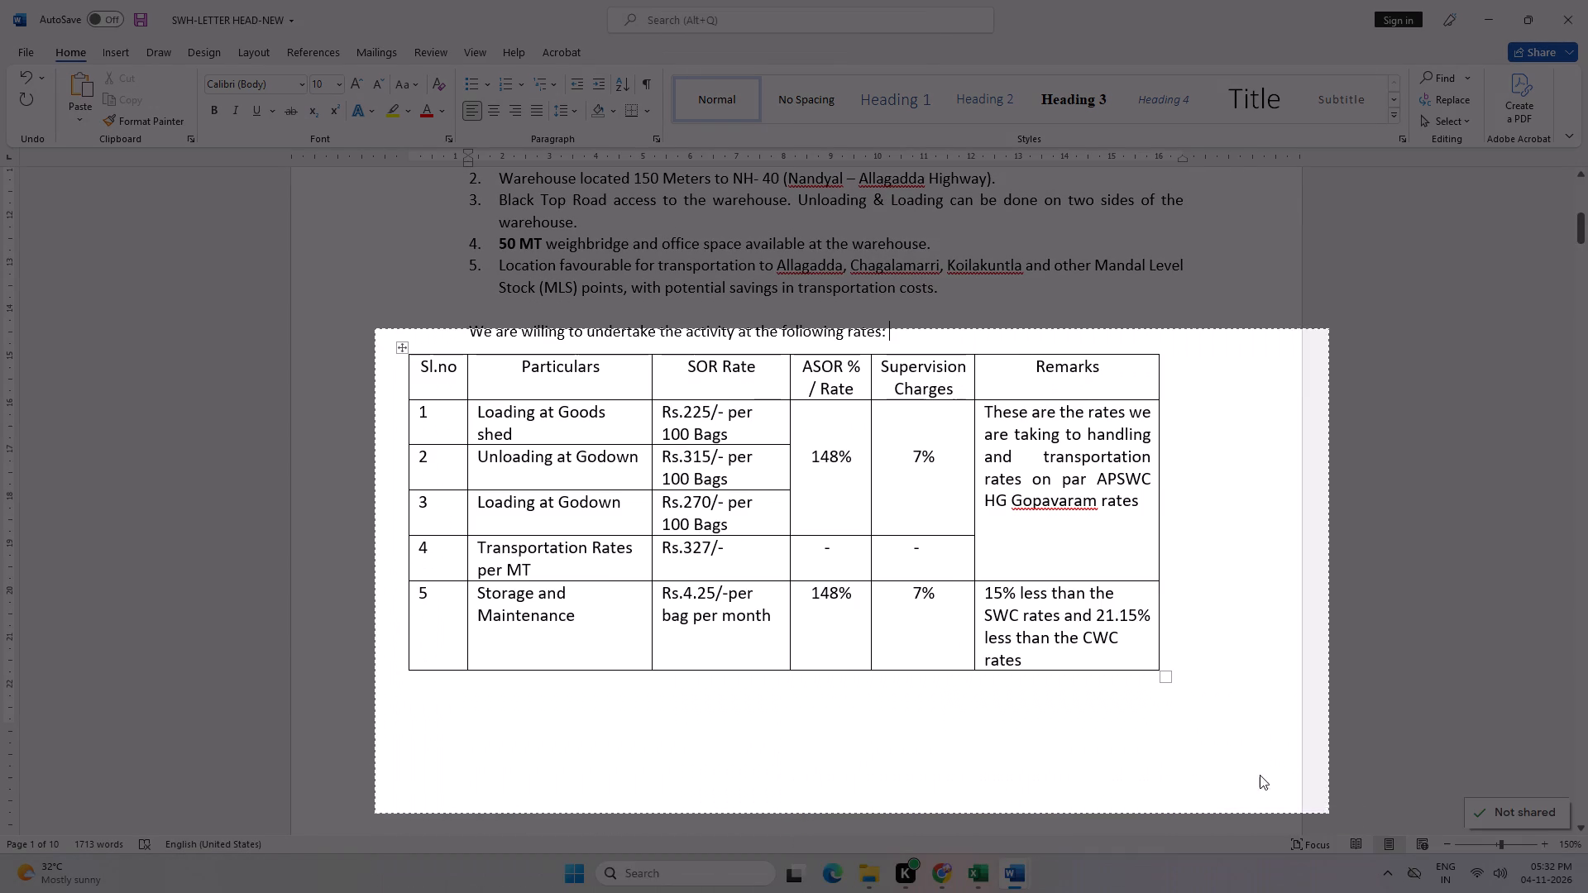
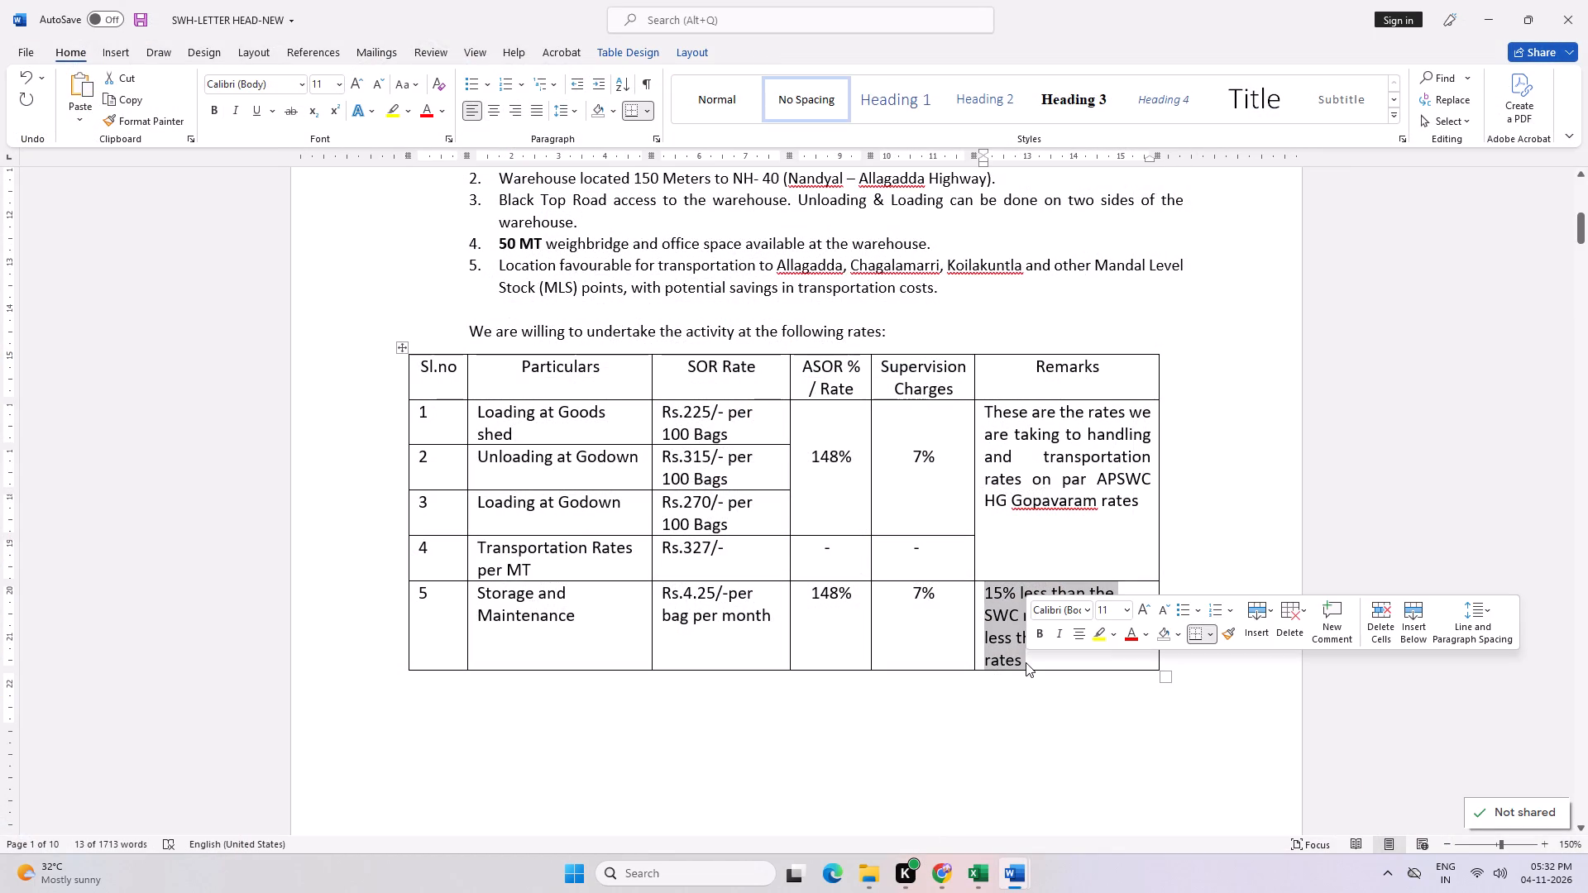
Copy the remark "15% less than the SWC rates and 21.15% less than the CWC rates" into Document1's empty Storage and Maintenance Remarks cell.
key("ctrl+c")
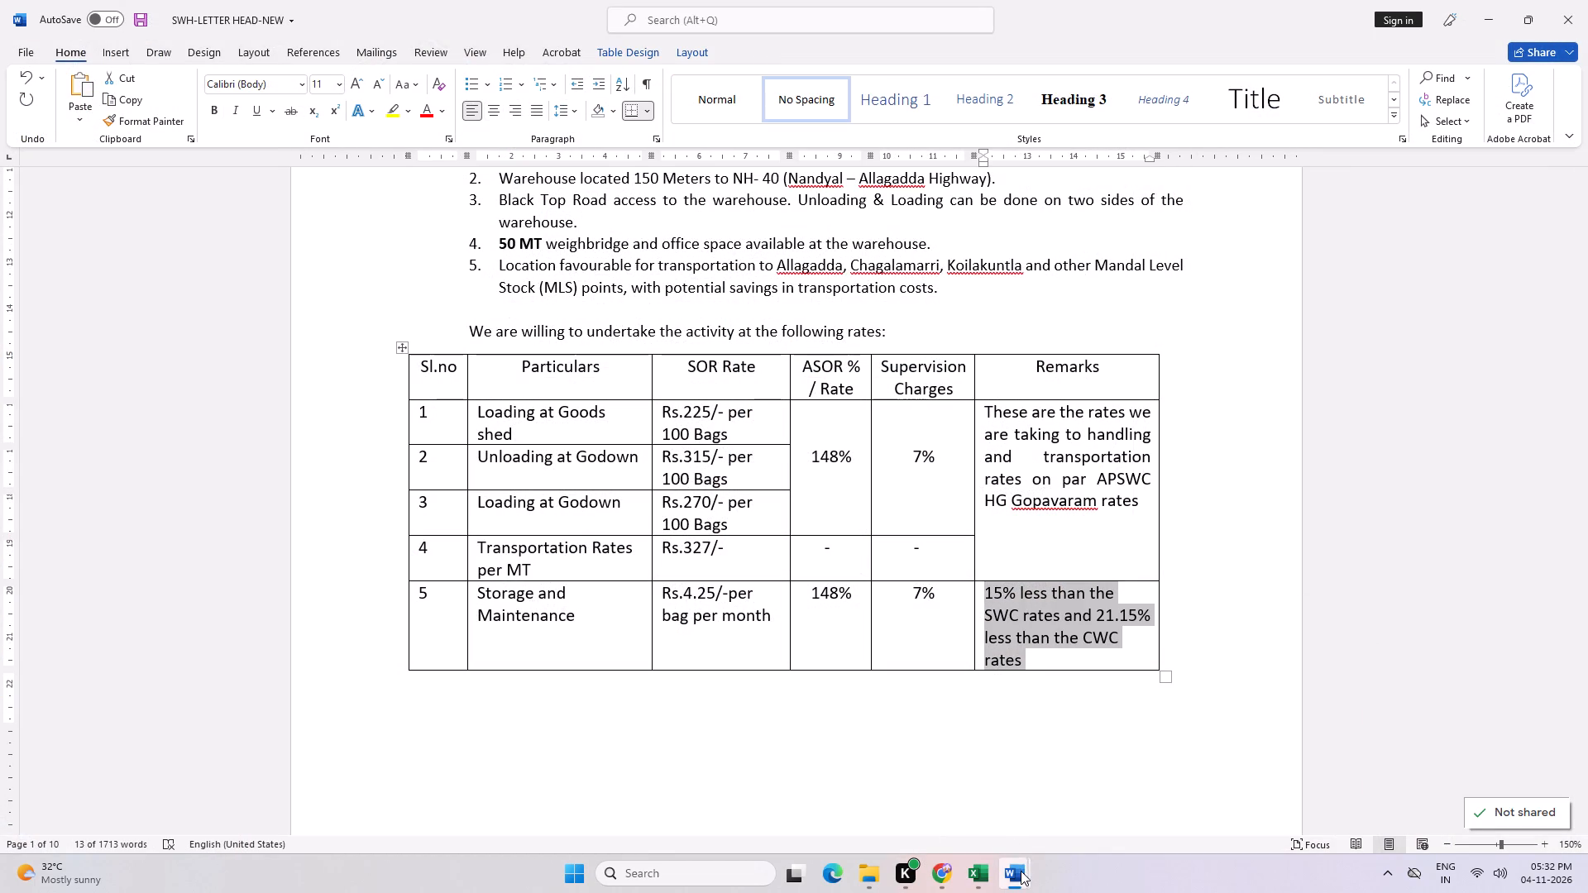
left_click(1021, 871)
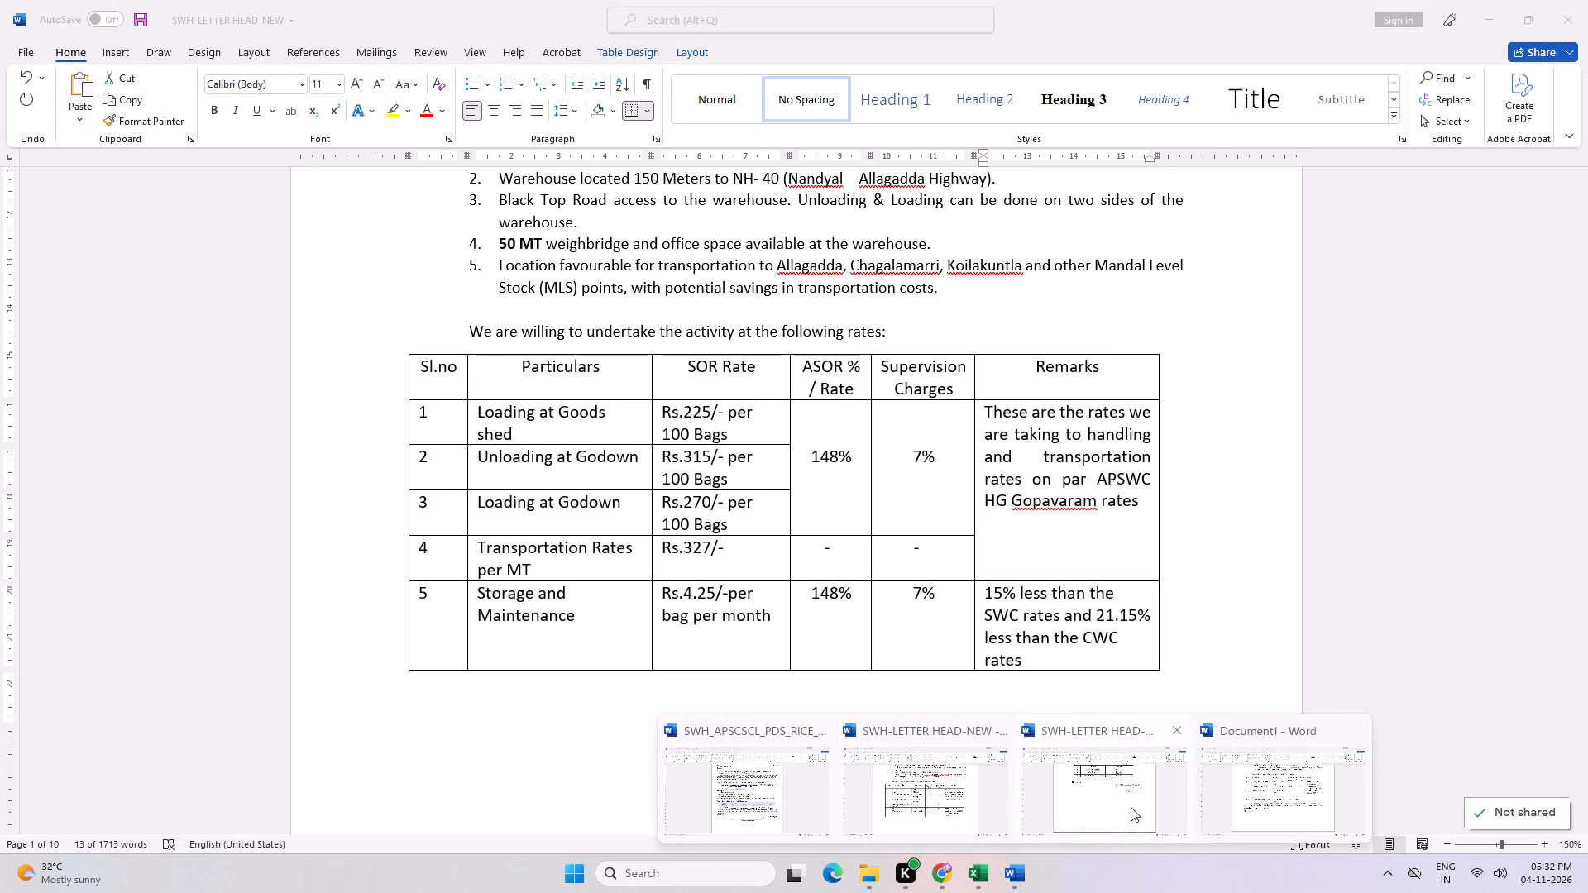
left_click(1238, 790)
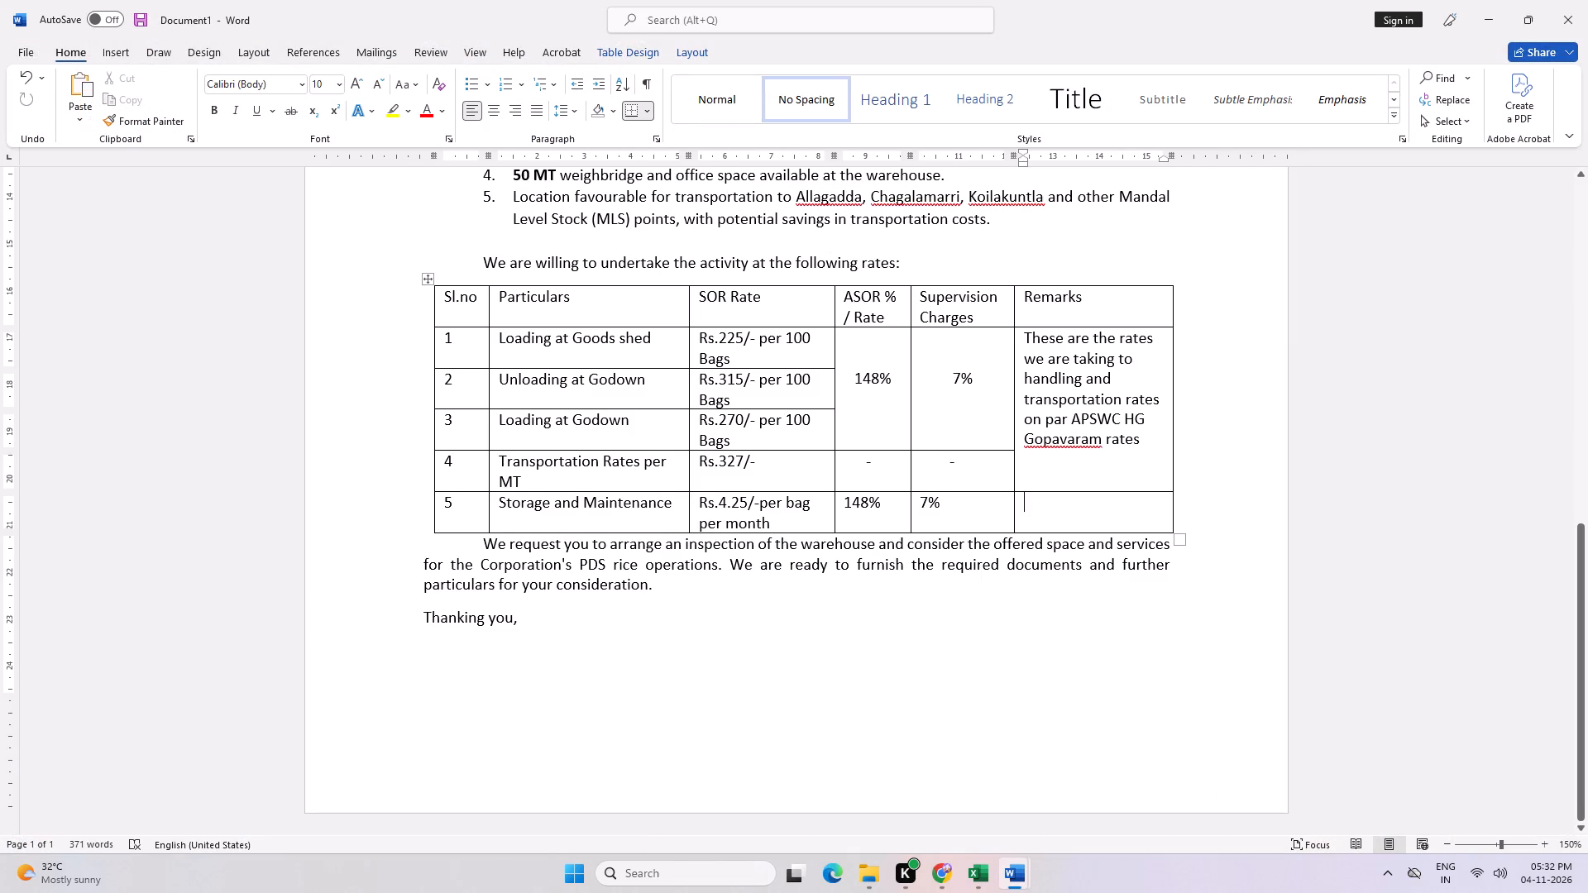
key("ctrl+v")
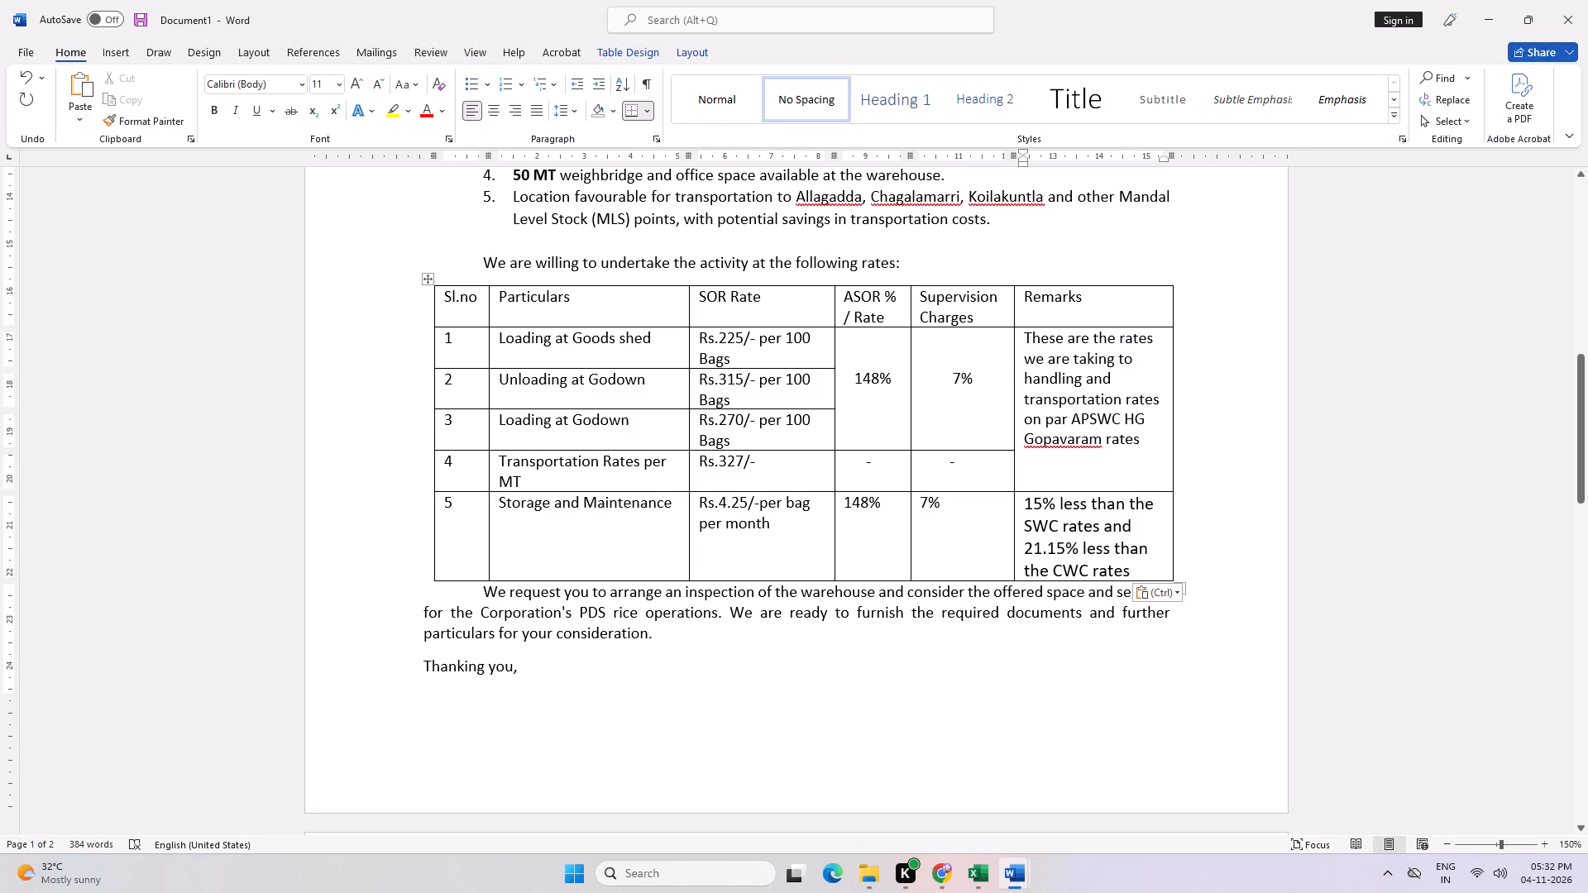
Select the pasted remark text in the Remarks cell of Document1's Storage and Maintenance row.
left_click_drag(1026, 502, 1065, 531)
Reduce the Storage and Maintenance remark in the rates table to font size 10 and justify its text.
left_click_drag(1065, 531, 1131, 565)
left_click(378, 80)
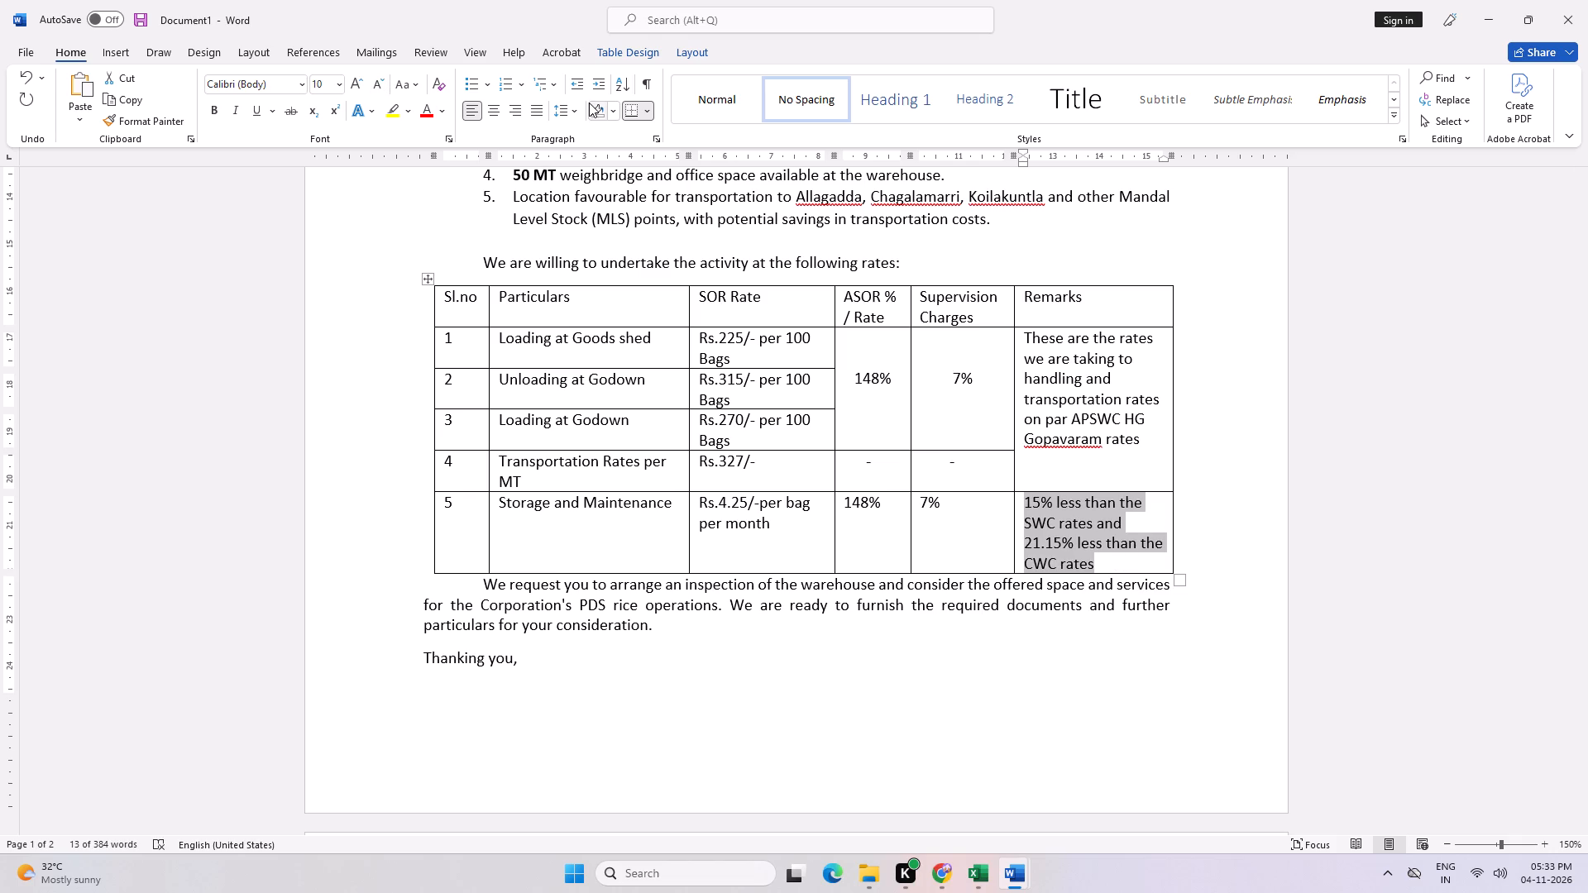
left_click(540, 107)
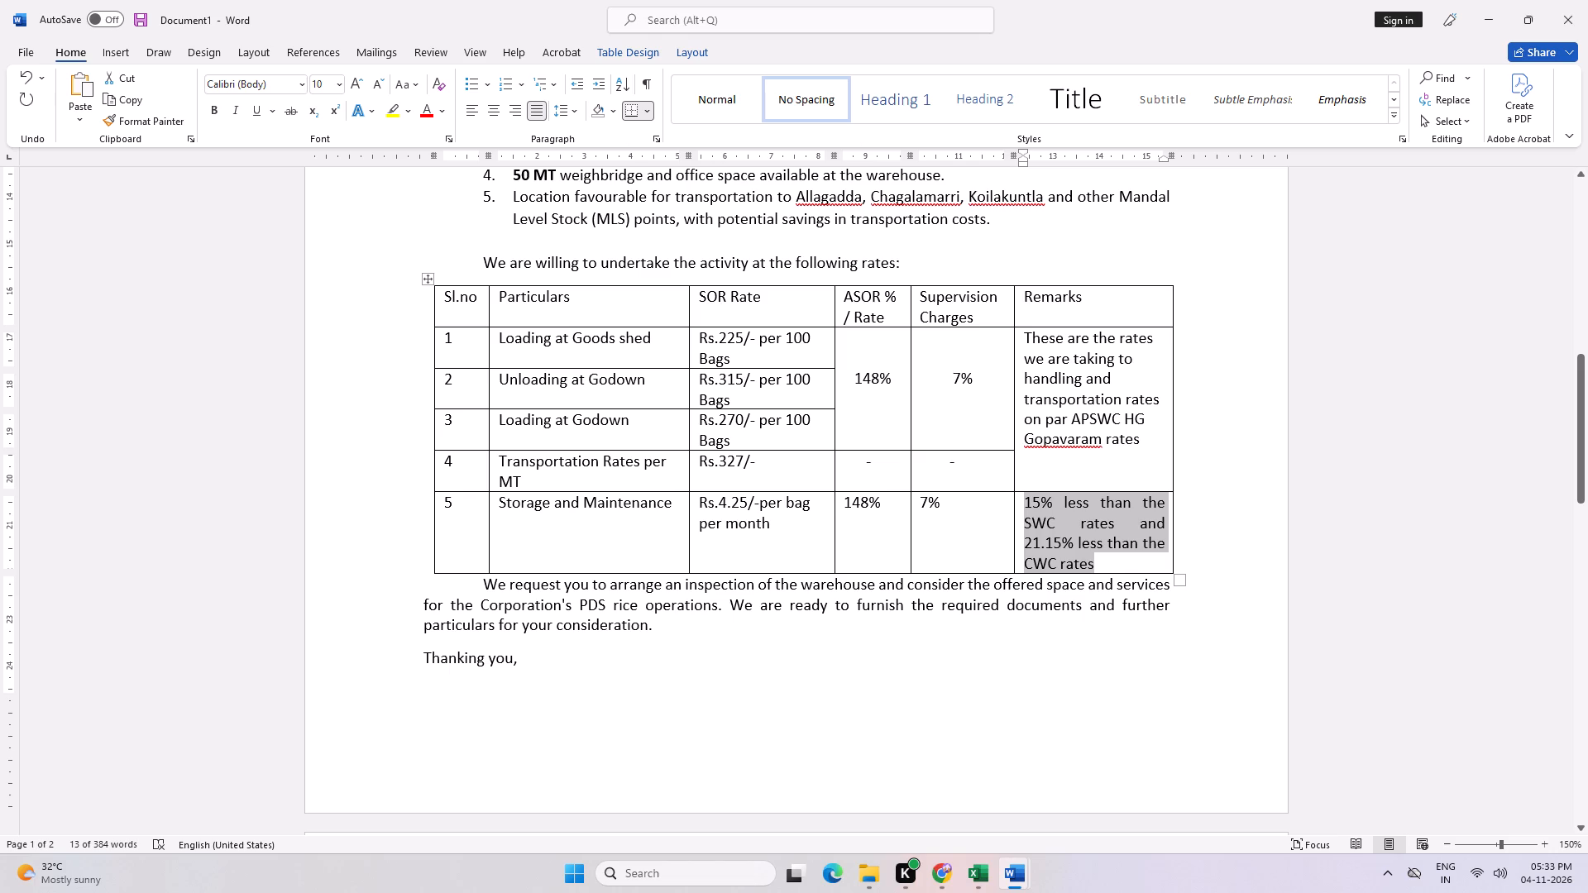
left_click(1040, 599)
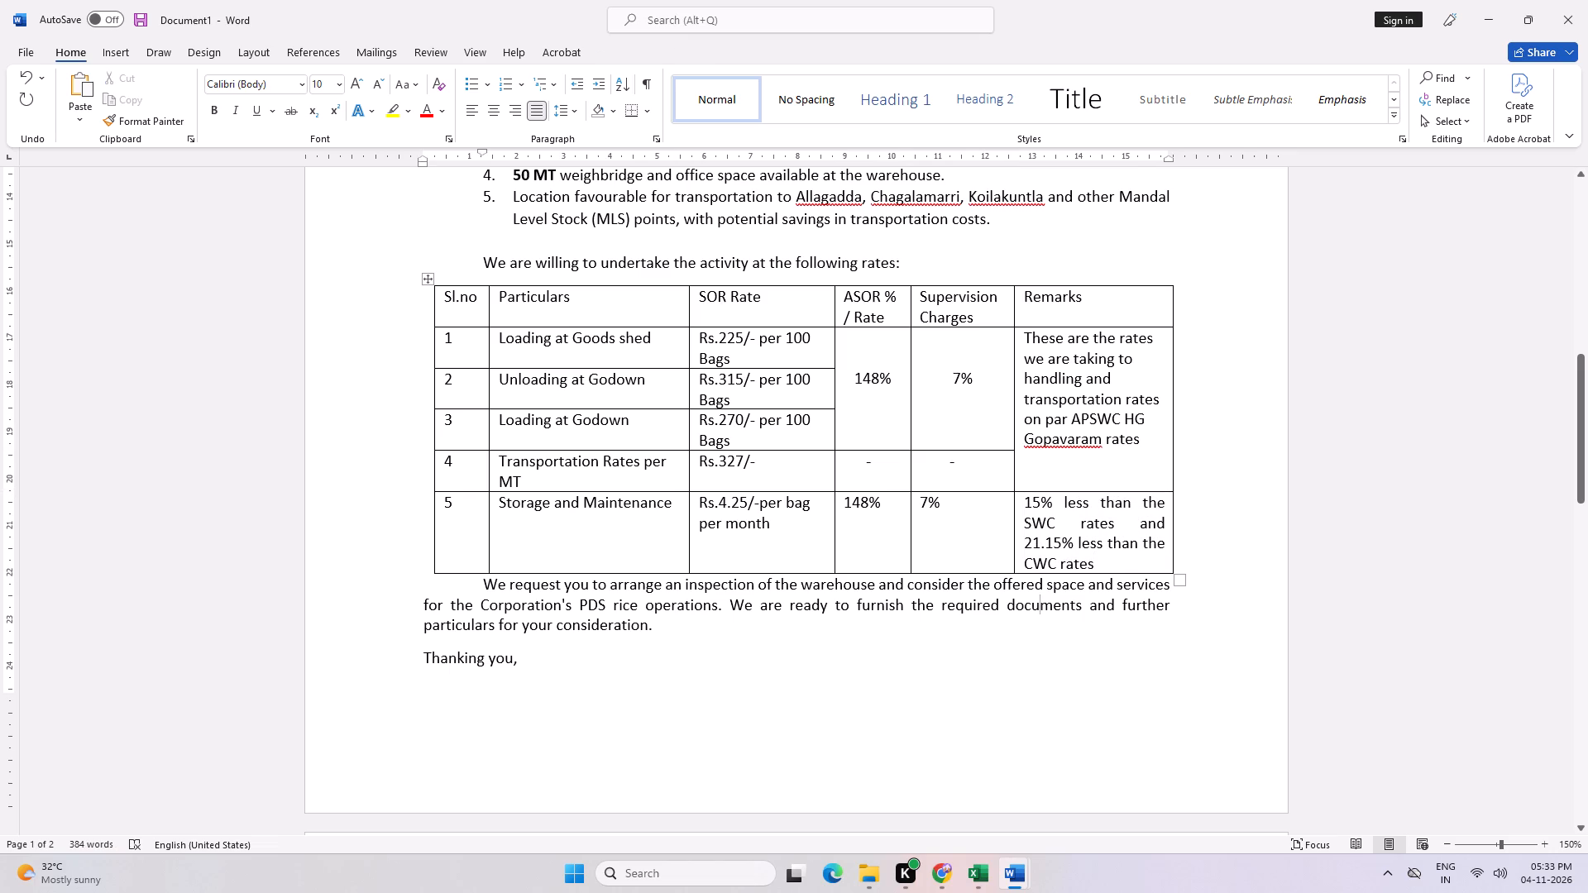
scroll(545, 690, "up", 6)
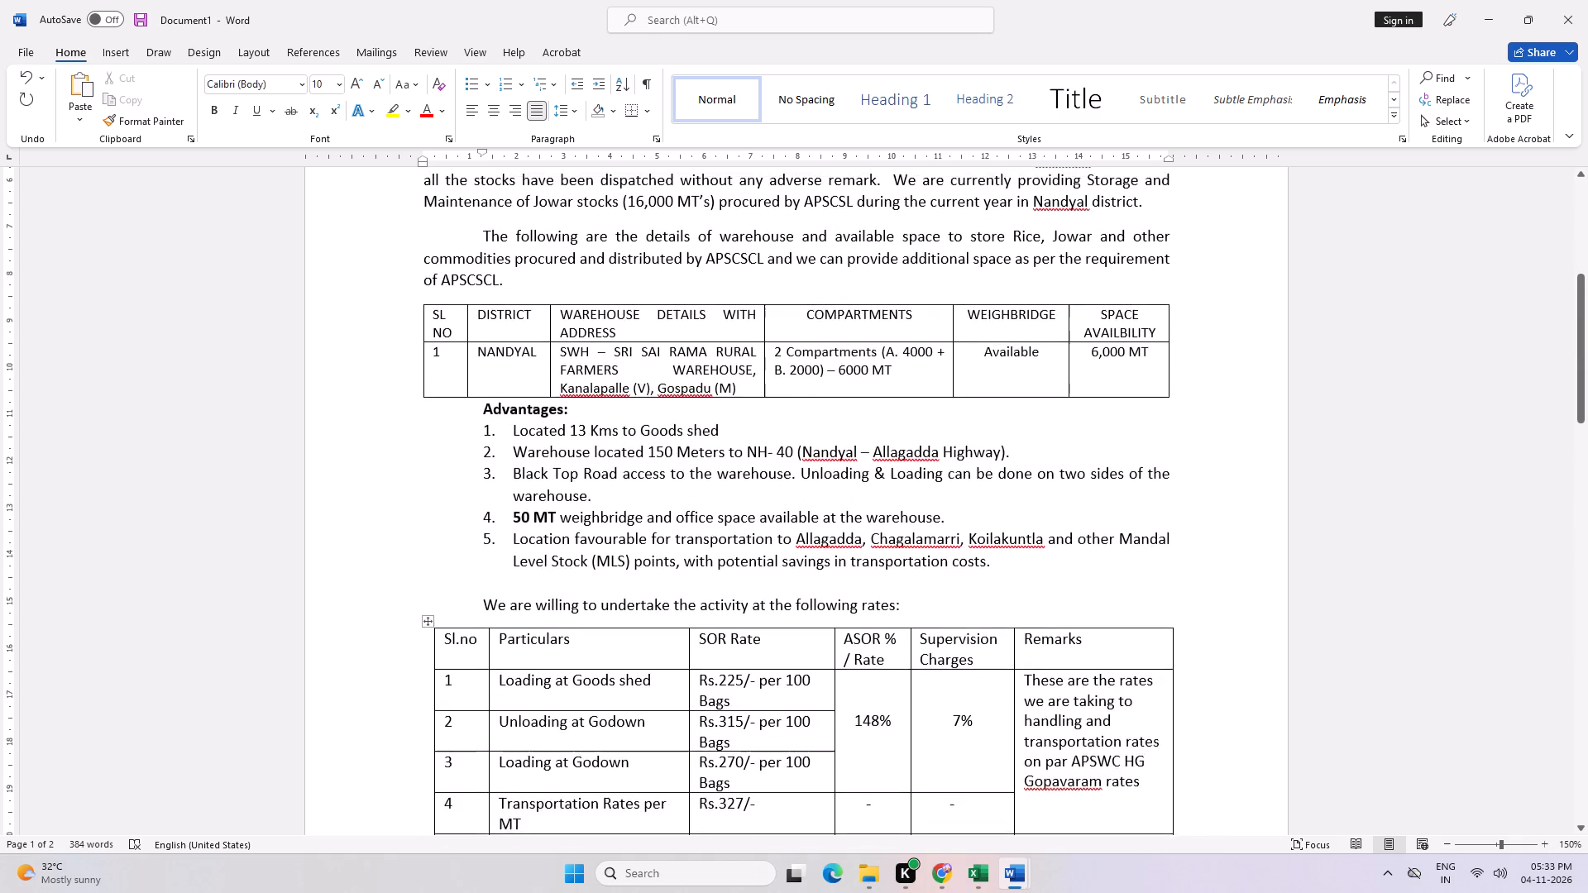
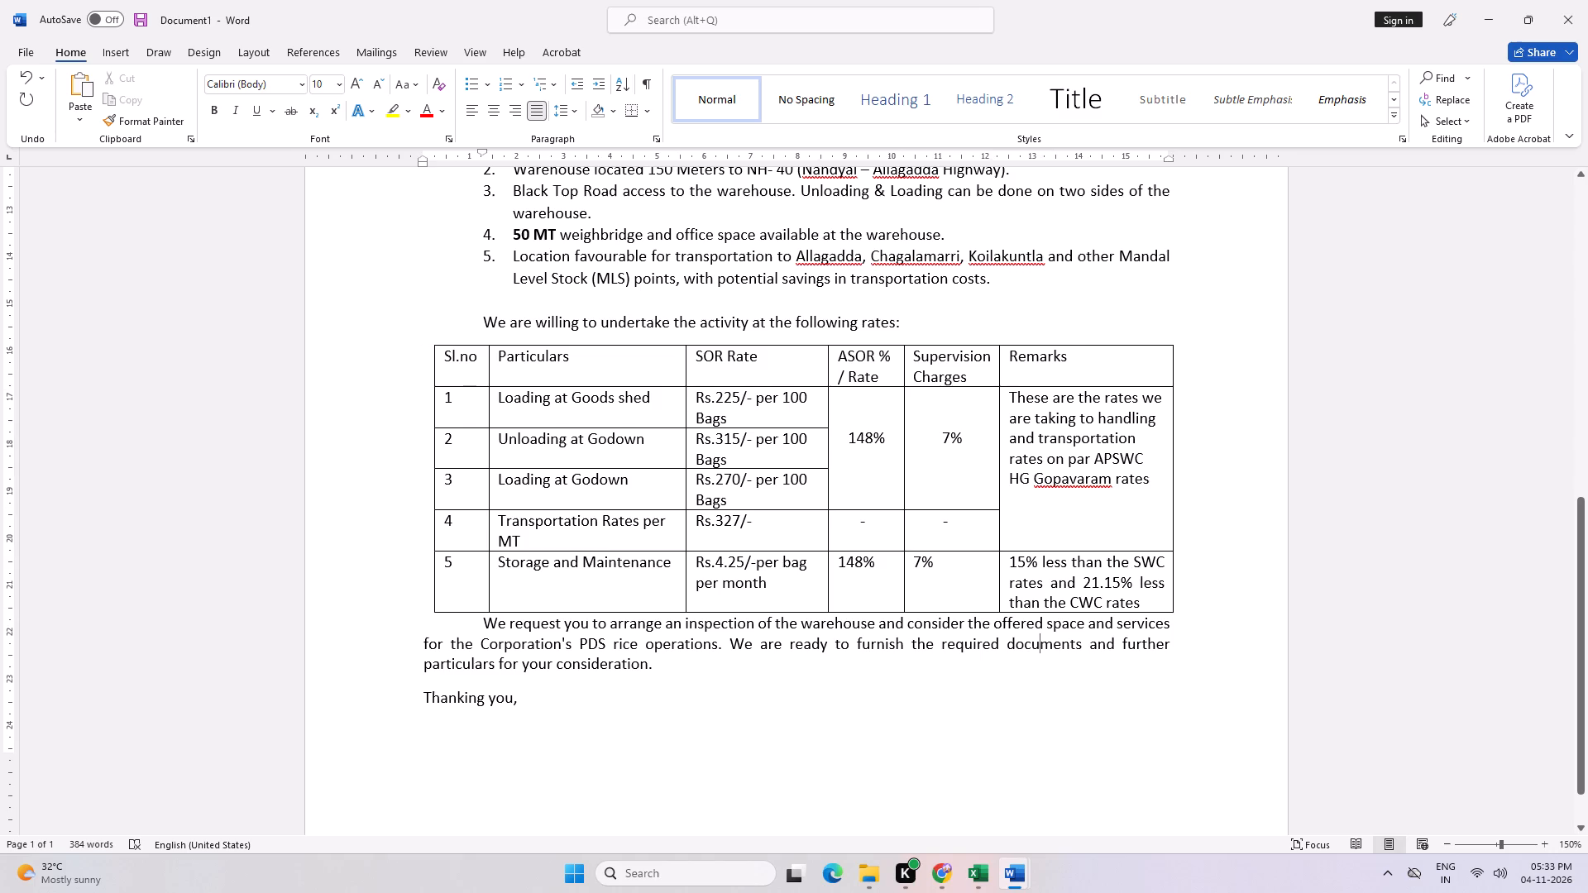
Review Document1's offer letter from the rates table and closing paragraph up to the address block and subject.
scroll(667, 733, "down", 4)
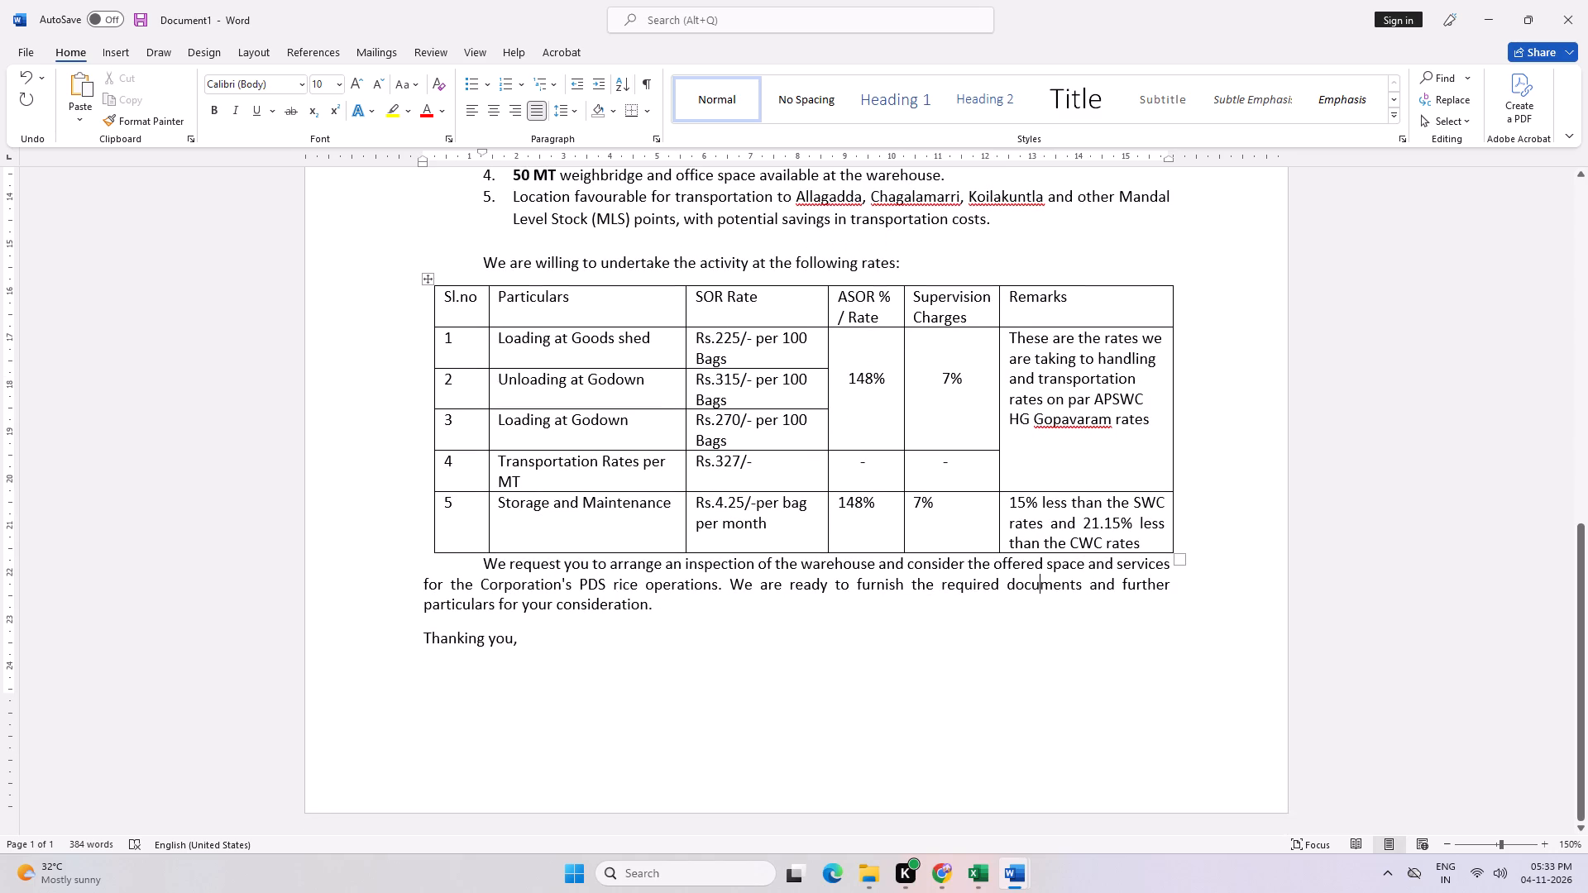
scroll(1063, 645, "down", 5)
scroll(763, 687, "up", 2)
scroll(861, 679, "up", 3)
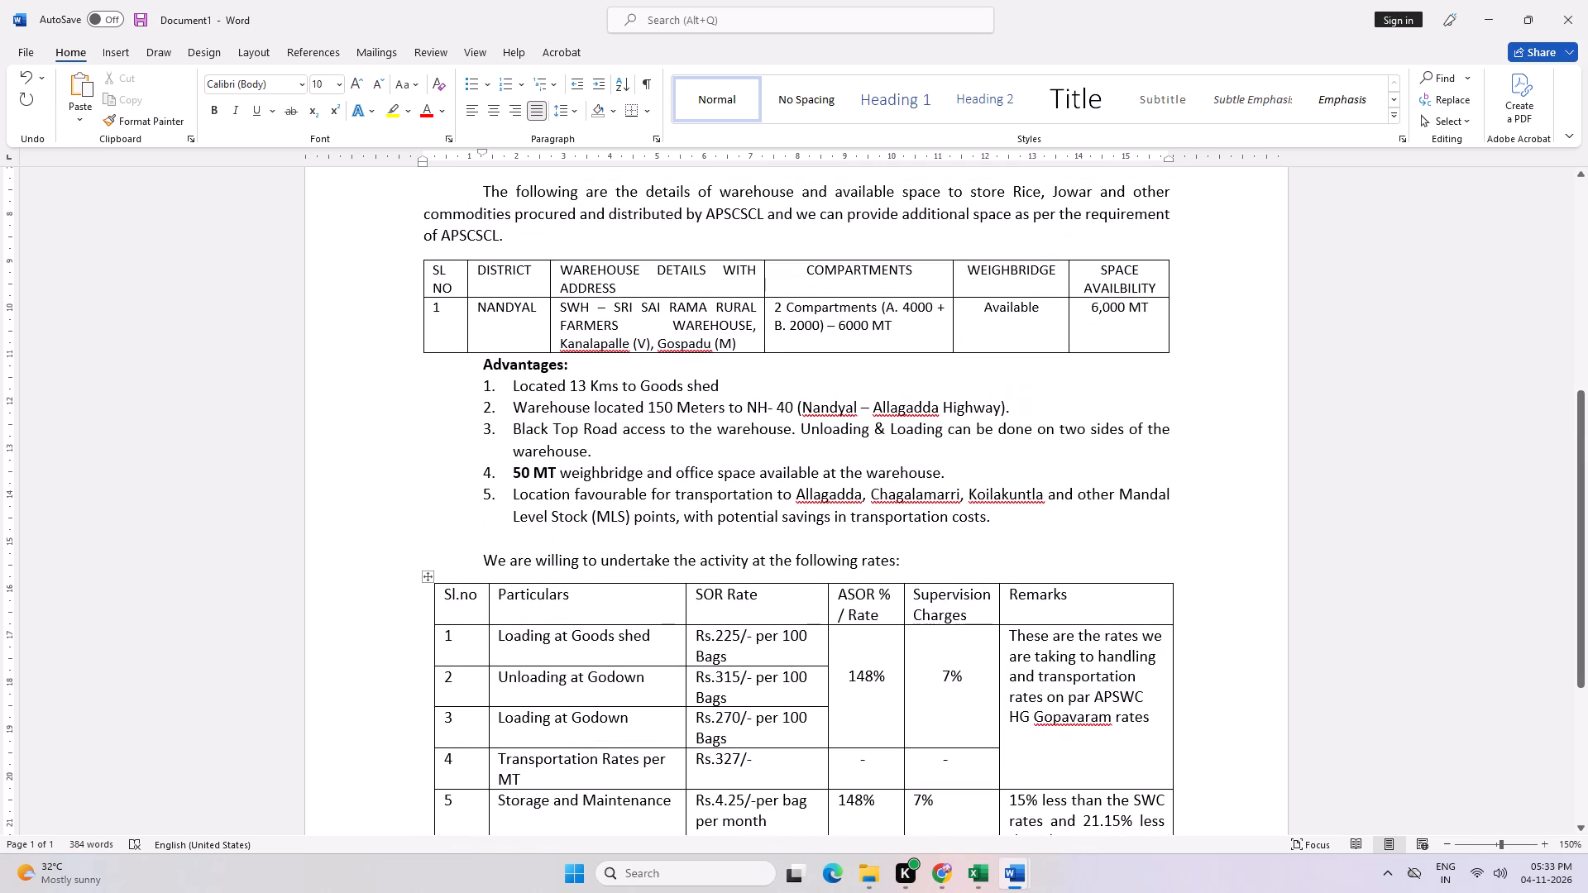
scroll(877, 600, "up", 6)
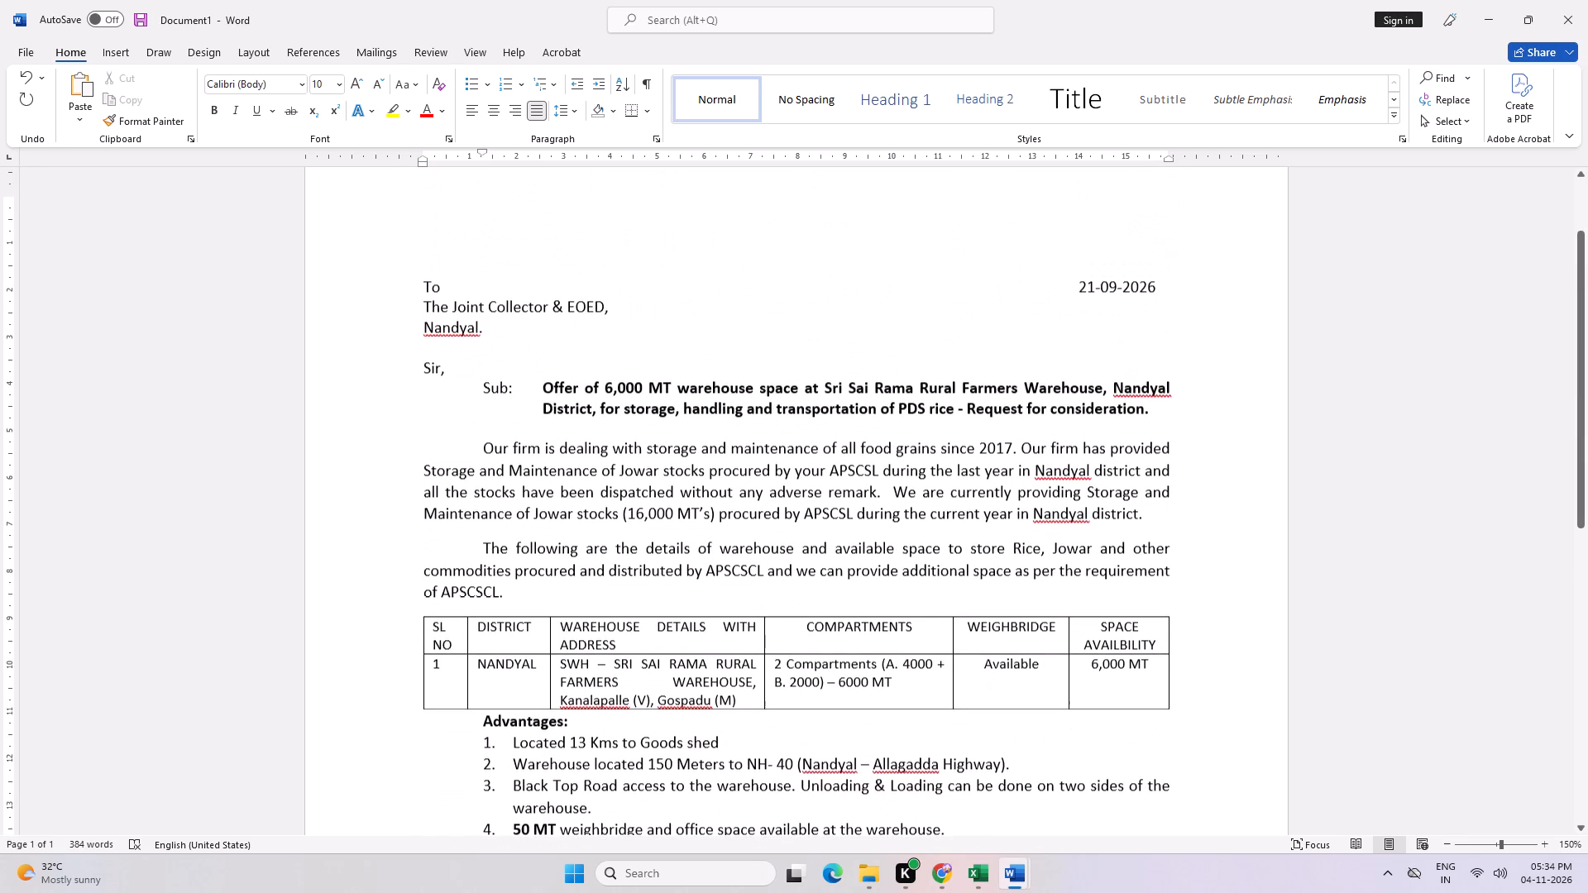
key("ctrl+s")
key("Escape")
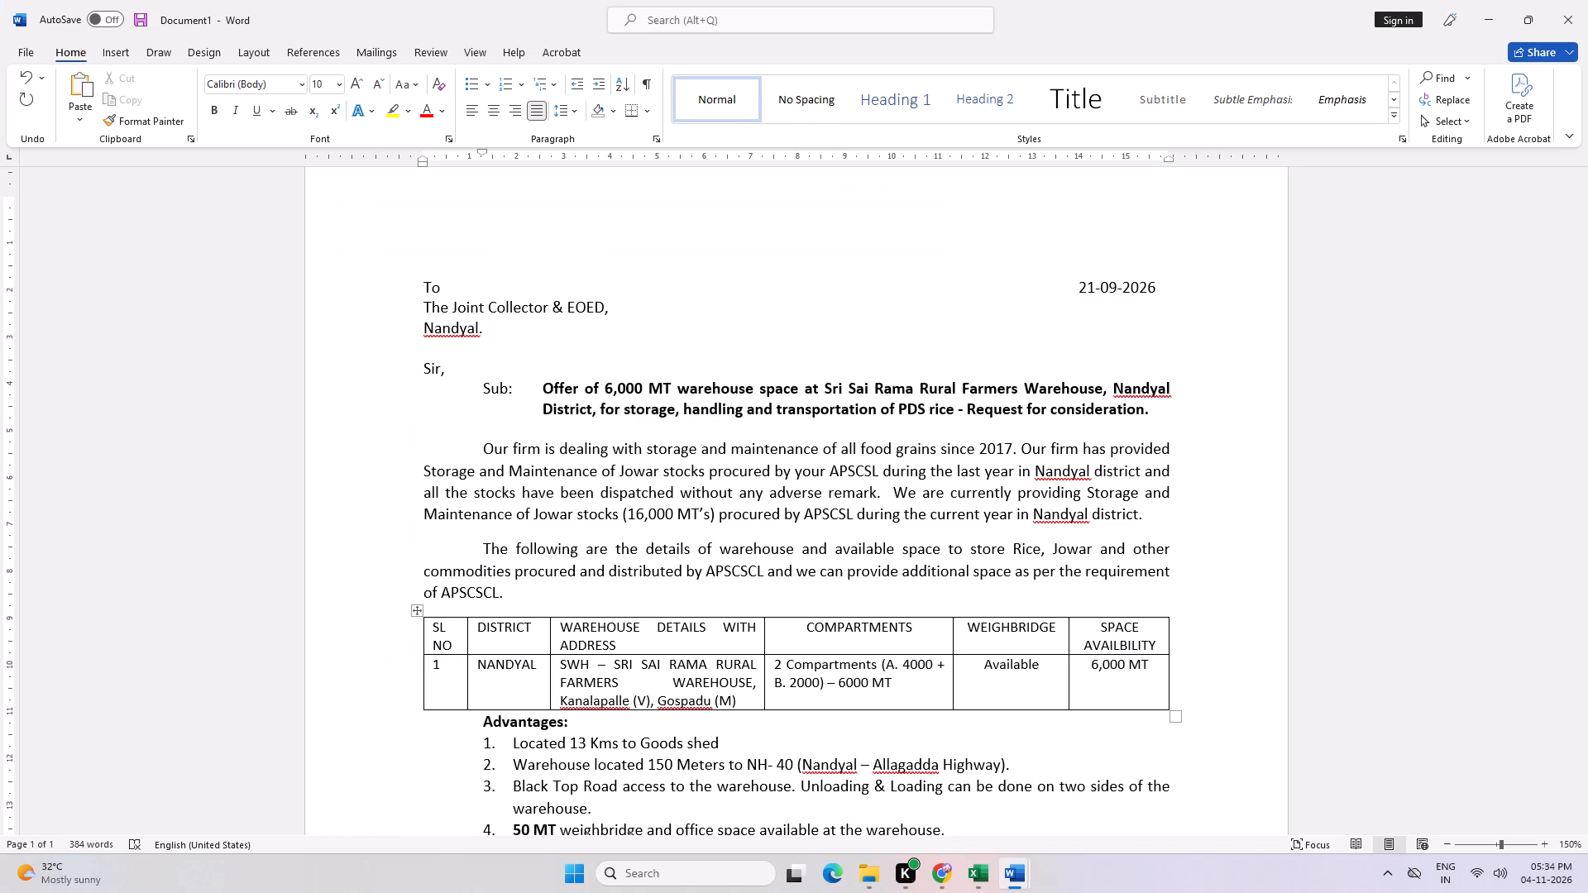
Open the print preview of the offer letter in Document1.
key("ctrl+p")
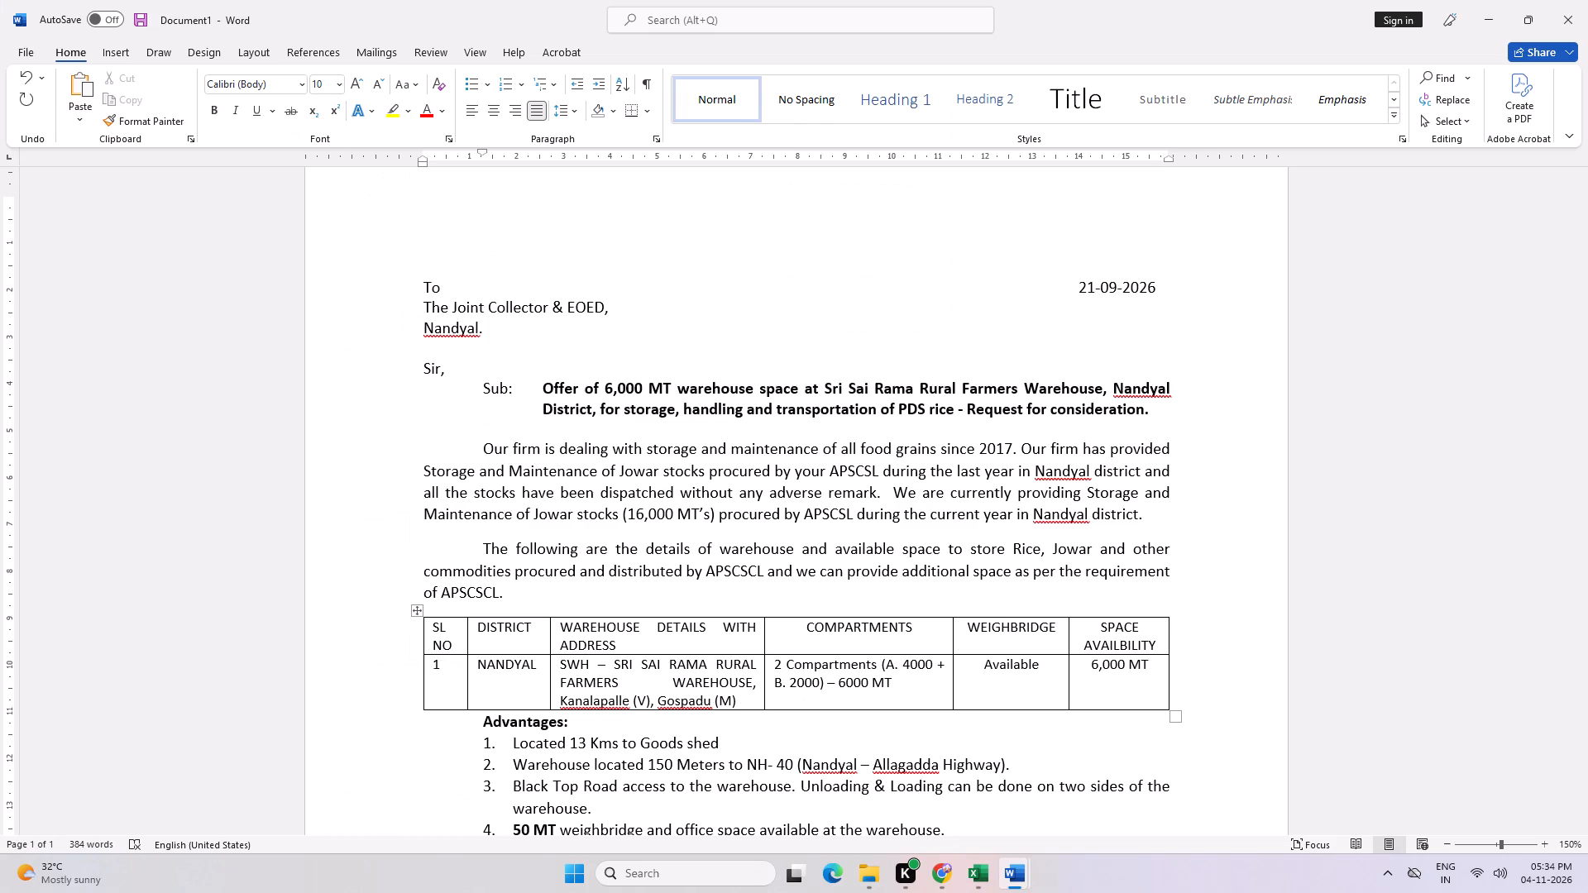
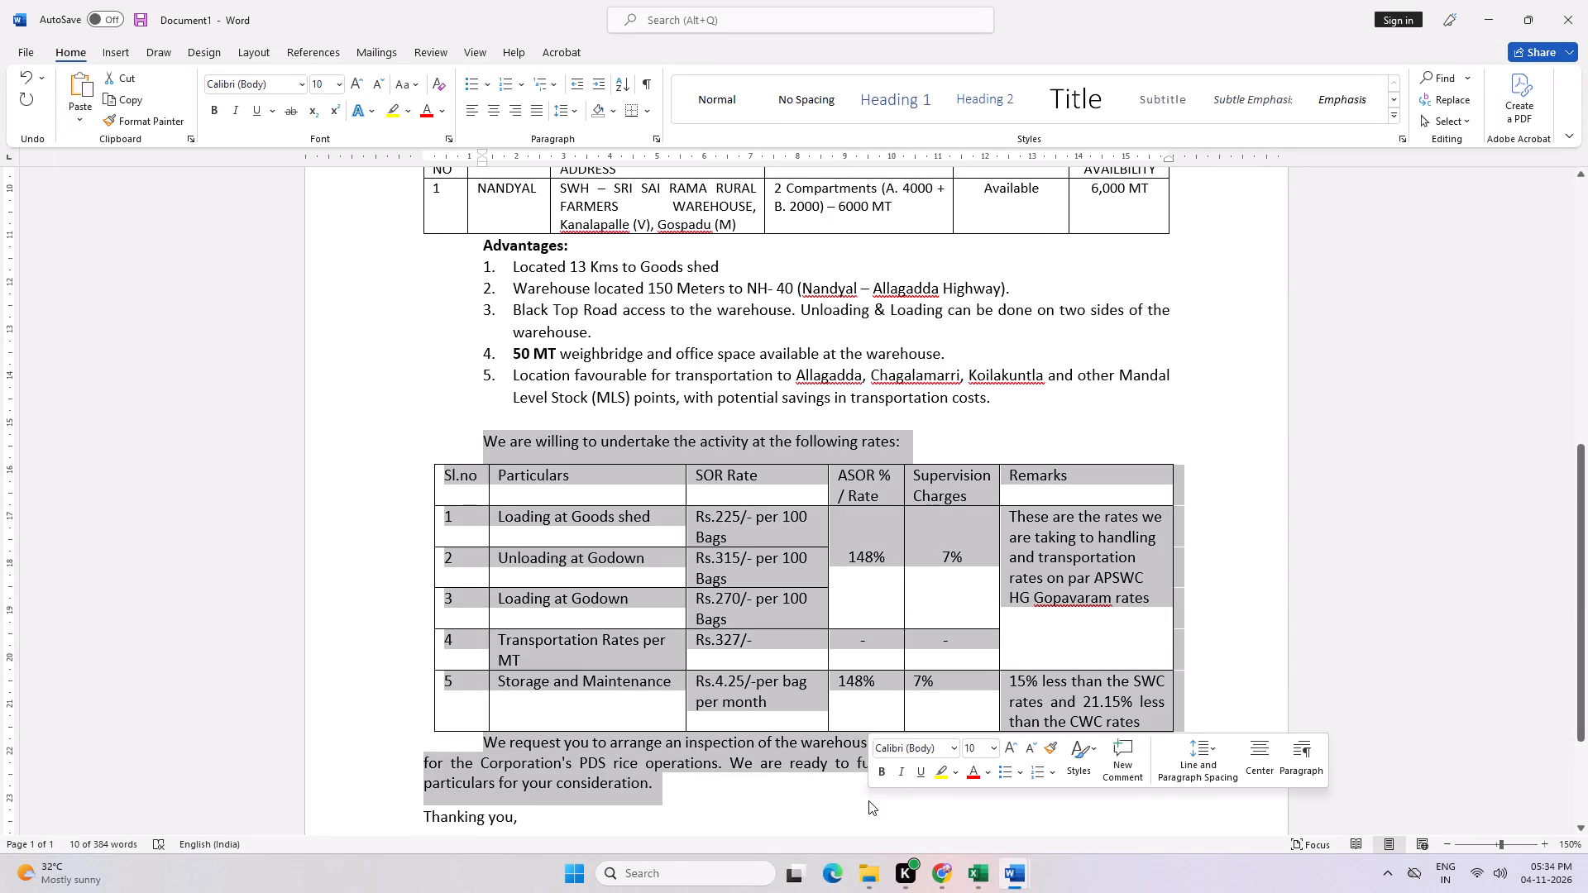
Copy Document1's rates intro line, rates table and closing request paragraph over the existing rates intro and table in SWH-LETTER HEAD-NEW.
key("ctrl+c")
key("alt+Tab")
left_click(690, 346, "alt")
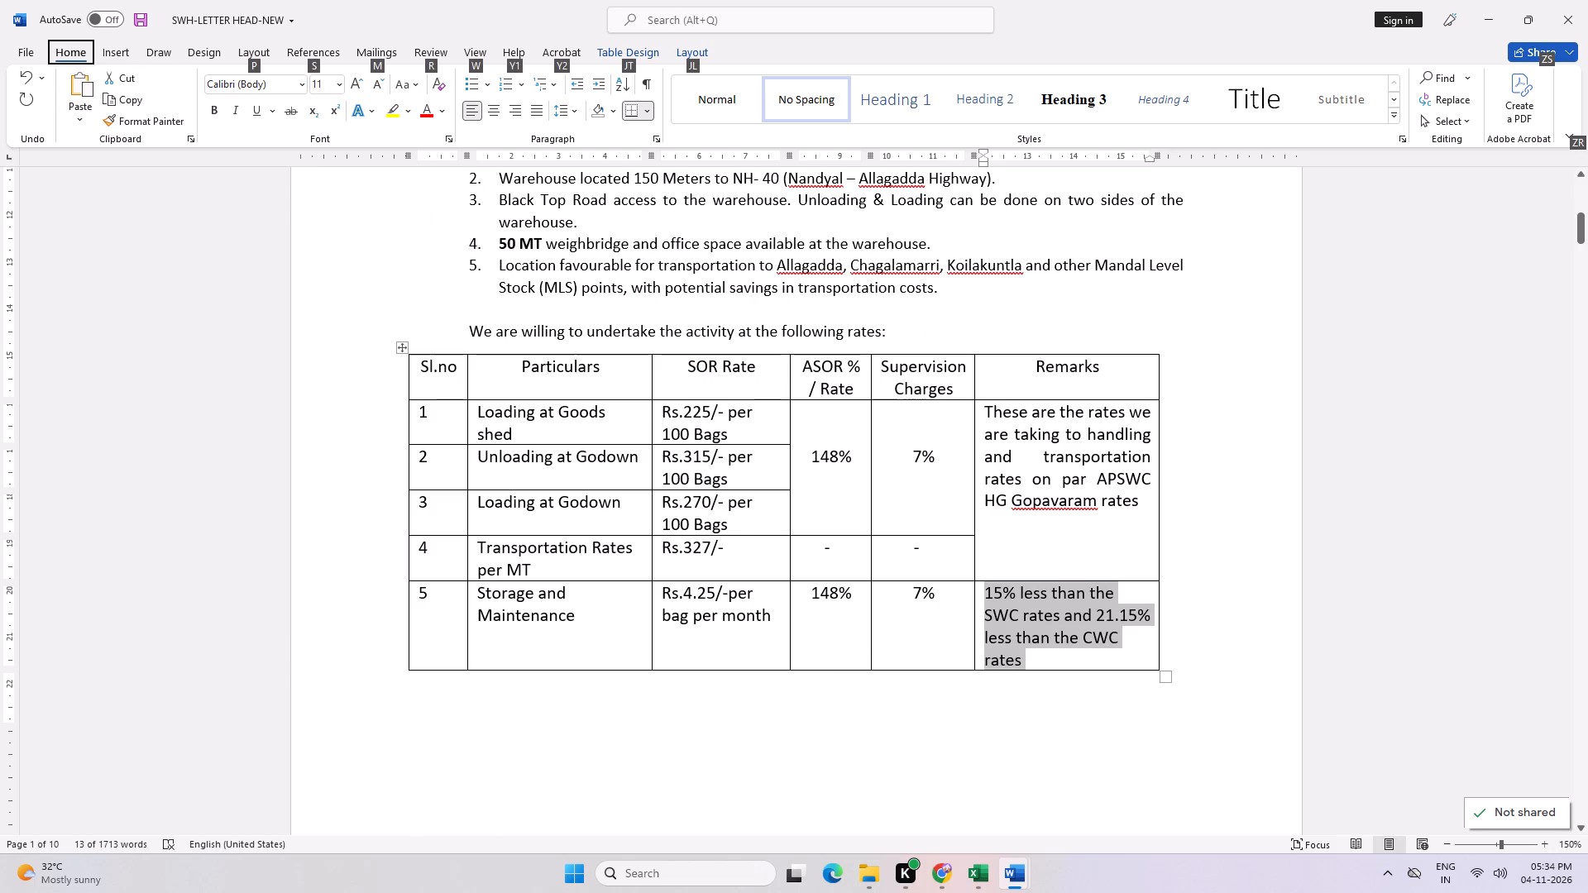
scroll(844, 523, "up", 6)
scroll(868, 523, "down", 5)
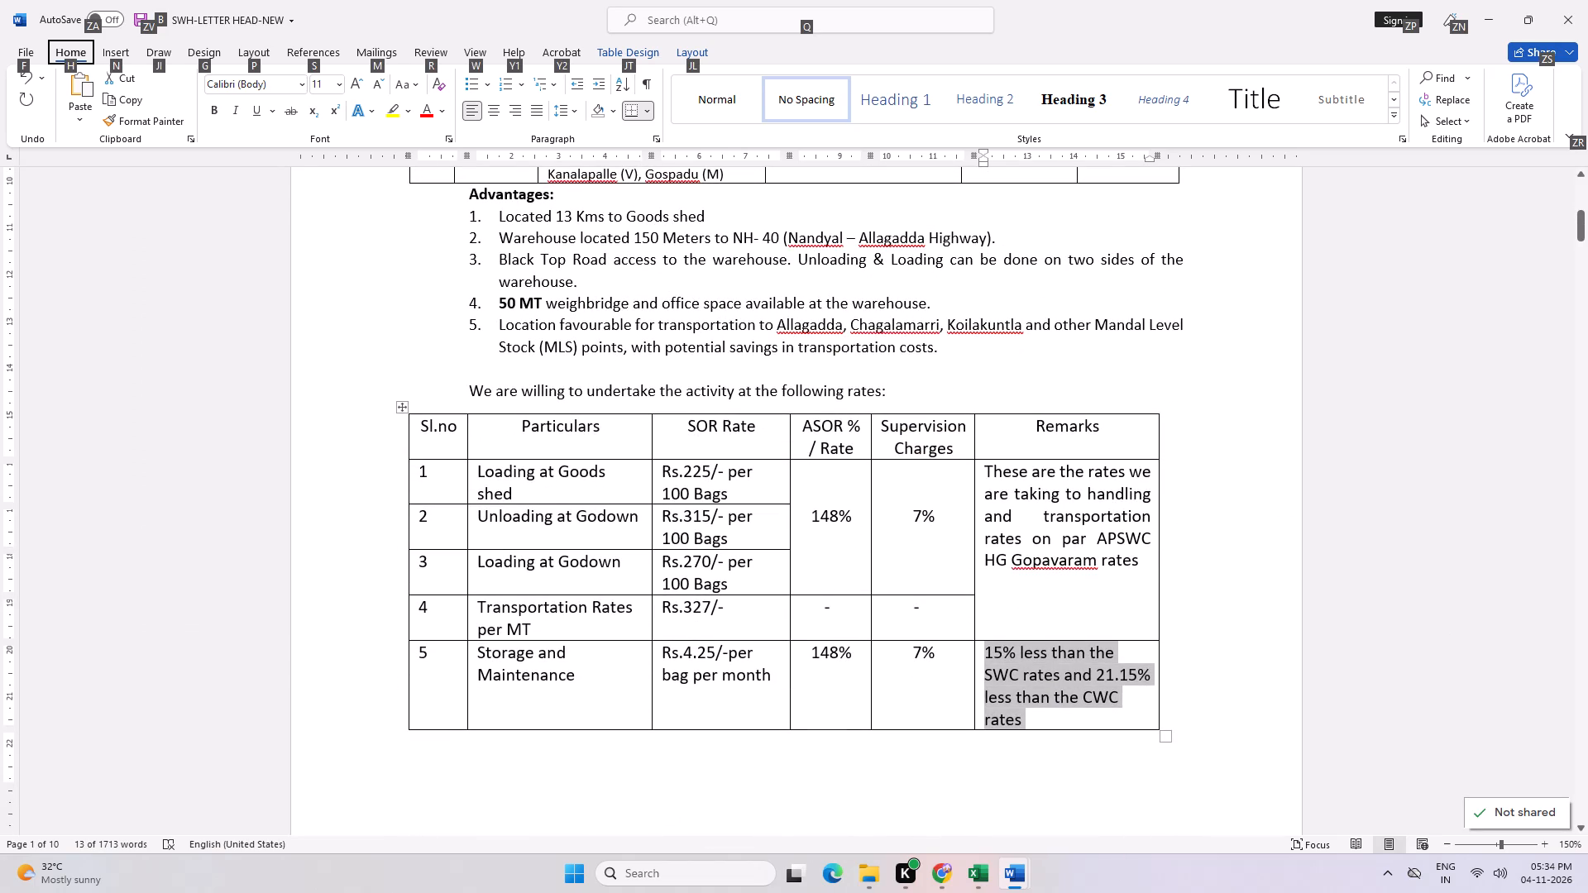
left_click_drag(466, 382, 1063, 735)
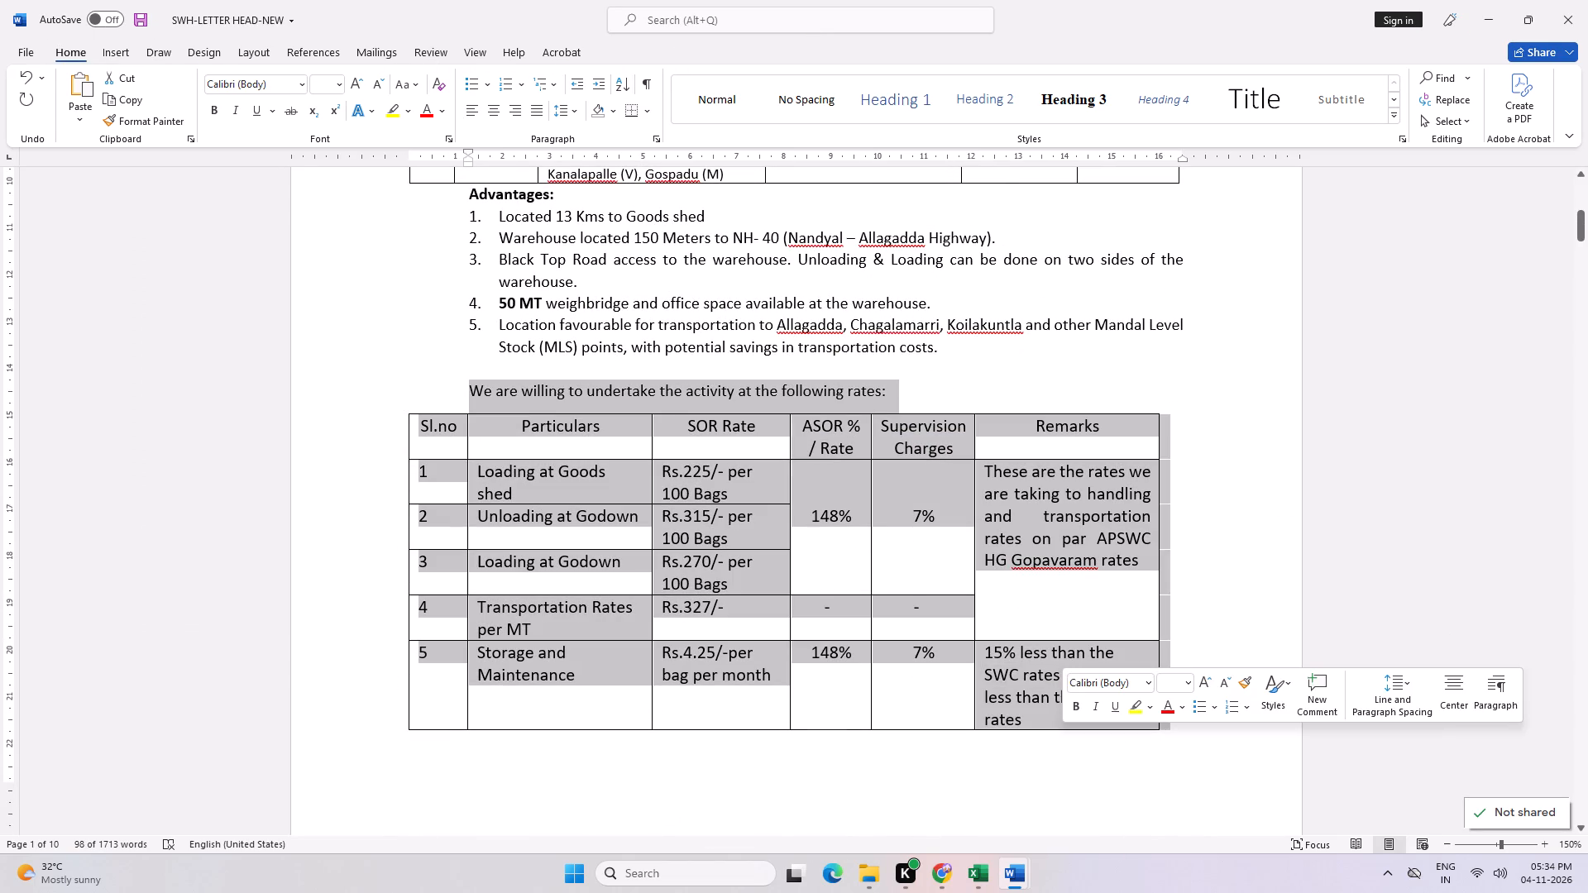
key("ctrl+v")
Delete the duplicate "We request you to arrange an inspection" paragraph so that "Thanking you," follows the pasted closing paragraph.
scroll(786, 616, "down", 6)
scroll(828, 650, "up", 12)
scroll(623, 688, "down", 9)
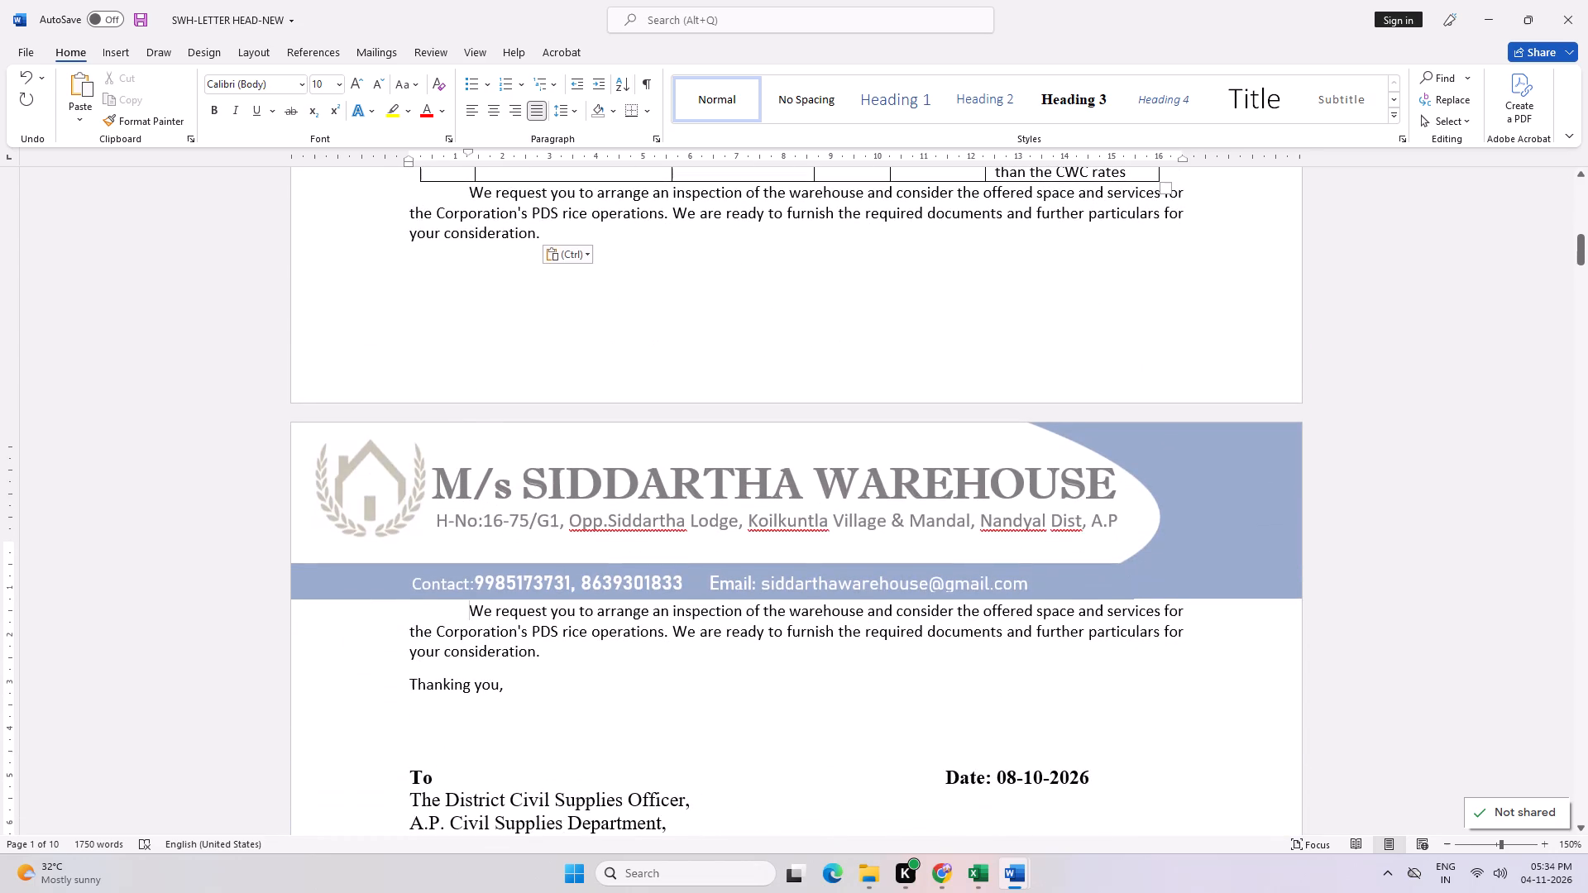
scroll(605, 616, "up", 4)
scroll(622, 613, "down", 4)
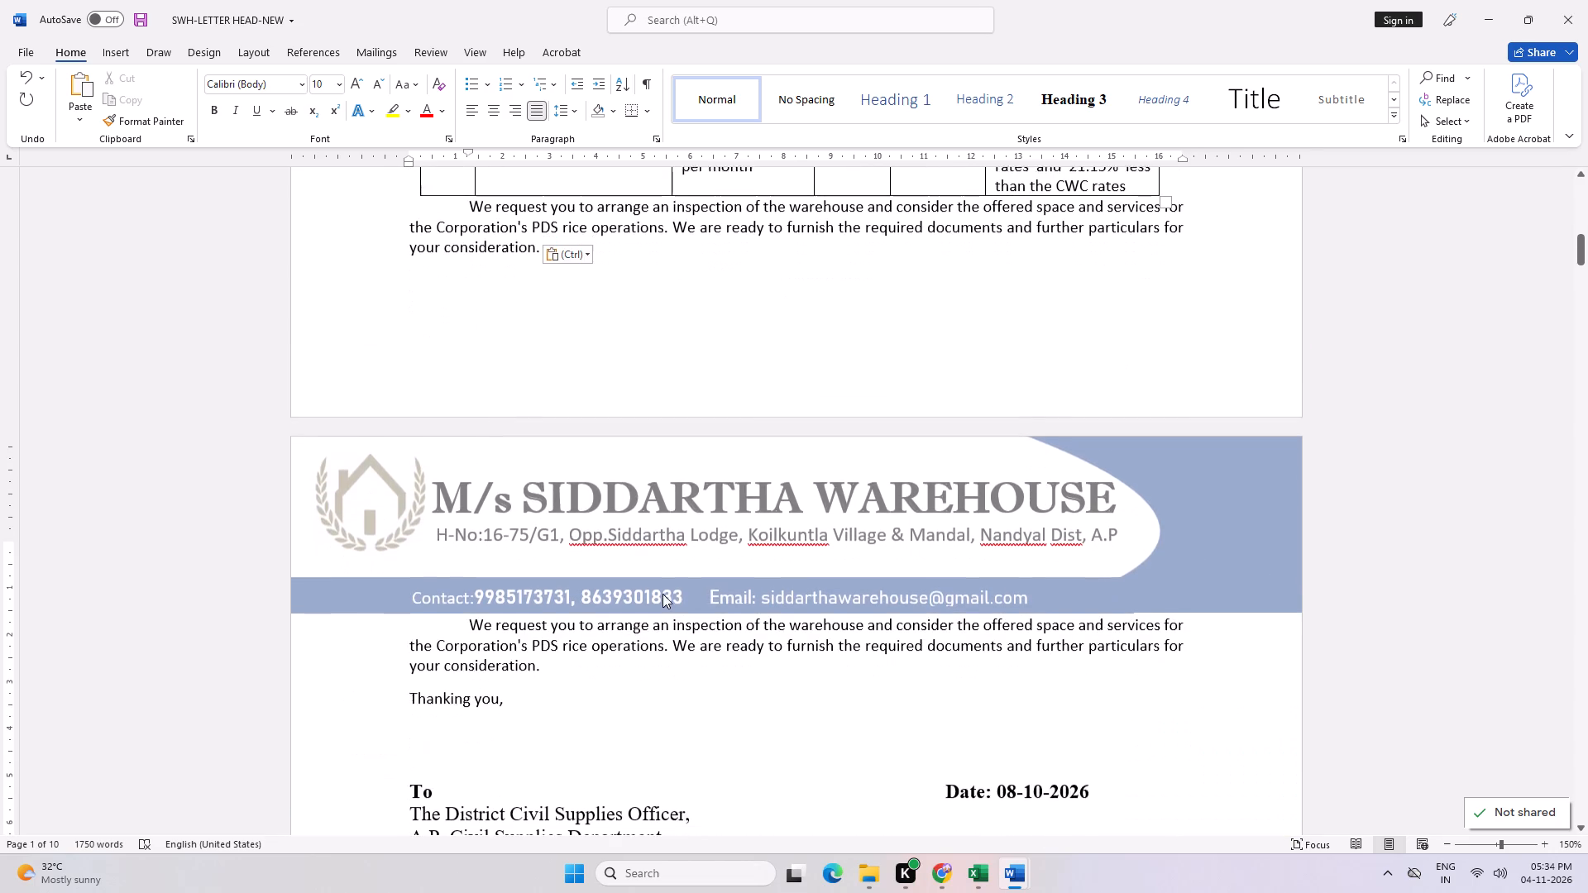
left_click(572, 222)
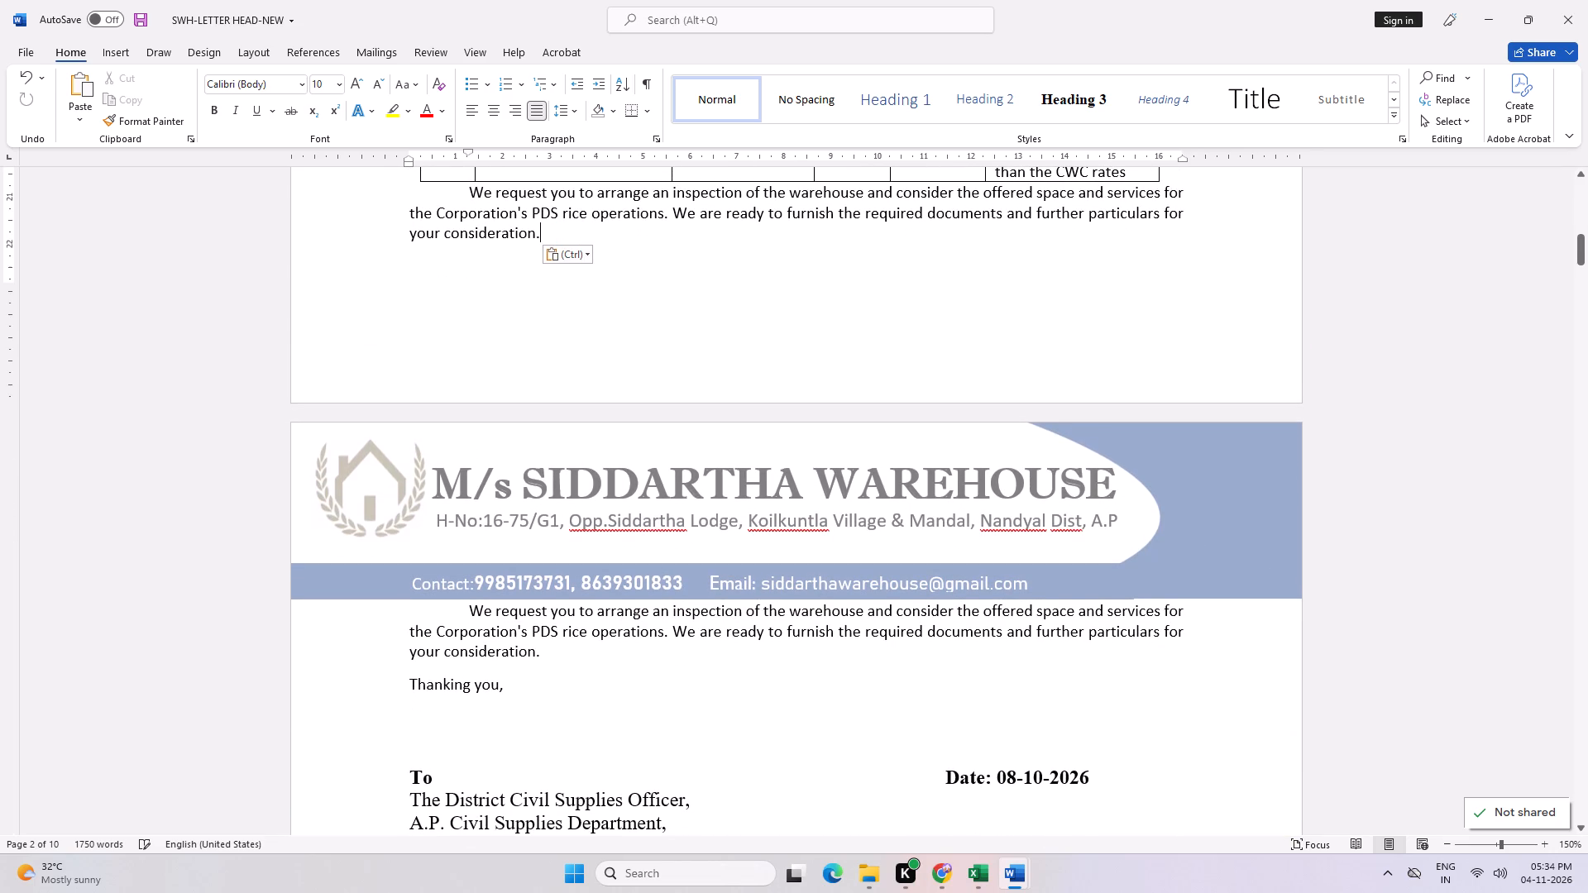
key("Delete")
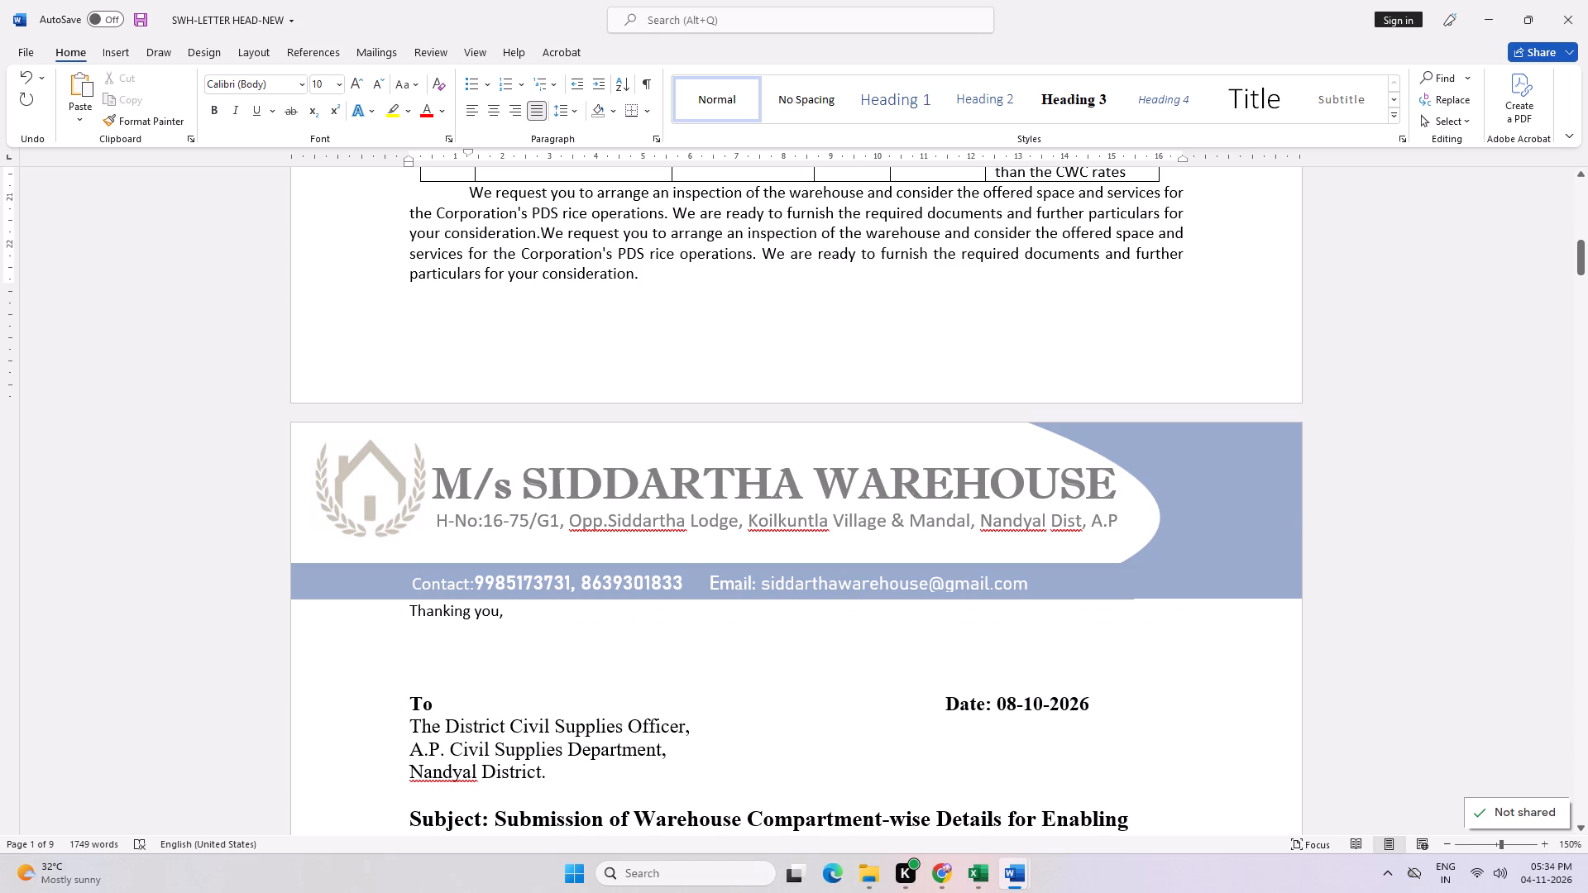
key("shift+Down")
key("shift+Down")
key("shift+Down")
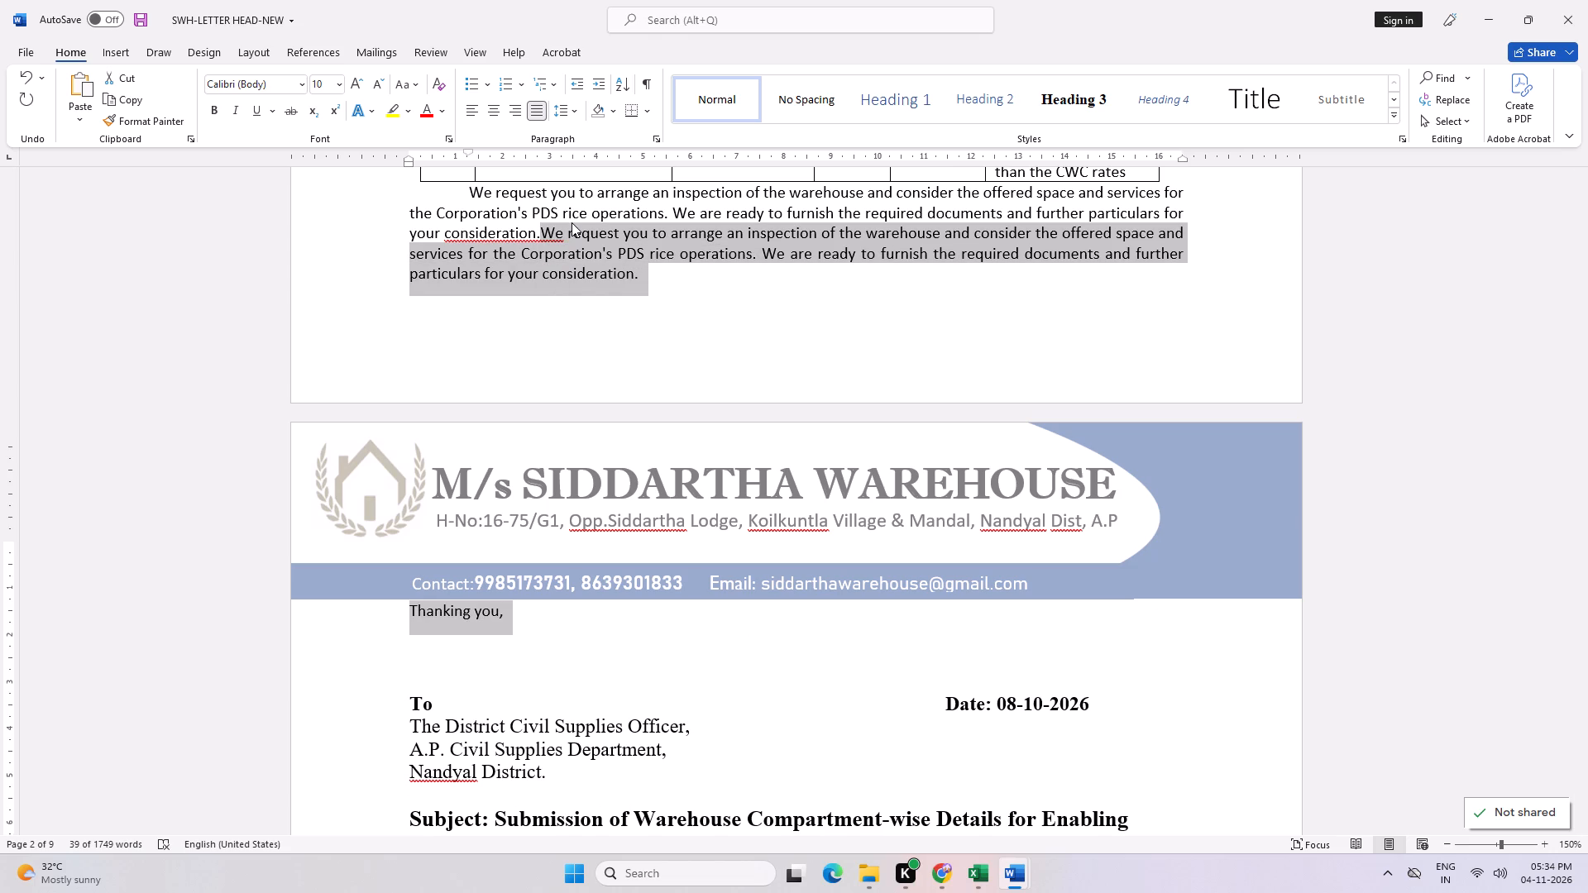
key("shift+Up")
key("ctrl+shift+Right")
key("ctrl+shift+Right")
key("ctrl+shift+Right")
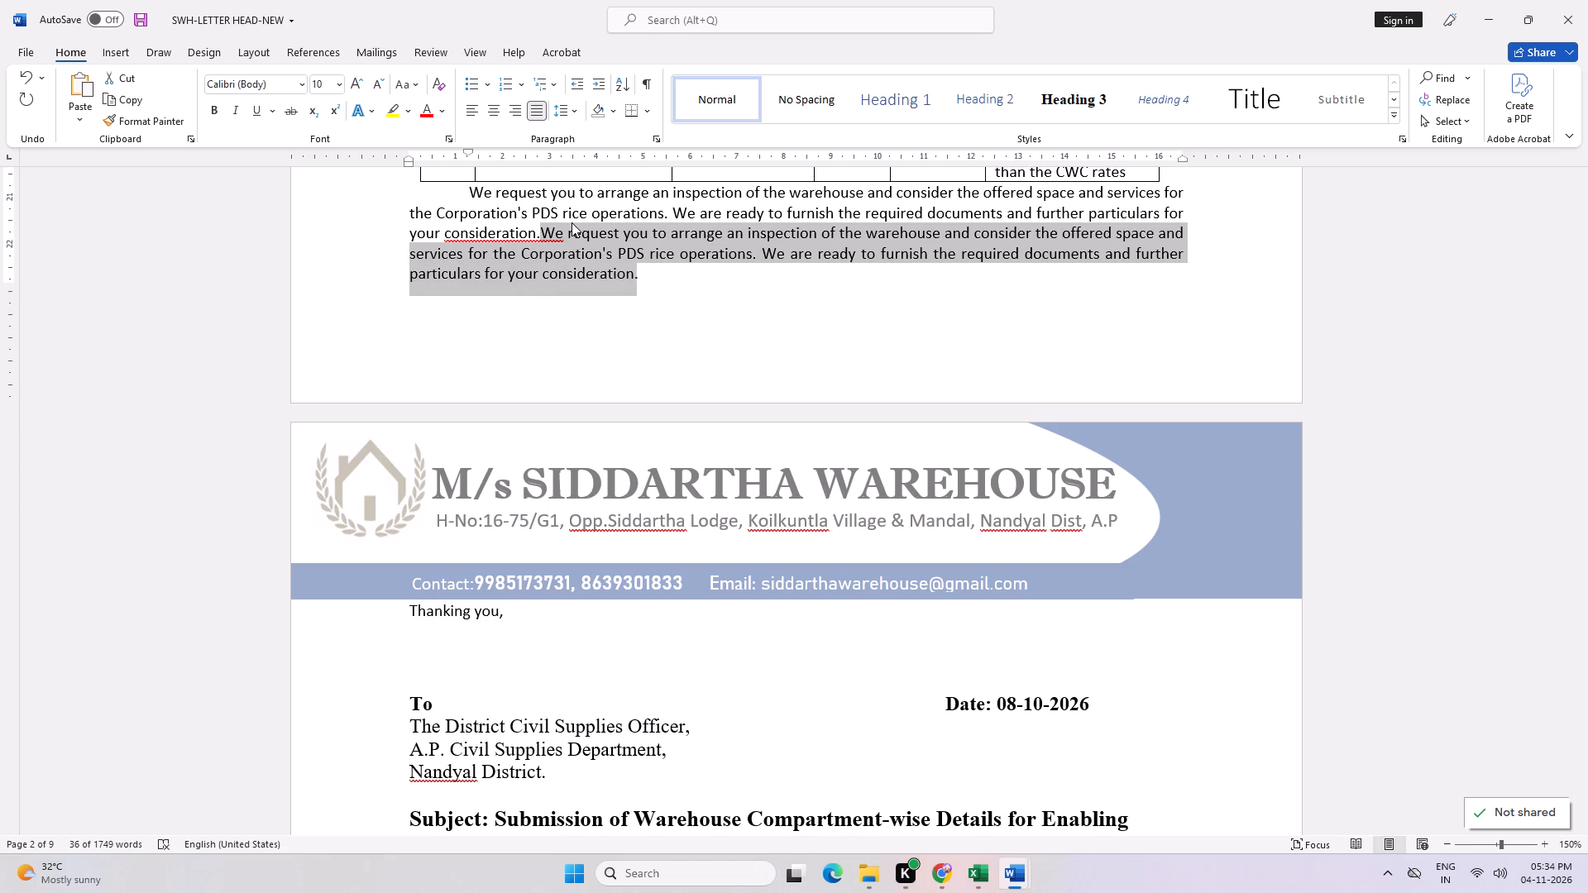
key("Delete")
Print one copy of only the current page, the letterhead offer letter, on the Canon LBP6030/6040/6018L.
scroll(598, 254, "up", 7)
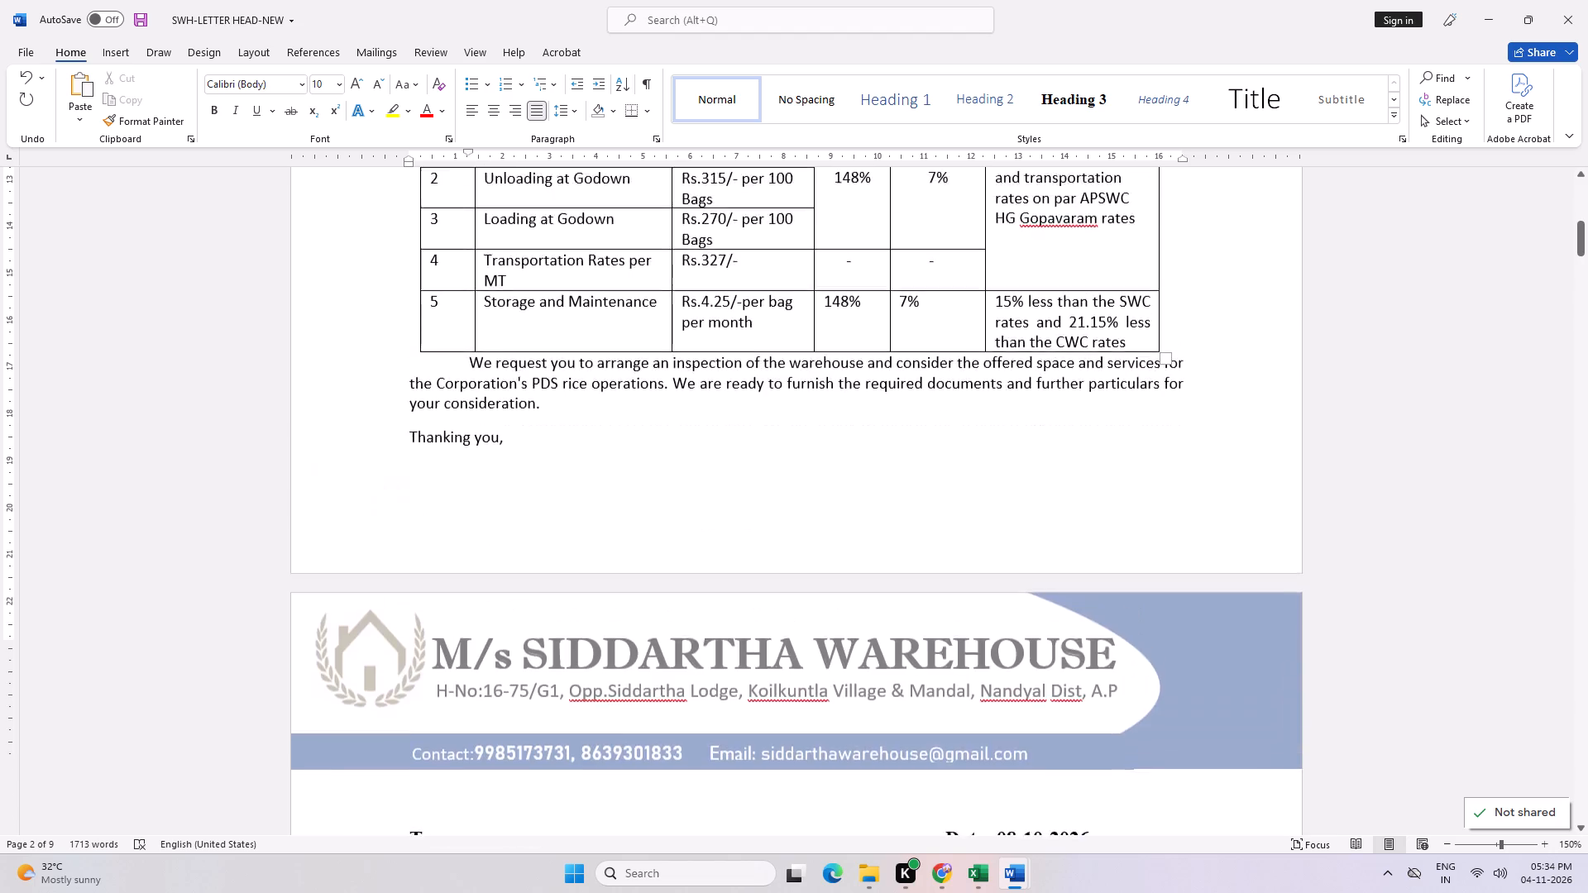
scroll(598, 254, "up", 4)
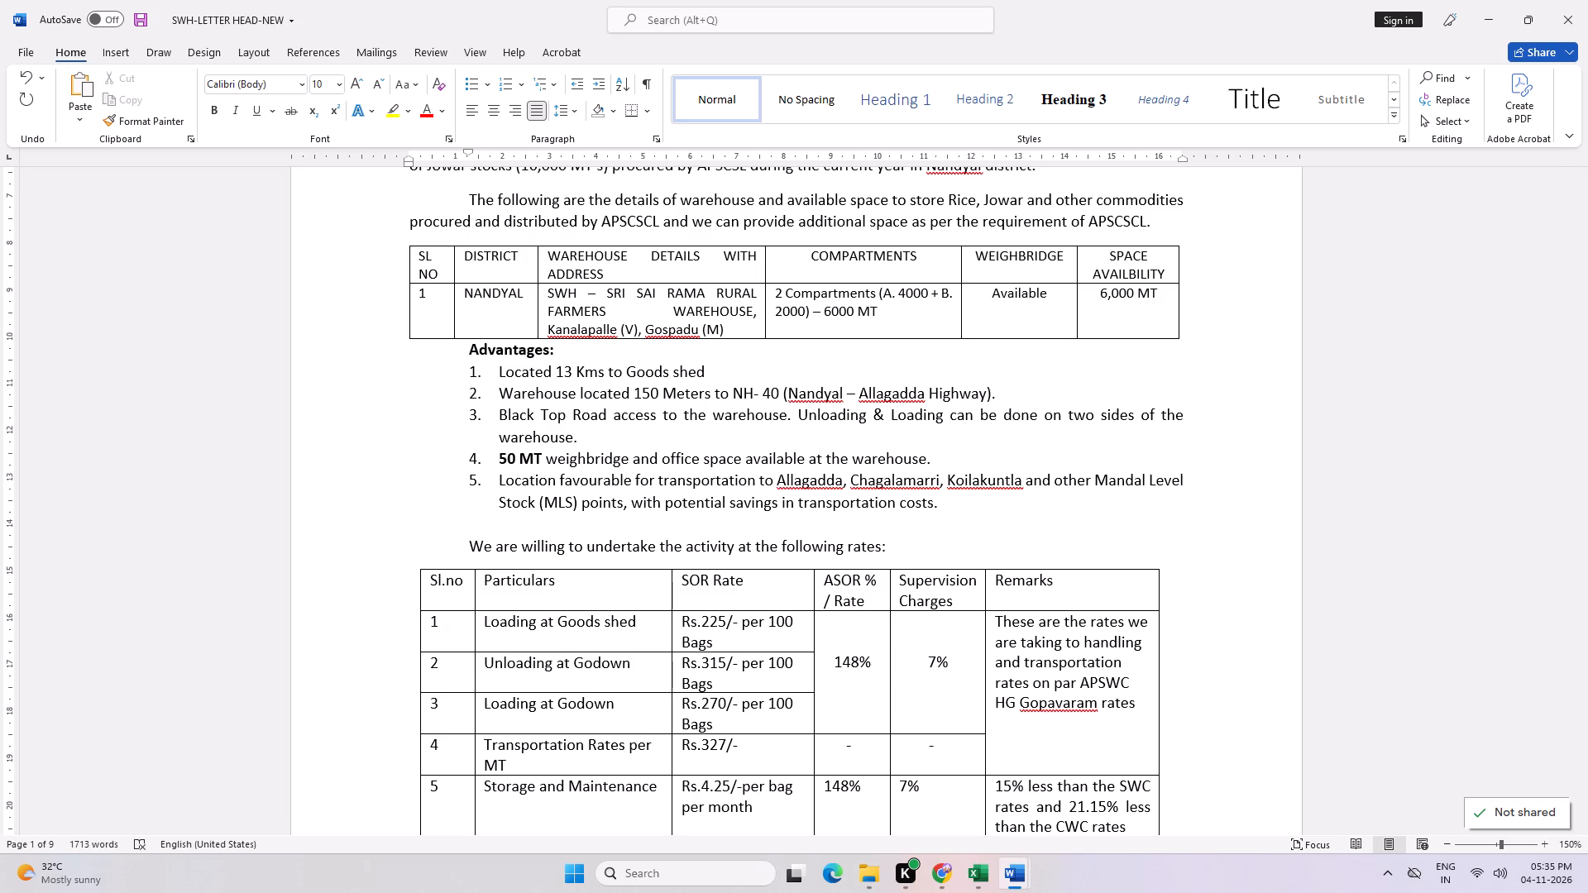
key("ctrl+p")
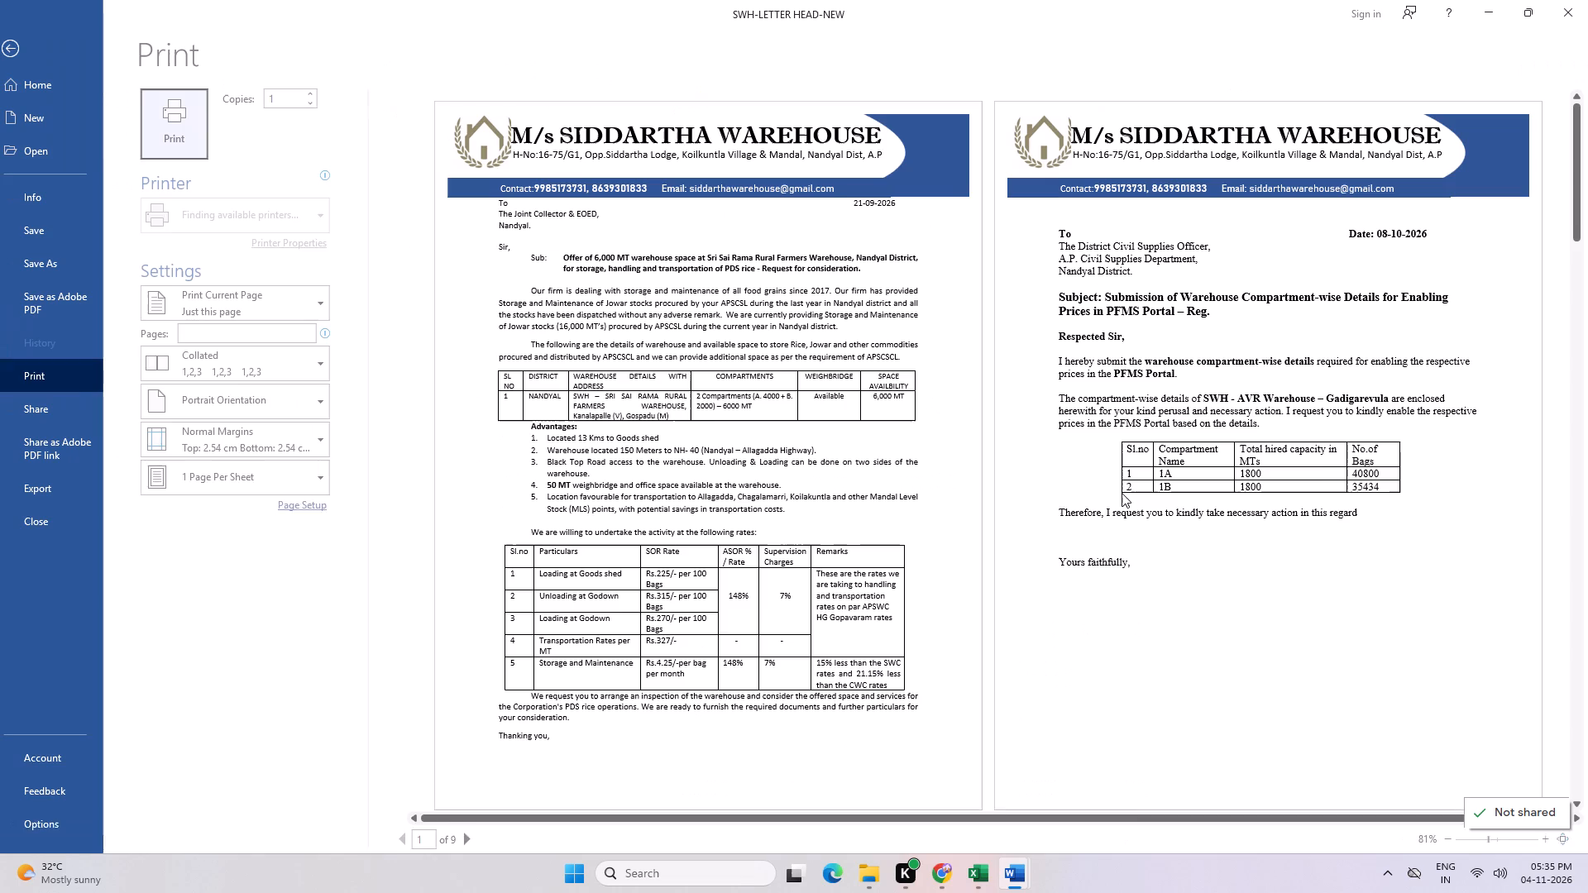
left_click(192, 113)
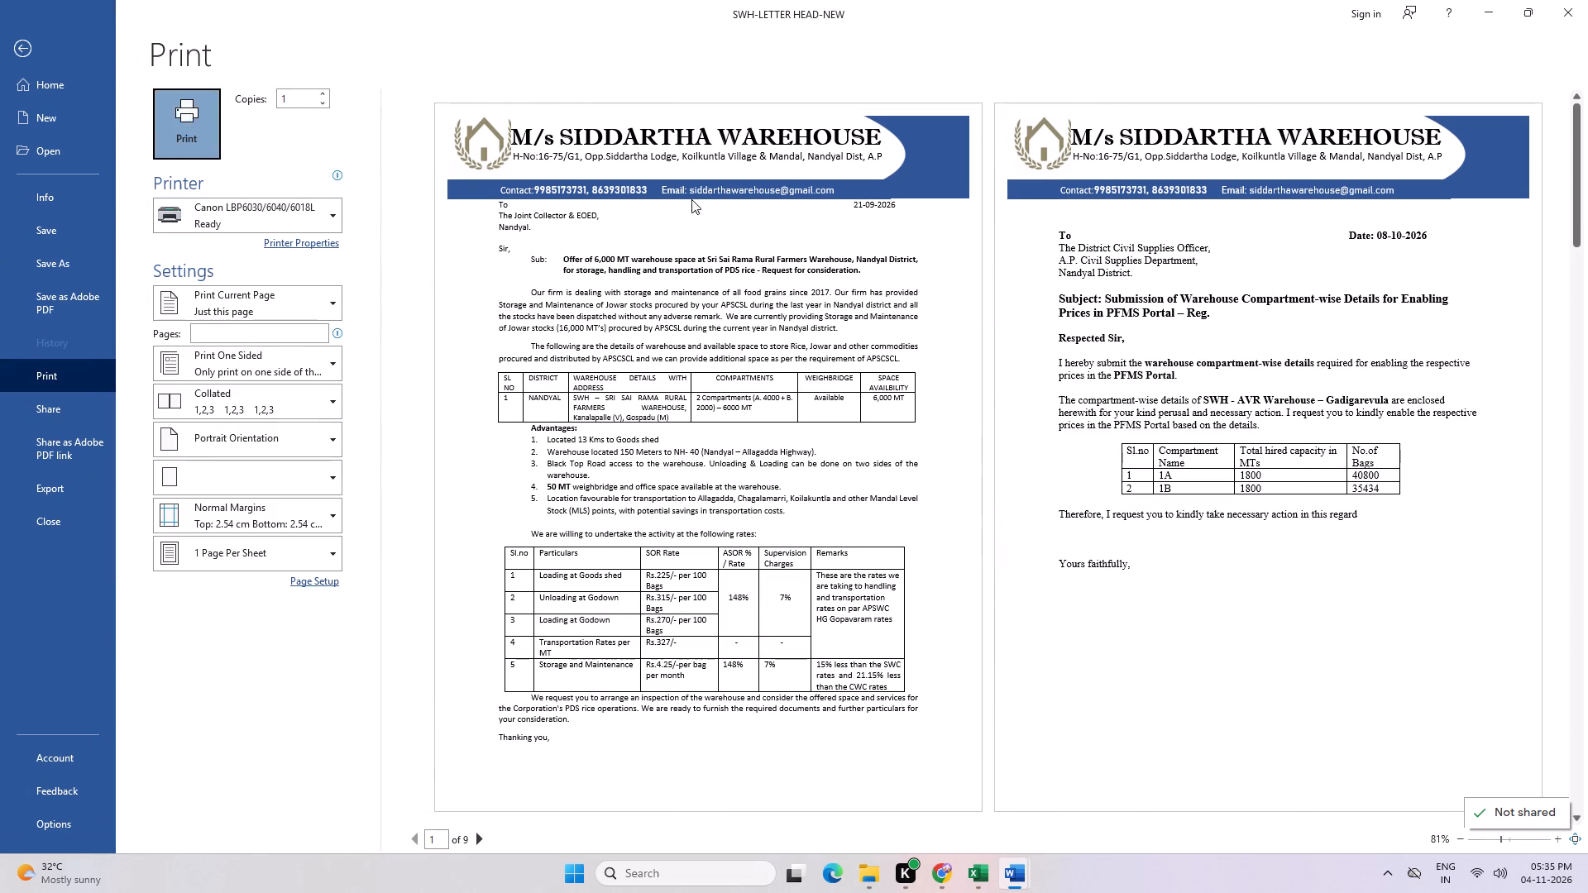
scroll(925, 556, "up", 5)
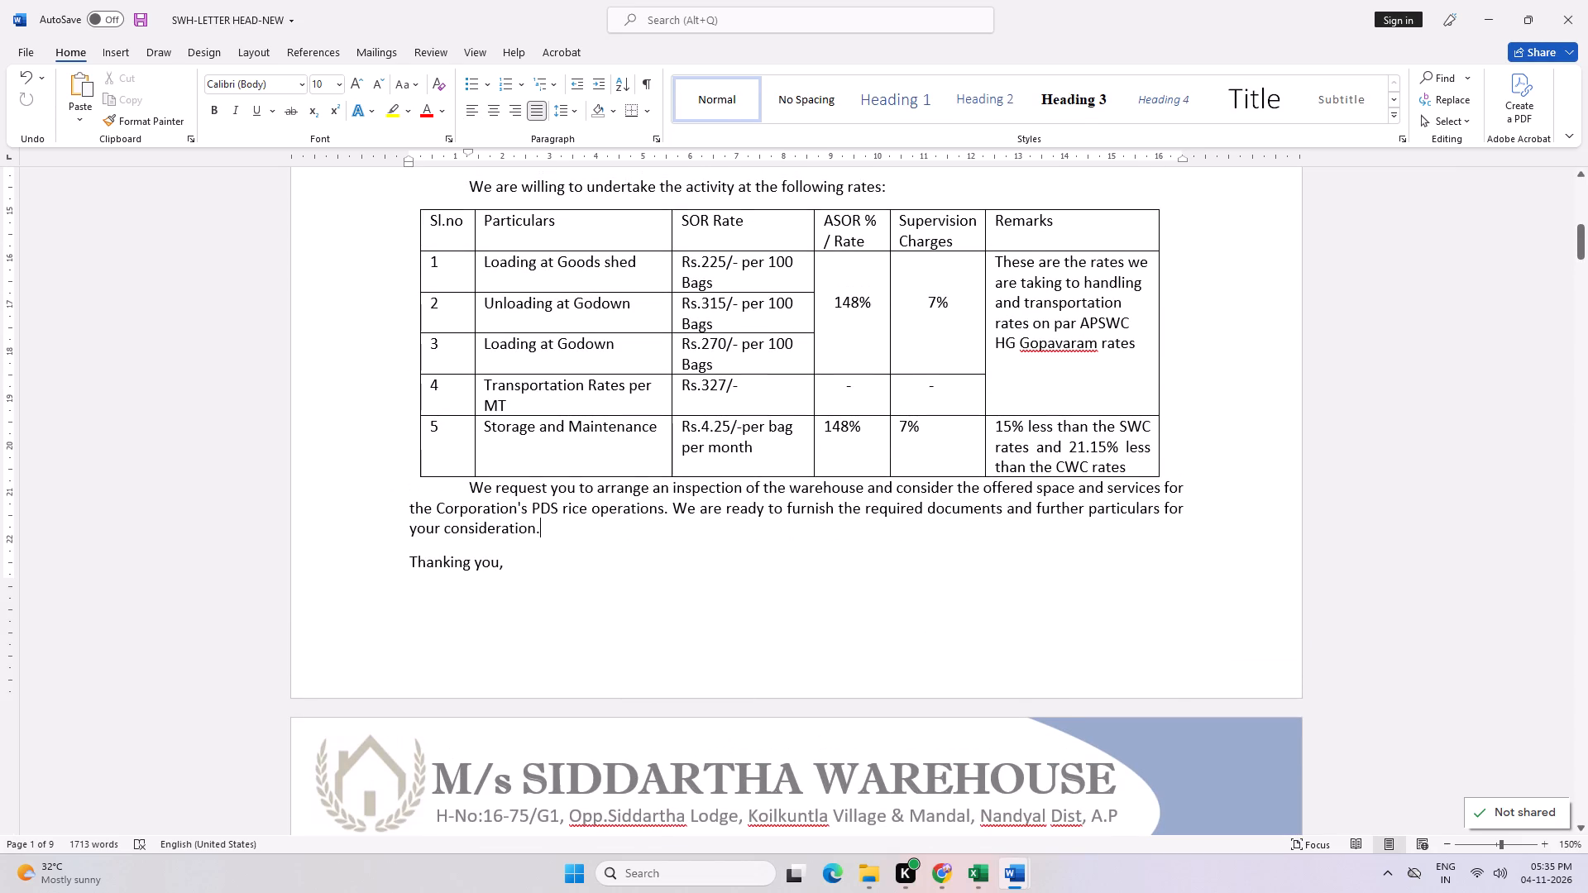
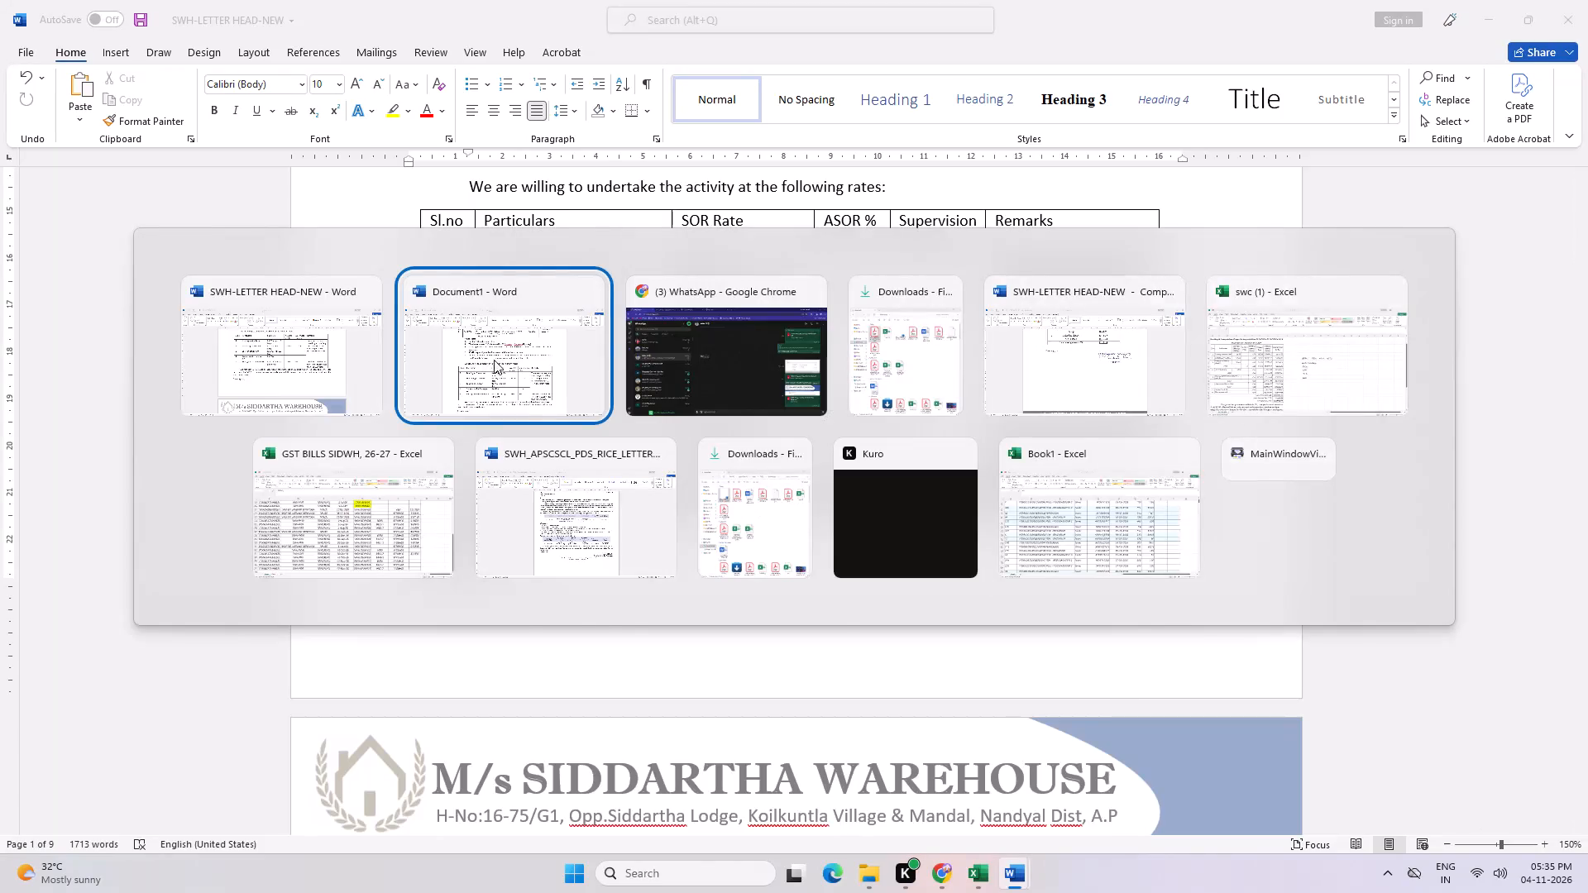
Switch to Document1 and print one copy of only the current page, the no-letterhead offer letter, on the Canon LBP6030/6040/6018L.
left_click(949, 371)
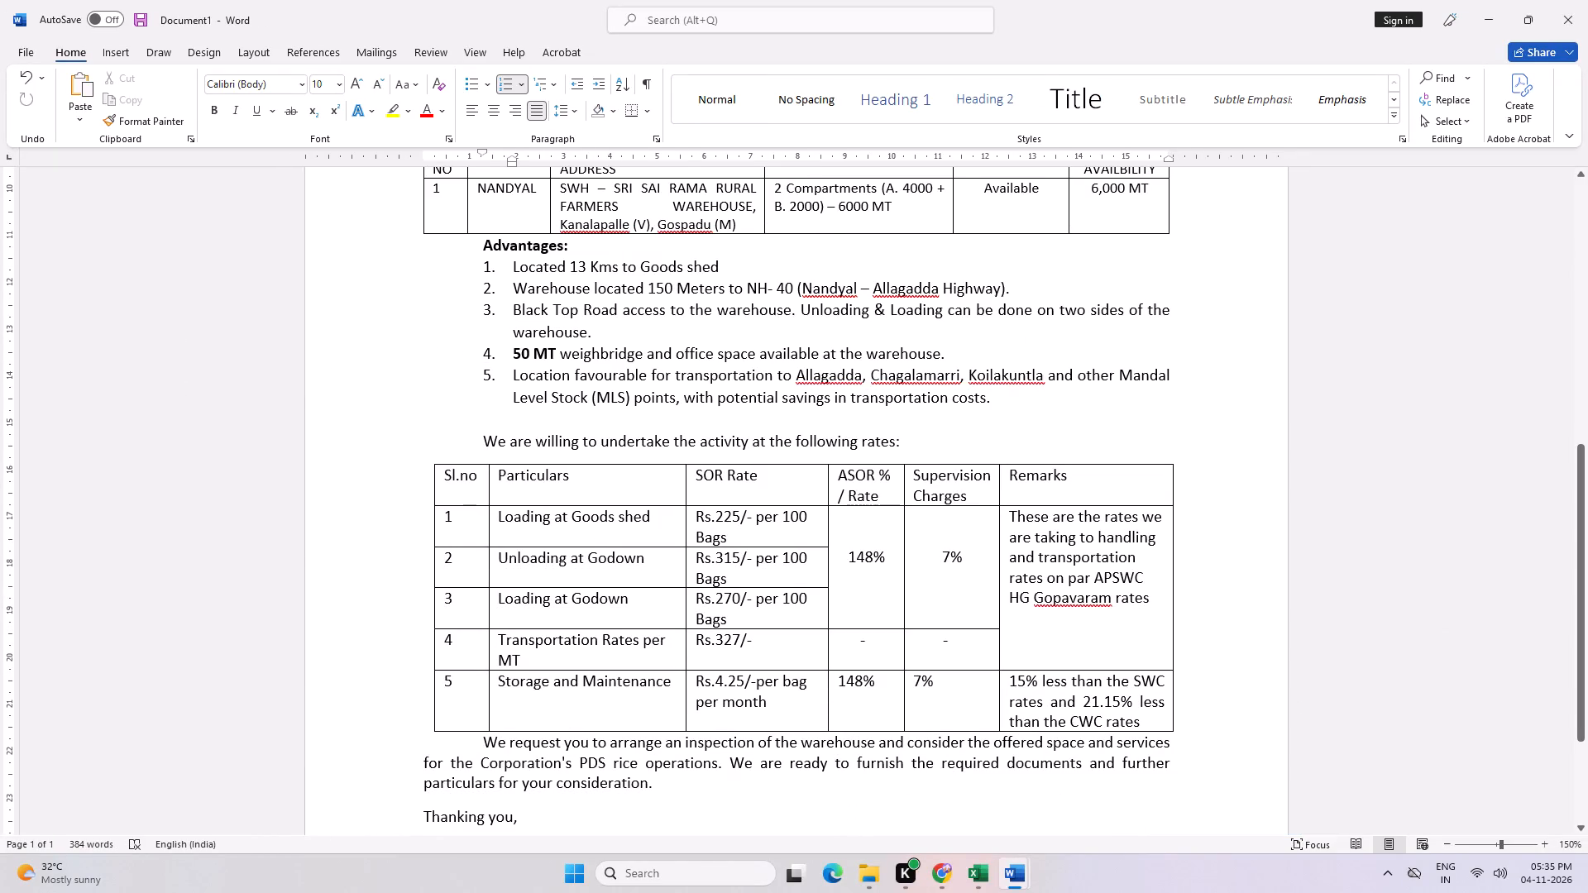
key("ctrl+p")
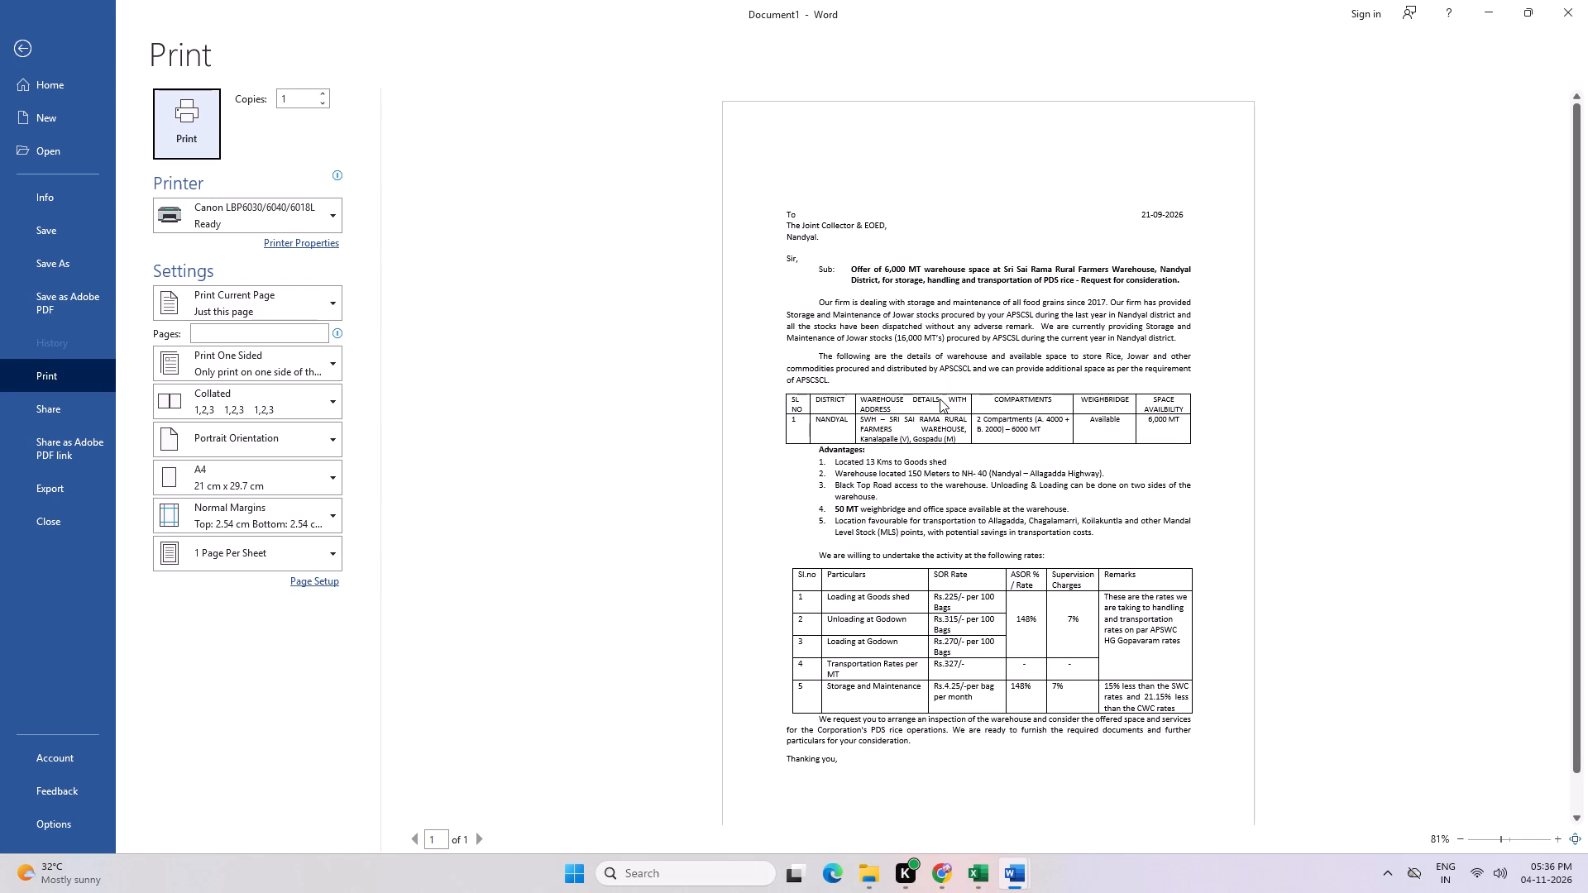
key("ctrl+p")
left_click(181, 109)
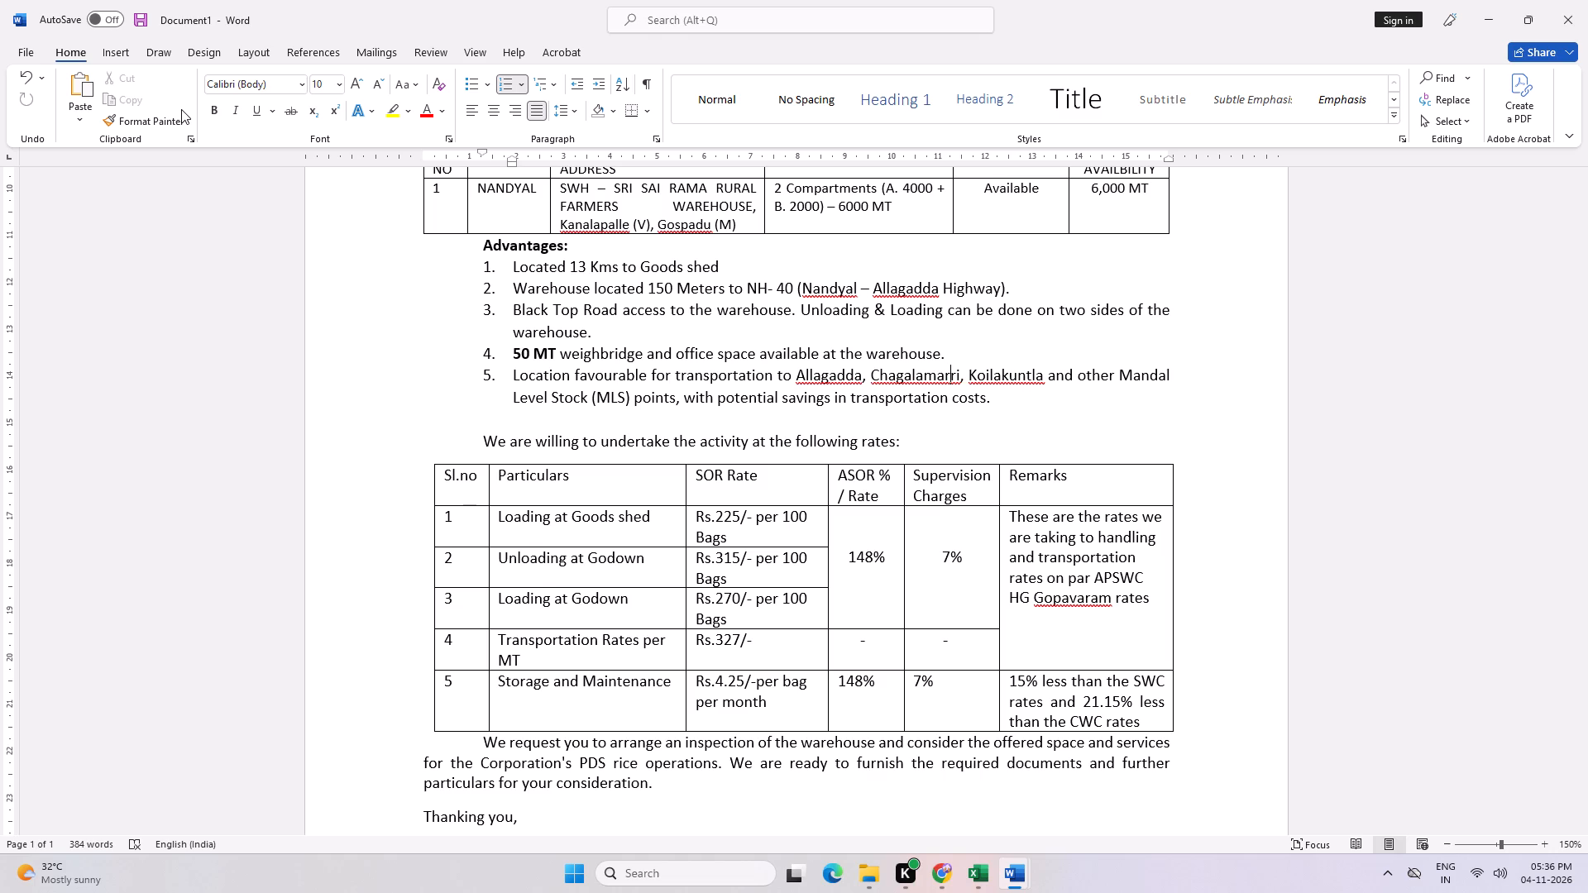
Save Document1 as a Word document named "pds rice" in the Downloads folder.
key("ctrl+s")
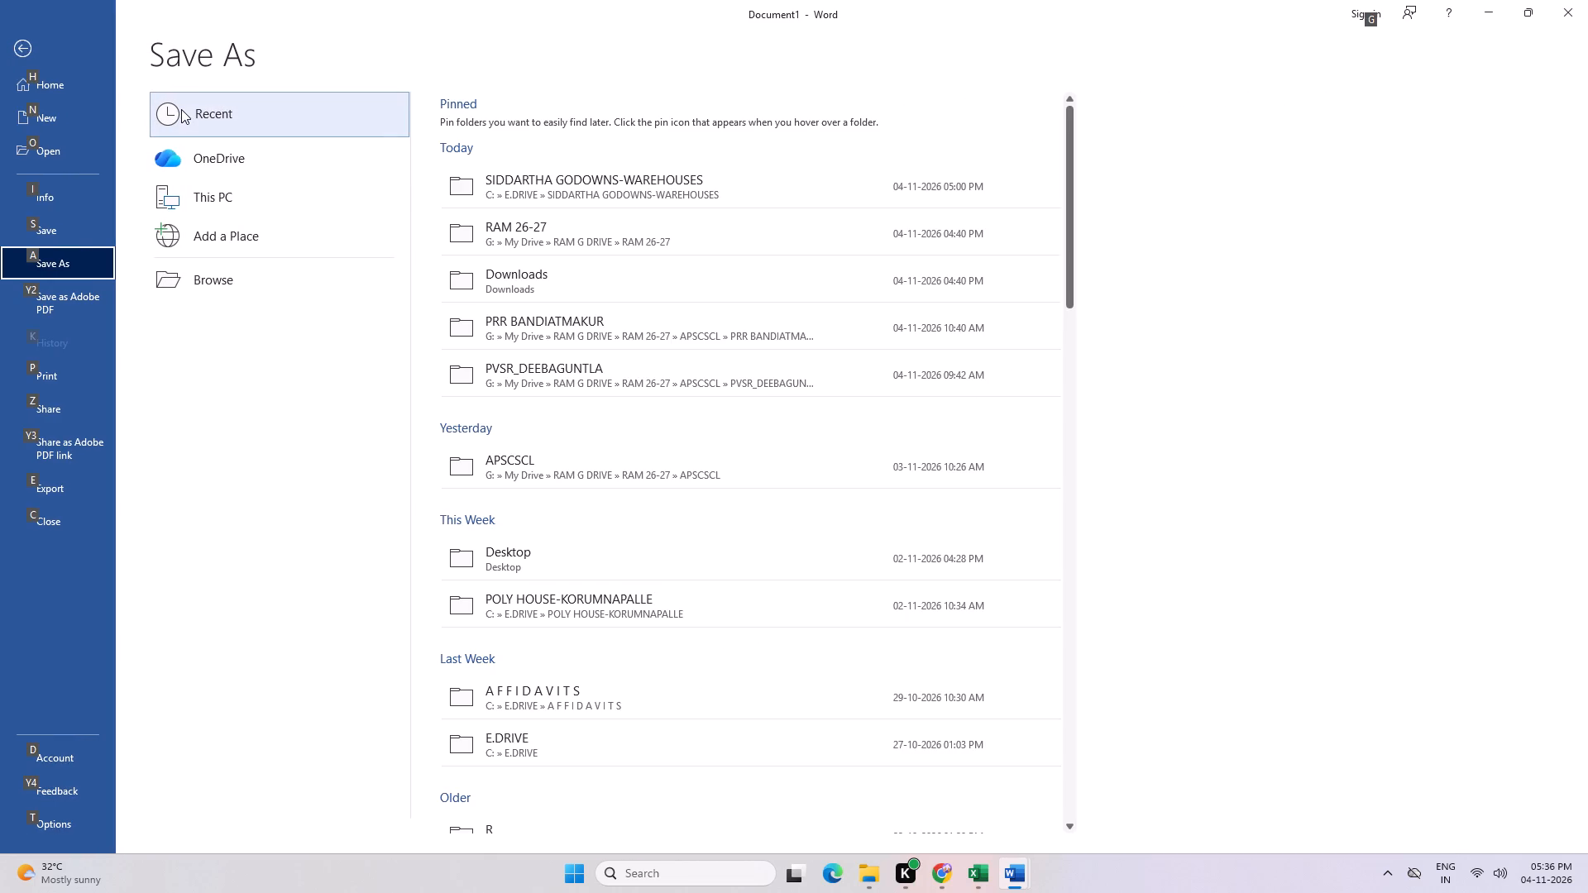
left_click(193, 289)
left_click(66, 178)
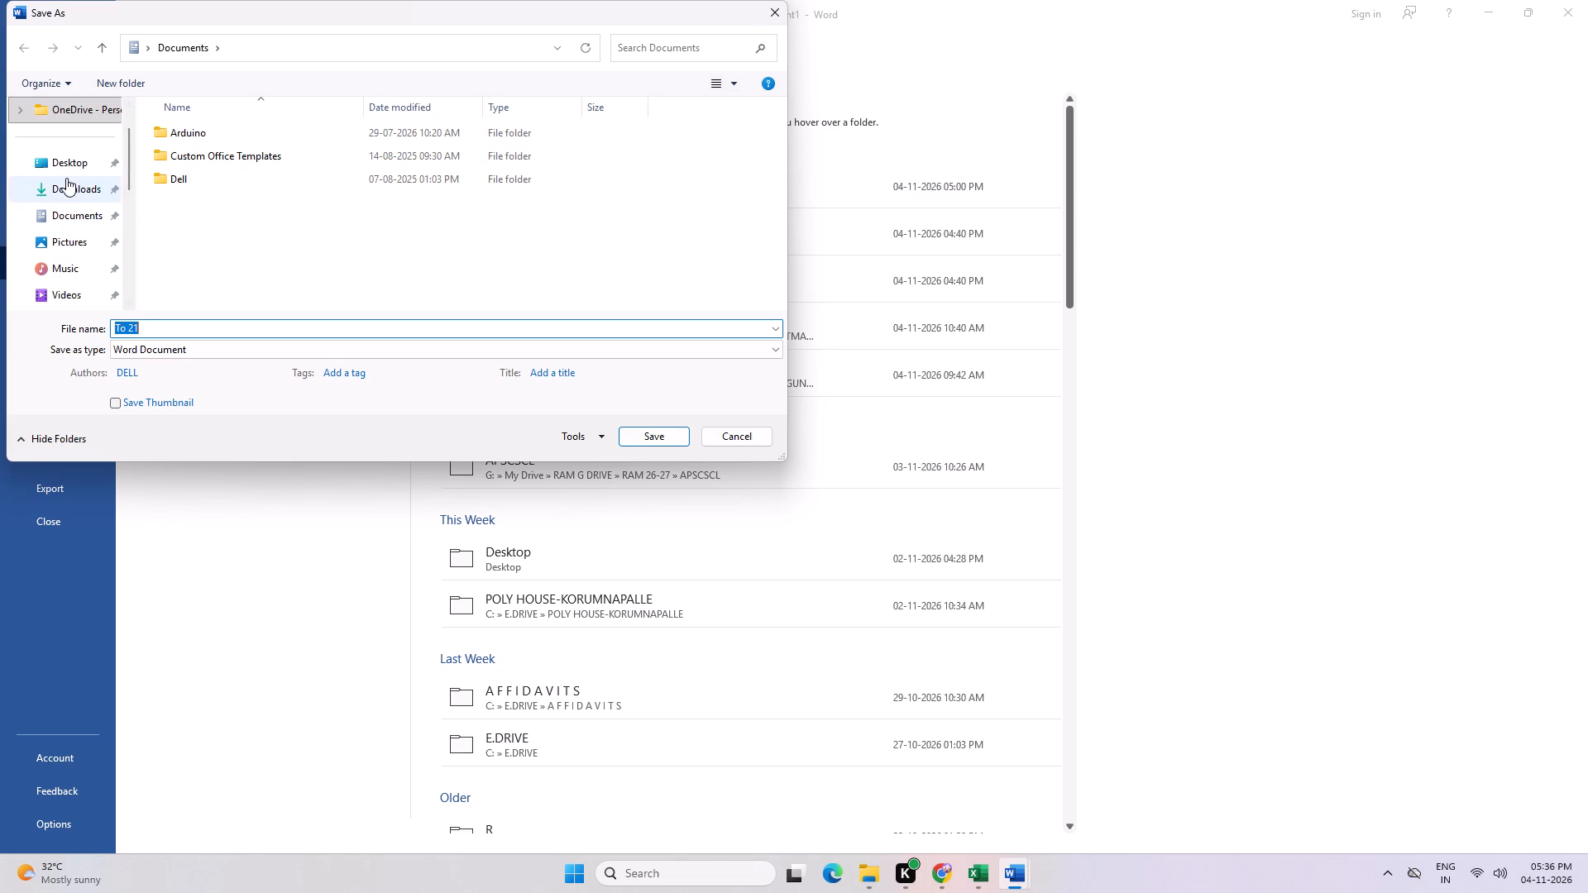
left_click(196, 329)
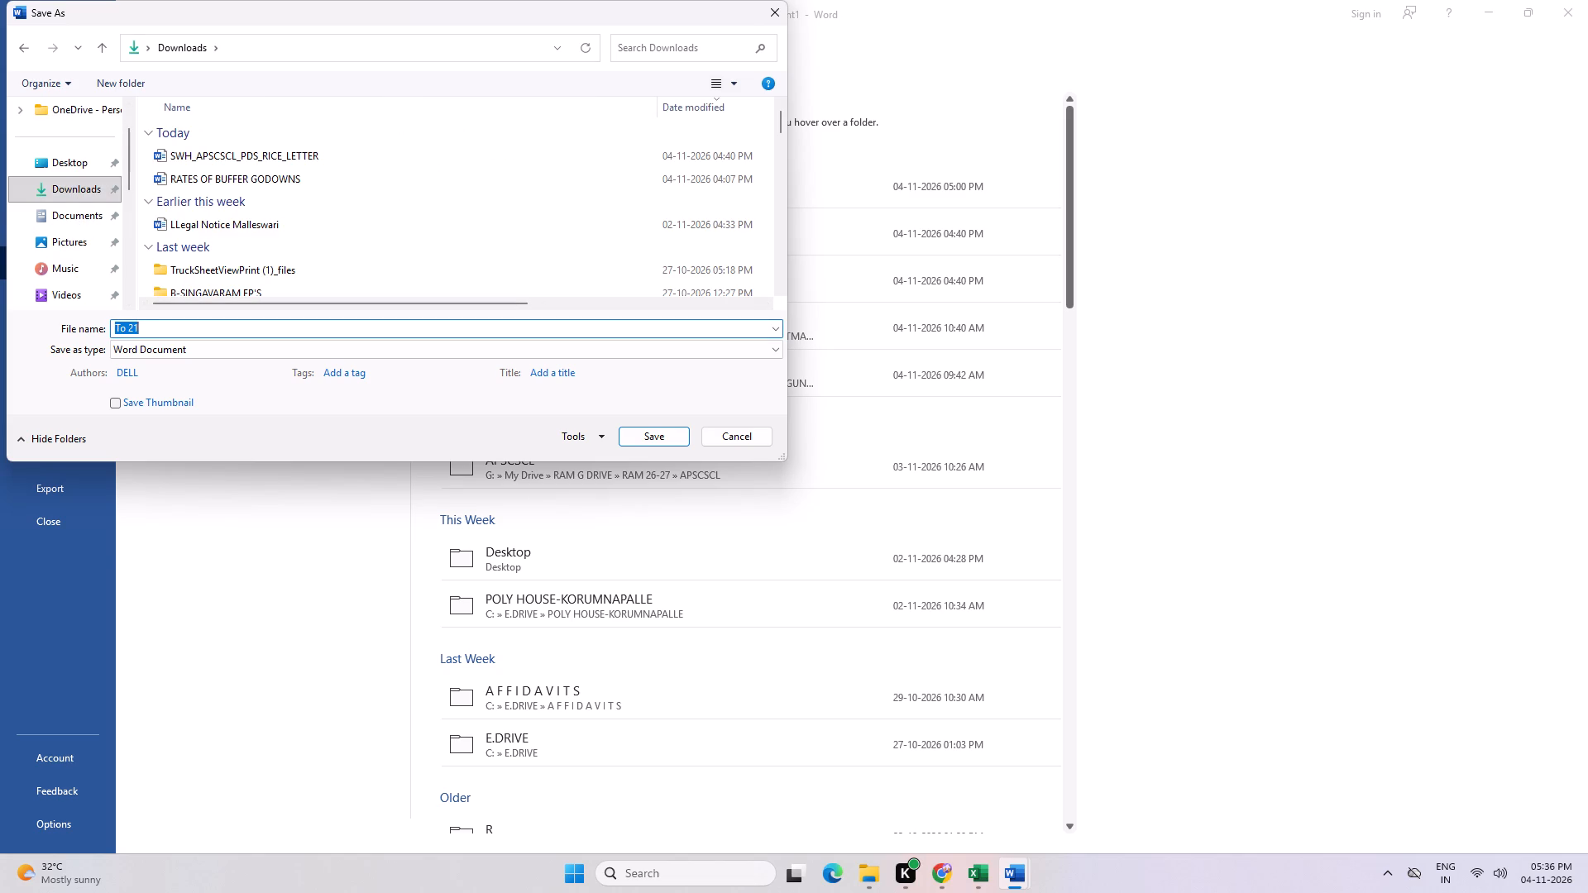
type("pds rice")
key("space")
key("Return")
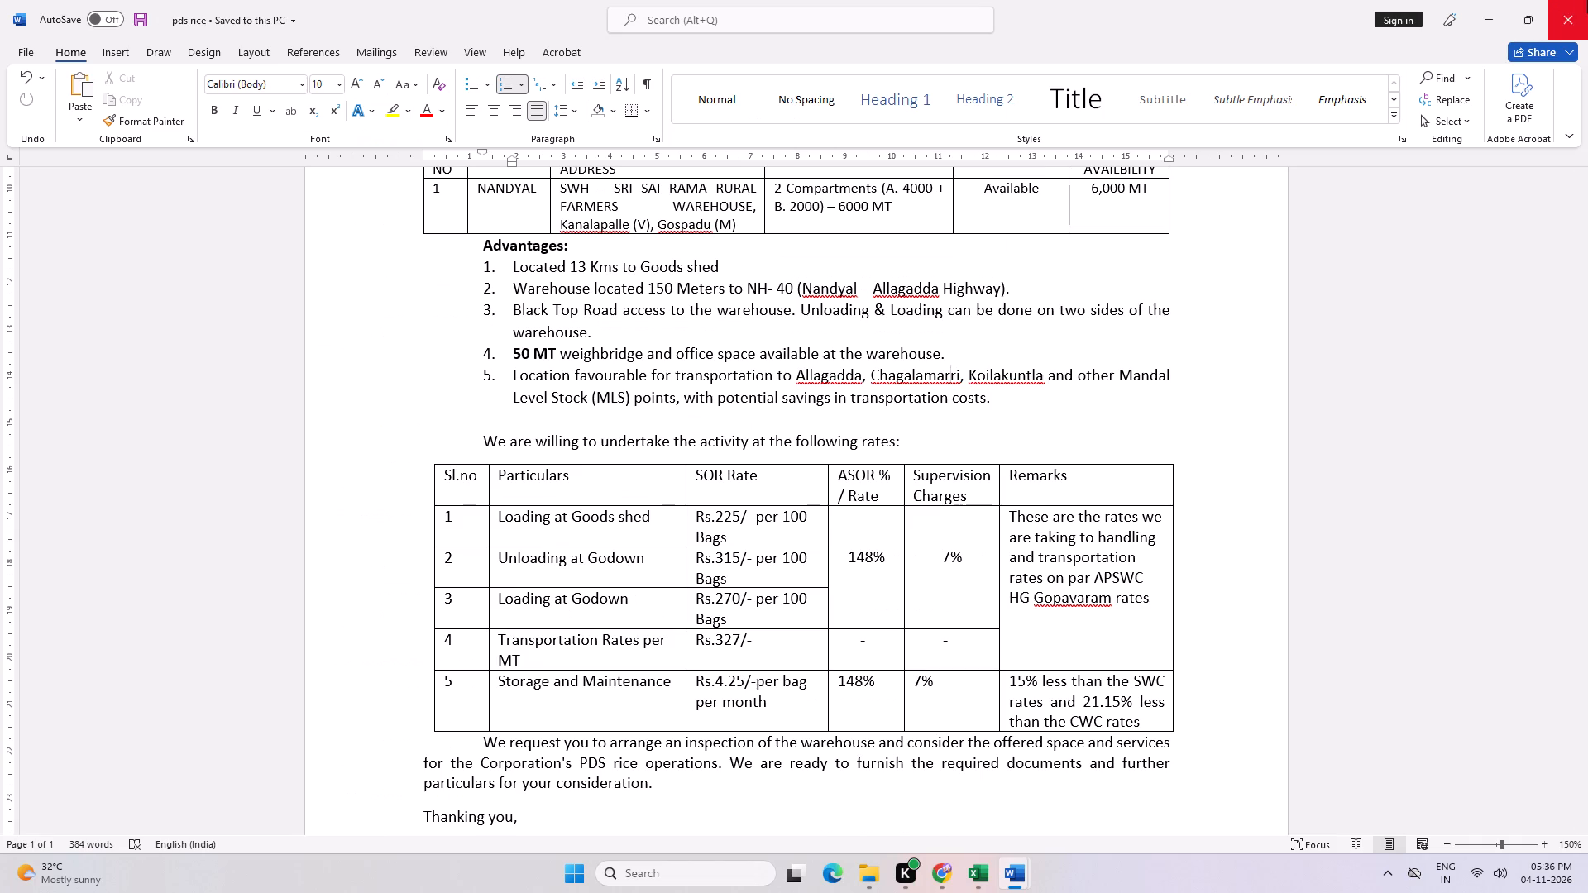
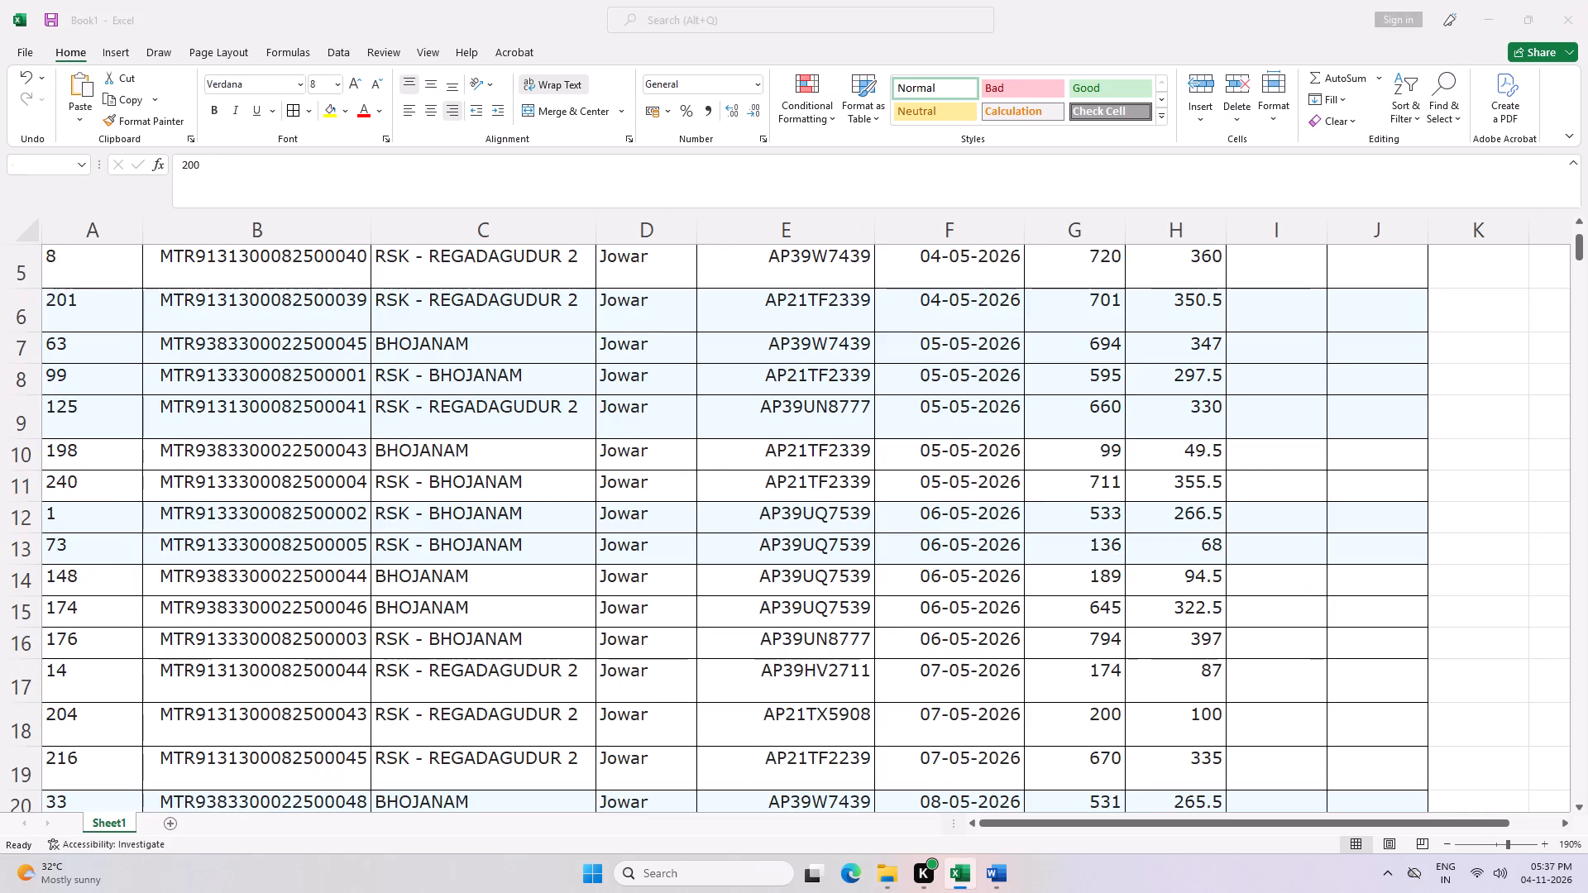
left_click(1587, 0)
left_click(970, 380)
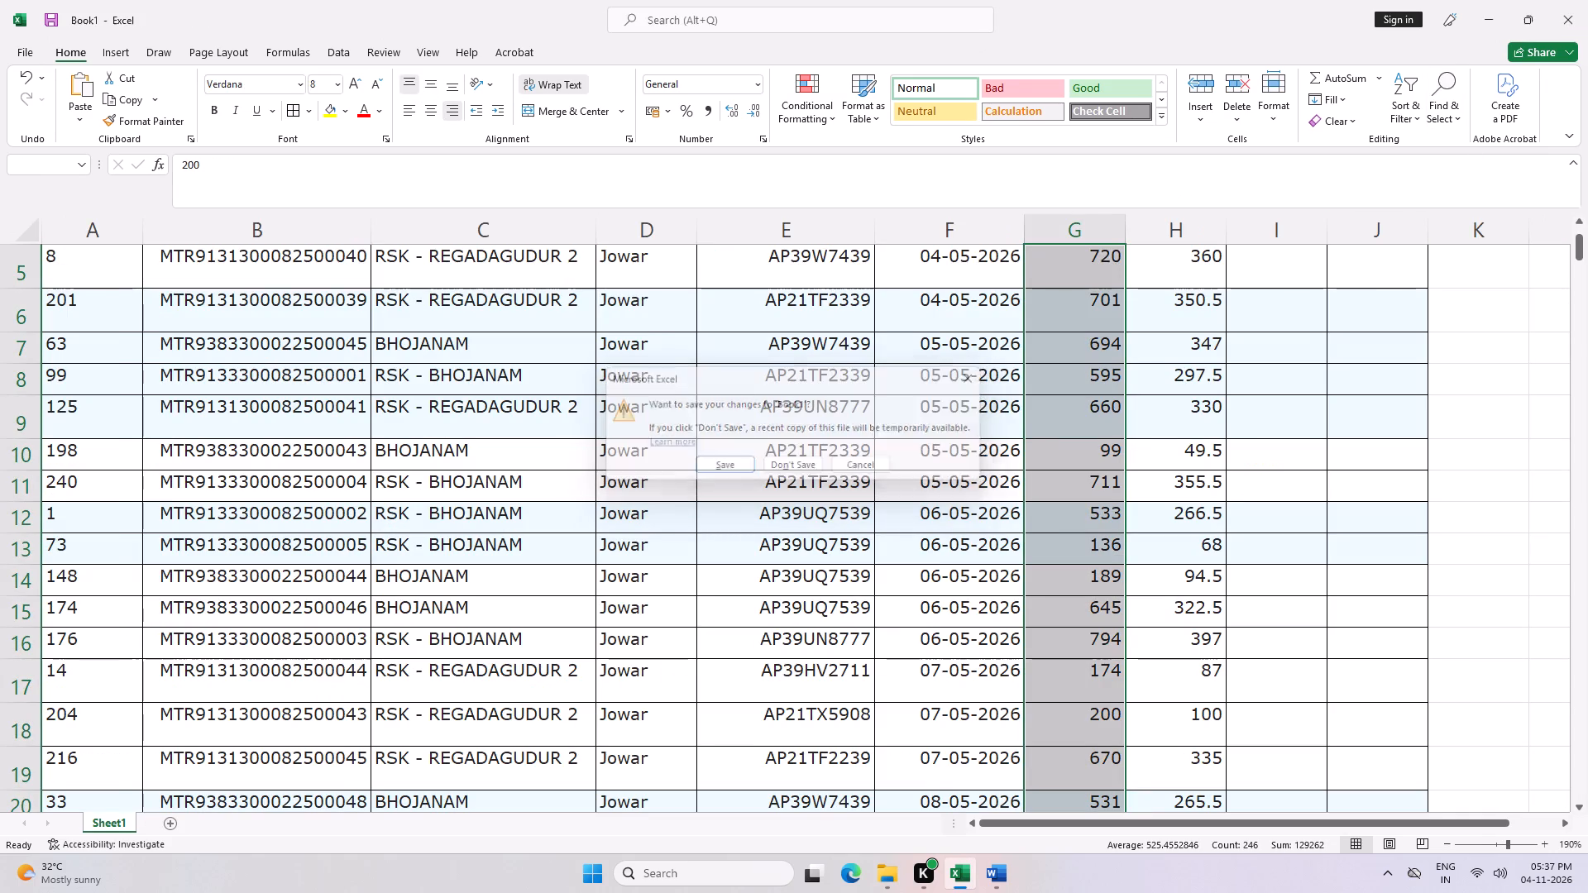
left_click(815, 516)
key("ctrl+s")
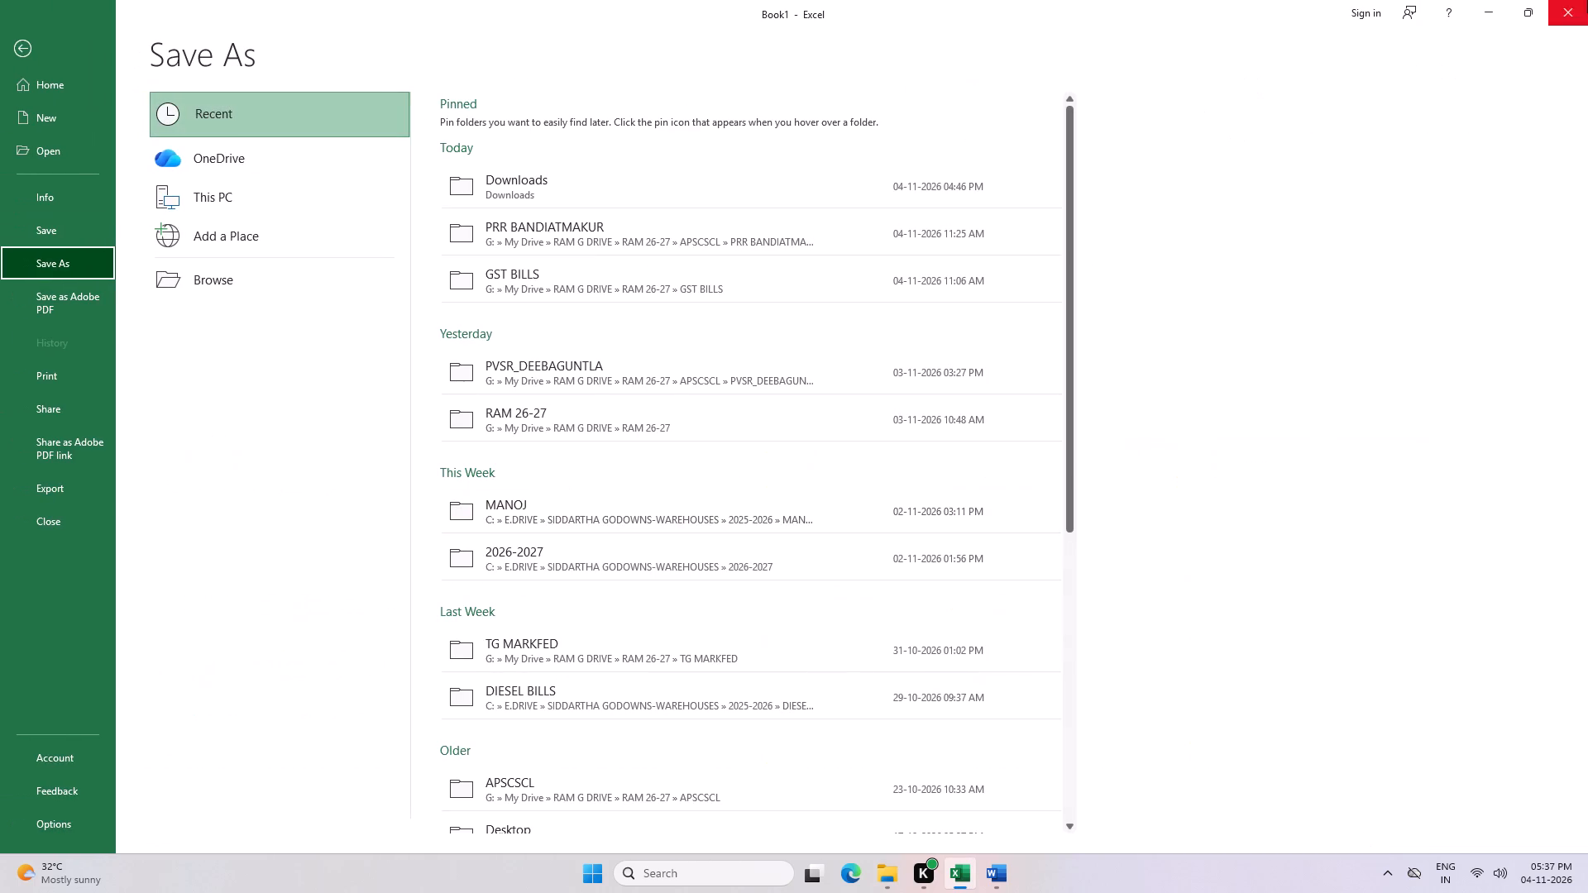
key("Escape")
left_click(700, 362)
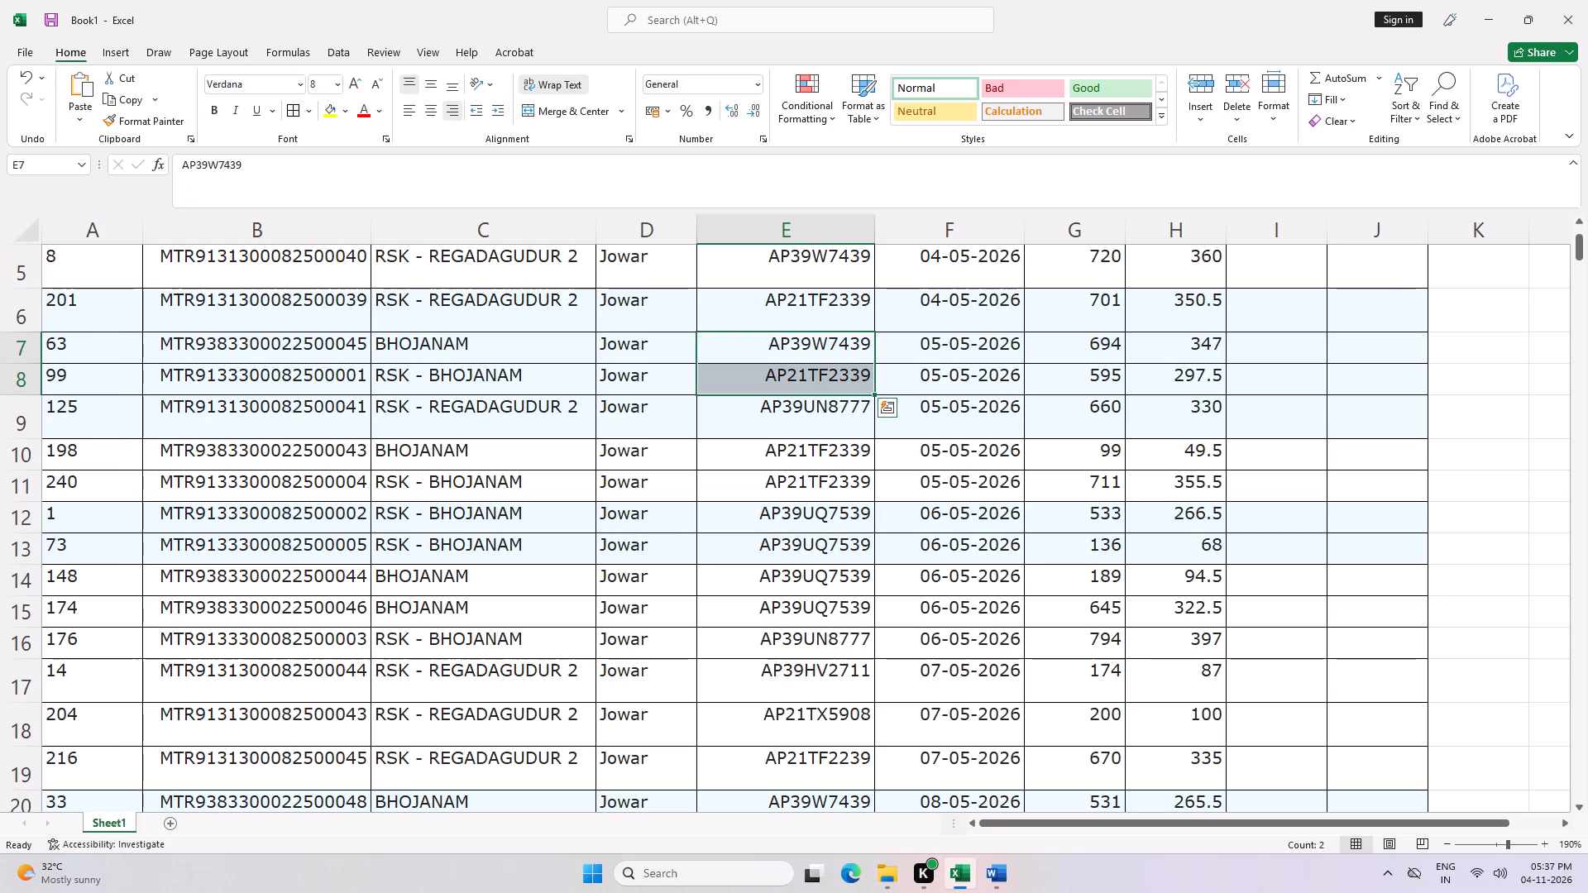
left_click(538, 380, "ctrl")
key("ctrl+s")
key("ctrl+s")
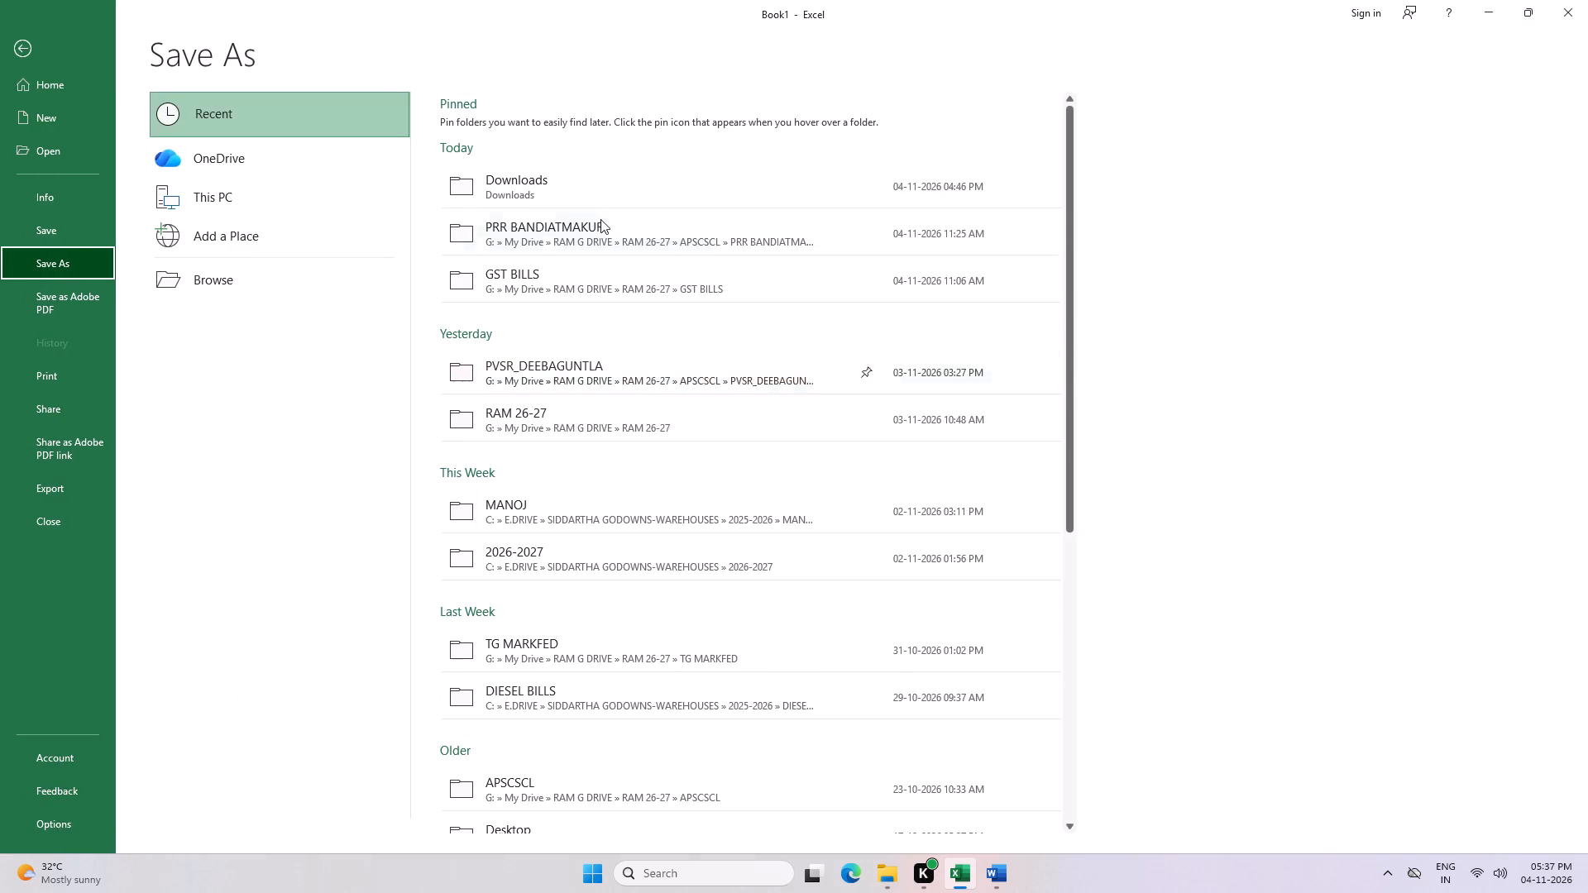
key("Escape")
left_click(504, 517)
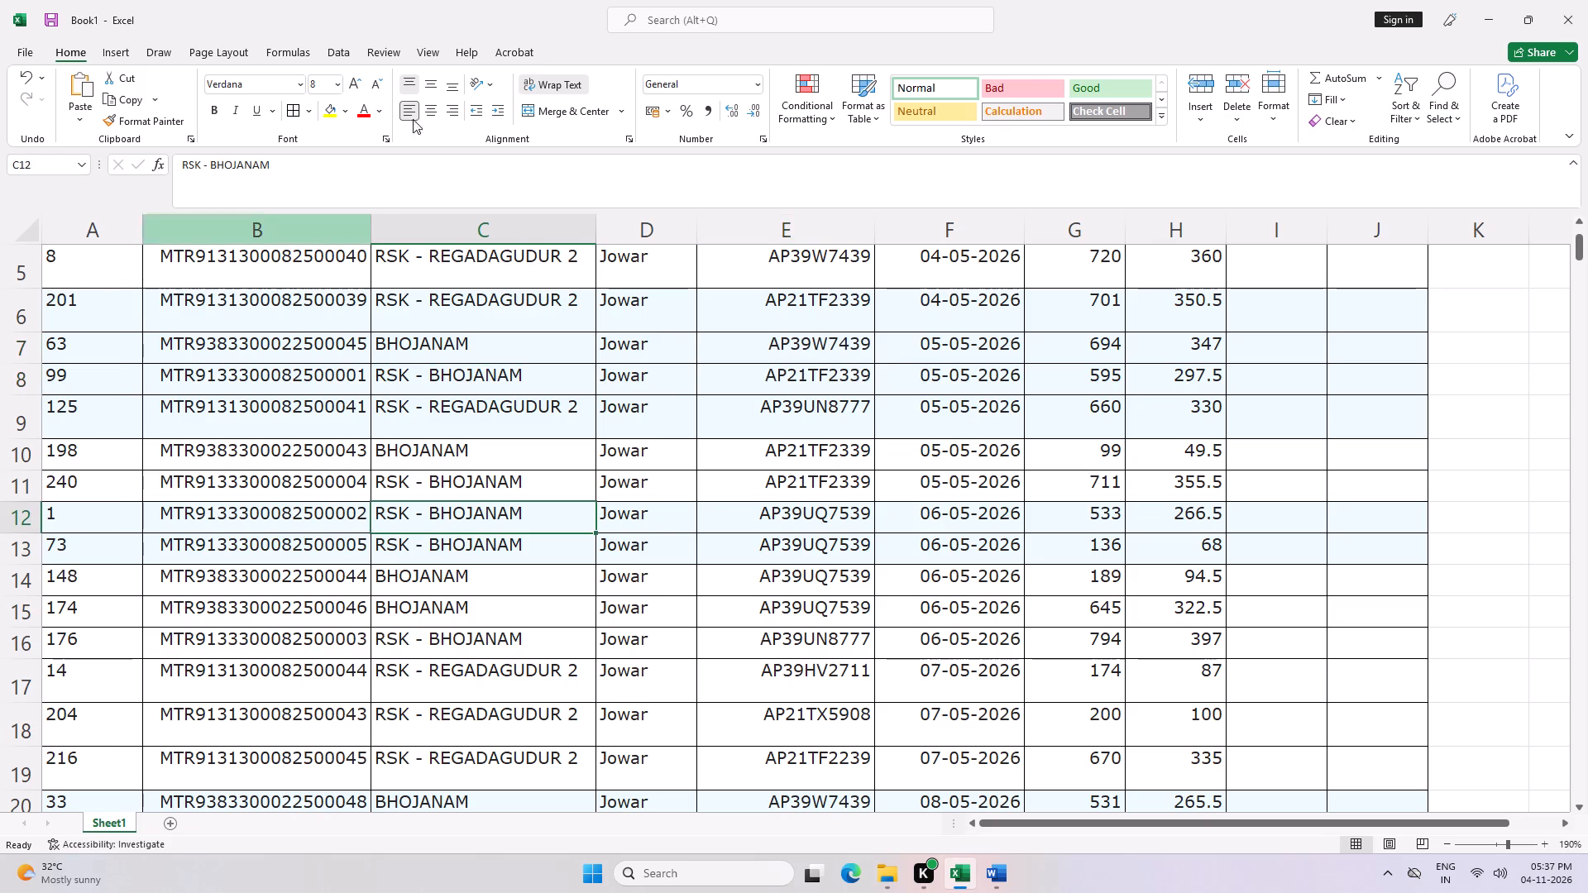
Close the Book1 workbook in Excel and discard its unsaved changes.
left_click(1587, 0)
left_click(793, 470)
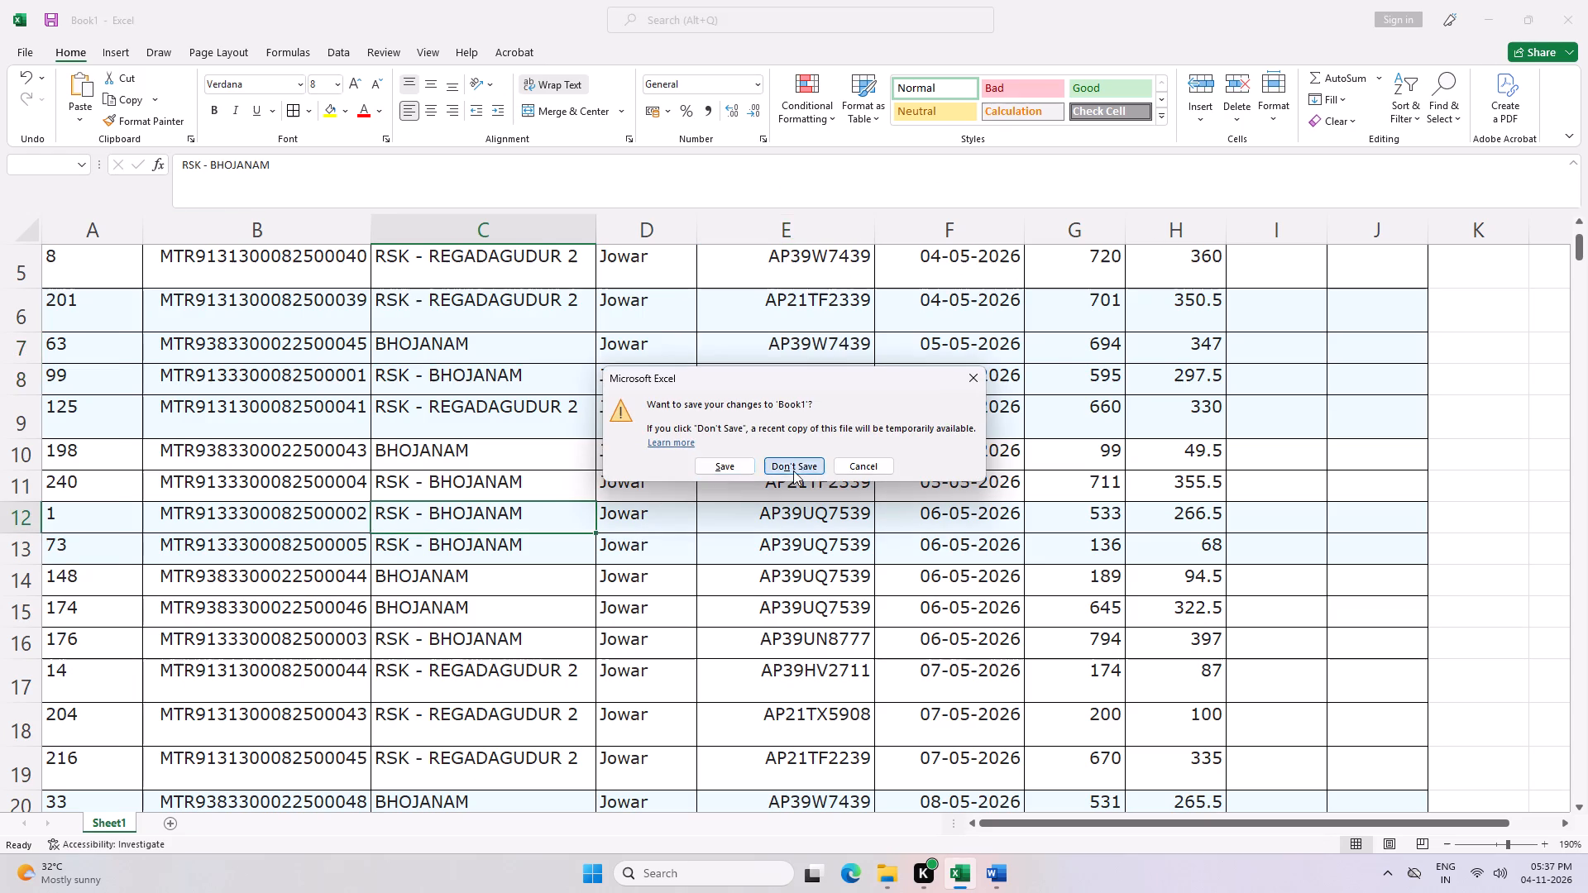
Close the remaining Word document window, leaving the Downloads folder open.
left_click(1587, 0)
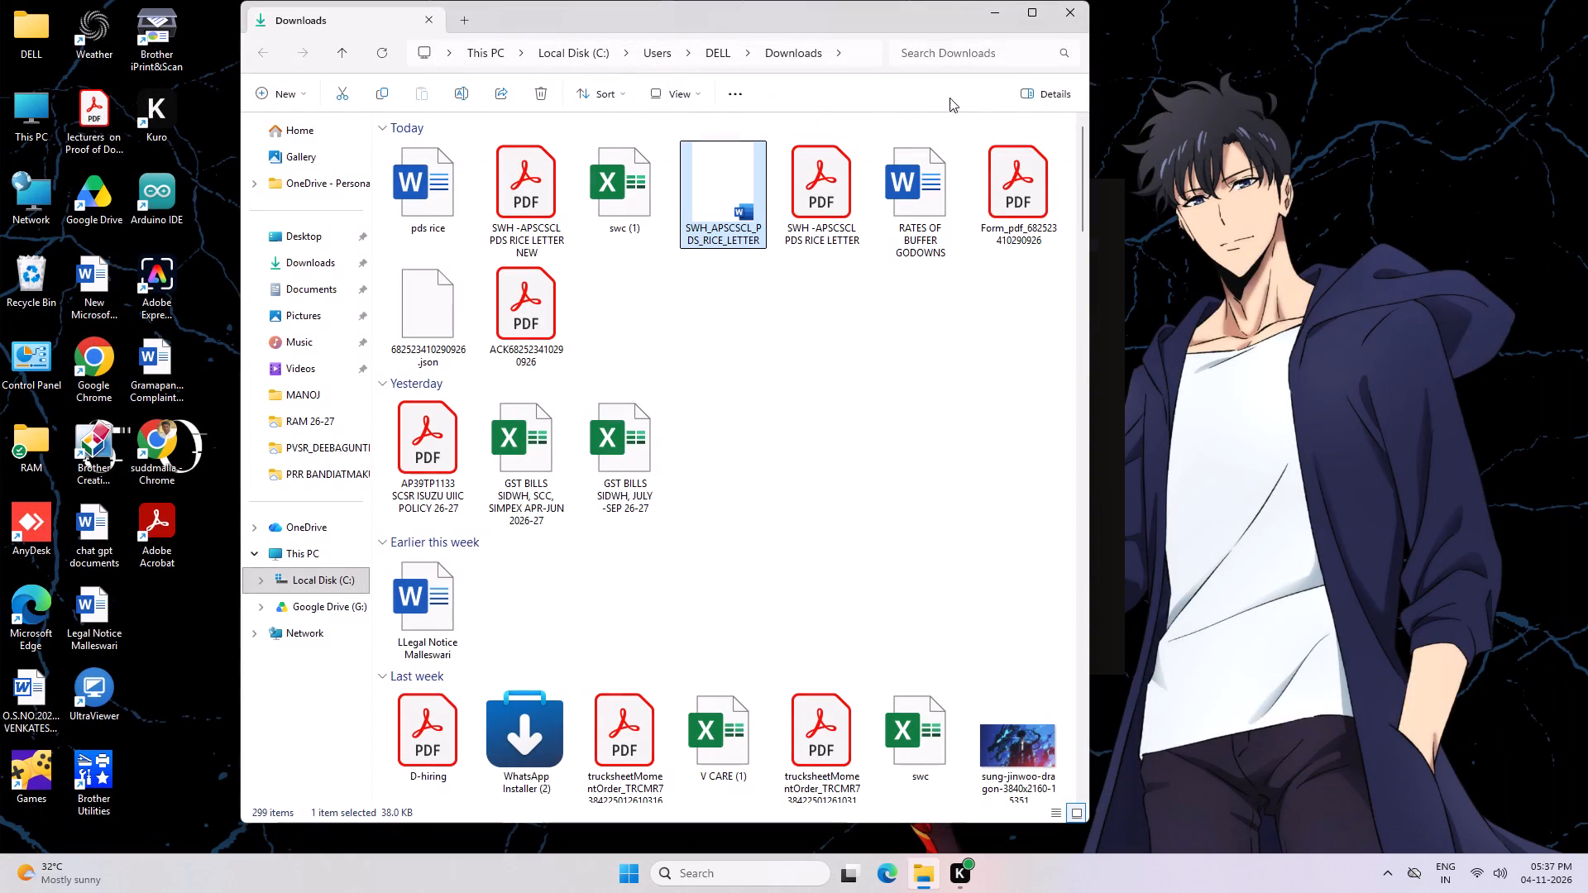
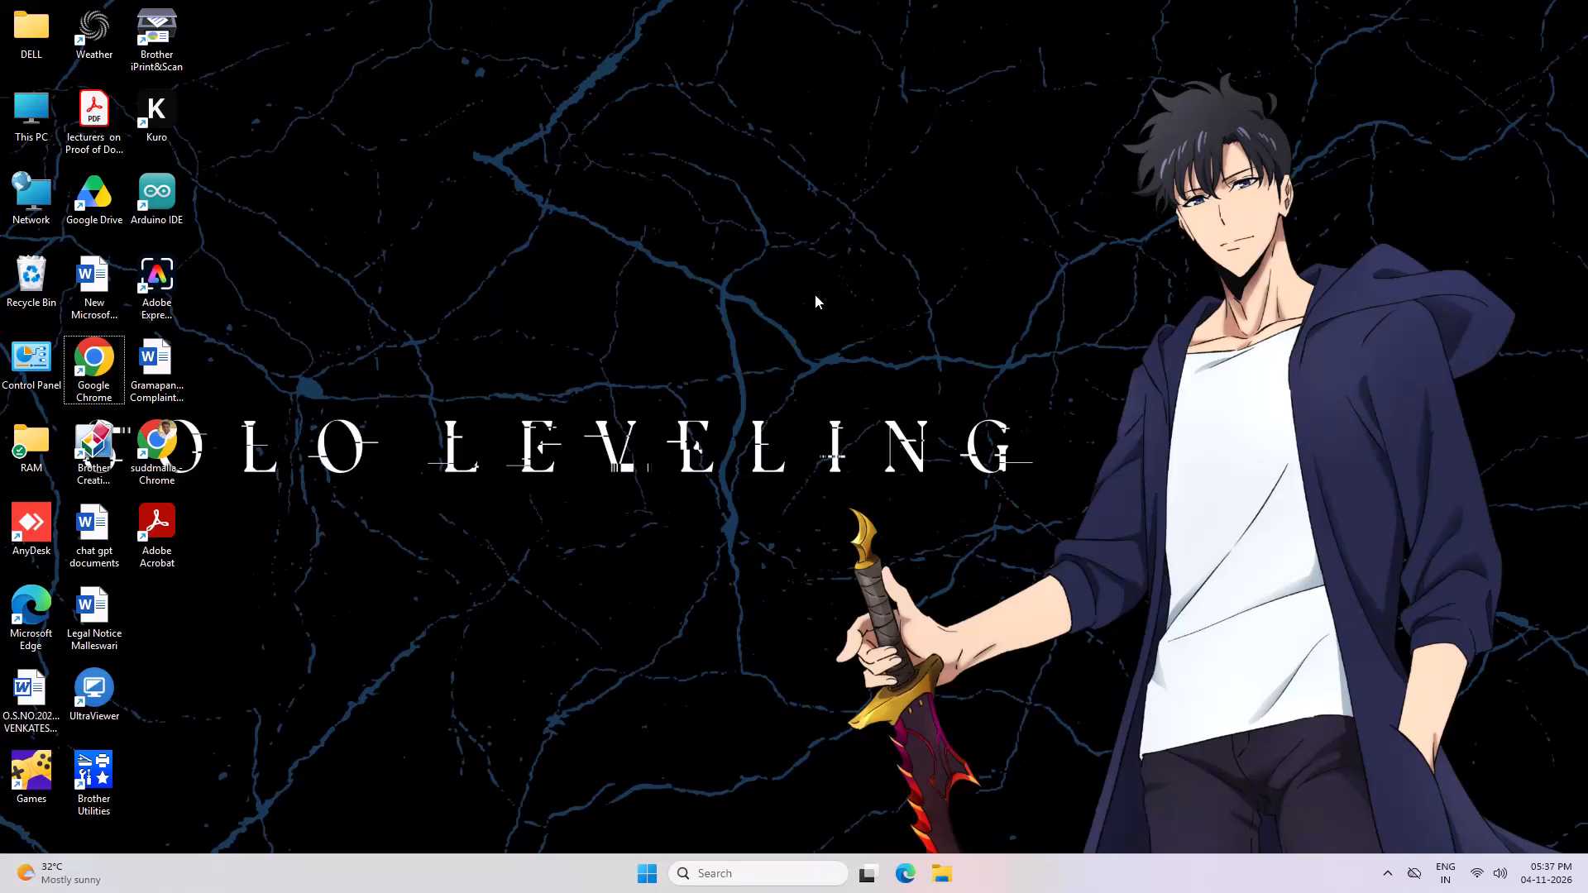
Bring up the Shut Down Windows dialog from the empty desktop.
key("alt+F4")
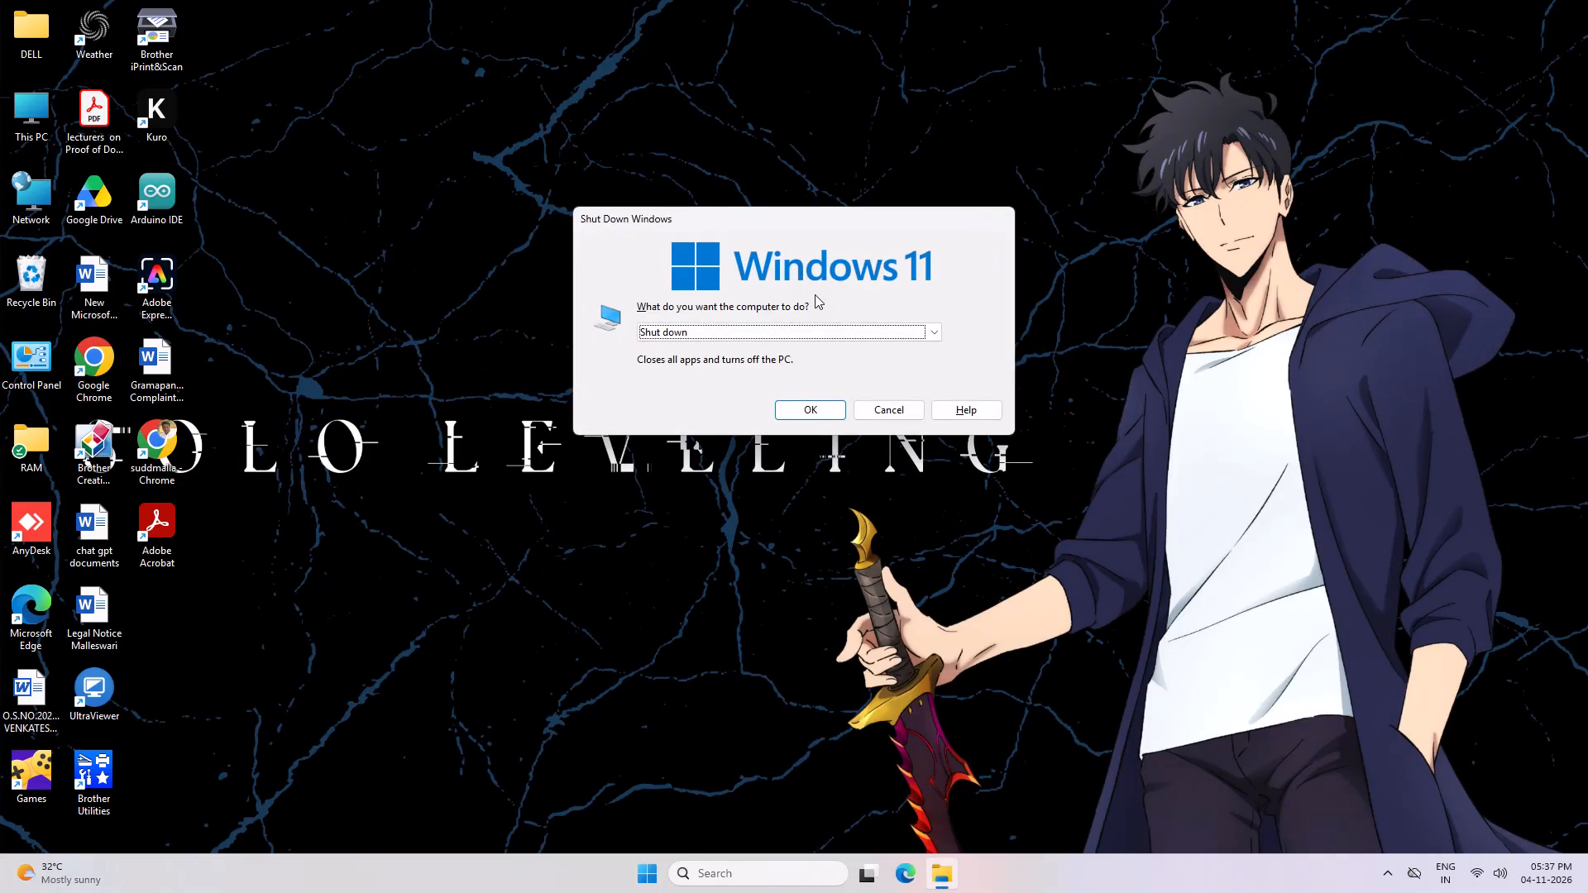